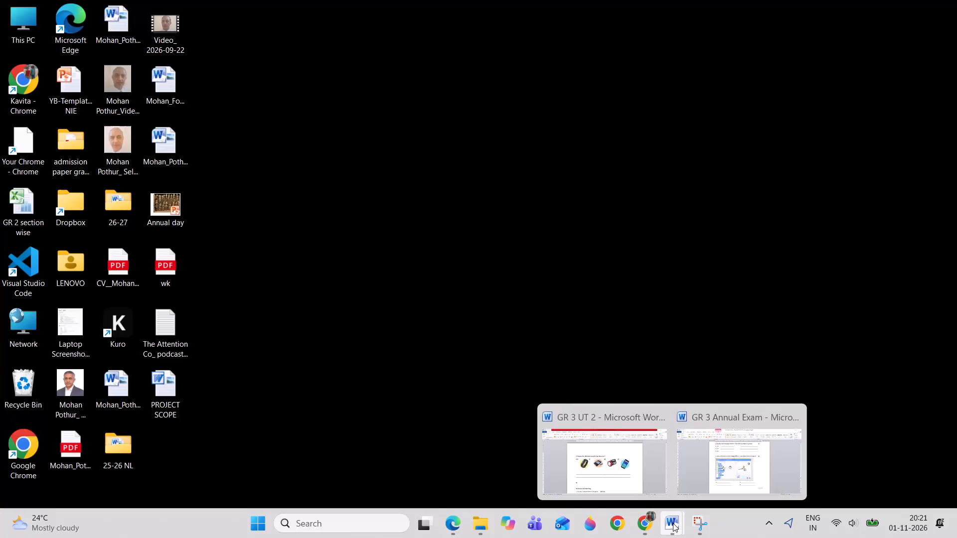
Switch to the GR 3 UT 2 document in Microsoft Word and add a space after the label b) in question 4.
{"action": "left_click", "coordinate": [616, 480]}
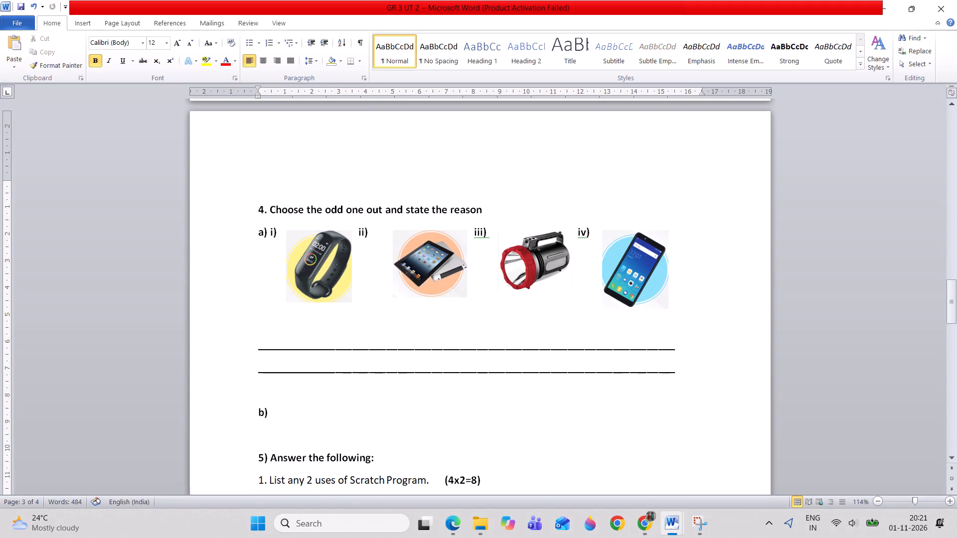
{"action": "key", "text": "space"}
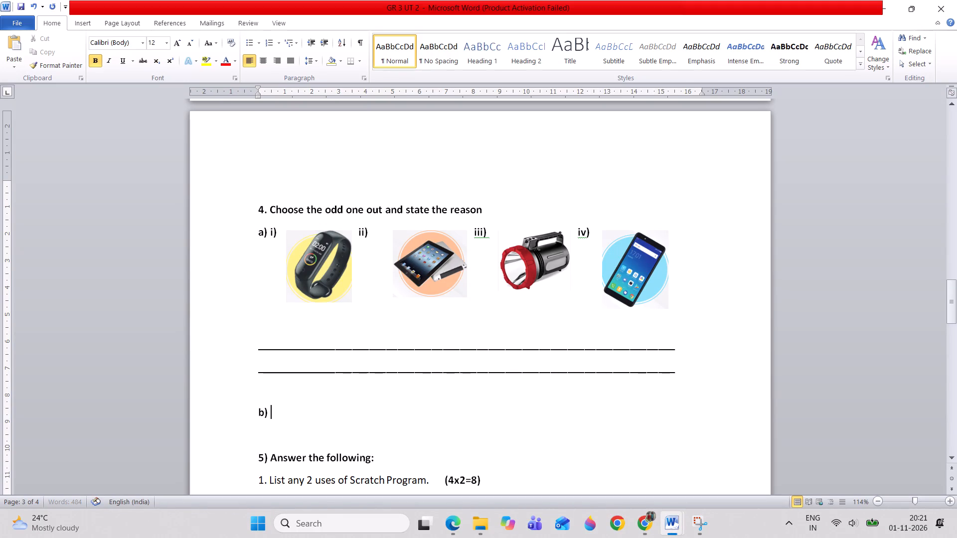
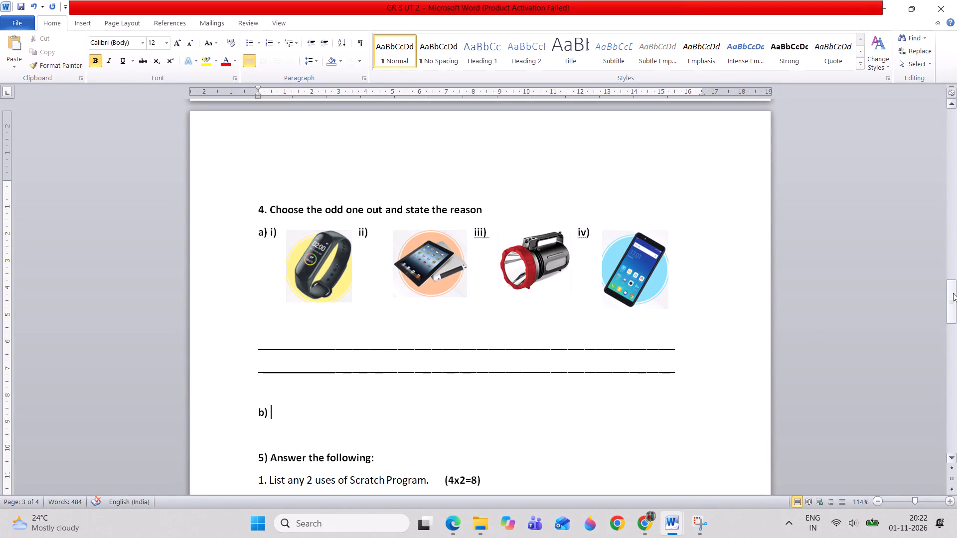
Start a new line numbered 3. below the answer lines of "What is coding?" in question 5.
{"action": "left_click_drag", "start_coordinate": [952, 293], "coordinate": [955, 317]}
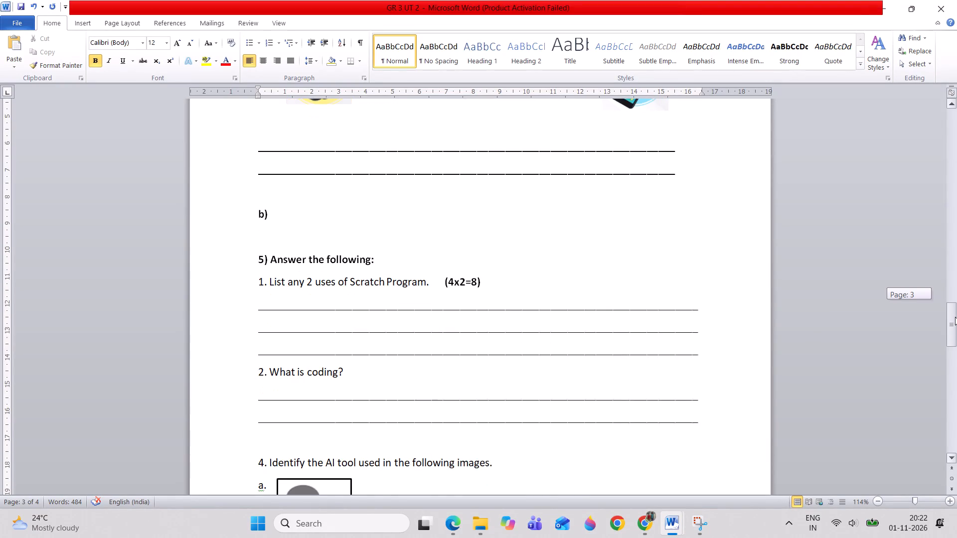
{"action": "left_click_drag", "start_coordinate": [955, 317], "coordinate": [955, 324]}
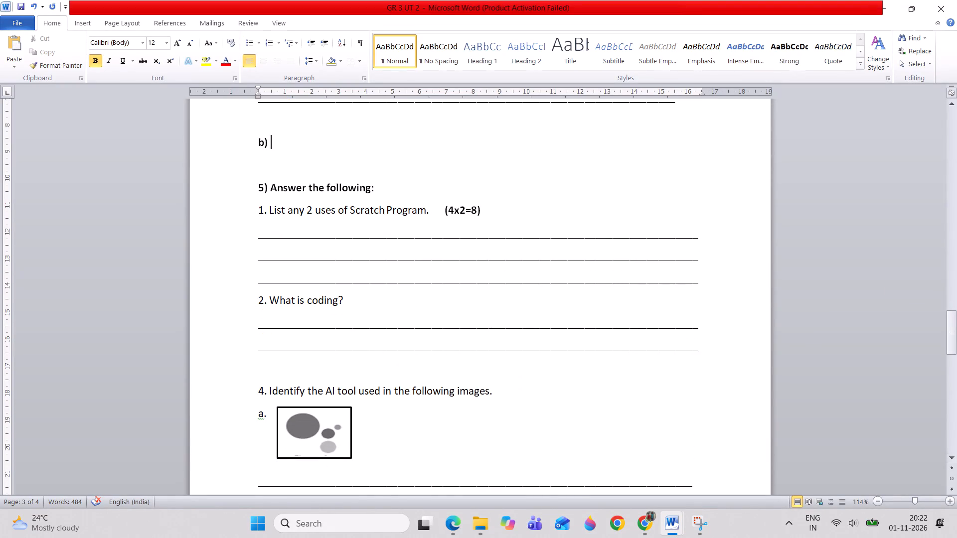
{"action": "left_click", "coordinate": [725, 350]}
{"action": "key", "text": "Return"}
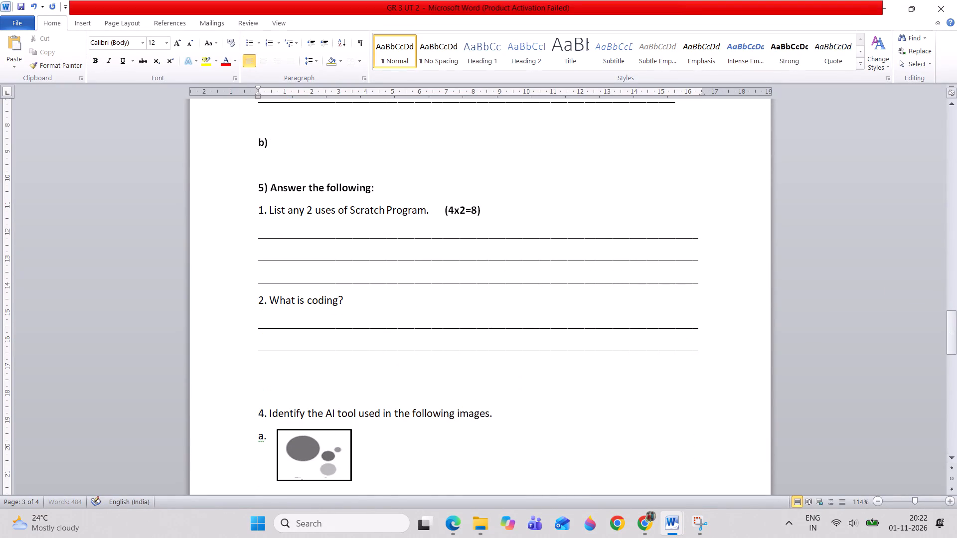
{"action": "key", "text": "3"}
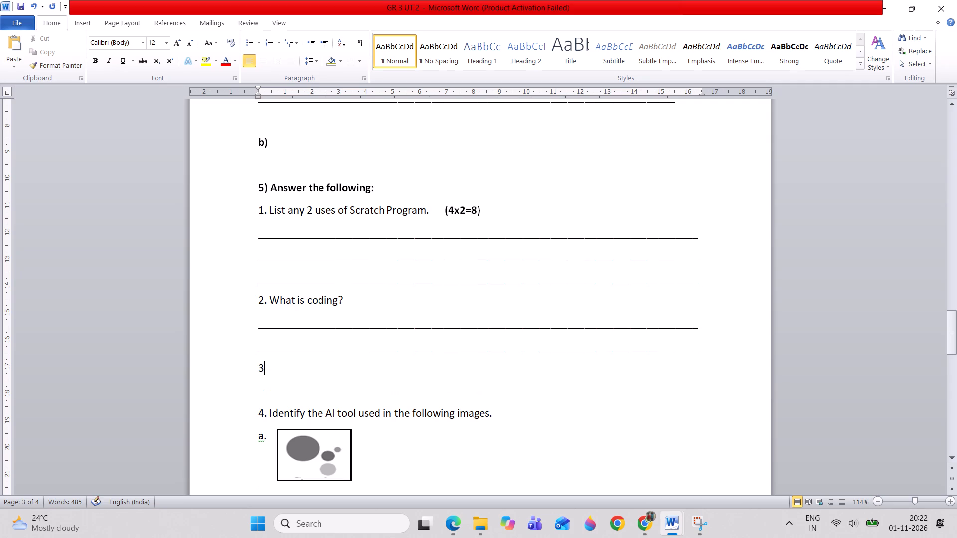
{"action": "key", "text": "period"}
{"action": "key", "text": "space"}
Switch to the Open-CS e-book in Chrome and open Chapter 5, ABC of Scratch.
{"action": "left_click", "coordinate": [652, 527]}
{"action": "left_click_drag", "start_coordinate": [631, 487], "coordinate": [572, 358]}
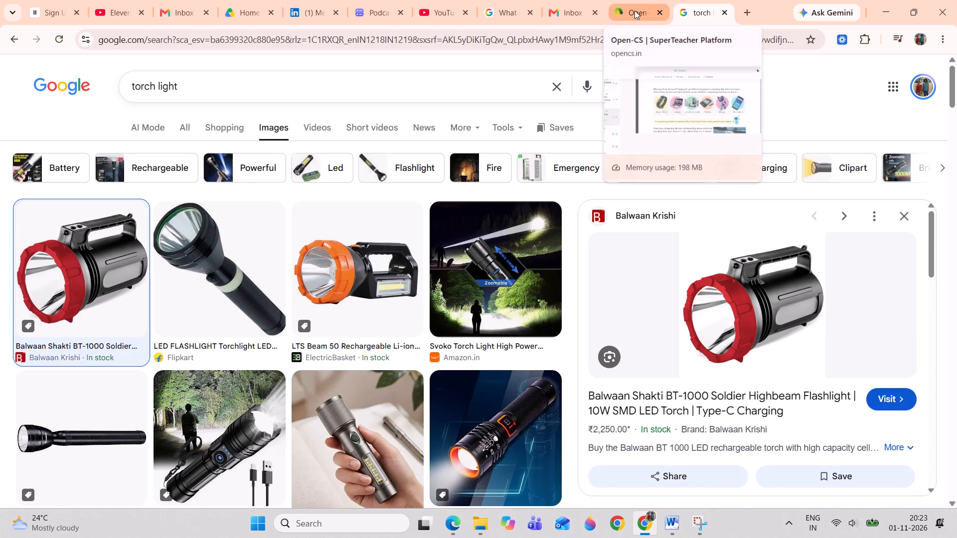
{"action": "left_click", "coordinate": [635, 10]}
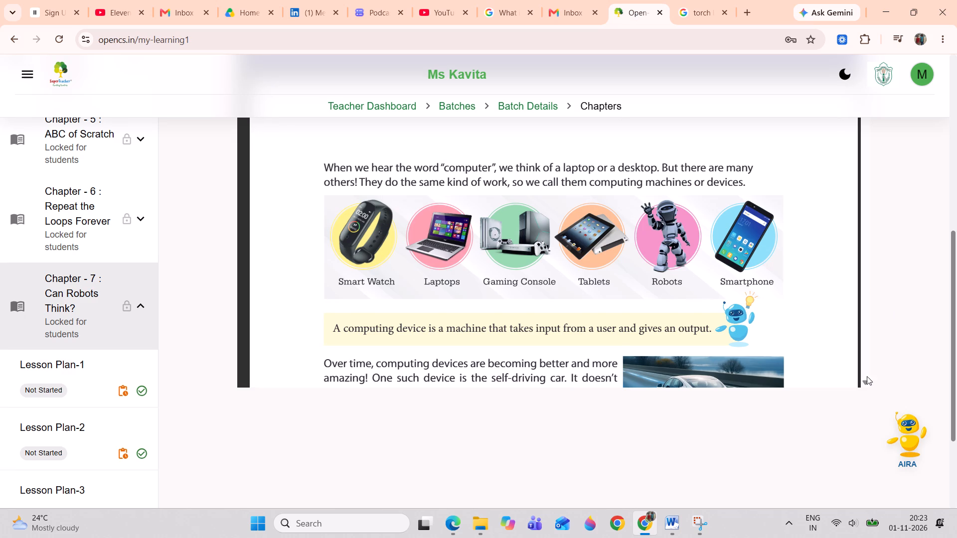
{"action": "double_click", "coordinate": [865, 381]}
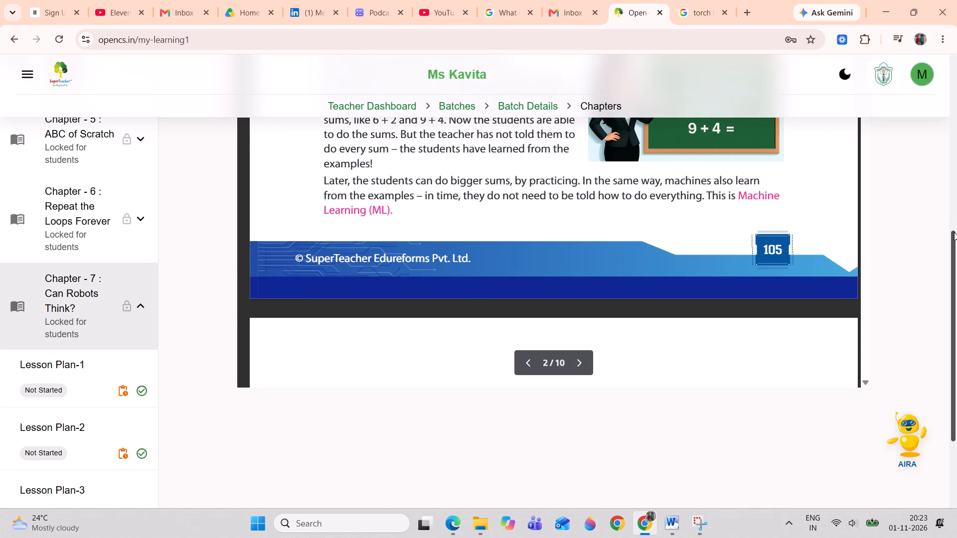
{"action": "left_click_drag", "start_coordinate": [951, 236], "coordinate": [922, 140]}
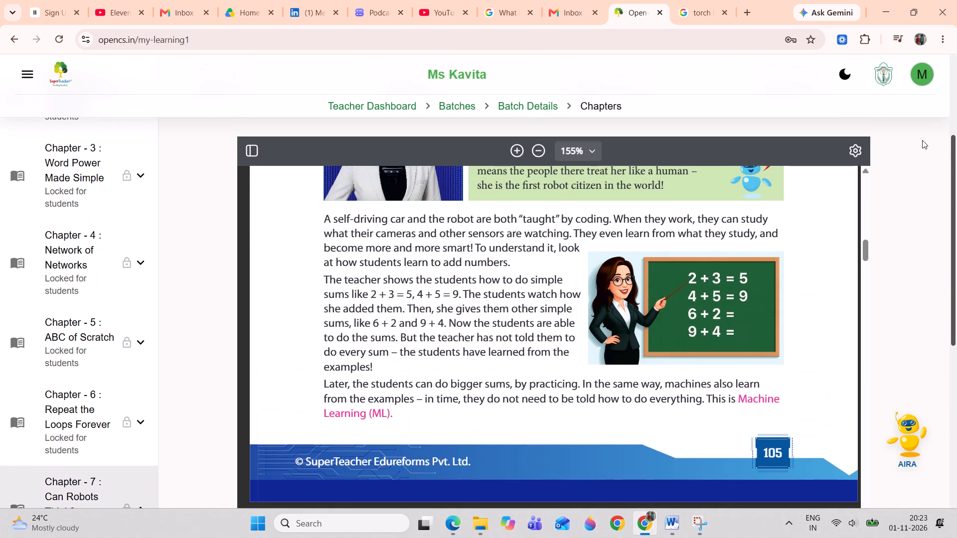
{"action": "left_click_drag", "start_coordinate": [922, 140], "coordinate": [888, 55]}
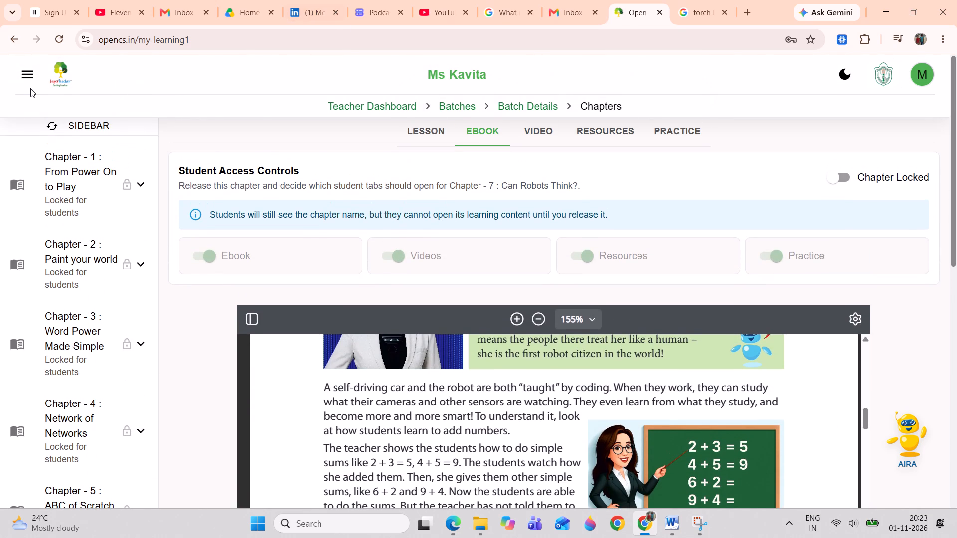
{"action": "left_click", "coordinate": [83, 493]}
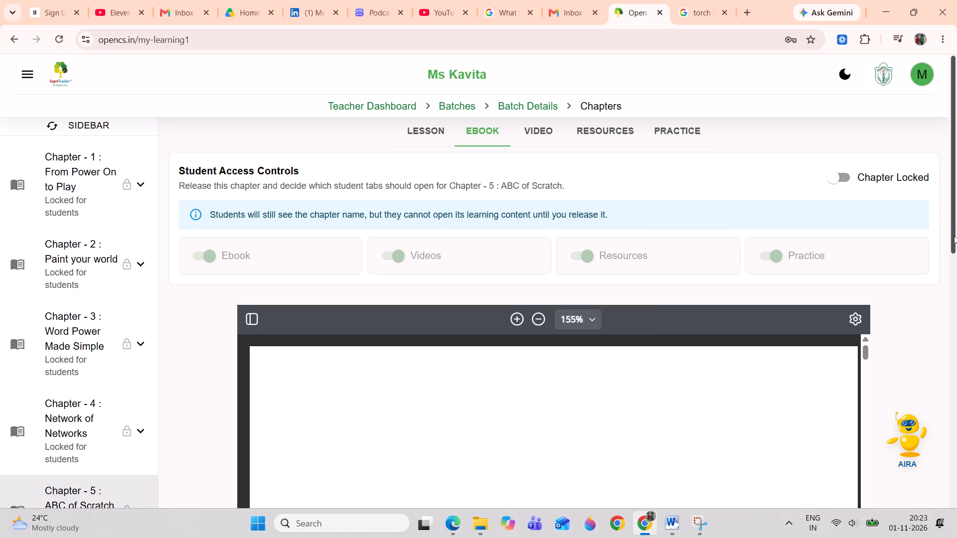
Examine the Chapter 5 e-book pages from the introduction through the Scratch screen components to the steps for adding a sprite.
{"action": "left_click_drag", "start_coordinate": [954, 236], "coordinate": [941, 323]}
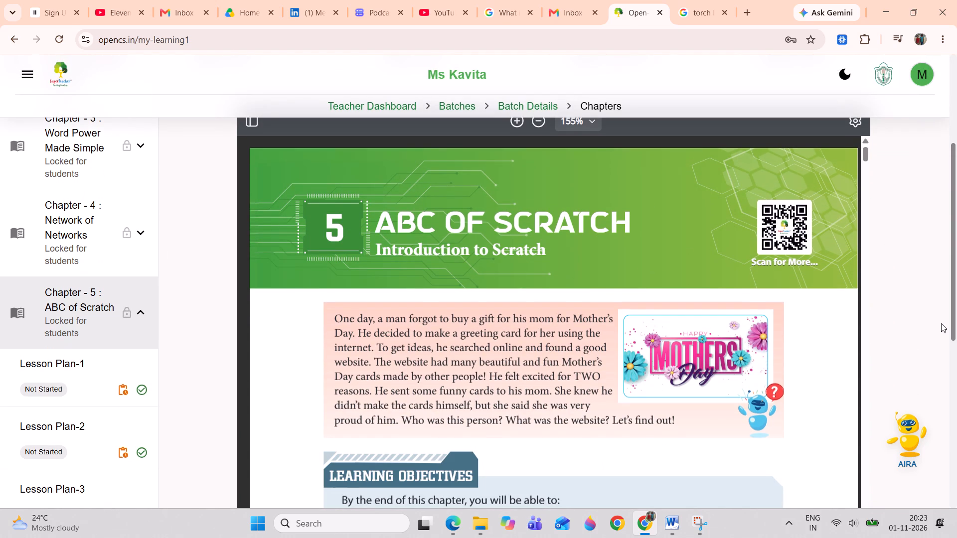
{"action": "left_click_drag", "start_coordinate": [953, 322], "coordinate": [956, 334]}
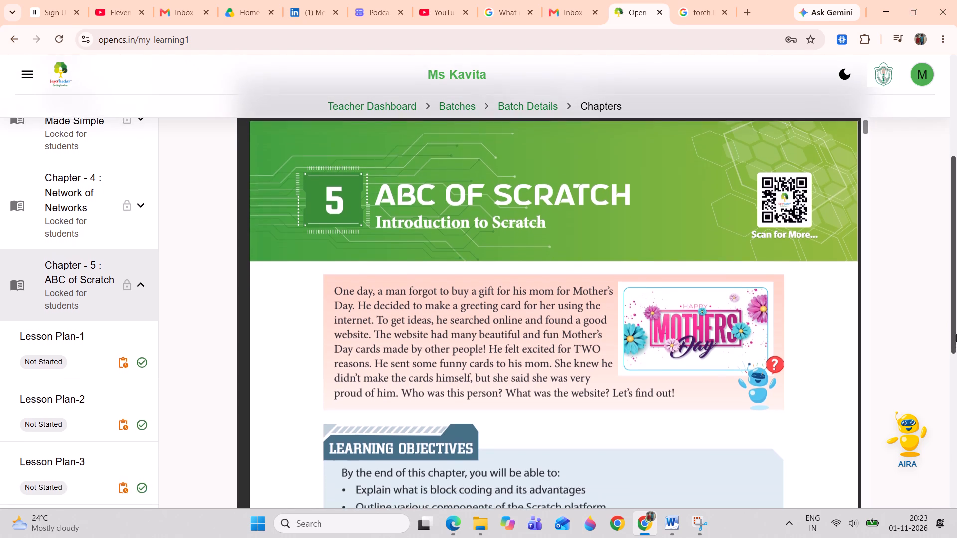
{"action": "left_click_drag", "start_coordinate": [956, 334], "coordinate": [949, 400]}
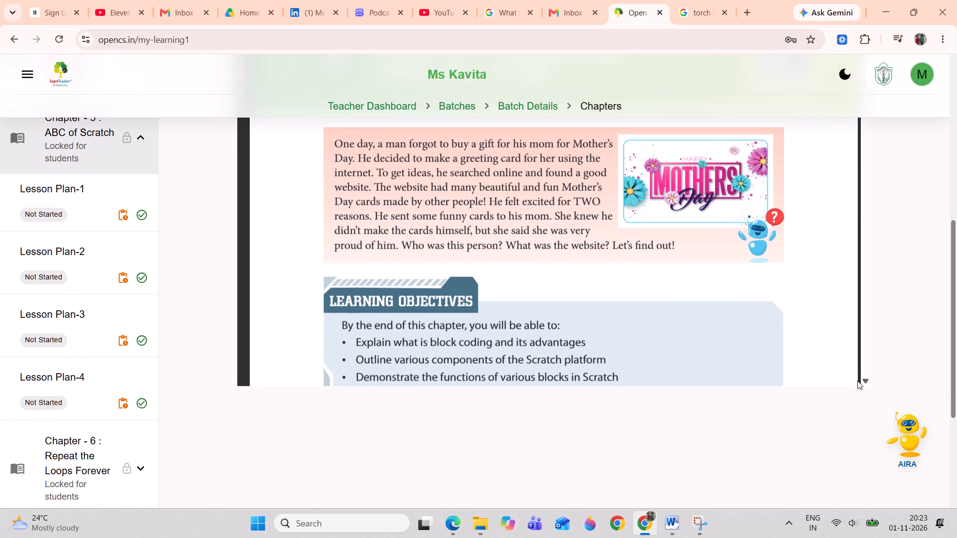
{"action": "double_click", "coordinate": [867, 380]}
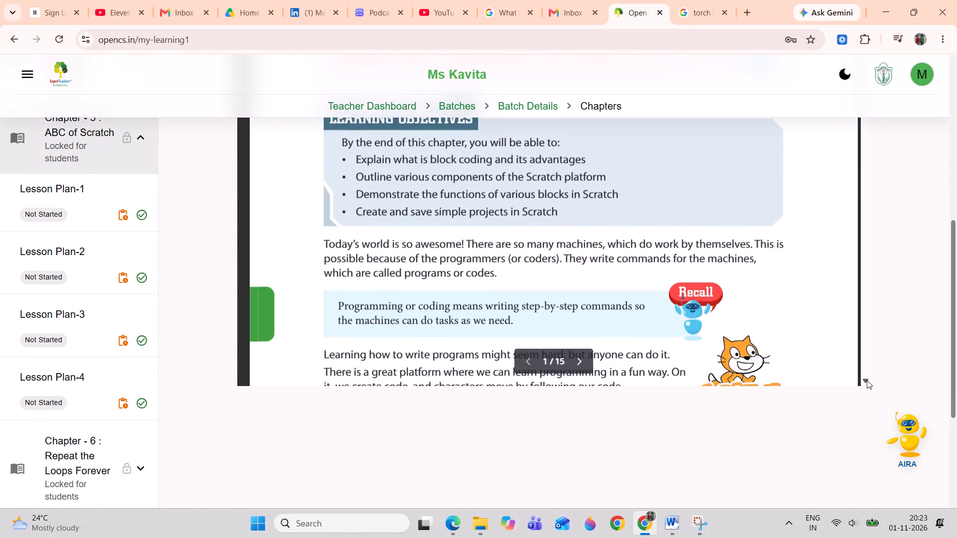
{"action": "left_click", "coordinate": [867, 380]}
{"action": "triple_click", "coordinate": [867, 380]}
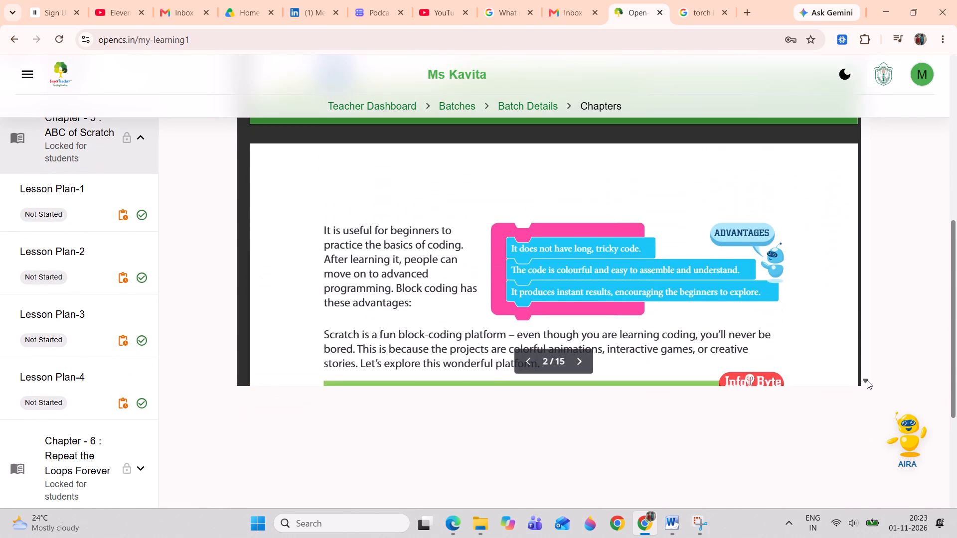
{"action": "left_click", "coordinate": [867, 380]}
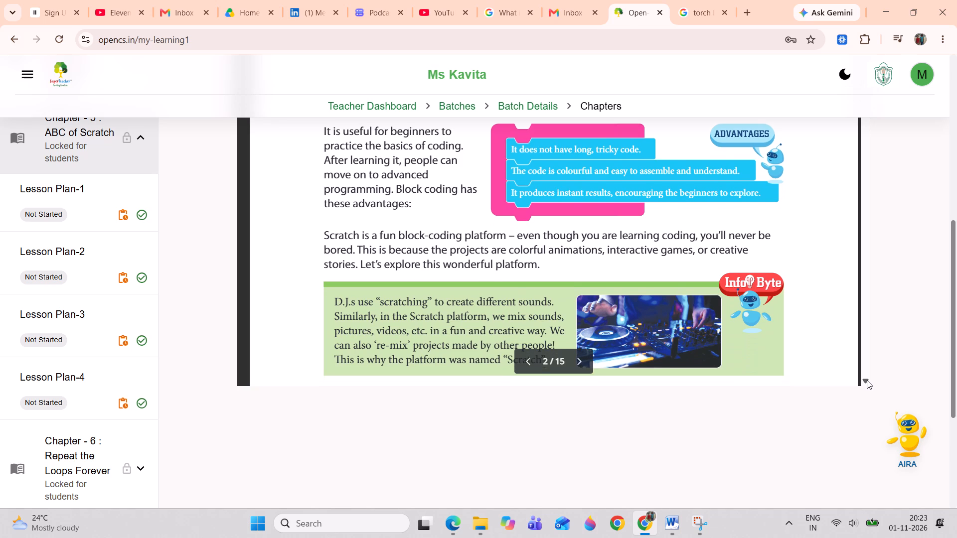
{"action": "left_click", "coordinate": [867, 380]}
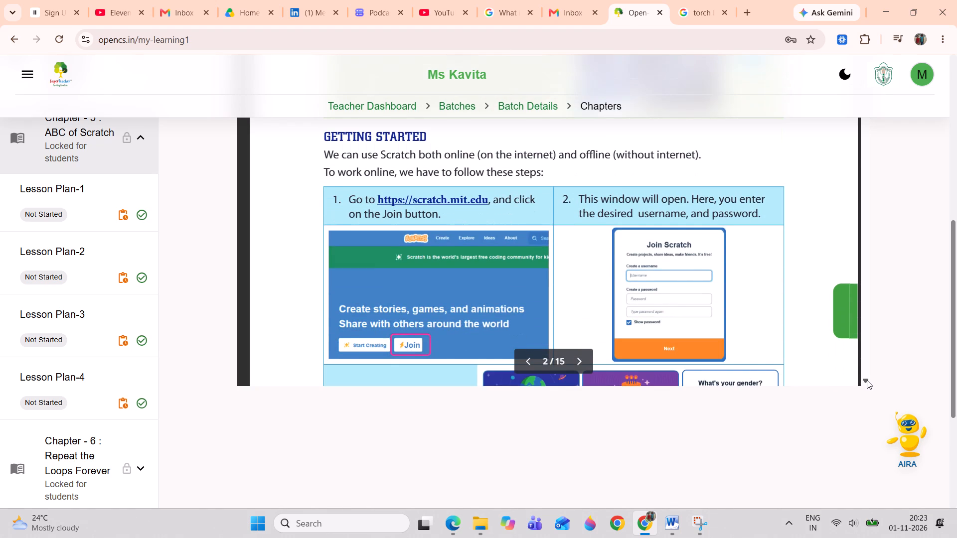
{"action": "left_click", "coordinate": [867, 380]}
{"action": "double_click", "coordinate": [867, 382]}
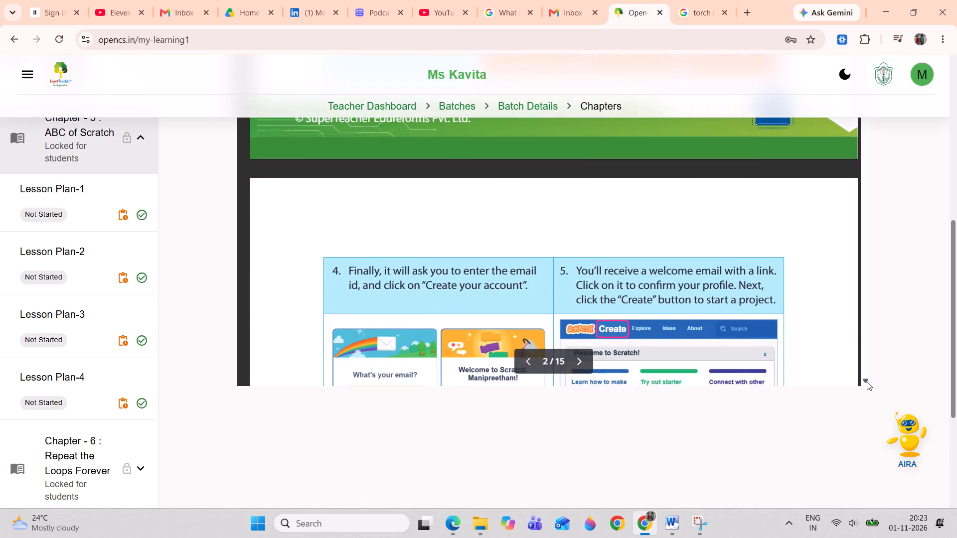
{"action": "left_click", "coordinate": [867, 382]}
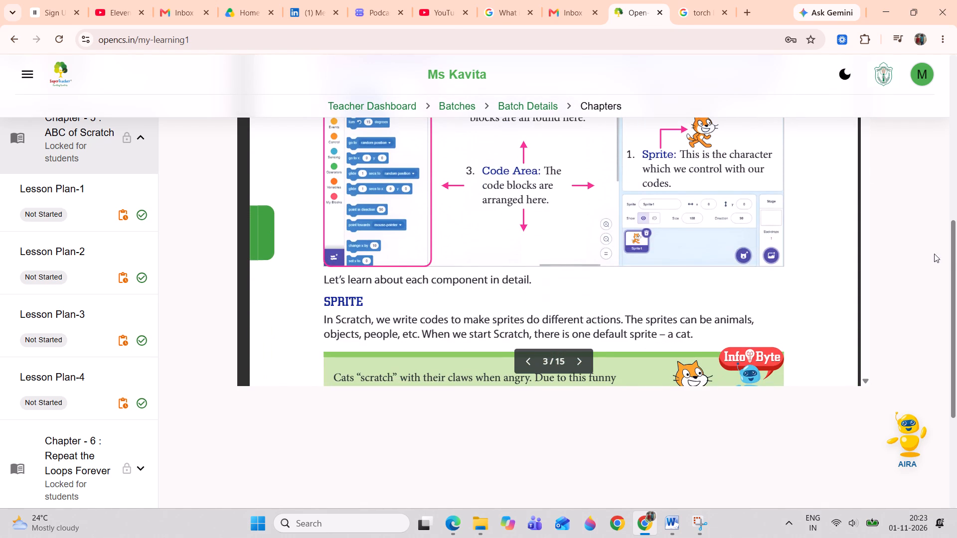
{"action": "left_click_drag", "start_coordinate": [954, 259], "coordinate": [938, 233]}
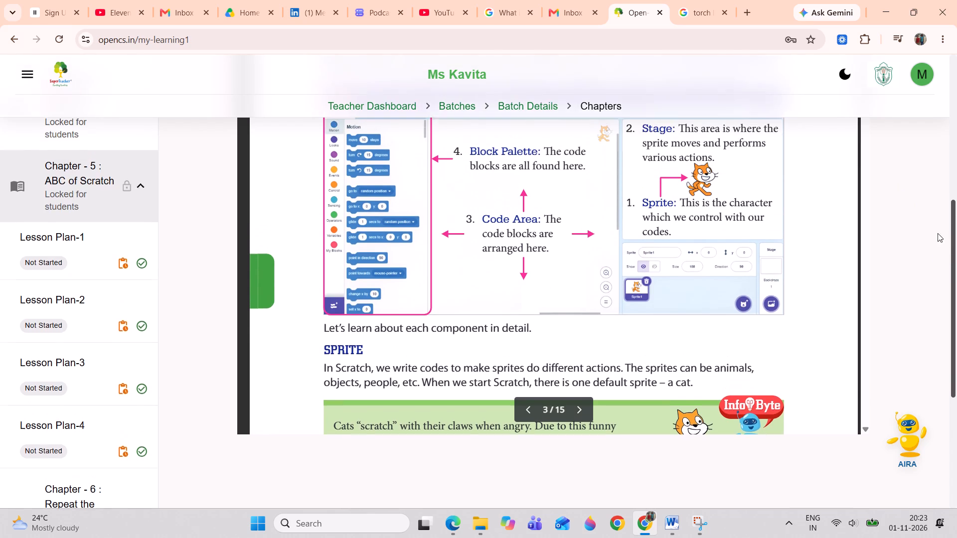
{"action": "left_click_drag", "start_coordinate": [938, 233], "coordinate": [930, 216]}
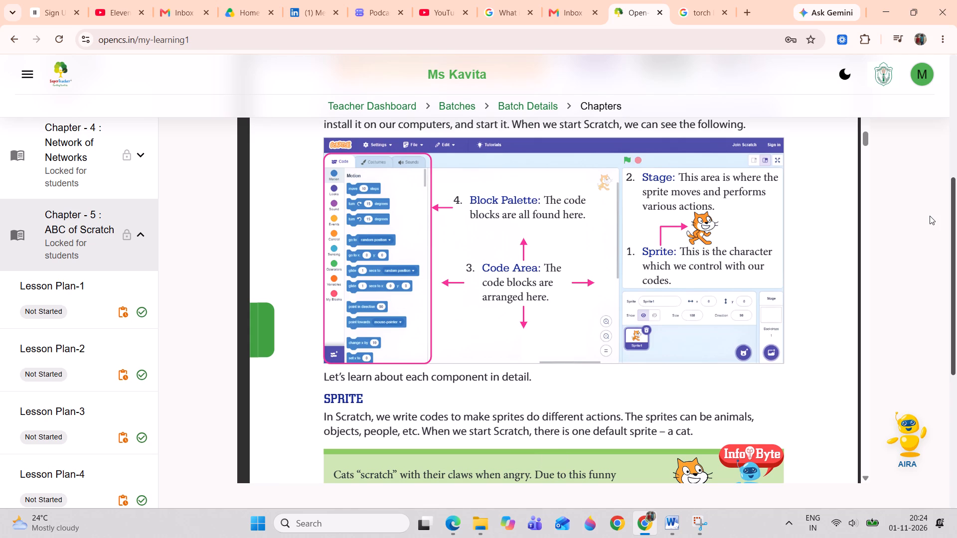
{"action": "left_click_drag", "start_coordinate": [930, 216], "coordinate": [935, 265]}
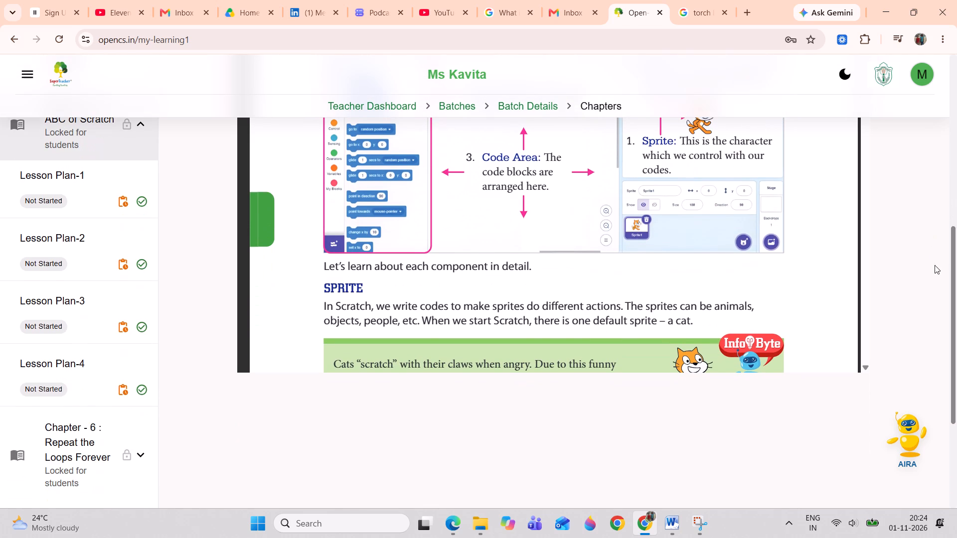
{"action": "left_click", "coordinate": [867, 366]}
{"action": "double_click", "coordinate": [867, 366]}
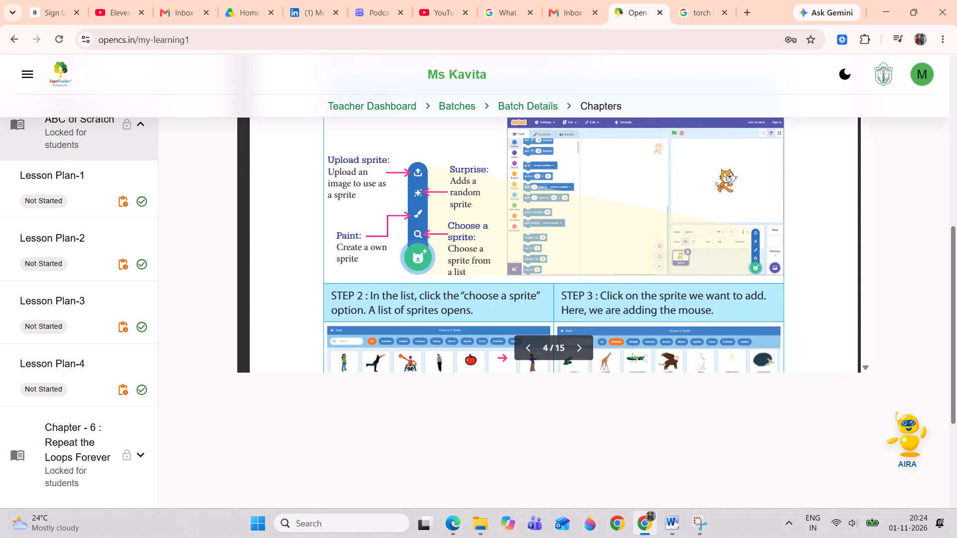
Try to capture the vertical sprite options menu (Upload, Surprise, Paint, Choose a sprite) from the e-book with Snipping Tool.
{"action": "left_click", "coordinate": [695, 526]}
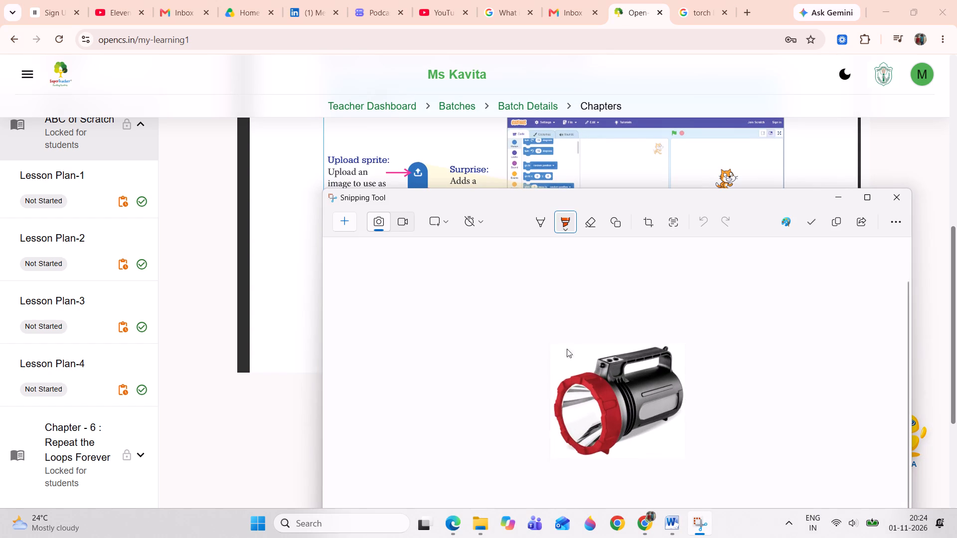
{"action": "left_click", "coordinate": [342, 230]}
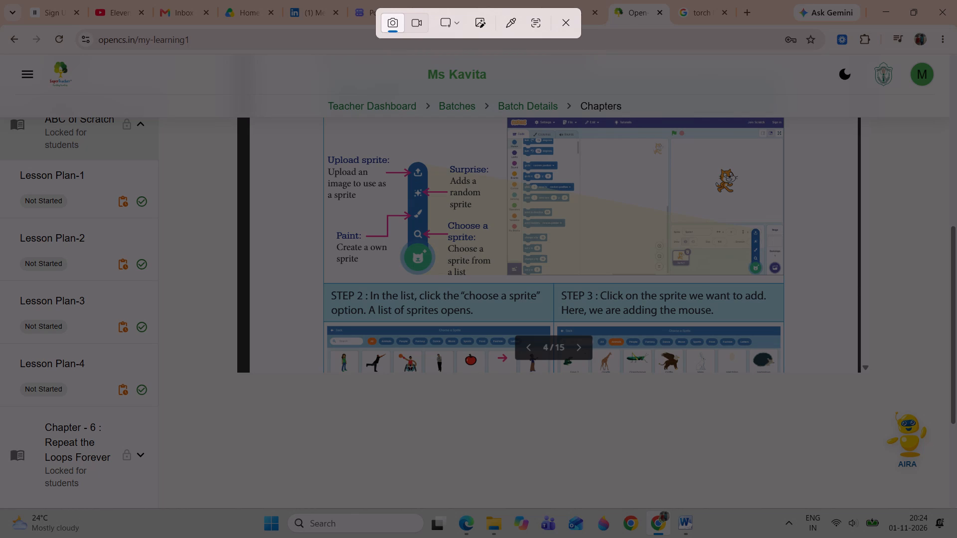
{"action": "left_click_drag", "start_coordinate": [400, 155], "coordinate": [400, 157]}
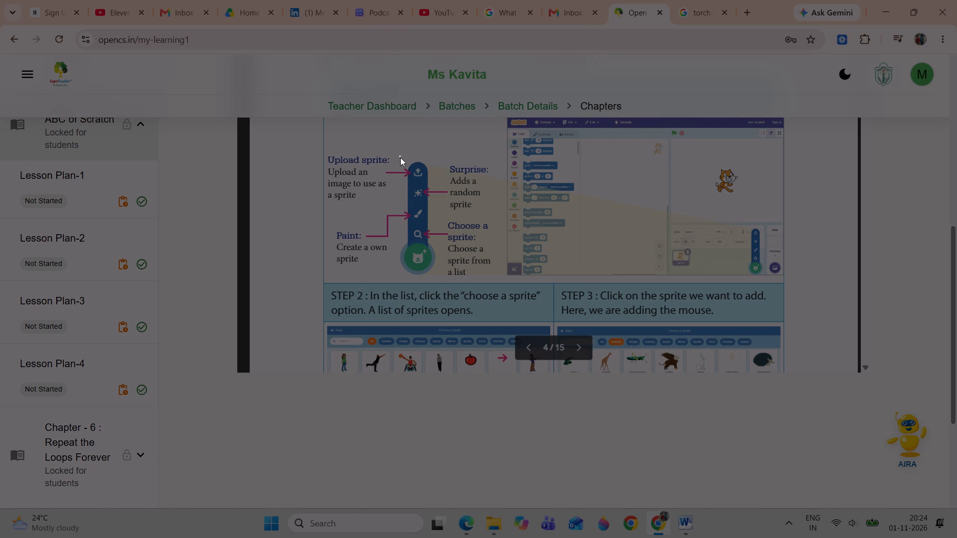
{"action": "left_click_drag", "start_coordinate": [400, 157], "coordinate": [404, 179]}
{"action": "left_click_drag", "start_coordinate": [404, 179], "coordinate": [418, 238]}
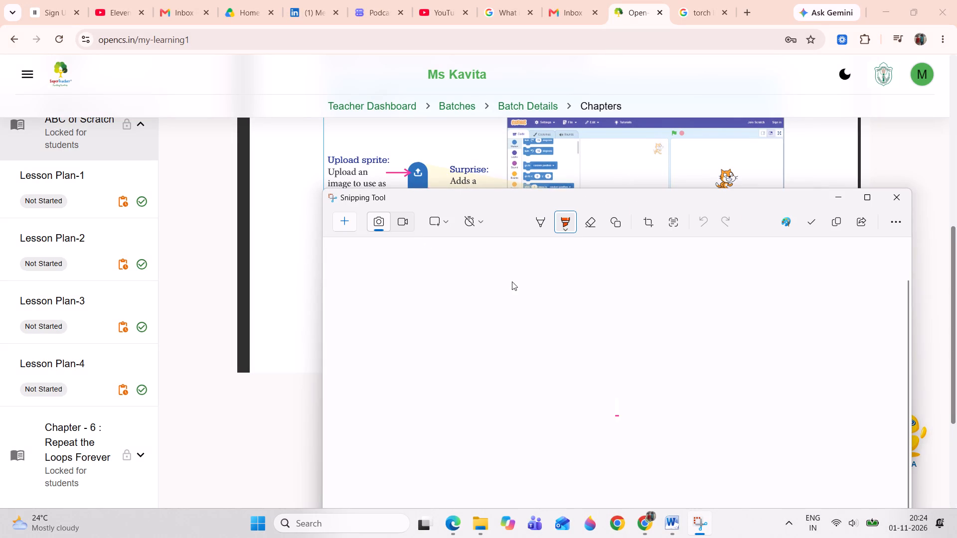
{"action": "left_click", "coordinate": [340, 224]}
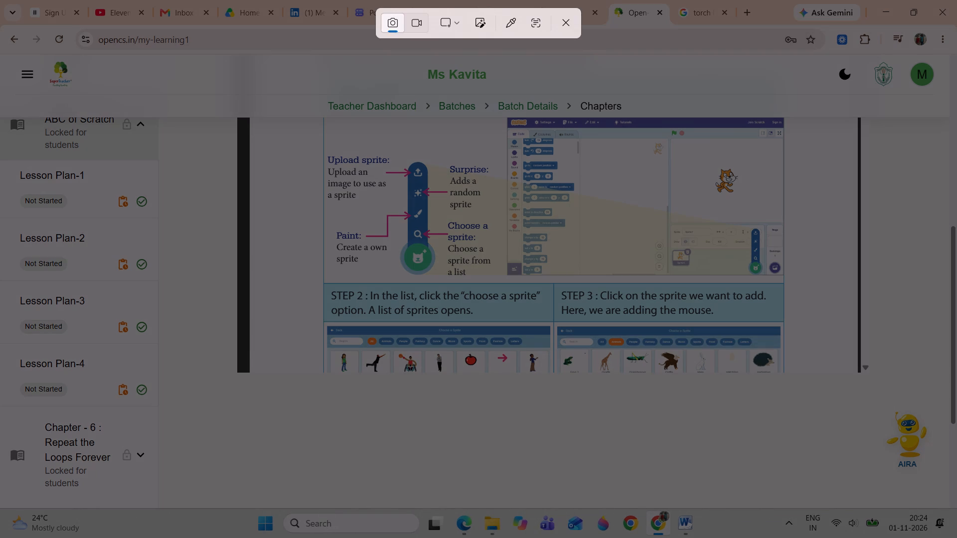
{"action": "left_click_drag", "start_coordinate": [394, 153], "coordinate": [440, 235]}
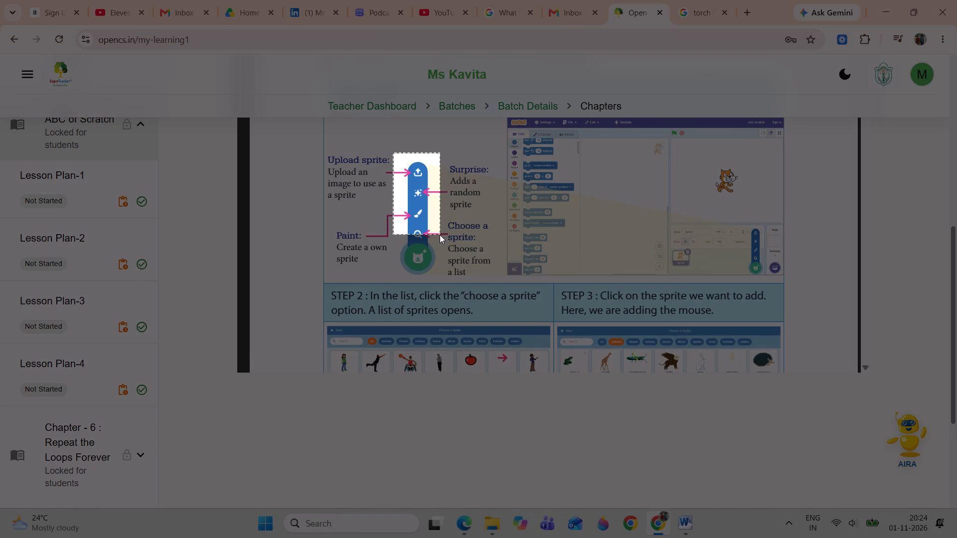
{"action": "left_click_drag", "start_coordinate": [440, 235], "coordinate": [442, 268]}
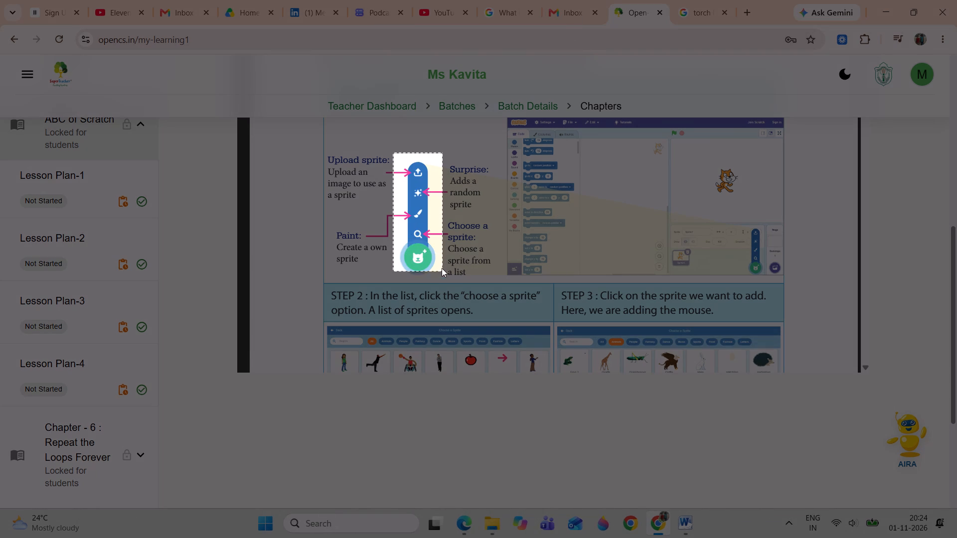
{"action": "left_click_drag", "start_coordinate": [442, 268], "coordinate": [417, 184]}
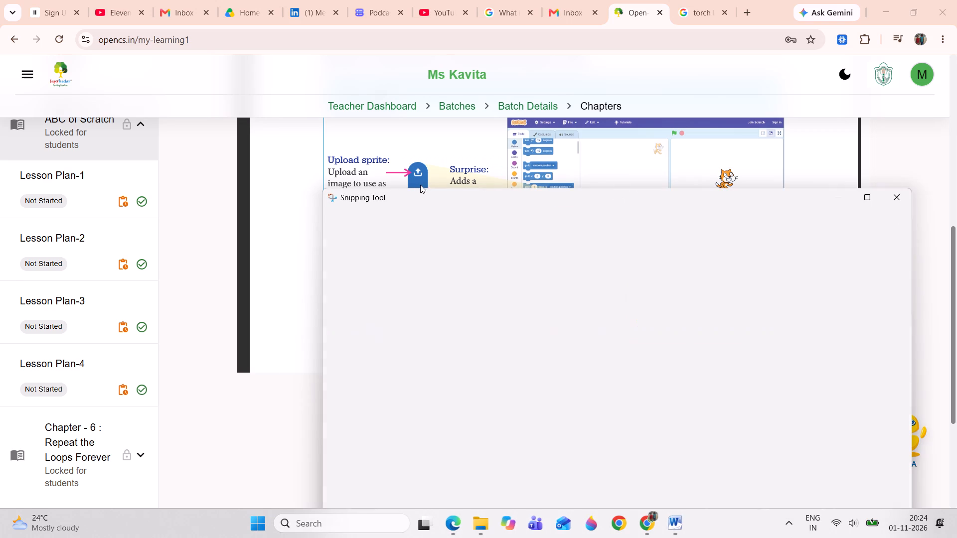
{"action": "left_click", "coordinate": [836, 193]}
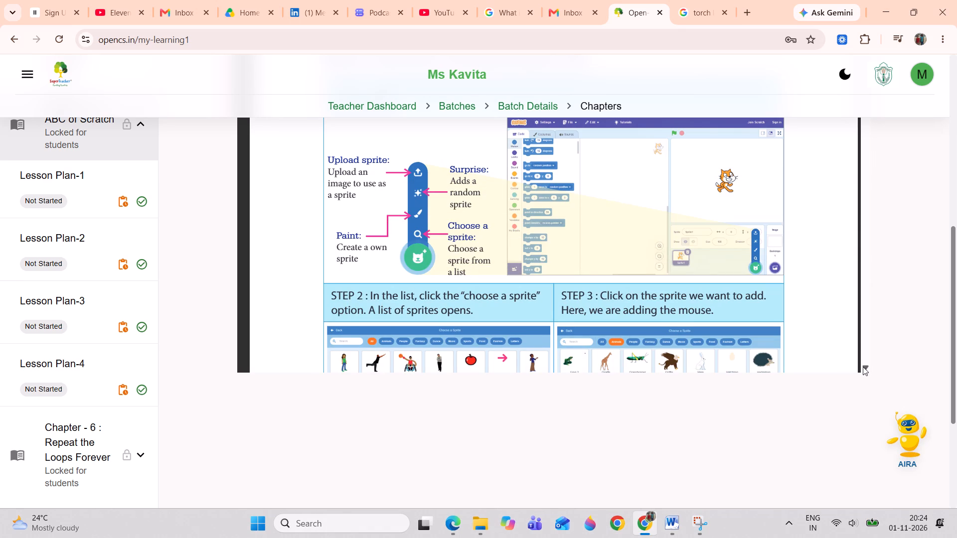
Examine the e-book pages from the sprite-adding steps through costumes and the stage to the steps for choosing a backdrop.
{"action": "double_click", "coordinate": [863, 367]}
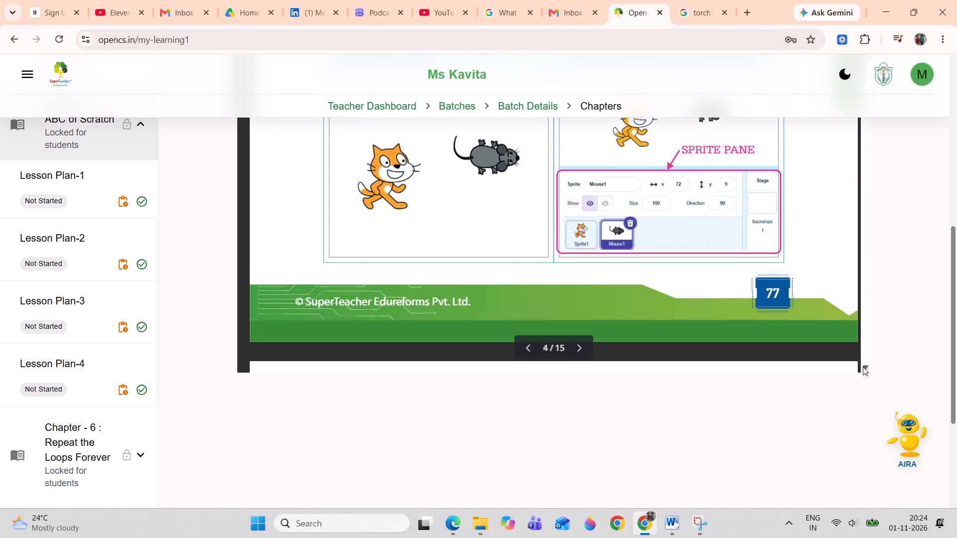
{"action": "double_click", "coordinate": [863, 367]}
{"action": "triple_click", "coordinate": [863, 367]}
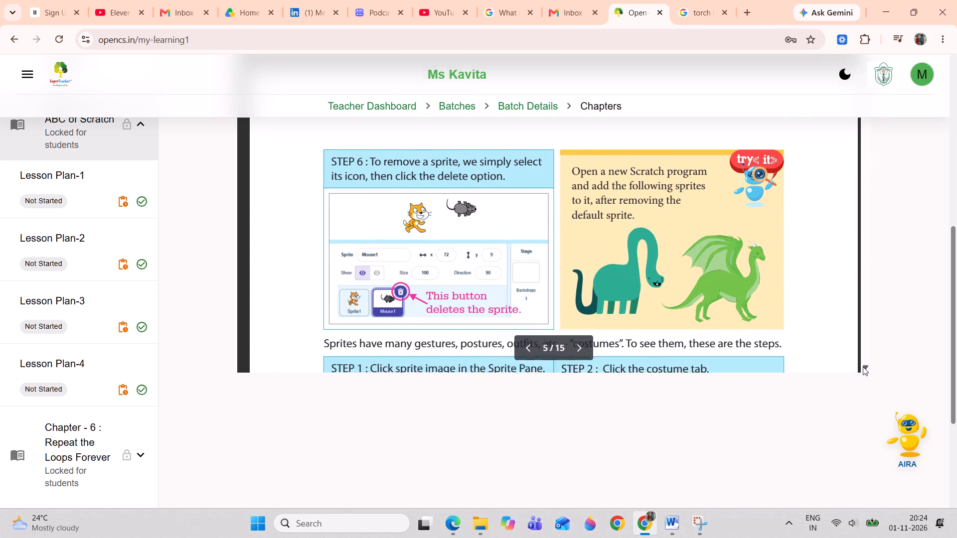
{"action": "triple_click", "coordinate": [863, 367]}
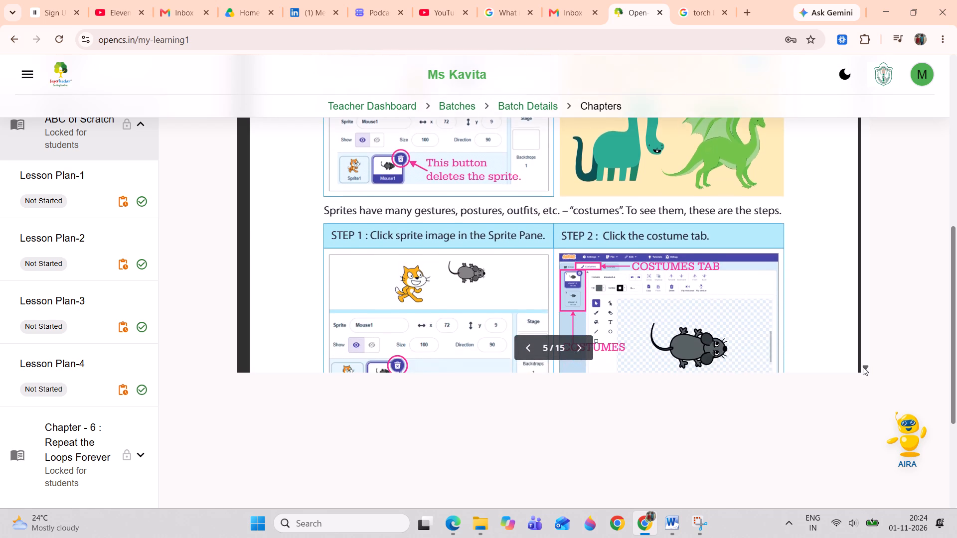
{"action": "triple_click", "coordinate": [863, 367]}
{"action": "double_click", "coordinate": [863, 367]}
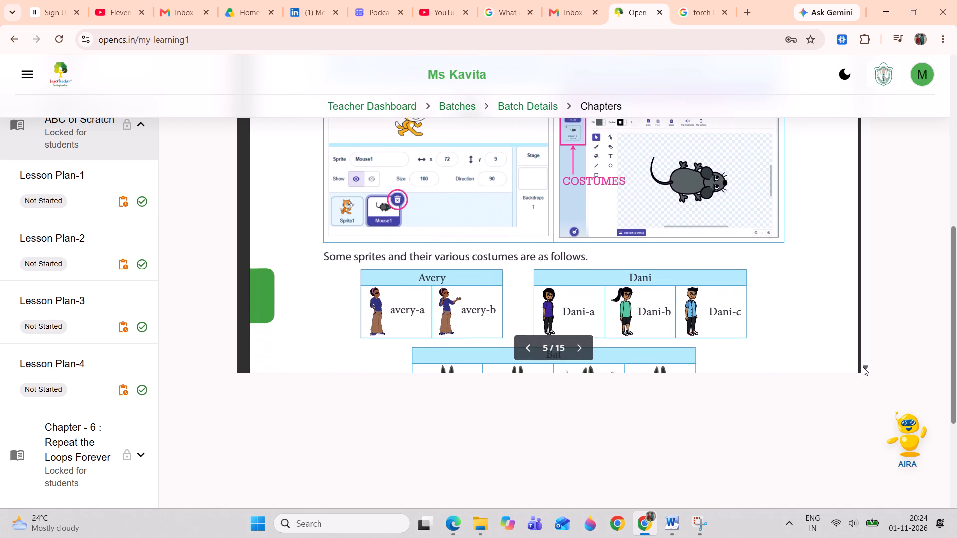
{"action": "left_click", "coordinate": [863, 367]}
{"action": "triple_click", "coordinate": [863, 367]}
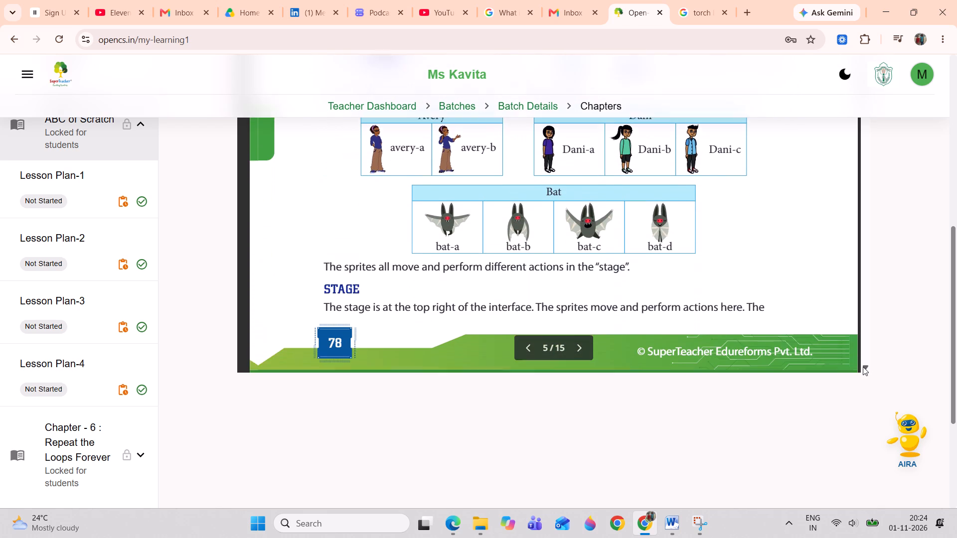
{"action": "left_click", "coordinate": [863, 367]}
{"action": "left_click", "coordinate": [863, 367]}
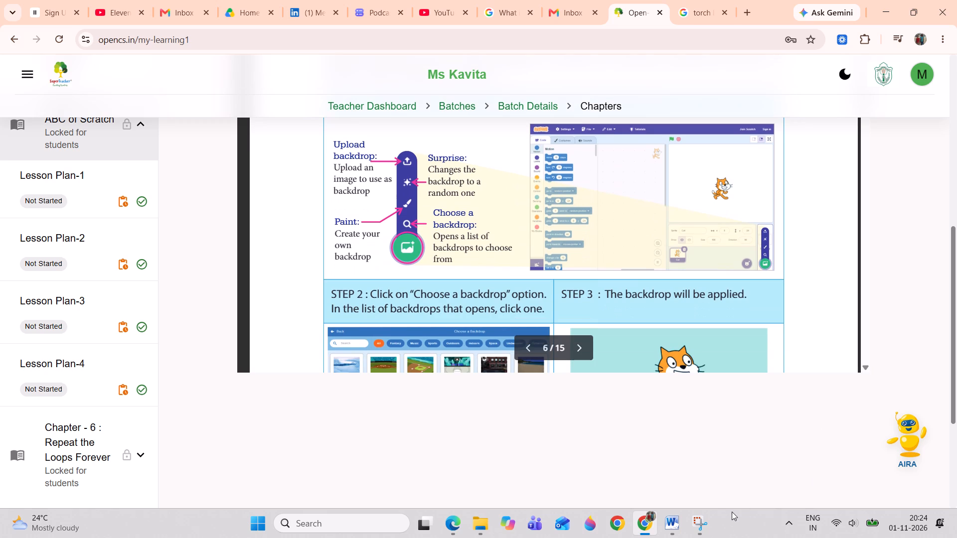
Capture the vertical backdrop options menu, including its green round icon, from the e-book with Snipping Tool and copy the snip.
{"action": "left_click", "coordinate": [696, 524]}
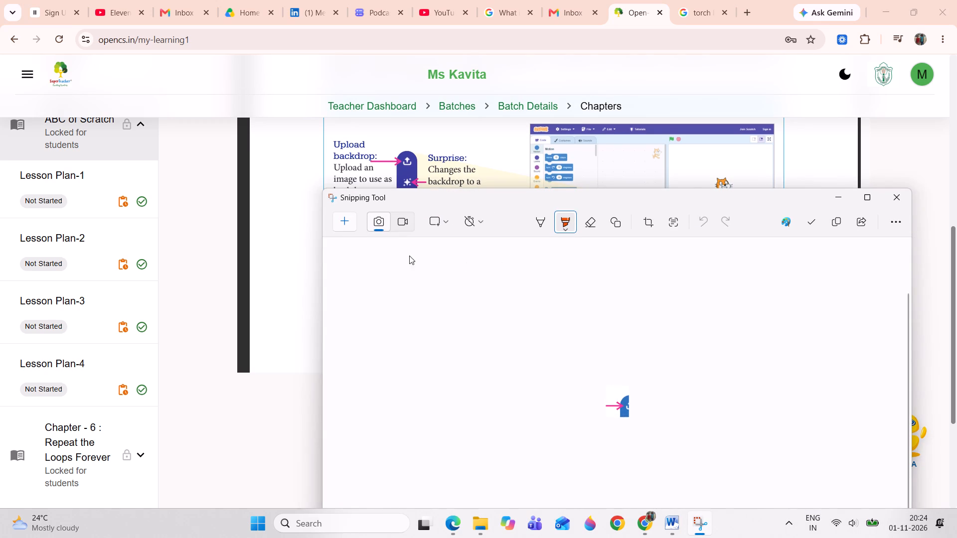
{"action": "left_click", "coordinate": [343, 217]}
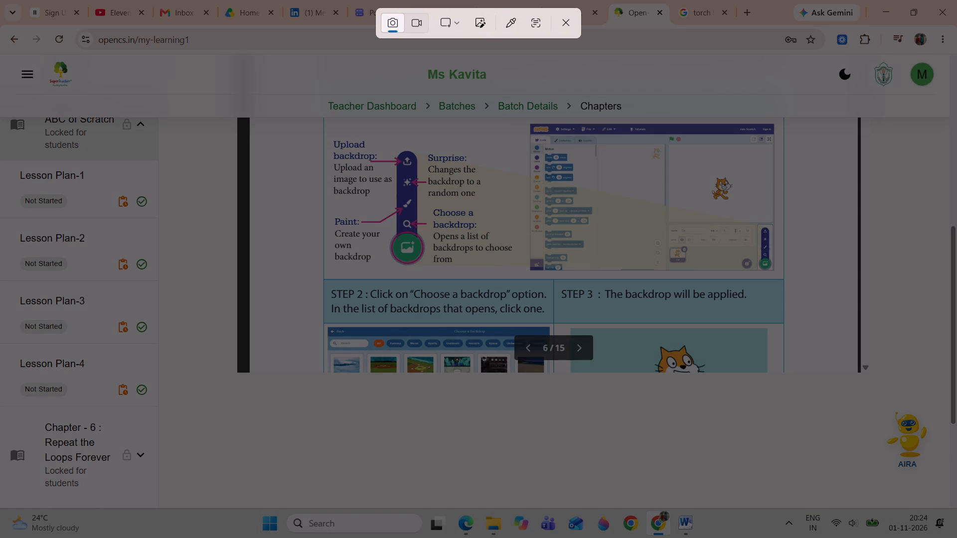
{"action": "left_click_drag", "start_coordinate": [392, 140], "coordinate": [419, 241]}
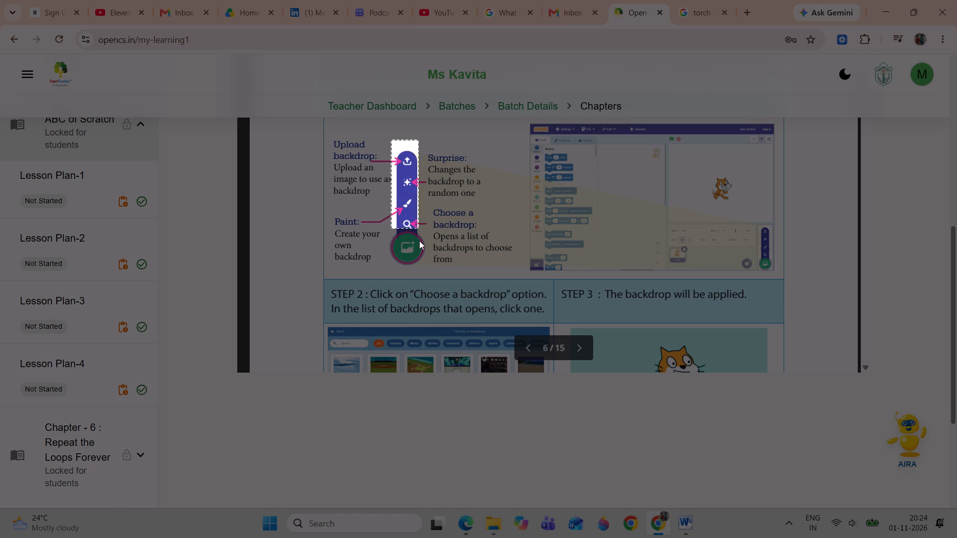
{"action": "left_click_drag", "start_coordinate": [419, 241], "coordinate": [428, 264]}
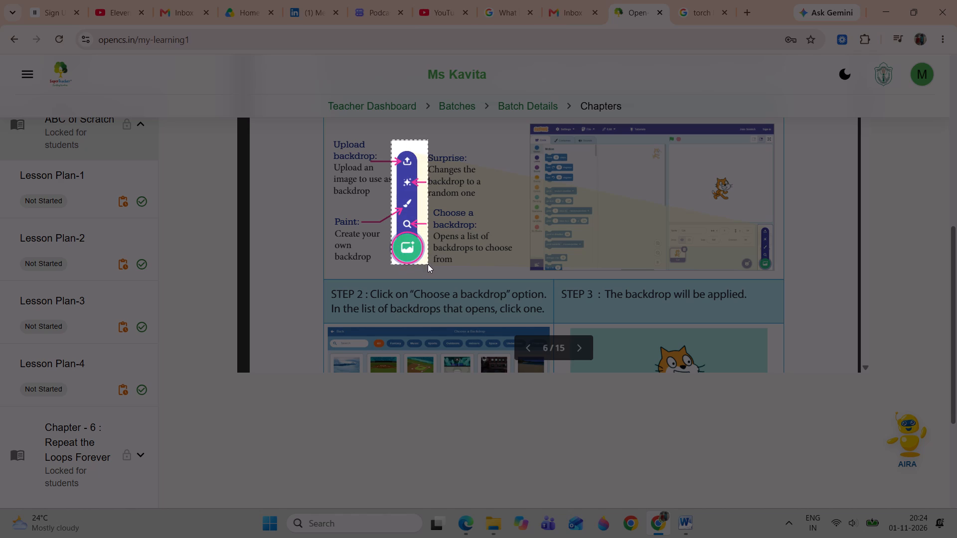
{"action": "left_click_drag", "start_coordinate": [428, 264], "coordinate": [427, 264]}
{"action": "left_click_drag", "start_coordinate": [427, 264], "coordinate": [427, 264]}
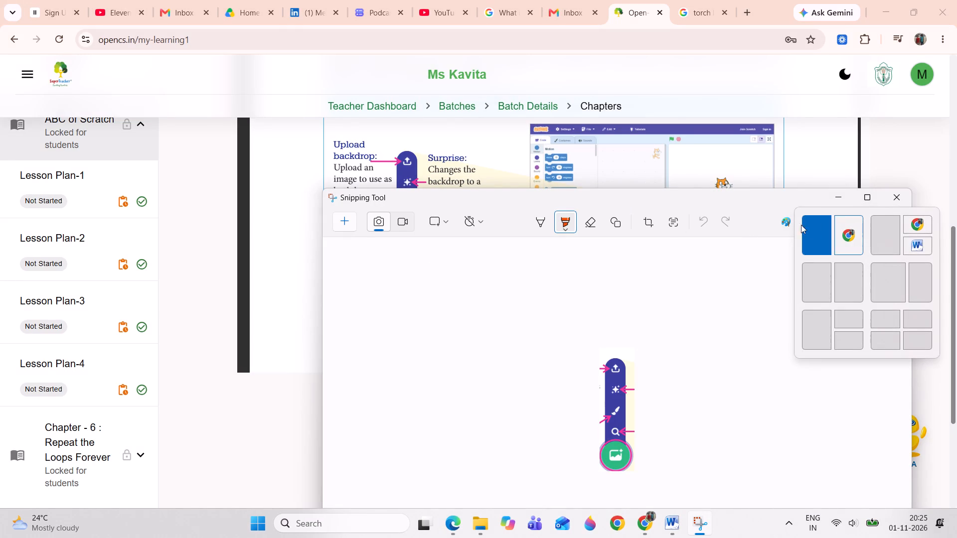
{"action": "left_click", "coordinate": [837, 217]}
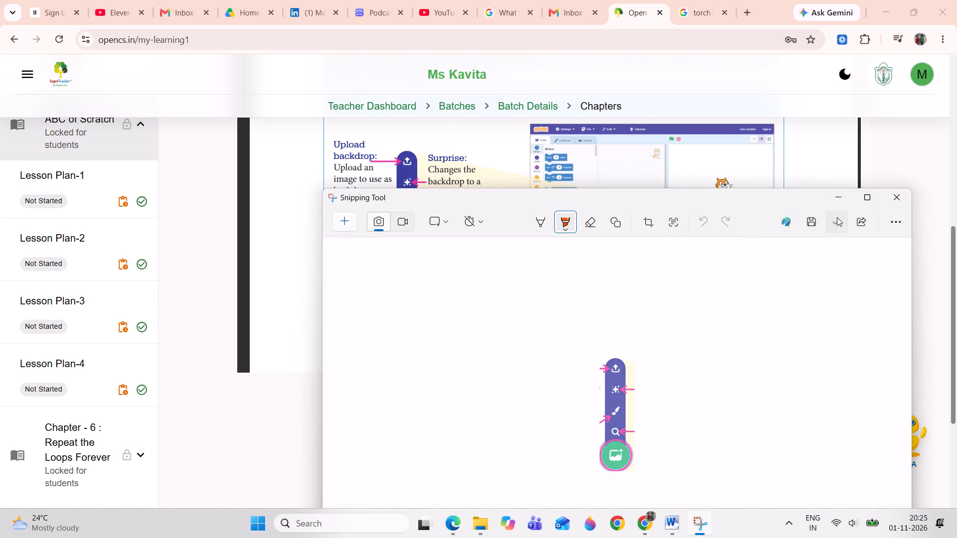
Switch to the GR 3 UT 2 document in Word and delete the "Answer in one word (Bridge course)" heading and items a–f below 5.
{"action": "left_click", "coordinate": [671, 525]}
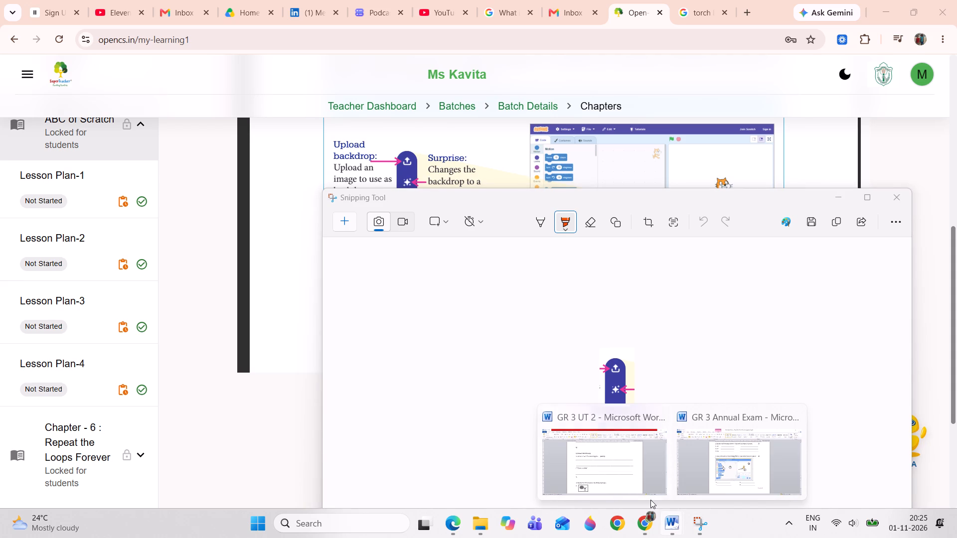
{"action": "left_click", "coordinate": [634, 475]}
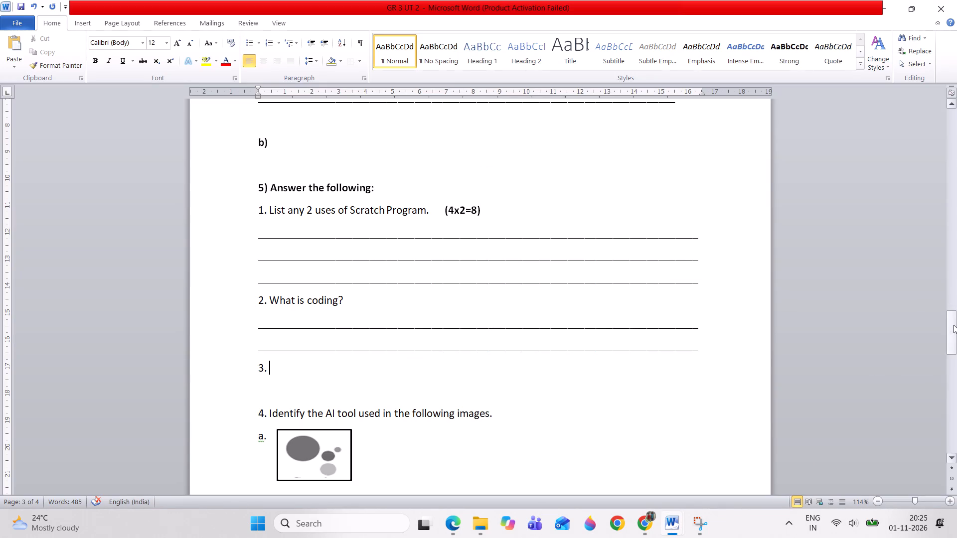
{"action": "left_click_drag", "start_coordinate": [954, 325], "coordinate": [954, 387]}
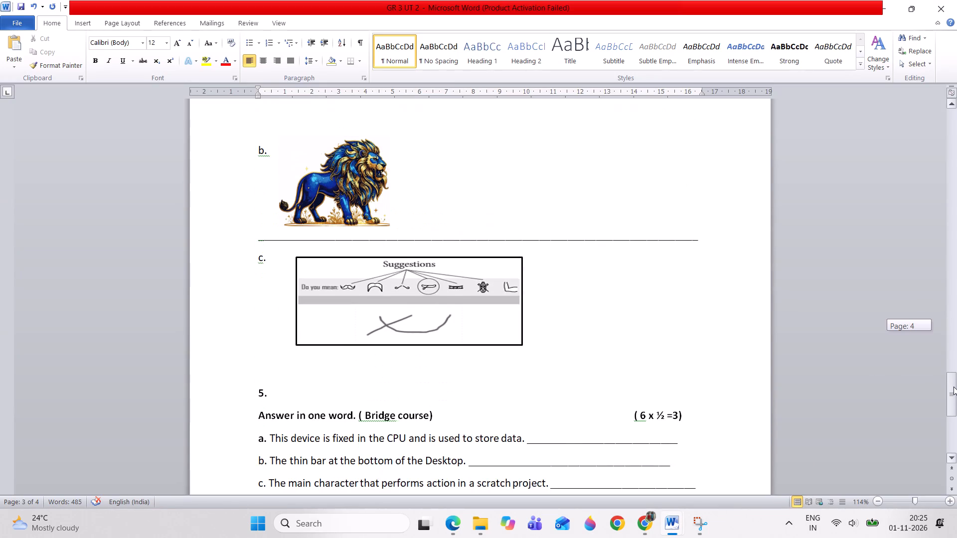
{"action": "left_click_drag", "start_coordinate": [954, 387], "coordinate": [949, 419]}
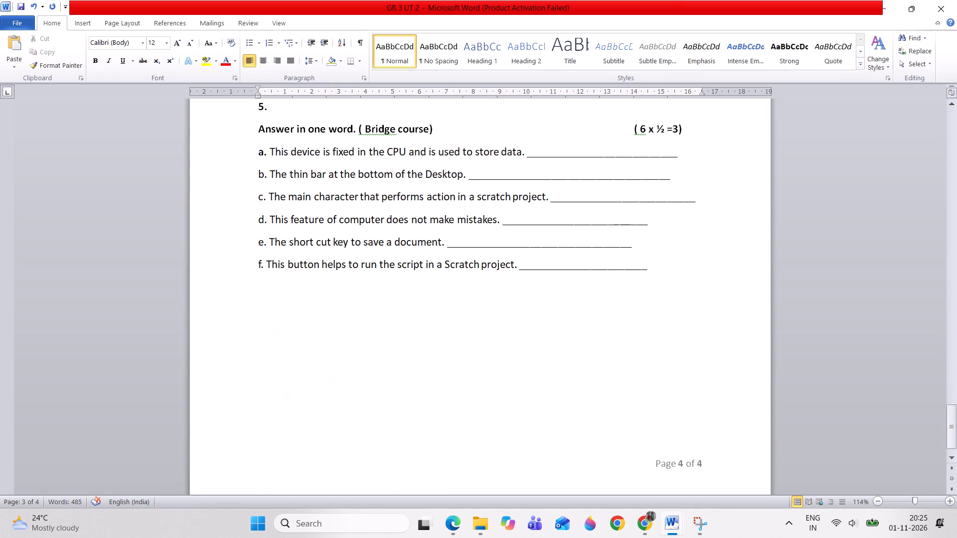
{"action": "left_click", "coordinate": [284, 109]}
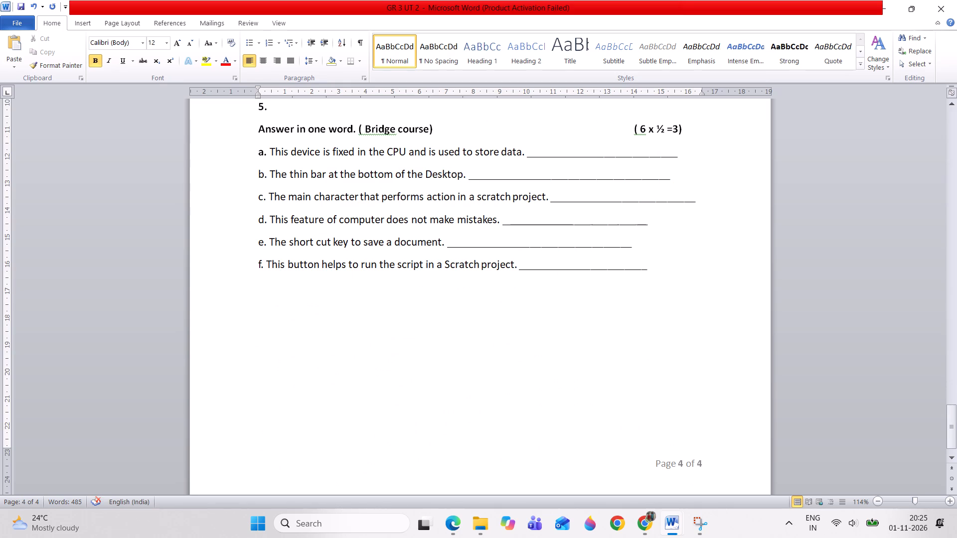
{"action": "left_click_drag", "start_coordinate": [283, 109], "coordinate": [638, 289]}
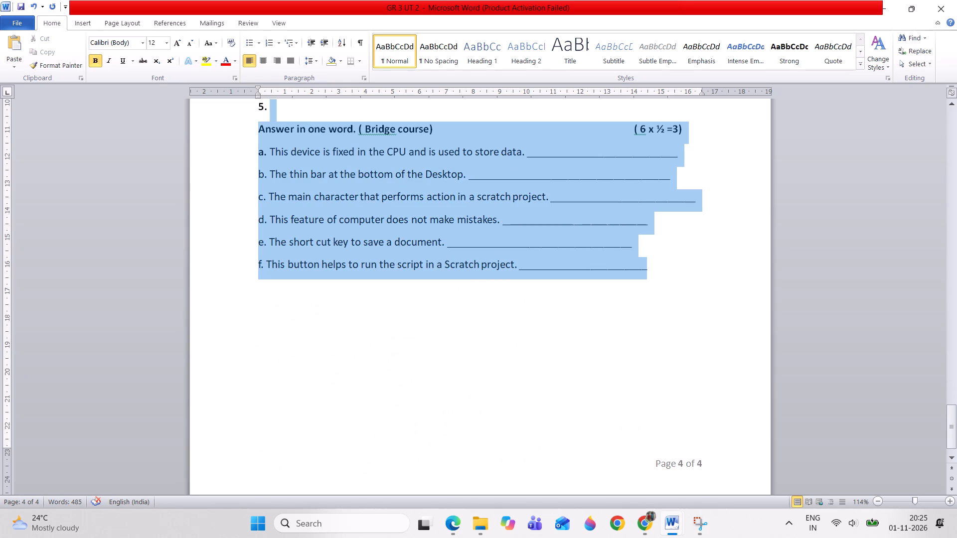
{"action": "left_click_drag", "start_coordinate": [638, 289], "coordinate": [638, 290]}
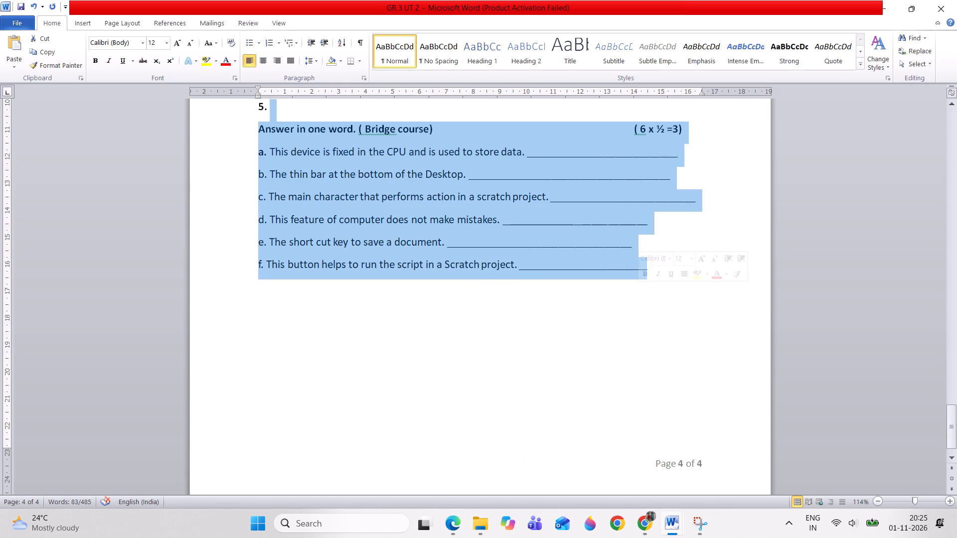
{"action": "key", "text": "Delete"}
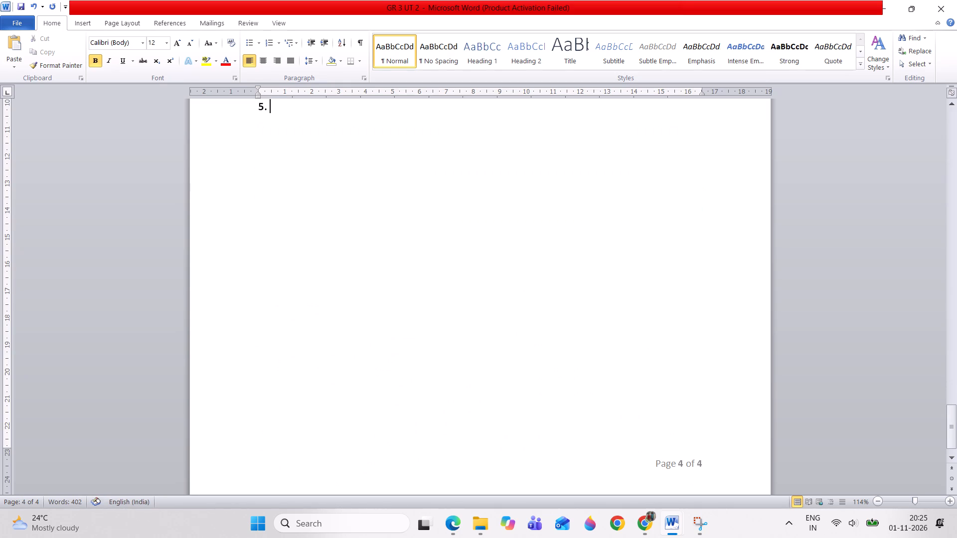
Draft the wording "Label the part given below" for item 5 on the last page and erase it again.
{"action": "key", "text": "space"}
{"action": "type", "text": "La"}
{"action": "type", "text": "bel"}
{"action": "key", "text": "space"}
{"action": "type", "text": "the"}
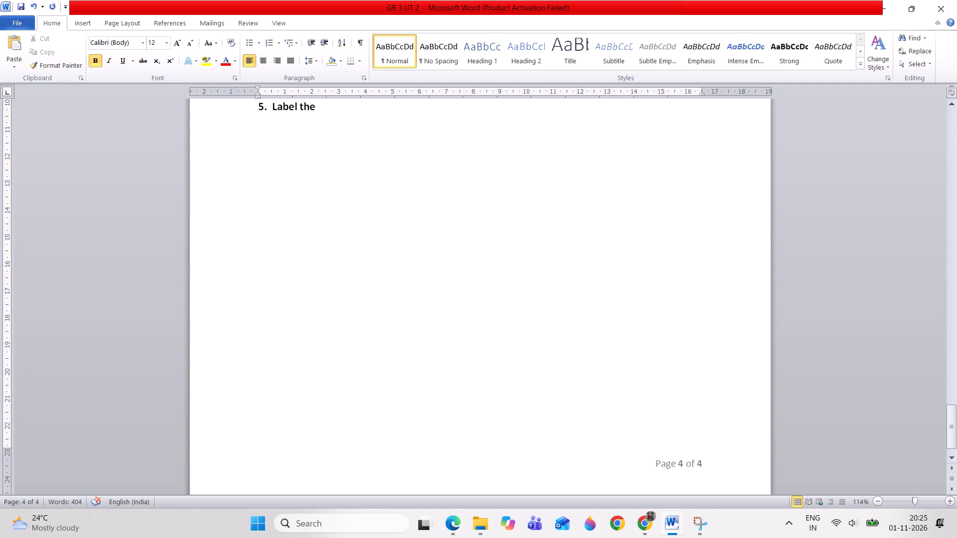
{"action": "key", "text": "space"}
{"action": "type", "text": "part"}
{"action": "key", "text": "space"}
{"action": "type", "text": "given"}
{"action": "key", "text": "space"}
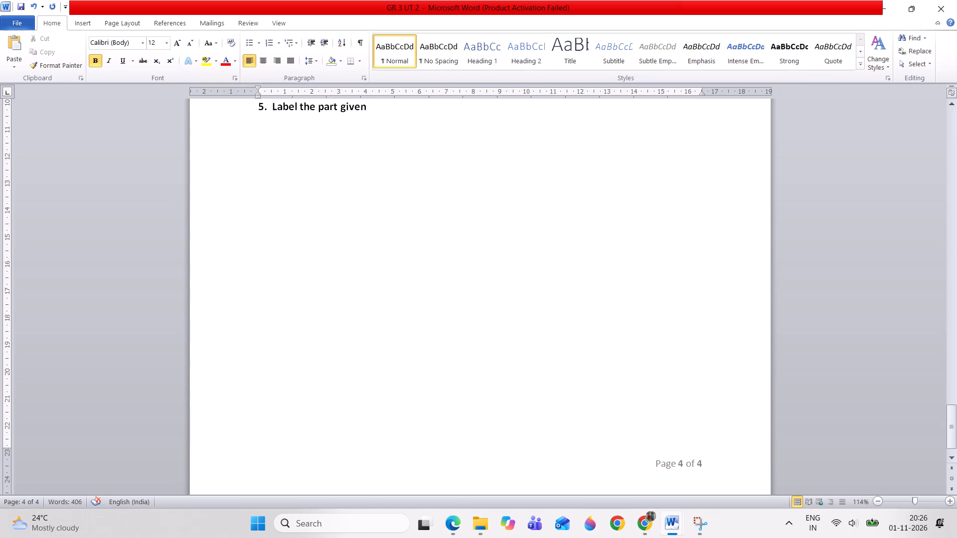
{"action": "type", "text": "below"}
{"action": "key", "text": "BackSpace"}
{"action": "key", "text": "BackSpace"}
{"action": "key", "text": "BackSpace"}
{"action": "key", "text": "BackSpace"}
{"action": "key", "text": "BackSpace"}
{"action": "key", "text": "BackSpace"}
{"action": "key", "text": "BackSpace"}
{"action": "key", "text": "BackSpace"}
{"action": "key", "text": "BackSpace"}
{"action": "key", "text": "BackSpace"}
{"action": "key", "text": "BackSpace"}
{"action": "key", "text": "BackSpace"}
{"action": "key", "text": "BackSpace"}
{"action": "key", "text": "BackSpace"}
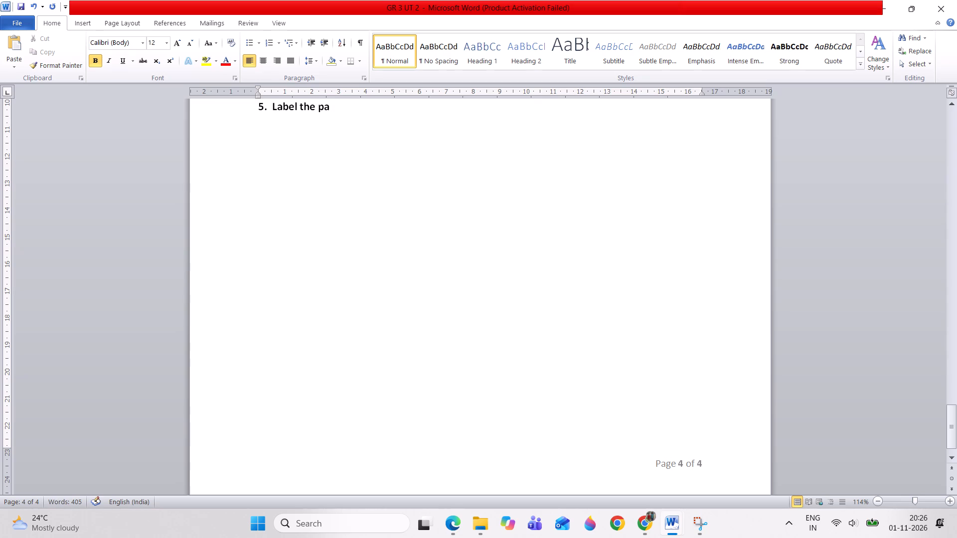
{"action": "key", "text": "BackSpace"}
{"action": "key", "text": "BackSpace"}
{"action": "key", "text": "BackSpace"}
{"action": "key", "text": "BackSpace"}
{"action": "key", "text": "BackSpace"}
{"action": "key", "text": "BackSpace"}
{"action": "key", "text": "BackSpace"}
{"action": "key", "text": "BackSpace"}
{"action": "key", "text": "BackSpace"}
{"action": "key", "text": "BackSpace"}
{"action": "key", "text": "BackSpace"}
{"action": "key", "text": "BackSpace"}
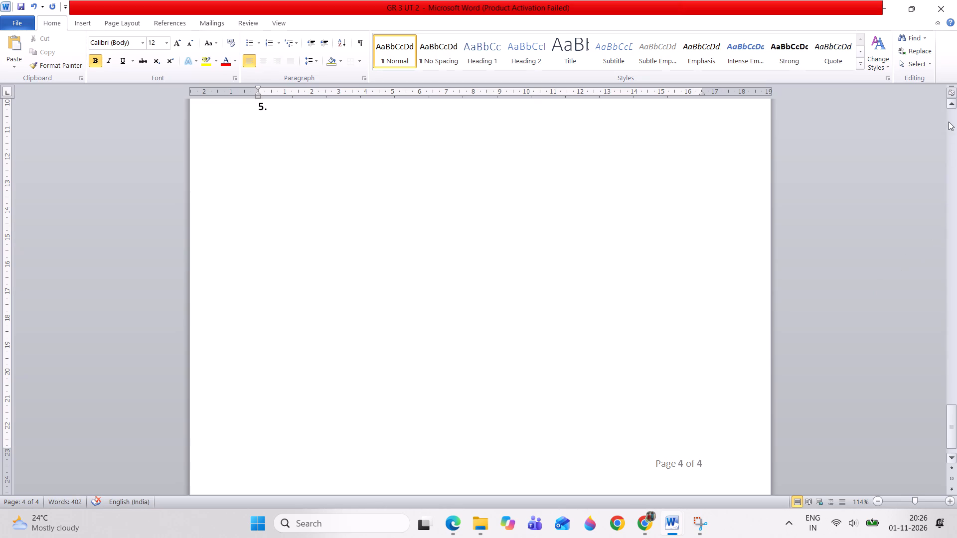
Write question 3 under "5) Answer the following" as "Name the four ways to choose a backdrop.".
{"action": "left_click", "coordinate": [953, 103]}
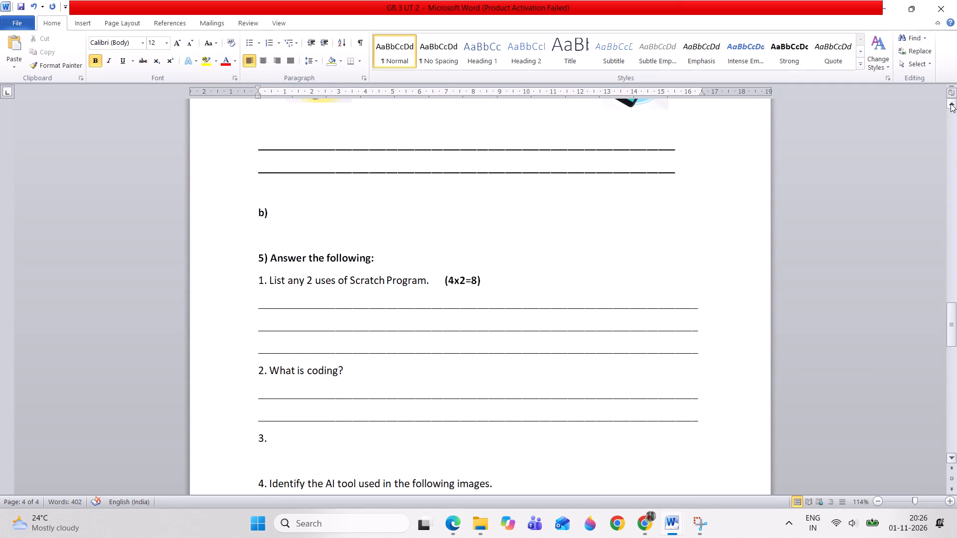
{"action": "left_click", "coordinate": [278, 432]}
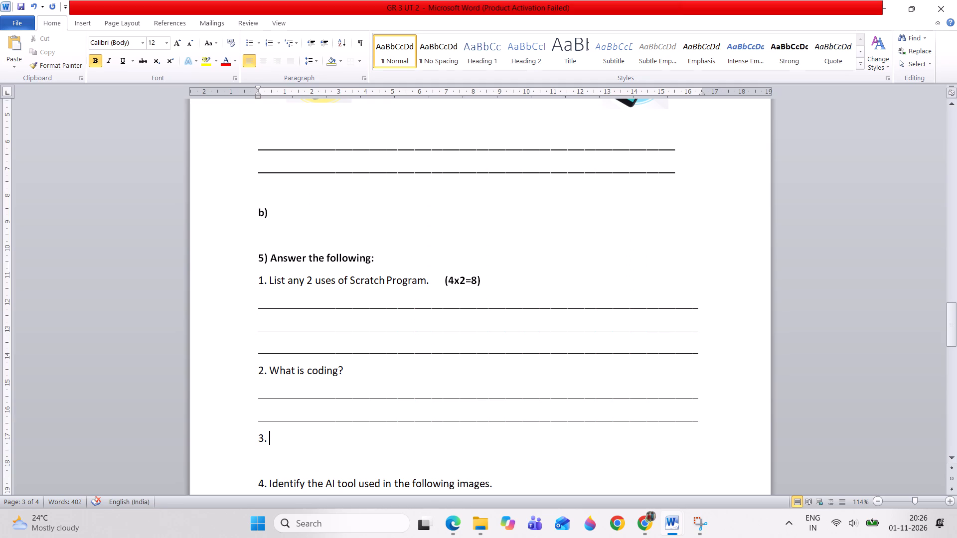
{"action": "key", "text": "space"}
{"action": "type", "text": "Name the four ways to"}
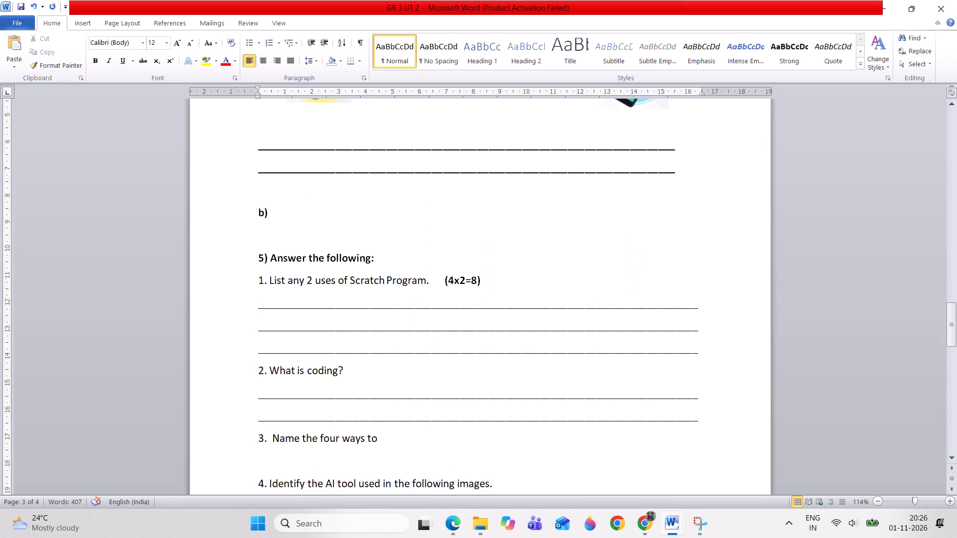
{"action": "key", "text": "space"}
{"action": "type", "text": "choose a backdrop"}
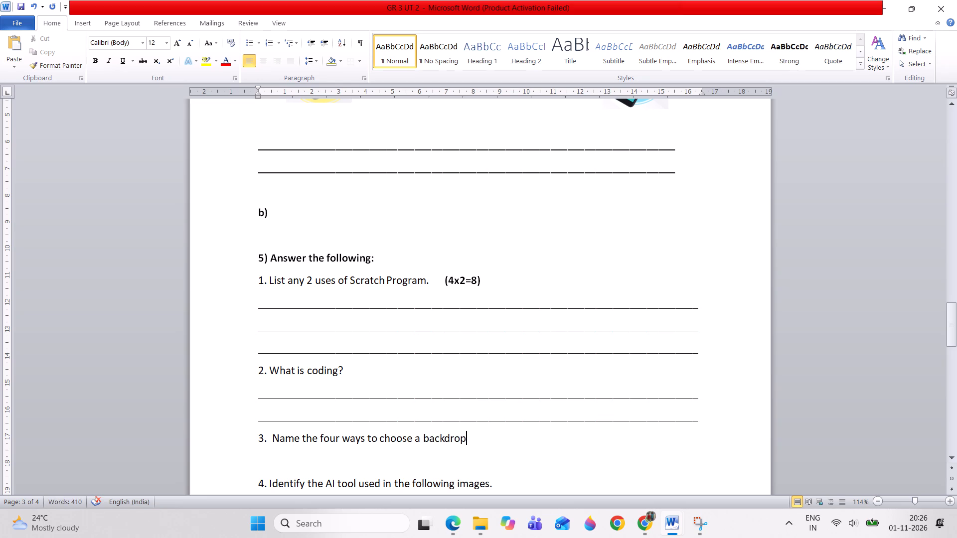
{"action": "key", "text": "period"}
Add a full-width underscore answer line below question 3, trimming the part that overflows onto another line.
{"action": "key", "text": "Return"}
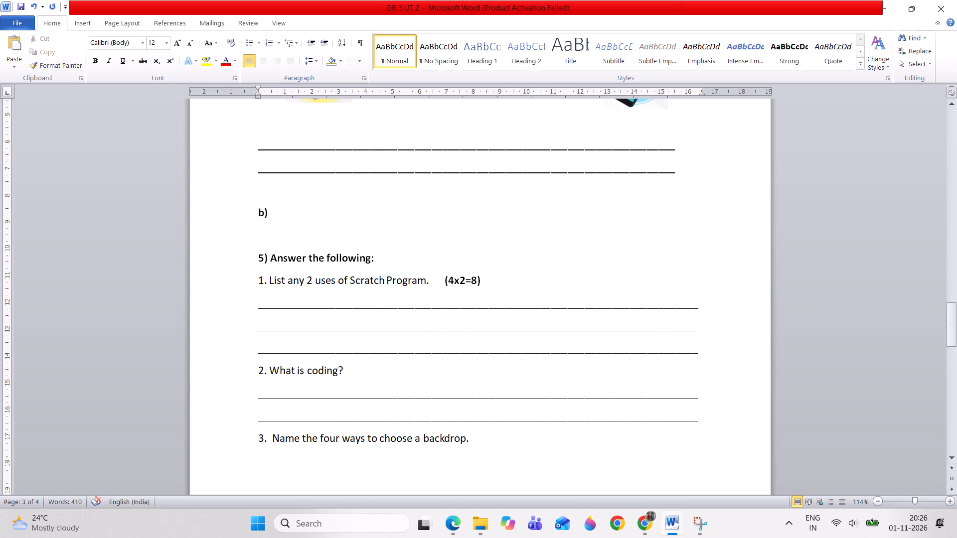
{"action": "key", "text": "shift+underscore"}
{"action": "key", "text": "shift+underscore"}
{"action": "key", "text": "shift+underscore"}
{"action": "key", "text": "shift+underscore"}
{"action": "key", "text": "shift+underscore"}
{"action": "key", "text": "shift+underscore"}
{"action": "key", "text": "shift+underscore"}
{"action": "key", "text": "shift+underscore"}
{"action": "key", "text": "shift+underscore"}
{"action": "key", "text": "shift+underscore"}
{"action": "key", "text": "shift+underscore"}
{"action": "key", "text": "shift+underscore"}
{"action": "key", "text": "shift+underscore"}
{"action": "key", "text": "shift+underscore"}
{"action": "key", "text": "shift+underscore"}
{"action": "key", "text": "shift+underscore"}
{"action": "key", "text": "shift+underscore"}
{"action": "key", "text": "shift+underscore"}
{"action": "key", "text": "shift+underscore"}
{"action": "key", "text": "shift+underscore"}
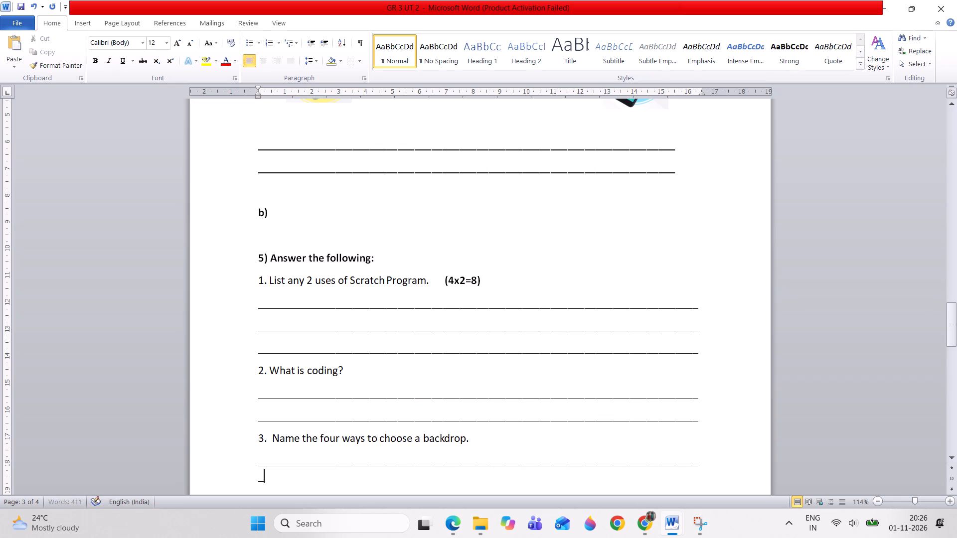
{"action": "key", "text": "shift+underscore"}
{"action": "key", "text": "shift+underscore"}
{"action": "key", "text": "shift+underscore"}
{"action": "key", "text": "shift+underscore"}
{"action": "key", "text": "shift+underscore"}
{"action": "key", "text": "shift+underscore"}
{"action": "key", "text": "BackSpace"}
{"action": "key", "text": "BackSpace"}
{"action": "key", "text": "BackSpace"}
{"action": "key", "text": "BackSpace"}
{"action": "key", "text": "BackSpace"}
{"action": "key", "text": "BackSpace"}
{"action": "key", "text": "BackSpace"}
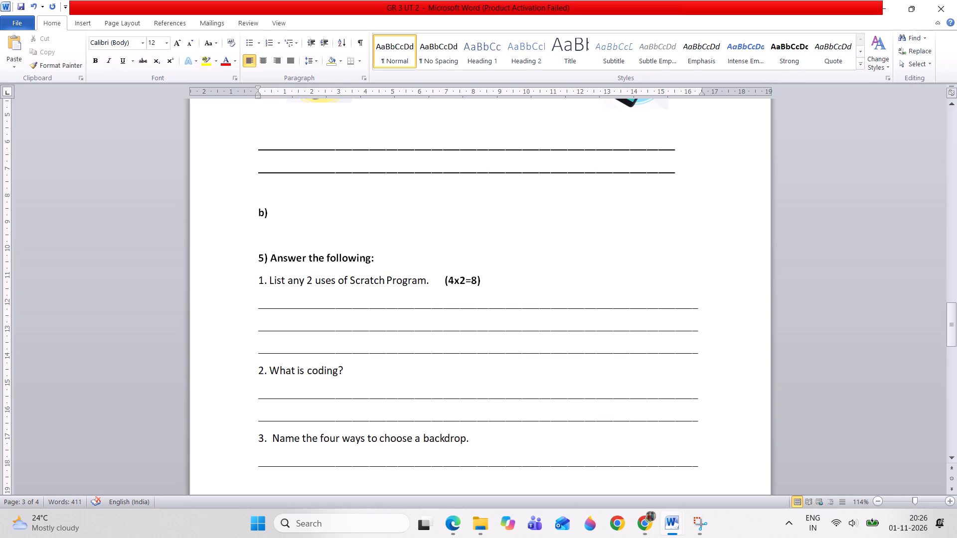
Insert blank lines below question 3's answer line to push question 4 onto the next page, and remove three surplus ones.
{"action": "key", "text": "Return"}
{"action": "key", "text": "Return"}
{"action": "key", "text": "Return"}
{"action": "key", "text": "Return"}
{"action": "key", "text": "Return"}
{"action": "key", "text": "Return"}
{"action": "key", "text": "Return"}
{"action": "key", "text": "Return"}
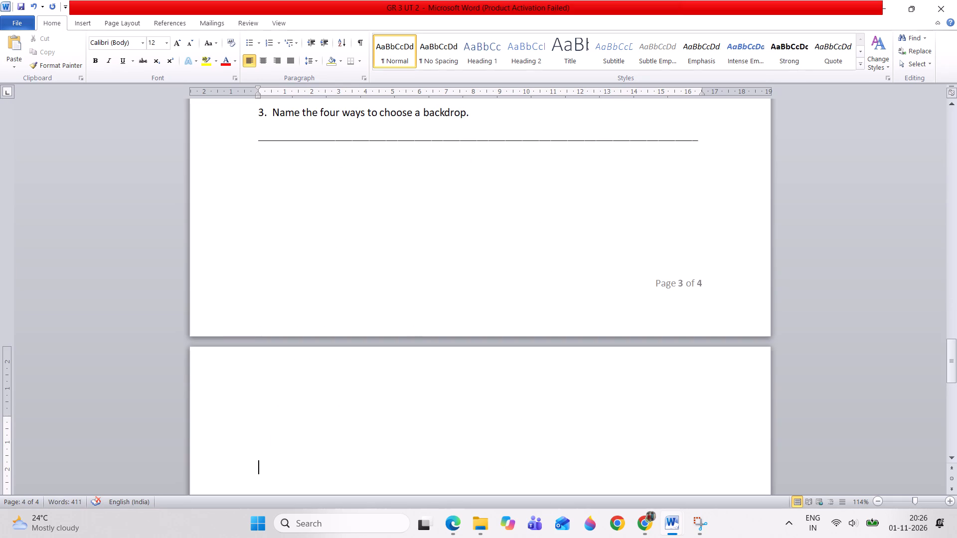
{"action": "left_click", "coordinate": [715, 142]}
{"action": "key", "text": "Delete"}
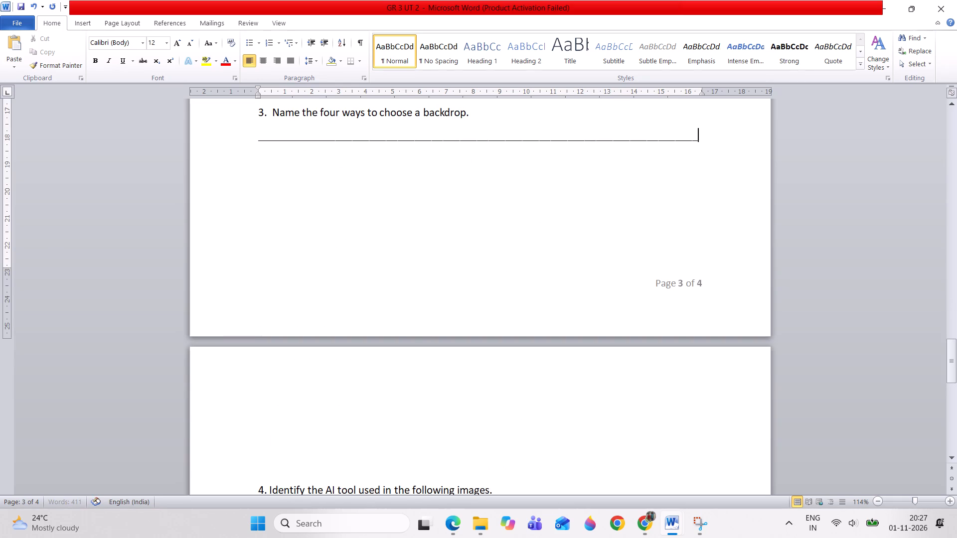
{"action": "key", "text": "Delete"}
{"action": "key", "text": "Delete"}
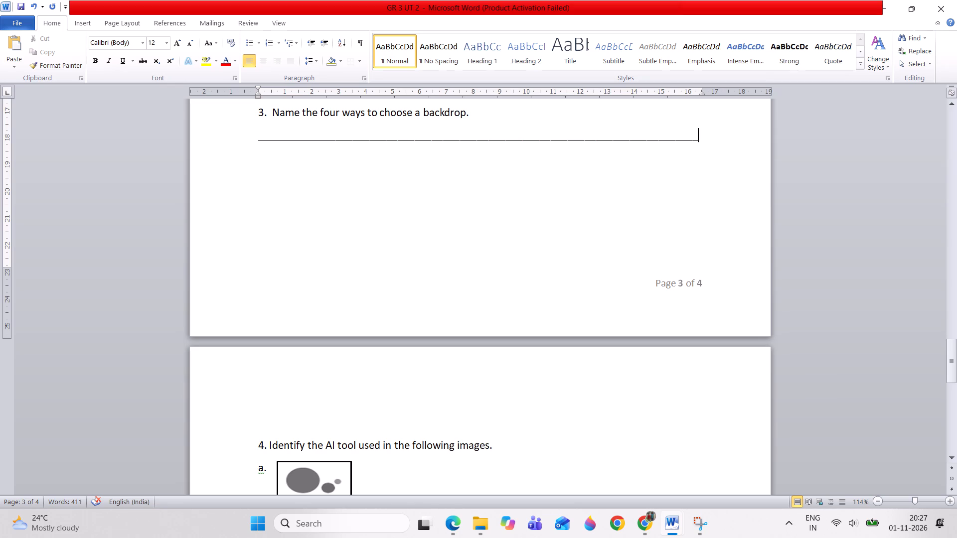
Add a second full-width underscore answer line under question 3, trimming the overflow.
{"action": "key", "text": "Return"}
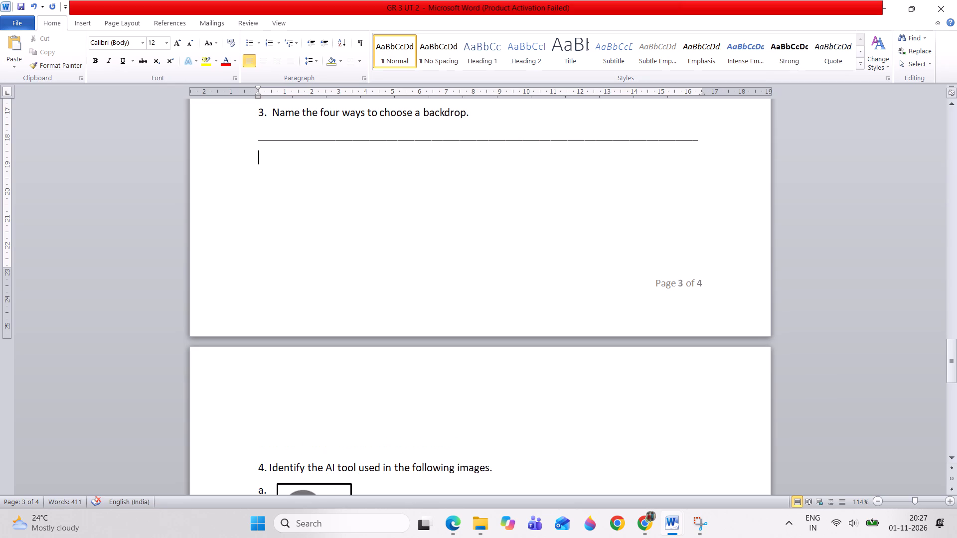
{"action": "key", "text": "shift+underscore"}
{"action": "key", "text": "shift+underscore"}
{"action": "key", "text": "shift+underscore"}
{"action": "key", "text": "shift+underscore"}
{"action": "key", "text": "shift+underscore"}
{"action": "key", "text": "shift+underscore"}
{"action": "key", "text": "shift+underscore"}
{"action": "key", "text": "shift+underscore"}
{"action": "key", "text": "shift+underscore"}
{"action": "key", "text": "shift+underscore"}
{"action": "key", "text": "shift+underscore"}
{"action": "key", "text": "shift+underscore"}
{"action": "key", "text": "shift+underscore"}
{"action": "key", "text": "shift+underscore"}
{"action": "key", "text": "shift+underscore"}
{"action": "key", "text": "shift+underscore"}
{"action": "key", "text": "shift+underscore"}
{"action": "key", "text": "shift+underscore"}
{"action": "key", "text": "shift+underscore"}
{"action": "key", "text": "shift+underscore"}
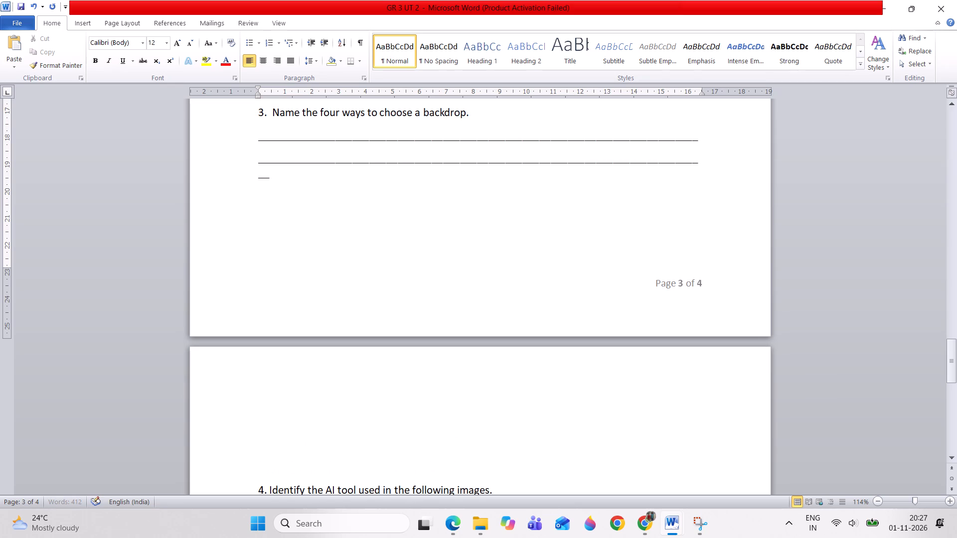
{"action": "key", "text": "BackSpace"}
{"action": "key", "text": "BackSpace"}
{"action": "key", "text": "BackSpace"}
{"action": "key", "text": "BackSpace"}
{"action": "key", "text": "BackSpace"}
{"action": "key", "text": "BackSpace"}
{"action": "key", "text": "BackSpace"}
{"action": "key", "text": "BackSpace"}
{"action": "key", "text": "BackSpace"}
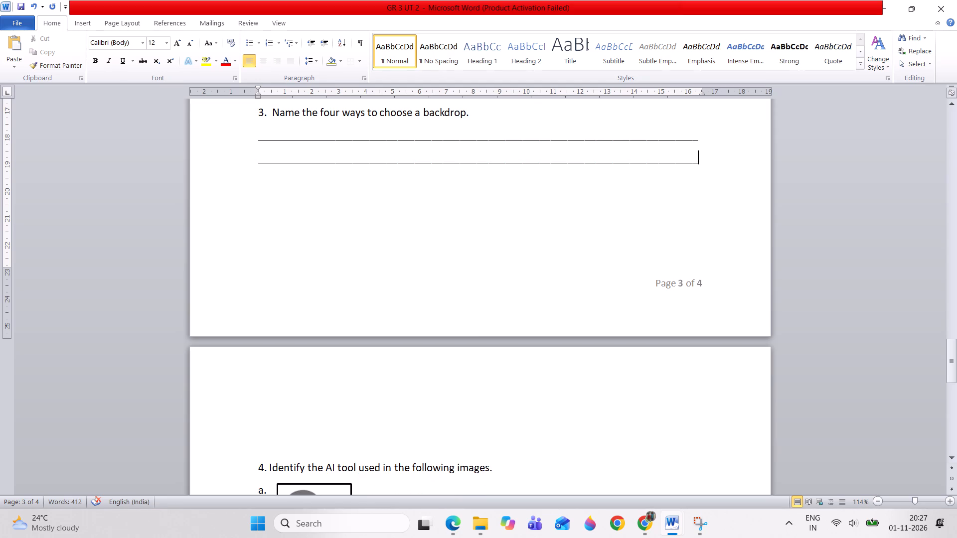
Add a third full-width underscore answer line under question 3 and delete three blank lines before question 4.
{"action": "key", "text": "Return"}
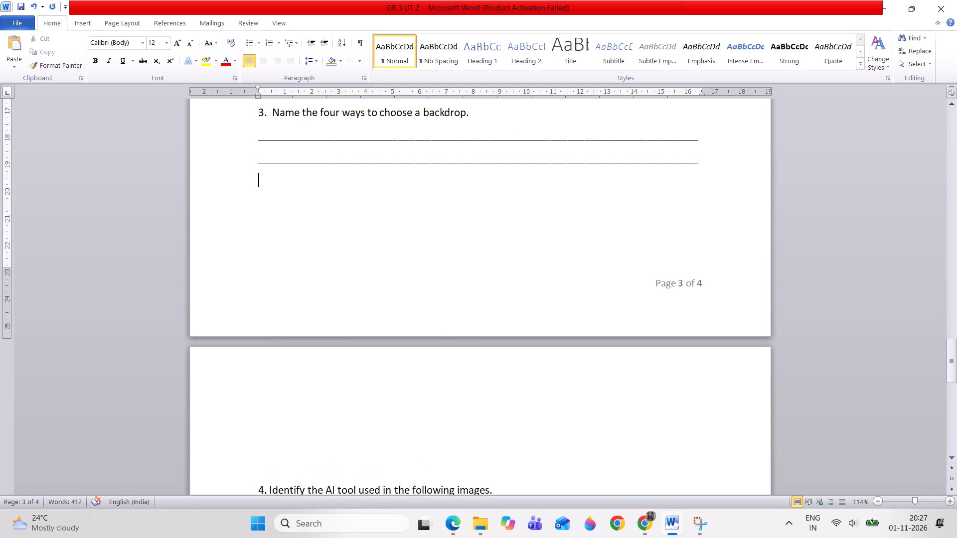
{"action": "key", "text": "shift+underscore"}
{"action": "key", "text": "shift+underscore"}
{"action": "key", "text": "shift+underscore"}
{"action": "key", "text": "shift+underscore"}
{"action": "key", "text": "shift+underscore"}
{"action": "key", "text": "shift+underscore"}
{"action": "key", "text": "shift+underscore"}
{"action": "key", "text": "shift+underscore"}
{"action": "key", "text": "shift+underscore"}
{"action": "key", "text": "shift+underscore"}
{"action": "key", "text": "shift+underscore"}
{"action": "key", "text": "shift+underscore"}
{"action": "key", "text": "shift+underscore"}
{"action": "key", "text": "shift+underscore"}
{"action": "key", "text": "shift+underscore"}
{"action": "key", "text": "shift+underscore"}
{"action": "key", "text": "shift+underscore"}
{"action": "key", "text": "shift+underscore"}
{"action": "key", "text": "shift+underscore"}
{"action": "key", "text": "shift+underscore"}
{"action": "type", "text": "______"}
{"action": "key", "text": "Delete"}
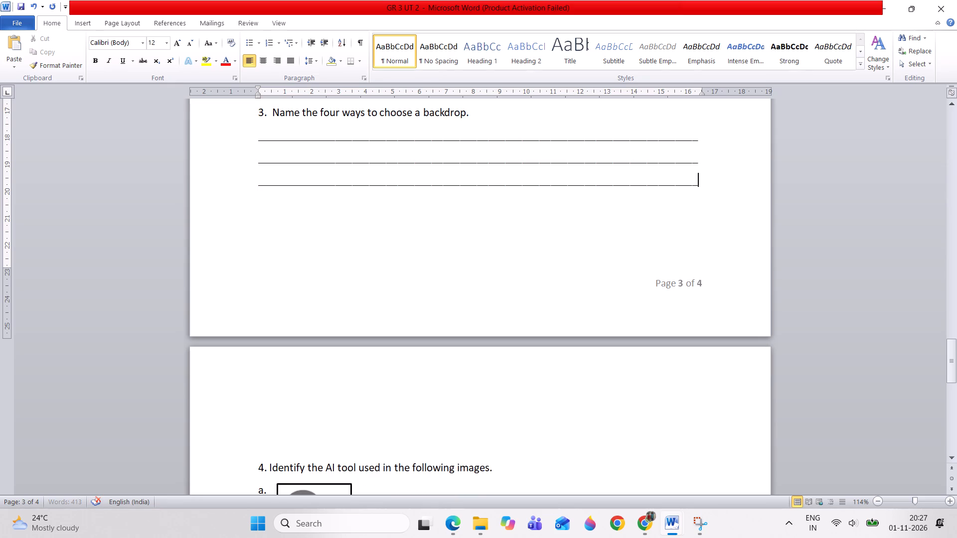
{"action": "key", "text": "Delete"}
{"action": "key", "text": "Delete"}
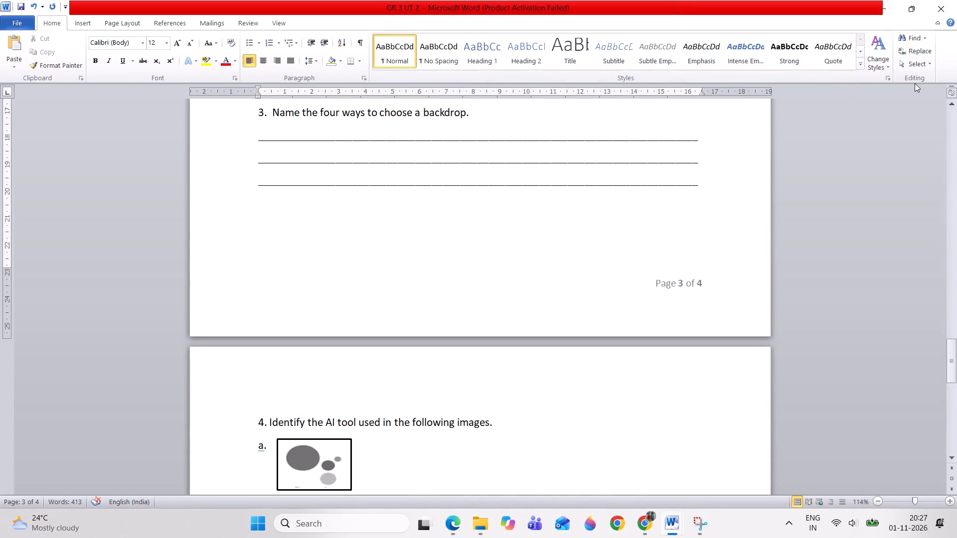
Switch to the Scratch e-book in Chrome and examine the pages from the backdrop steps through the table of block types.
{"action": "left_click", "coordinate": [955, 104]}
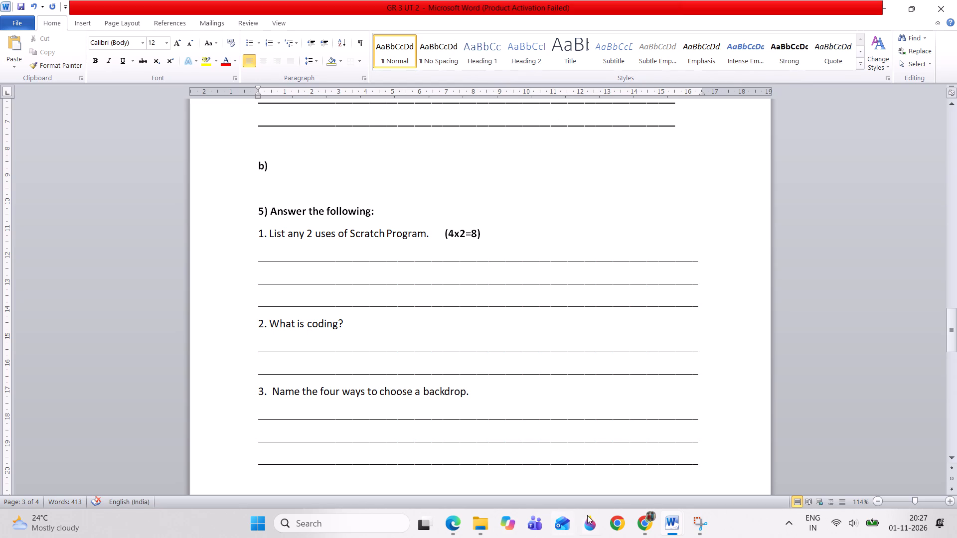
{"action": "left_click", "coordinate": [649, 529]}
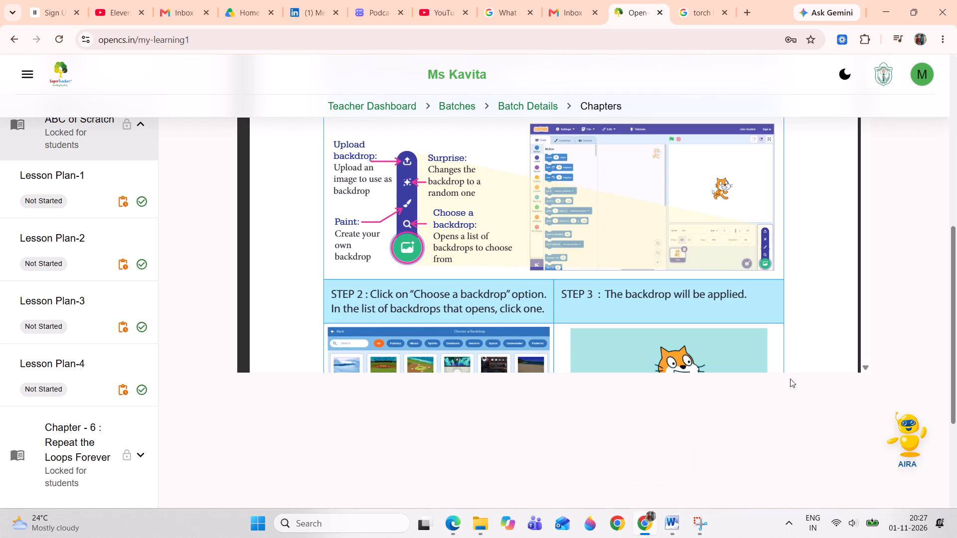
{"action": "left_click", "coordinate": [866, 366]}
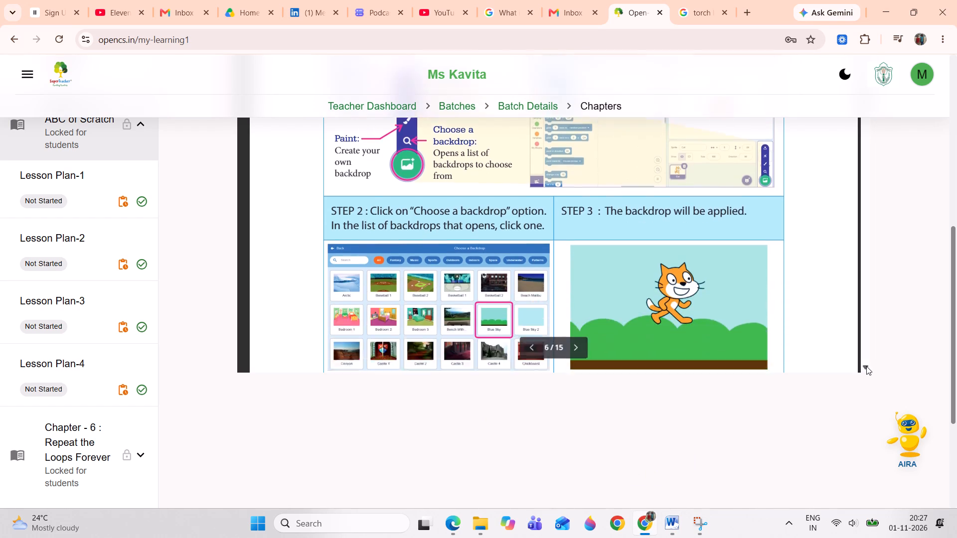
{"action": "left_click", "coordinate": [866, 367]}
{"action": "double_click", "coordinate": [866, 367]}
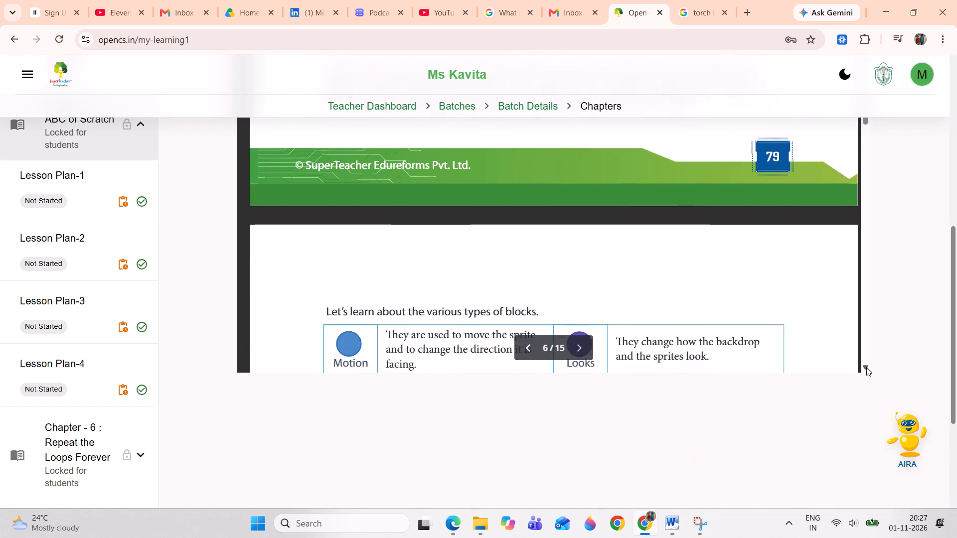
{"action": "left_click", "coordinate": [866, 367]}
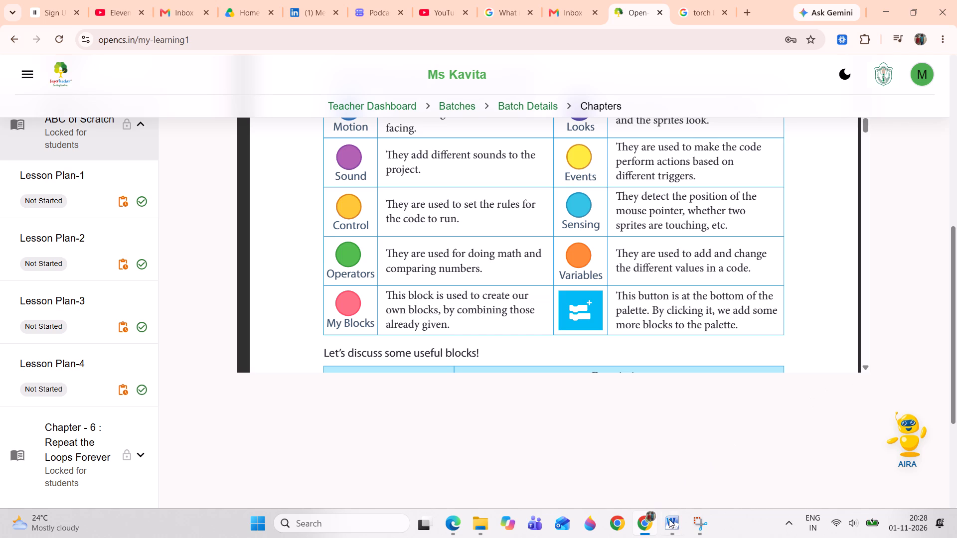
Switch back to the question paper in Word and begin item b) above "5) Answer the following".
{"action": "left_click", "coordinate": [611, 483]}
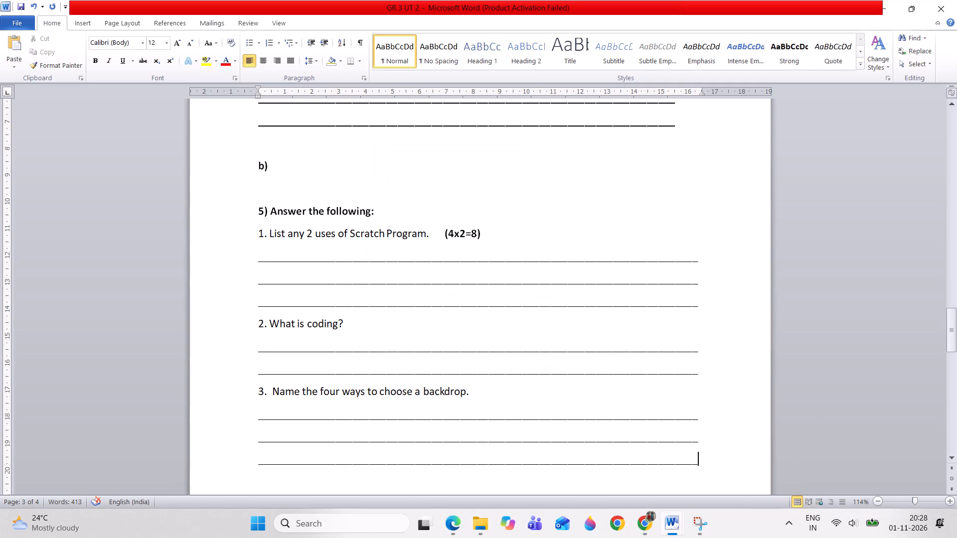
{"action": "left_click", "coordinate": [297, 160]}
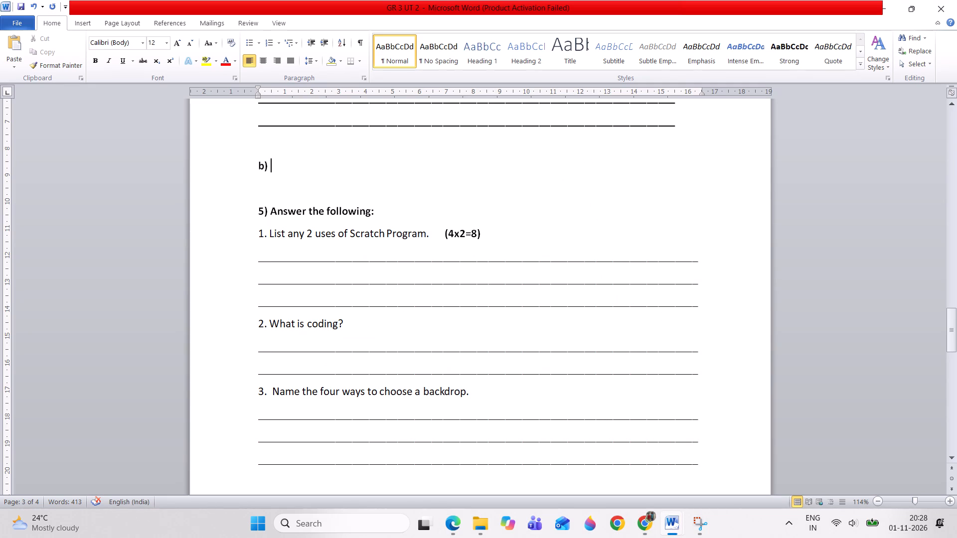
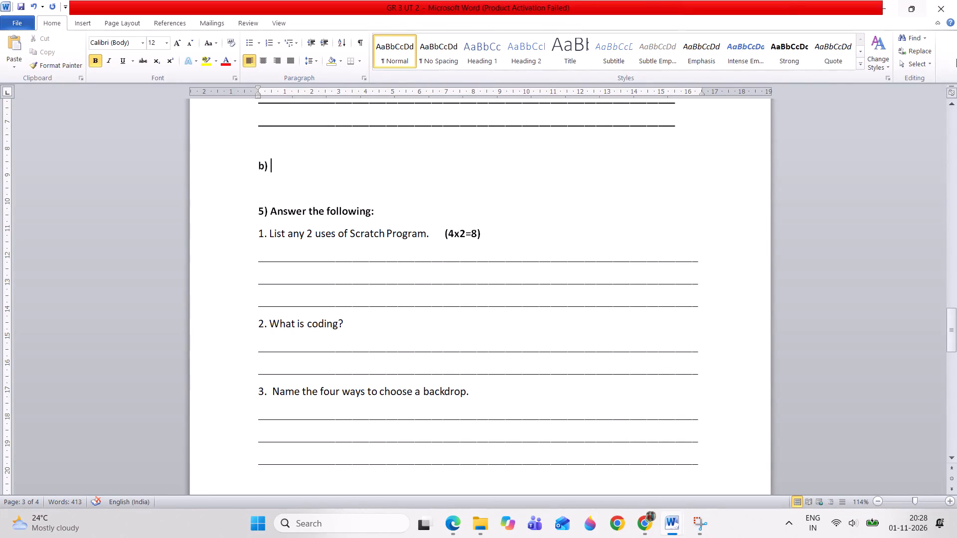
Replace "uses" with "advantages" in question 5's first item about the Scratch Program.
{"action": "left_click", "coordinate": [317, 234]}
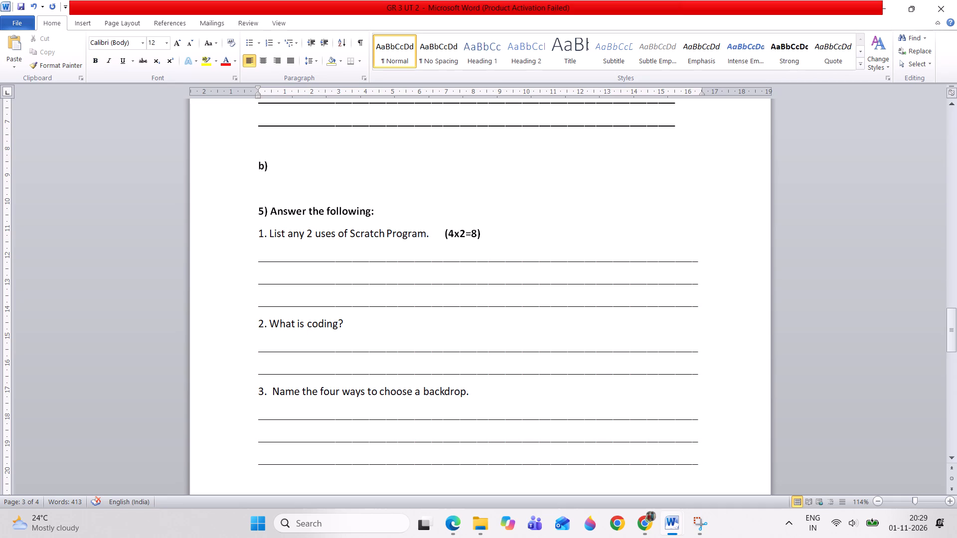
{"action": "type", "text": "advantages"}
{"action": "key", "text": "Delete"}
{"action": "key", "text": "Delete"}
{"action": "key", "text": "Delete"}
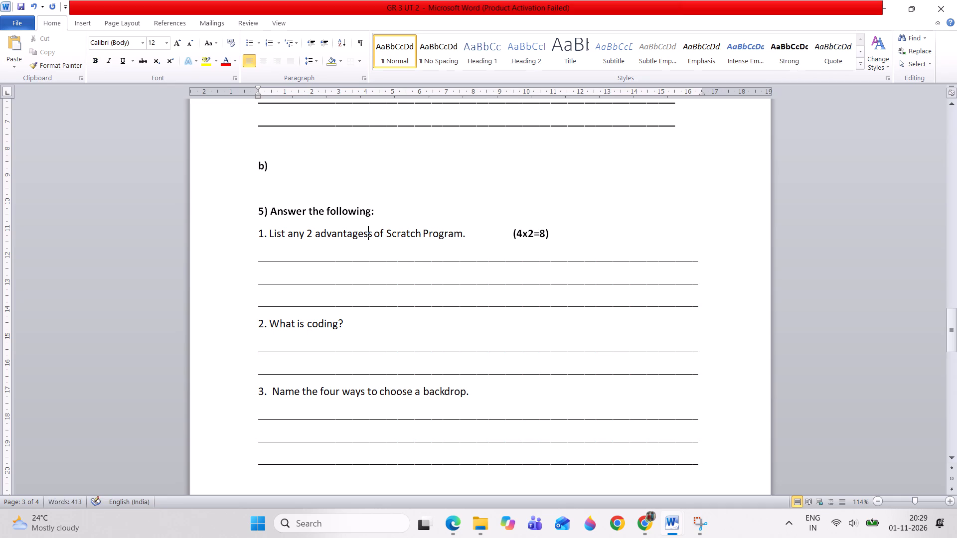
{"action": "key", "text": "Delete"}
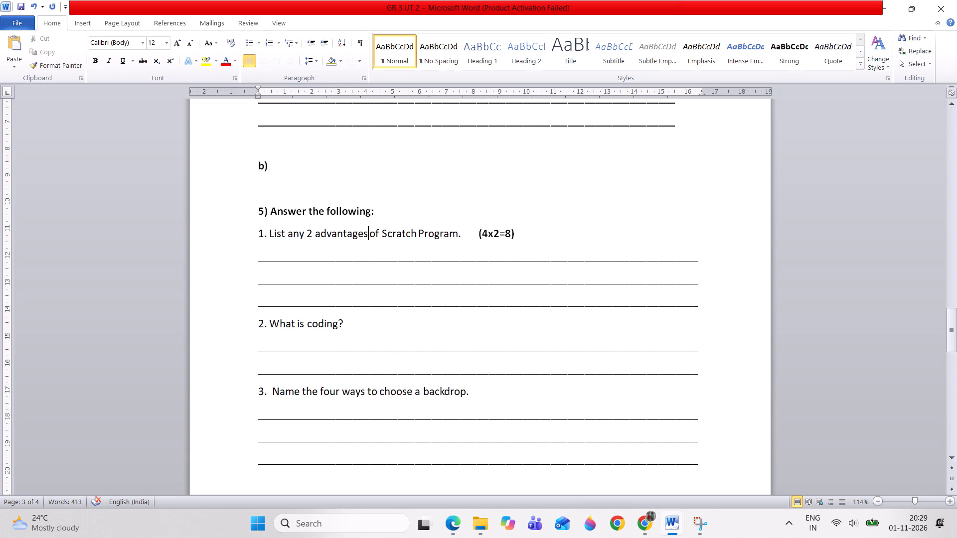
Delete the blank line between the pictures and the answer lines in question 4 item a).
{"action": "left_click", "coordinate": [954, 104]}
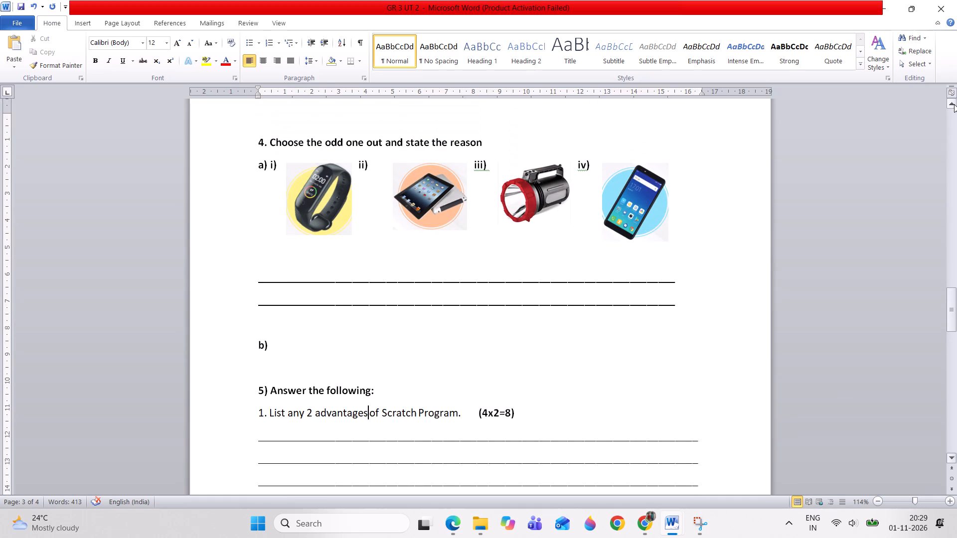
{"action": "left_click", "coordinate": [711, 255]}
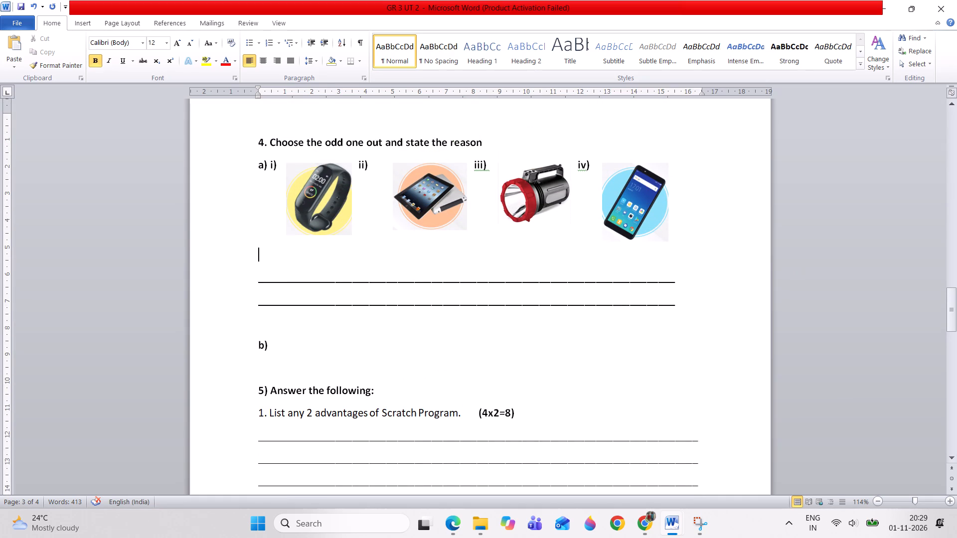
{"action": "key", "text": "Delete"}
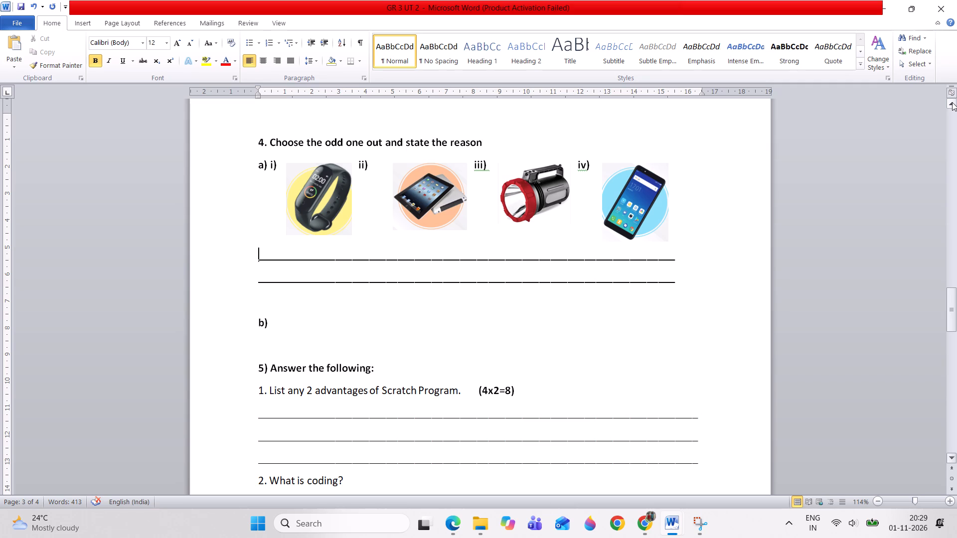
Enter the options "Sound block, Motion block, Control block," after b) in question 4.
{"action": "left_click", "coordinate": [288, 320]}
{"action": "key", "text": "shift+s"}
{"action": "type", "text": "ound block,"}
{"action": "key", "text": "space"}
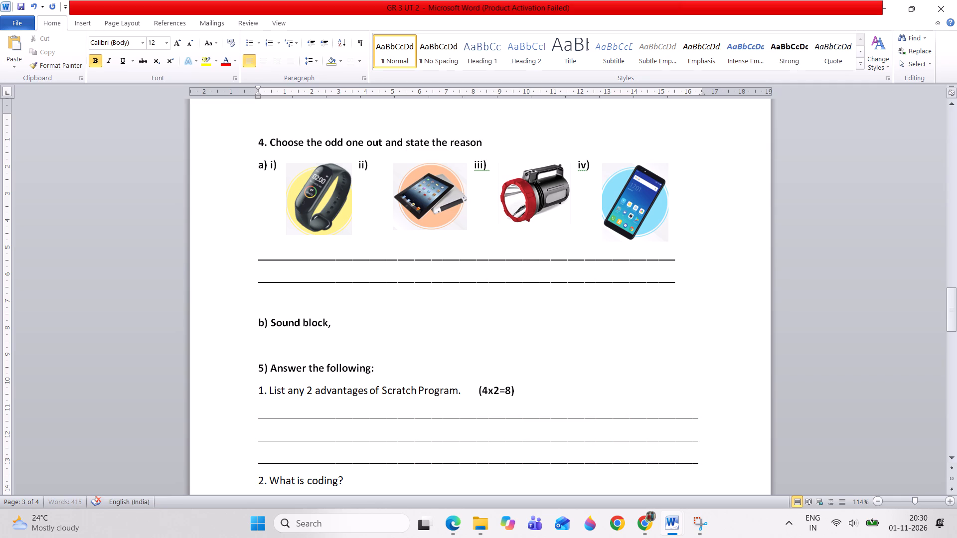
{"action": "type", "text": "M"}
{"action": "type", "text": "otion block"}
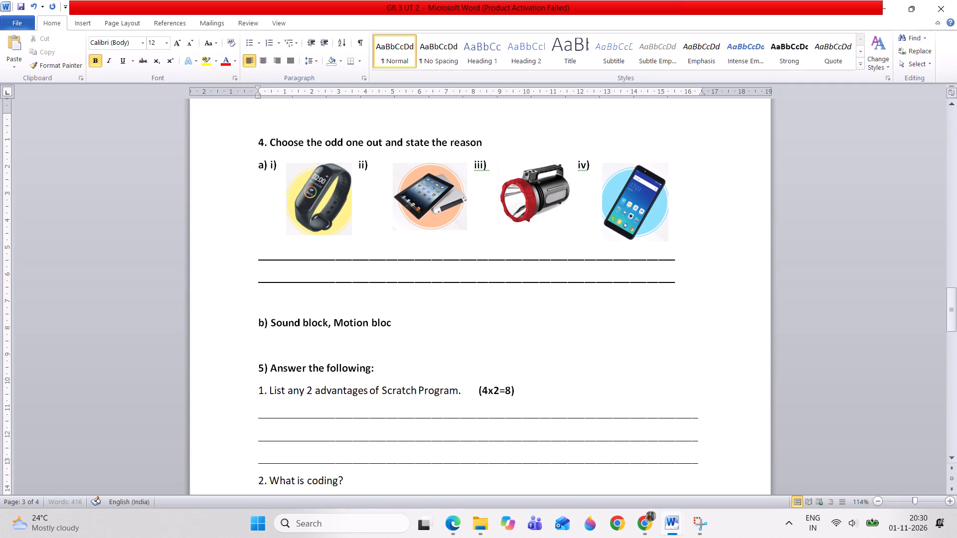
{"action": "key", "text": "comma"}
{"action": "key", "text": "space"}
{"action": "type", "text": "Contr"}
{"action": "type", "text": "ol block"}
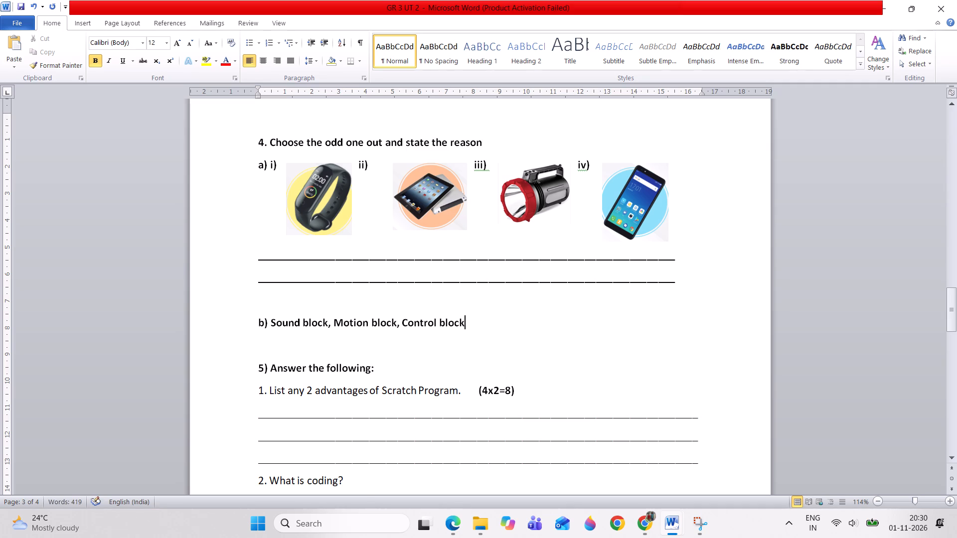
{"action": "key", "text": "comma"}
{"action": "key", "text": "space"}
Insert "Sprite," before "Control block" in item b) and end the list with a full stop.
{"action": "left_click", "coordinate": [403, 324]}
{"action": "key", "text": "shift+s"}
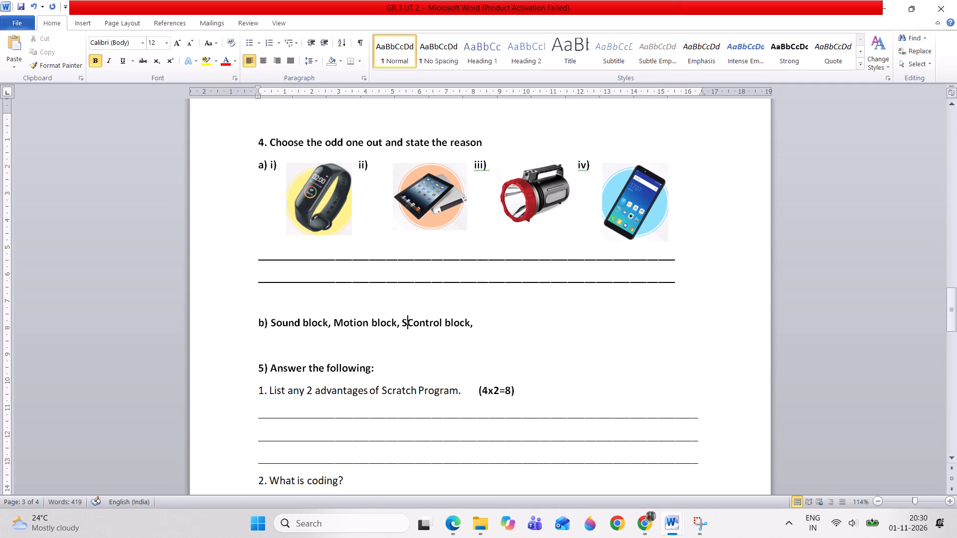
{"action": "type", "text": "prite,"}
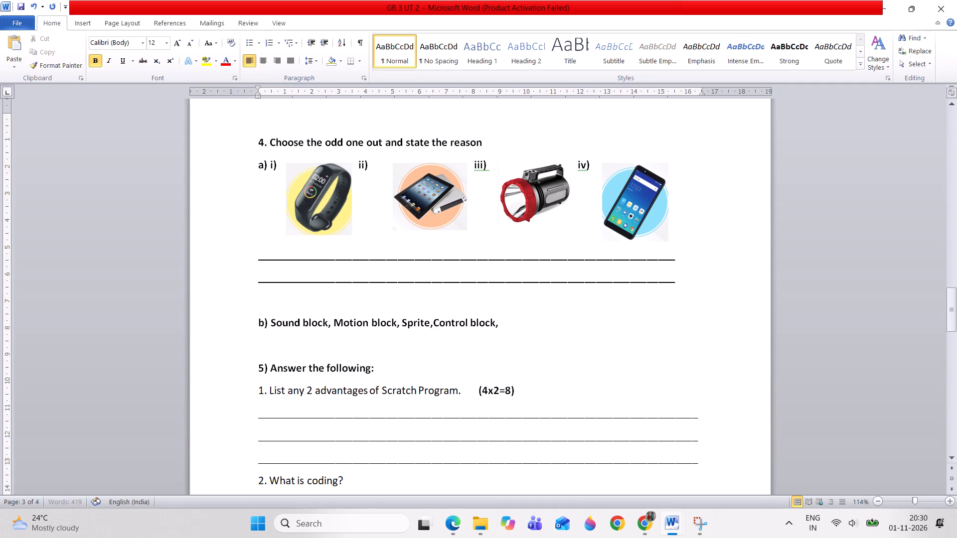
{"action": "key", "text": "space"}
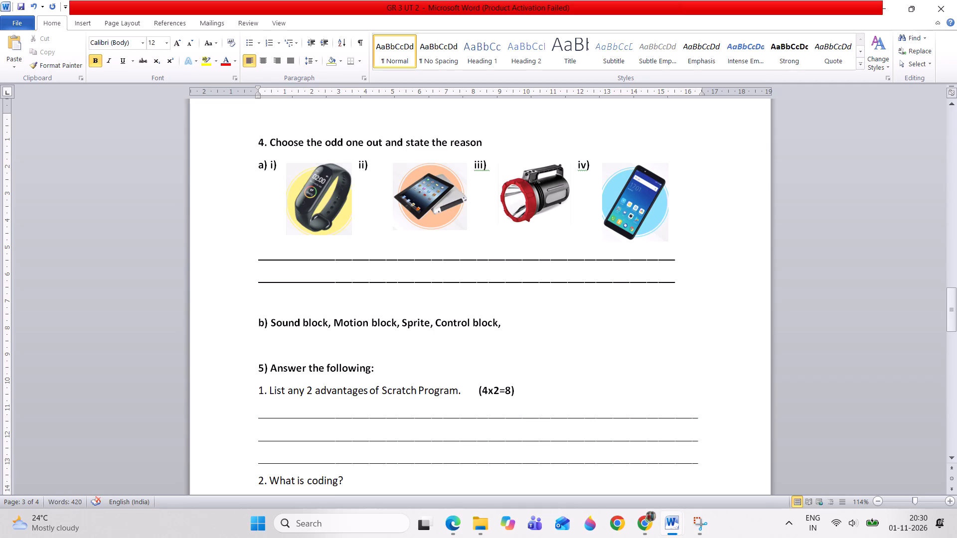
{"action": "left_click", "coordinate": [499, 322]}
{"action": "key", "text": "BackSpace"}
{"action": "key", "text": "period"}
Add a nearly full-width underscore answer line directly below the options of item b).
{"action": "key", "text": "Return"}
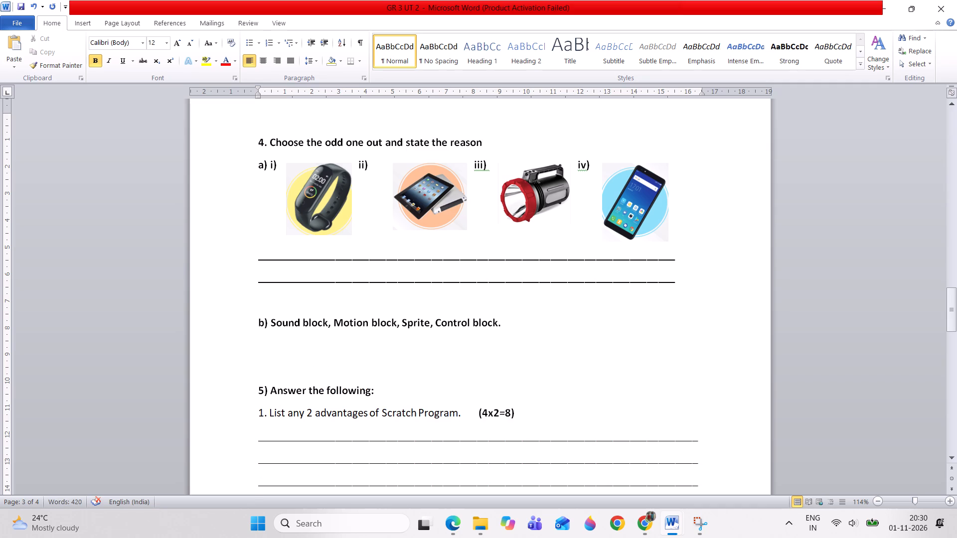
{"action": "key", "text": "shift+underscore"}
{"action": "key", "text": "shift+underscore"}
{"action": "key", "text": "shift+underscore"}
{"action": "key", "text": "shift+underscore"}
{"action": "key", "text": "shift+underscore"}
{"action": "key", "text": "shift+underscore"}
{"action": "key", "text": "shift+underscore"}
{"action": "key", "text": "shift+underscore"}
{"action": "key", "text": "shift+underscore"}
{"action": "key", "text": "shift+underscore"}
{"action": "key", "text": "shift+underscore"}
{"action": "key", "text": "shift+underscore"}
{"action": "key", "text": "shift+underscore"}
{"action": "key", "text": "shift+underscore"}
{"action": "key", "text": "shift+underscore"}
{"action": "key", "text": "shift+underscore"}
{"action": "key", "text": "shift+underscore"}
{"action": "key", "text": "shift+underscore"}
{"action": "key", "text": "shift+underscore"}
{"action": "key", "text": "shift+underscore"}
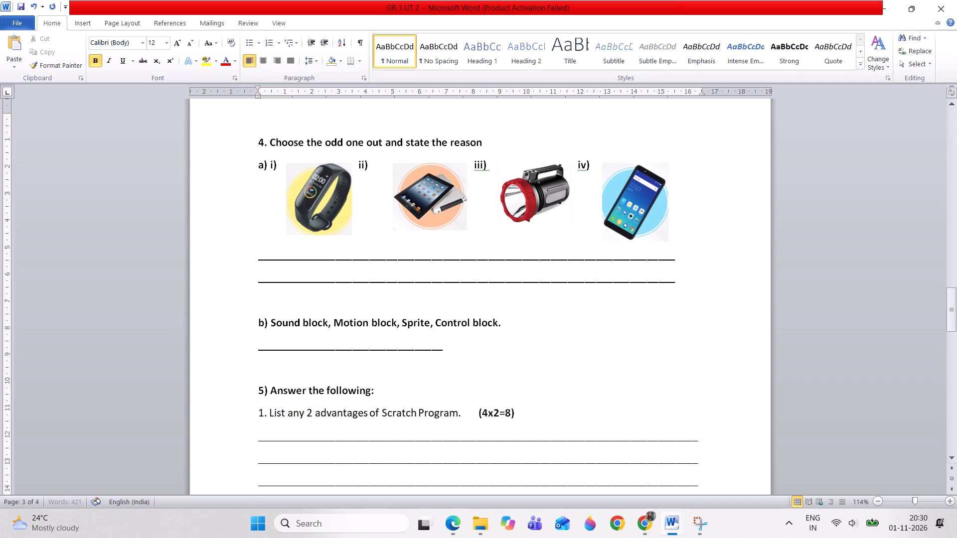
{"action": "type", "text": "___"}
Add a second underscore answer line of matching length under item b).
{"action": "key", "text": "Return"}
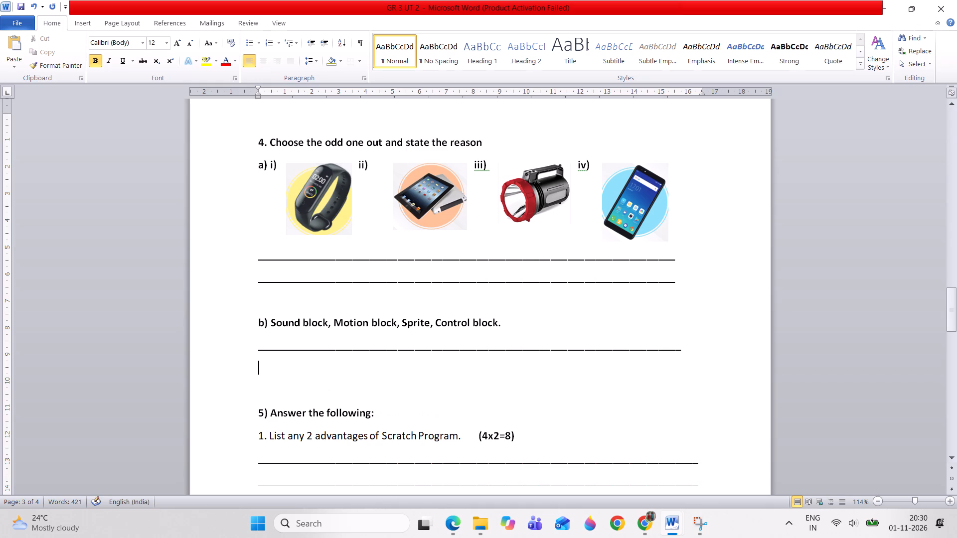
{"action": "key", "text": "shift+underscore"}
{"action": "key", "text": "shift+underscore"}
{"action": "key", "text": "shift+underscore"}
{"action": "key", "text": "shift+underscore"}
{"action": "key", "text": "shift+underscore"}
{"action": "key", "text": "shift+underscore"}
{"action": "key", "text": "shift+underscore"}
{"action": "key", "text": "shift+underscore"}
{"action": "key", "text": "shift+underscore"}
{"action": "key", "text": "shift+underscore"}
{"action": "key", "text": "shift+underscore"}
{"action": "key", "text": "shift+underscore"}
{"action": "key", "text": "shift+underscore"}
{"action": "key", "text": "shift+underscore"}
{"action": "key", "text": "shift+underscore"}
{"action": "key", "text": "shift+underscore"}
{"action": "key", "text": "shift+underscore"}
{"action": "key", "text": "shift+underscore"}
{"action": "key", "text": "shift+underscore"}
{"action": "key", "text": "shift+underscore"}
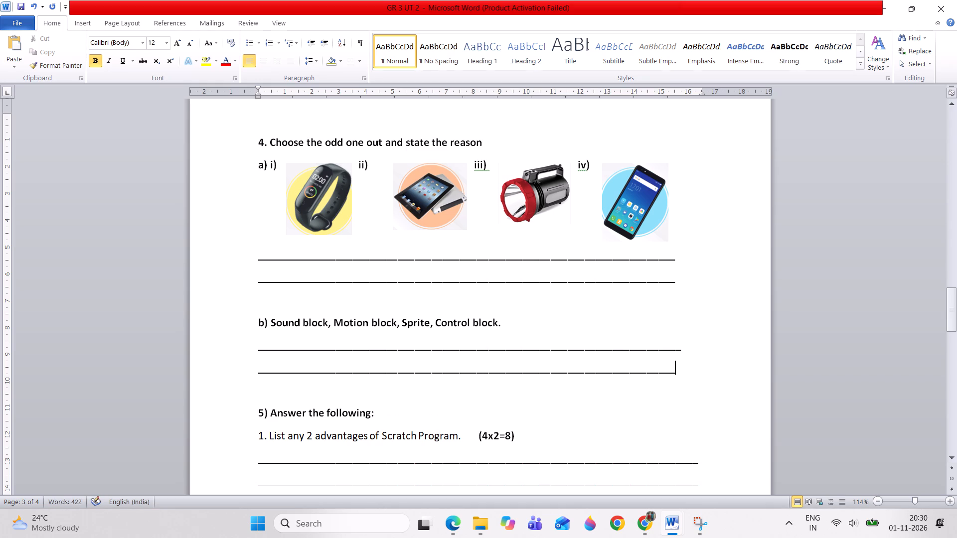
{"action": "key", "text": "shift+underscore"}
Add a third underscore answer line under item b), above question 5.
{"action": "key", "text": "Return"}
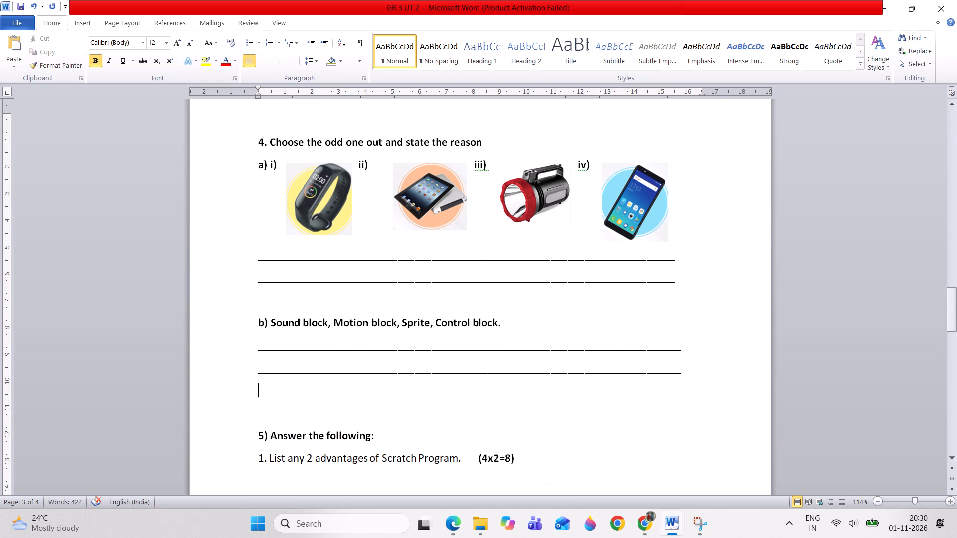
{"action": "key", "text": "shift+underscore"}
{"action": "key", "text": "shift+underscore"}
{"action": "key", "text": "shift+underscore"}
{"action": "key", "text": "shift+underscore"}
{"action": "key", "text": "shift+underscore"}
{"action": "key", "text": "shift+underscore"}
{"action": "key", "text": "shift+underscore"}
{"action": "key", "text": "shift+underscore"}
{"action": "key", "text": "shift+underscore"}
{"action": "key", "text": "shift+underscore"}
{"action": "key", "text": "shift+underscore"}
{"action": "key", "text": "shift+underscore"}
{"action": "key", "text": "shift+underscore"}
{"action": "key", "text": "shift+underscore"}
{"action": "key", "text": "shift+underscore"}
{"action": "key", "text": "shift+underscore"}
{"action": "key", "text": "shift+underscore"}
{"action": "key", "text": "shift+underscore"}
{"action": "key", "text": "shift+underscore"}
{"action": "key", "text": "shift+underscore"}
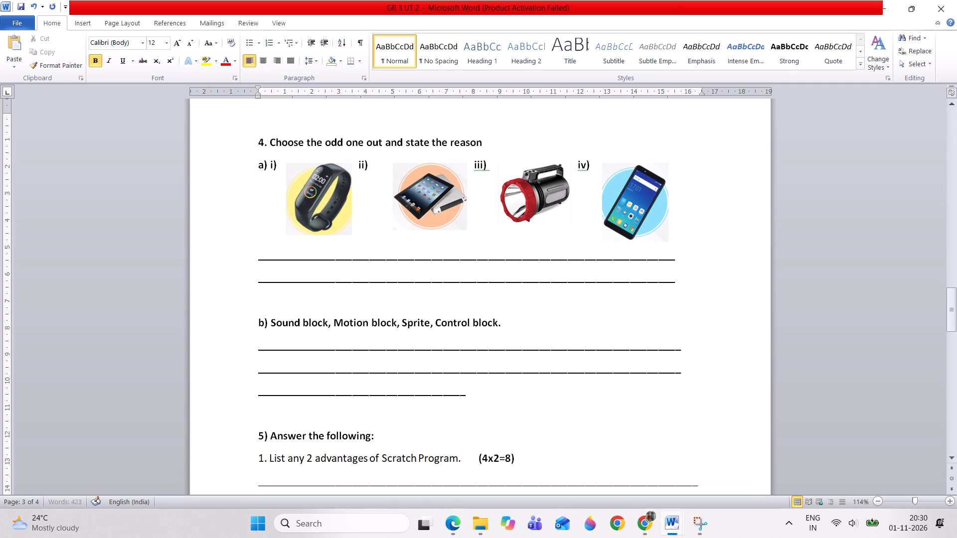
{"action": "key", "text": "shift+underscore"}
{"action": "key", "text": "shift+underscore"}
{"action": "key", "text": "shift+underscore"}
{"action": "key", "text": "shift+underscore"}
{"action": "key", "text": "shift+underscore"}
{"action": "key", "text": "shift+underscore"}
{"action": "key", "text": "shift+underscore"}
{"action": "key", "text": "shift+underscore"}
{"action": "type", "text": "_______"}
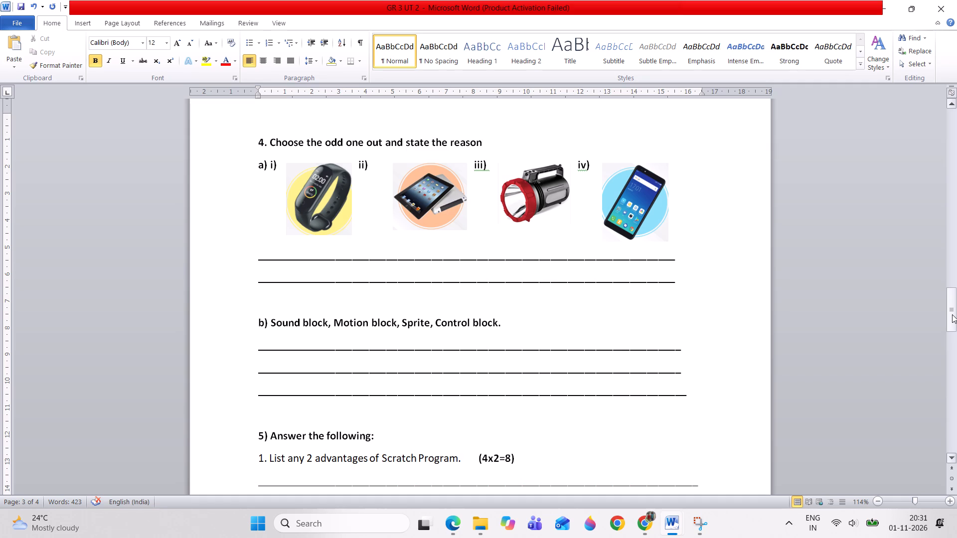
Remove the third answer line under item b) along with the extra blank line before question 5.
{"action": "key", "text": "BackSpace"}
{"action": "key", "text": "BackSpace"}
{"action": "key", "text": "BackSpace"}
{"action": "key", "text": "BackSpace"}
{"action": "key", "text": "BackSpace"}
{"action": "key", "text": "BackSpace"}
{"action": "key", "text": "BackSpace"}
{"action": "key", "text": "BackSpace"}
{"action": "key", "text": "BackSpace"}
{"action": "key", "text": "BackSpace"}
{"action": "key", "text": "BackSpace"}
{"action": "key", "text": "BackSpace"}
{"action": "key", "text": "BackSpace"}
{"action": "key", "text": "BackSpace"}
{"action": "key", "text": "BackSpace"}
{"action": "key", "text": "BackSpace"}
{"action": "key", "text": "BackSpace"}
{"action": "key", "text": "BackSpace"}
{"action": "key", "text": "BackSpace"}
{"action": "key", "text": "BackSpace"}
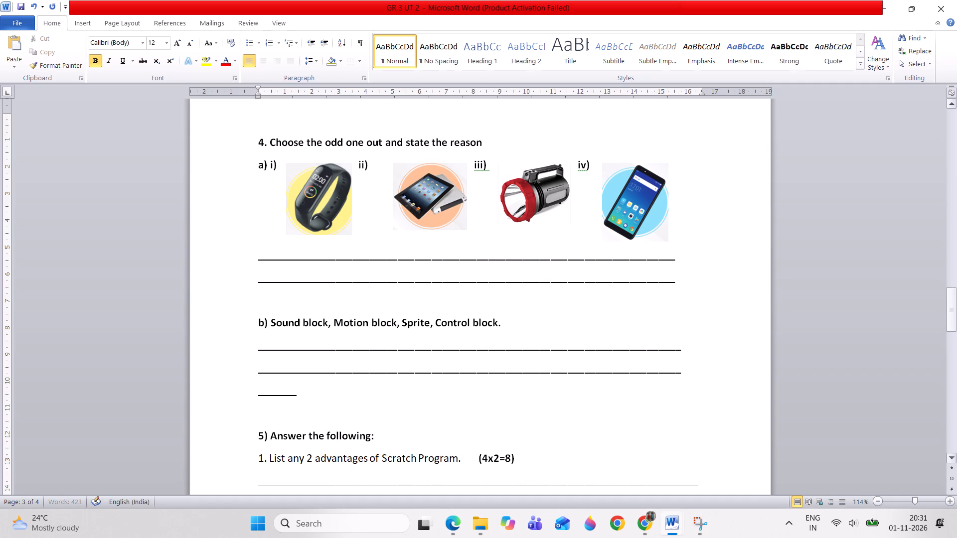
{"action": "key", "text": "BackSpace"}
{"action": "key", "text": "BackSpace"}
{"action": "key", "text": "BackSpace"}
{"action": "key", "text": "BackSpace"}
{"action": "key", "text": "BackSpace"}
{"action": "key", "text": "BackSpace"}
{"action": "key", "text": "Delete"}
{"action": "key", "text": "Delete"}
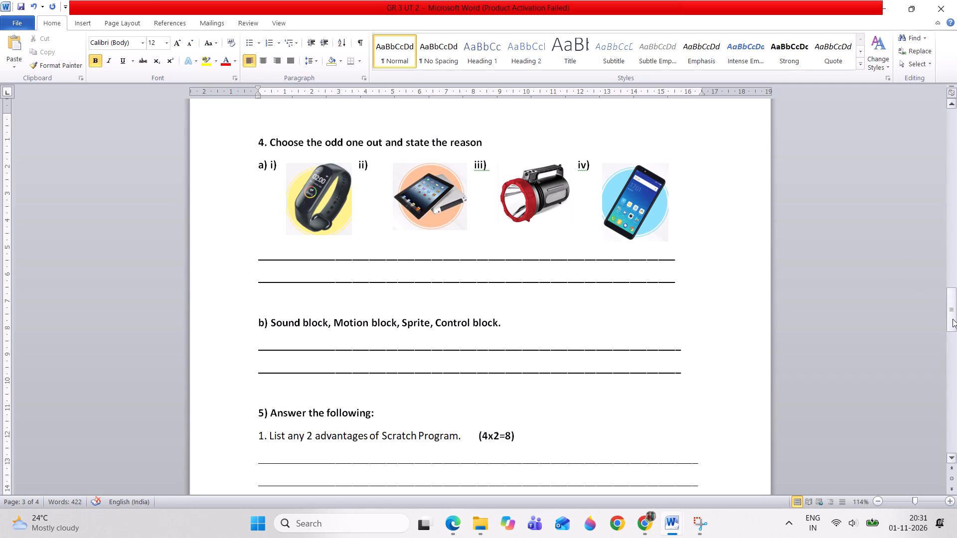
Compare question 3's labelled Scratch picture with the one in question 7 of the GR 3 Annual Exam document.
{"action": "left_click_drag", "start_coordinate": [954, 318], "coordinate": [937, 285]}
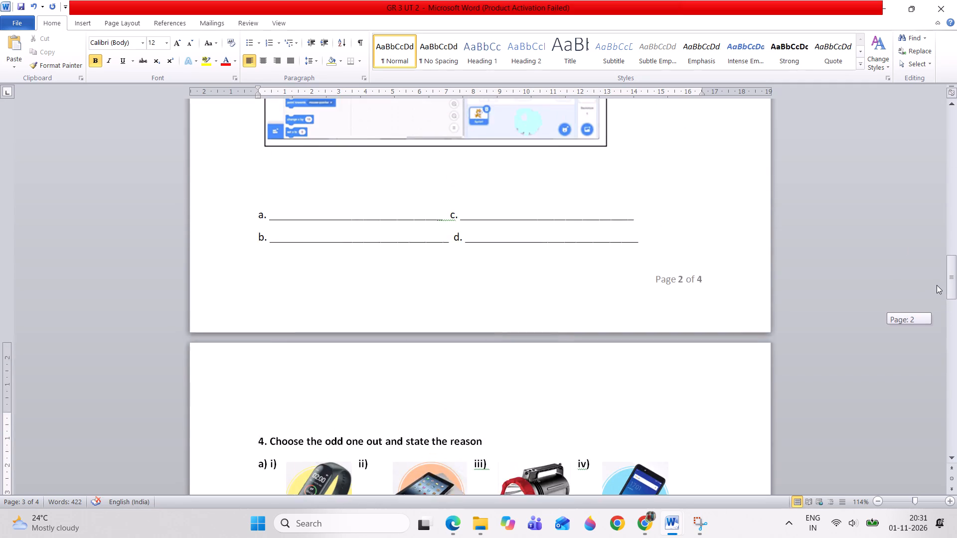
{"action": "left_click_drag", "start_coordinate": [937, 285], "coordinate": [913, 248]}
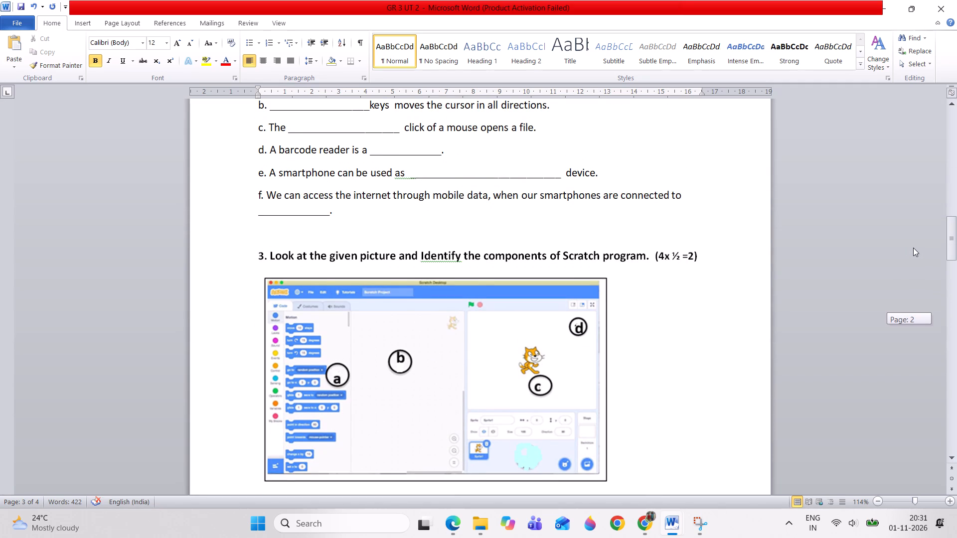
{"action": "left_click_drag", "start_coordinate": [913, 248], "coordinate": [913, 247]}
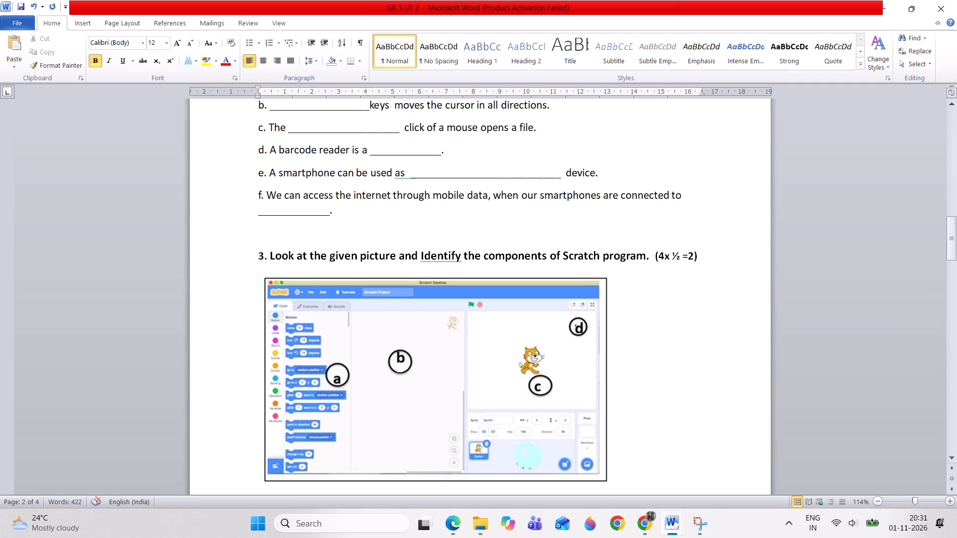
{"action": "left_click", "coordinate": [591, 329]}
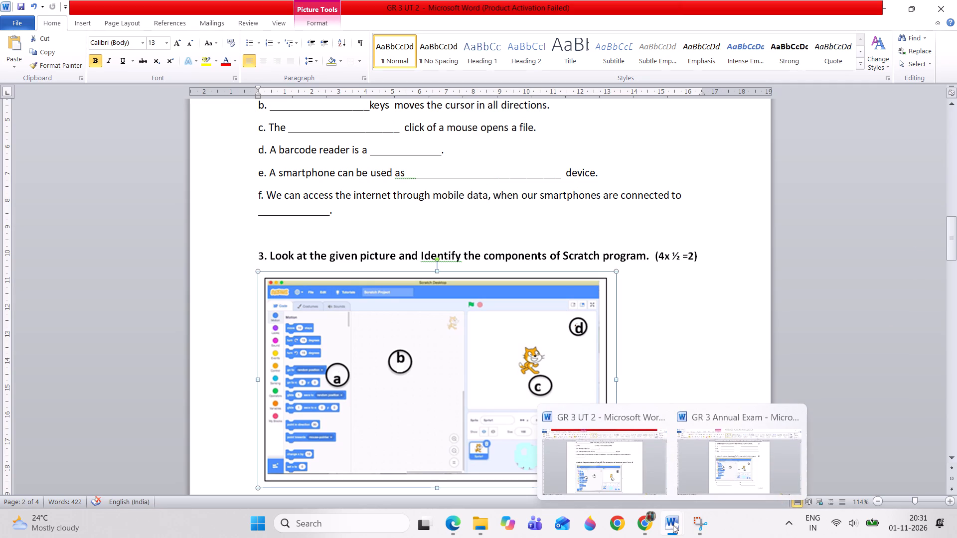
{"action": "left_click", "coordinate": [704, 466]}
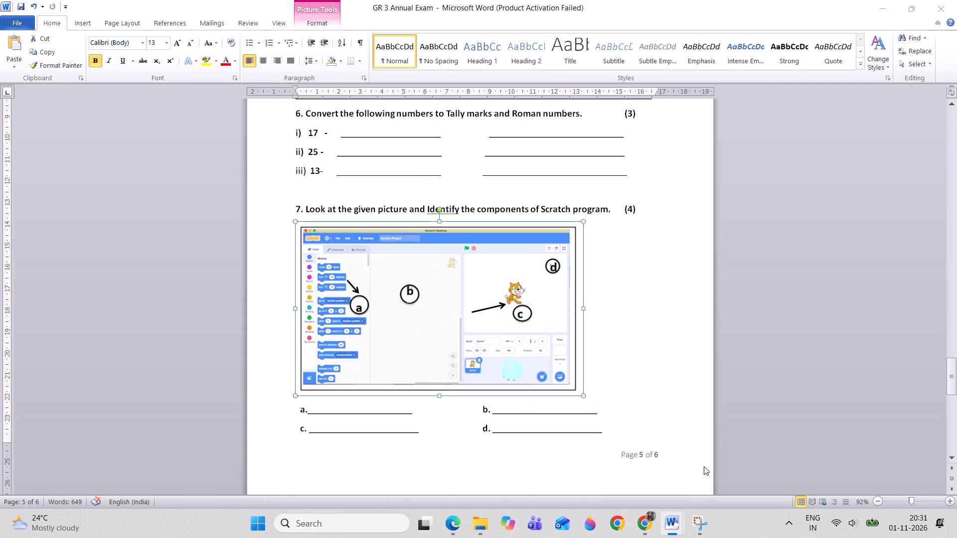
{"action": "left_click", "coordinate": [620, 348]}
{"action": "left_click", "coordinate": [523, 318]}
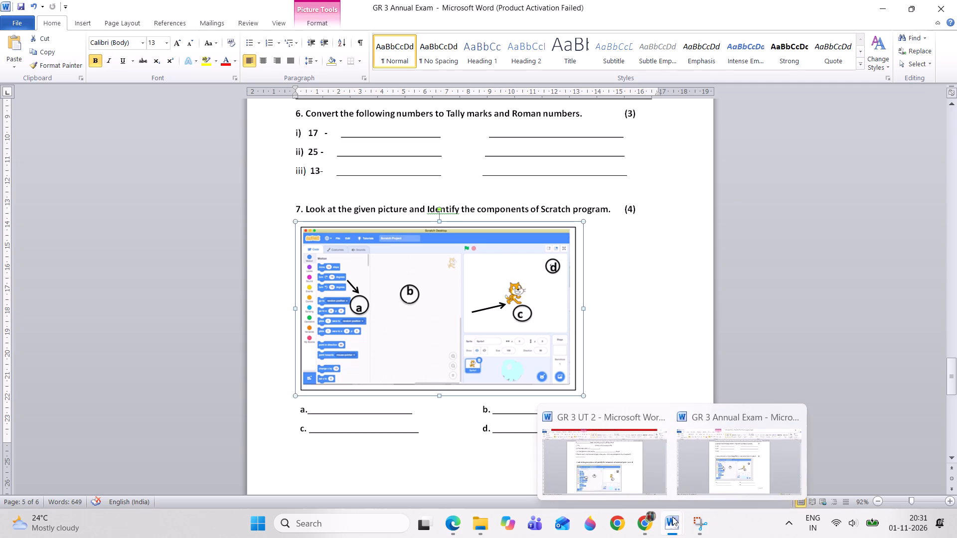
{"action": "left_click", "coordinate": [600, 472]}
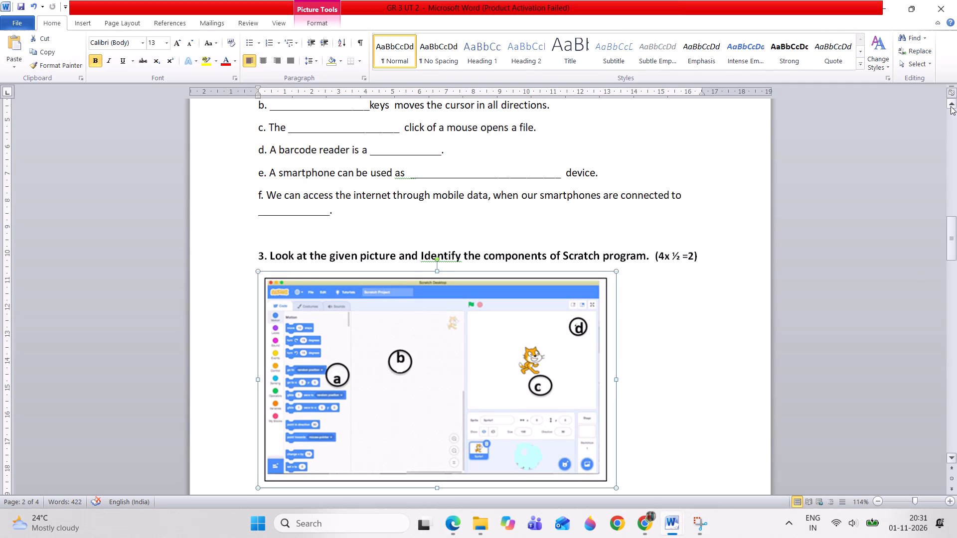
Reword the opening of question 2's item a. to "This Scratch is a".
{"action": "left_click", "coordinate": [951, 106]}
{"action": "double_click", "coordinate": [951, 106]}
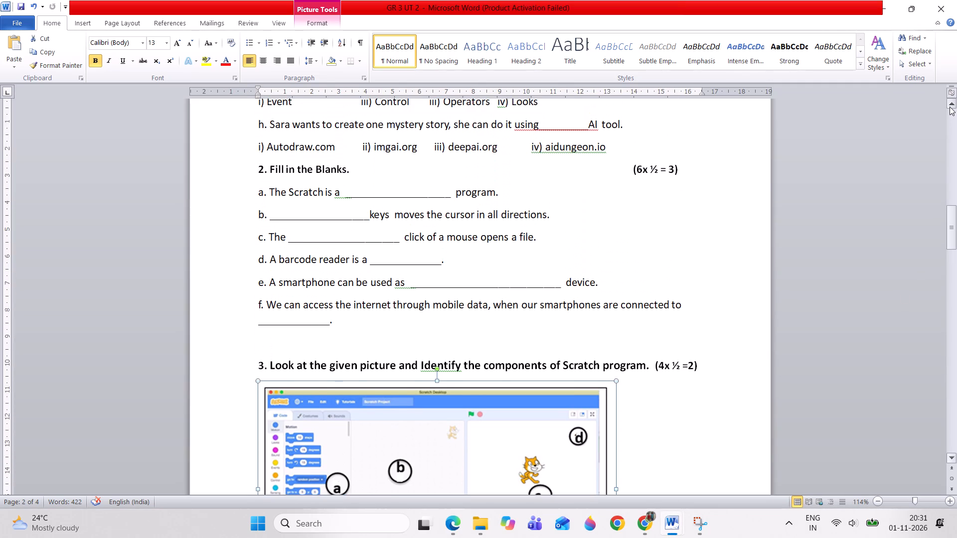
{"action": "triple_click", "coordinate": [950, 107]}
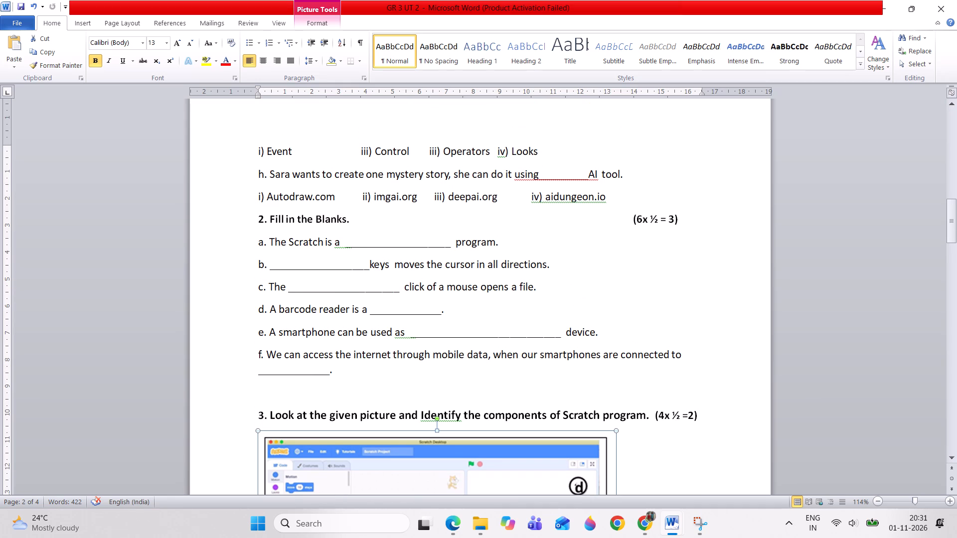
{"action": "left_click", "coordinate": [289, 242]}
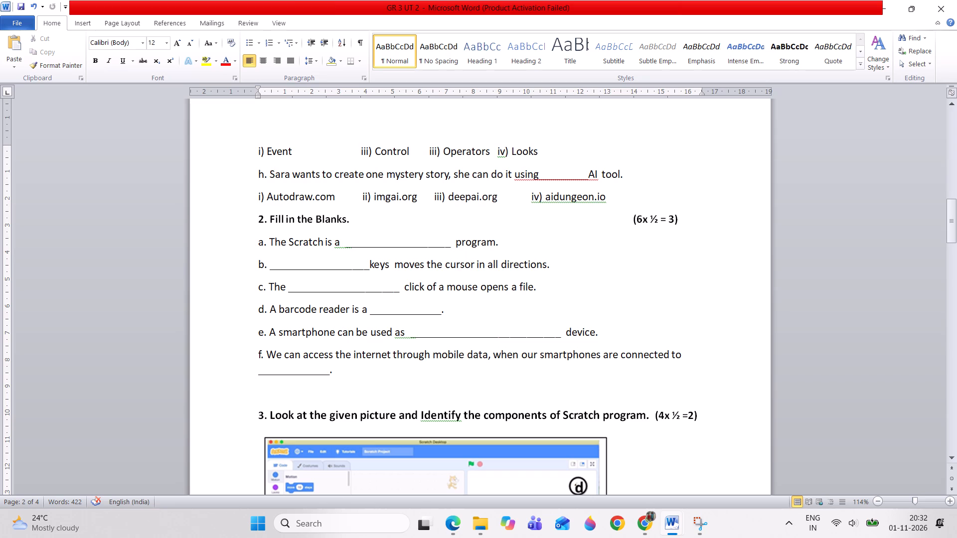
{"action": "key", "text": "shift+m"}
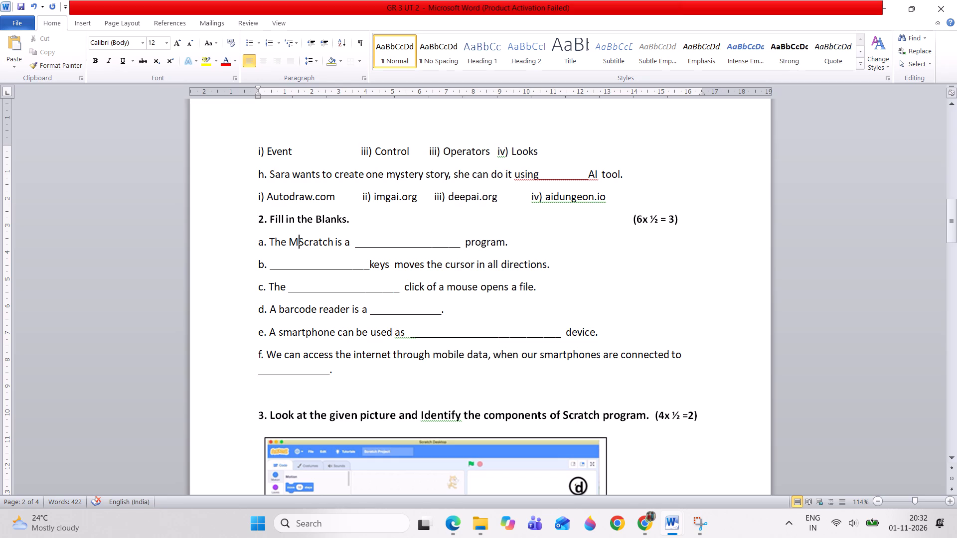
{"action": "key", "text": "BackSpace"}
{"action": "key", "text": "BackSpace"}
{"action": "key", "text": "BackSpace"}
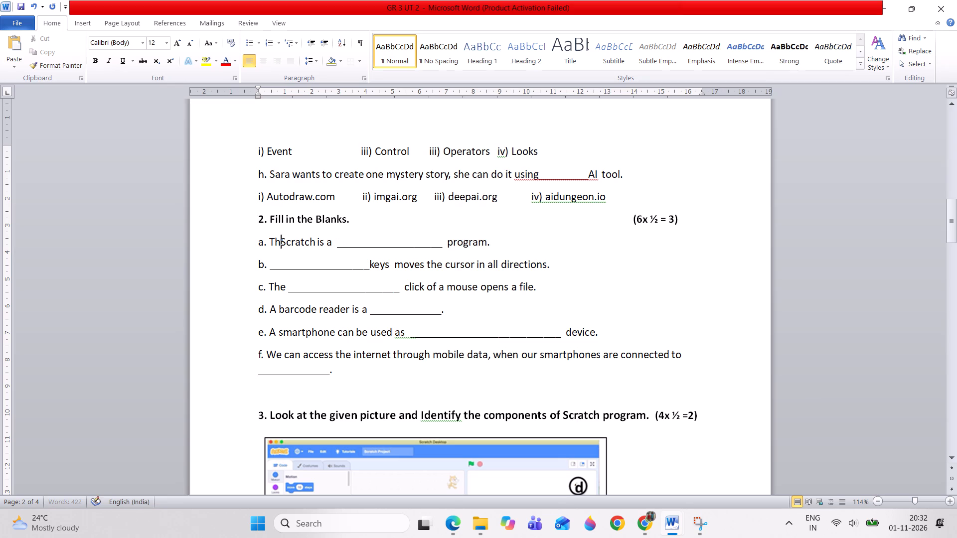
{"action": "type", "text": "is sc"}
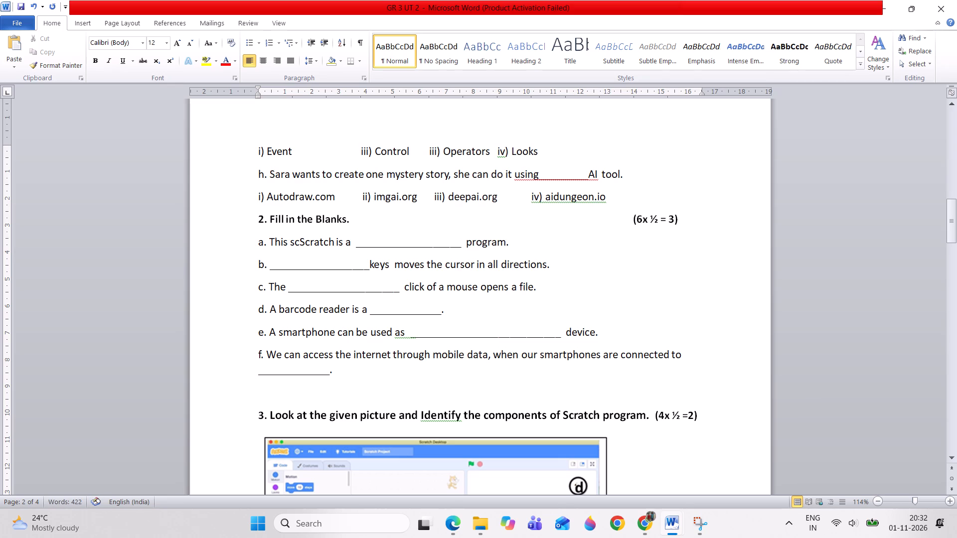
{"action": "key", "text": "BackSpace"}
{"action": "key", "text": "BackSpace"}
Remove the word "Scratch" from question 2's item a. and make the sentence start with "The" before "is a".
{"action": "key", "text": "Right"}
{"action": "key", "text": "Right"}
{"action": "key", "text": "Right"}
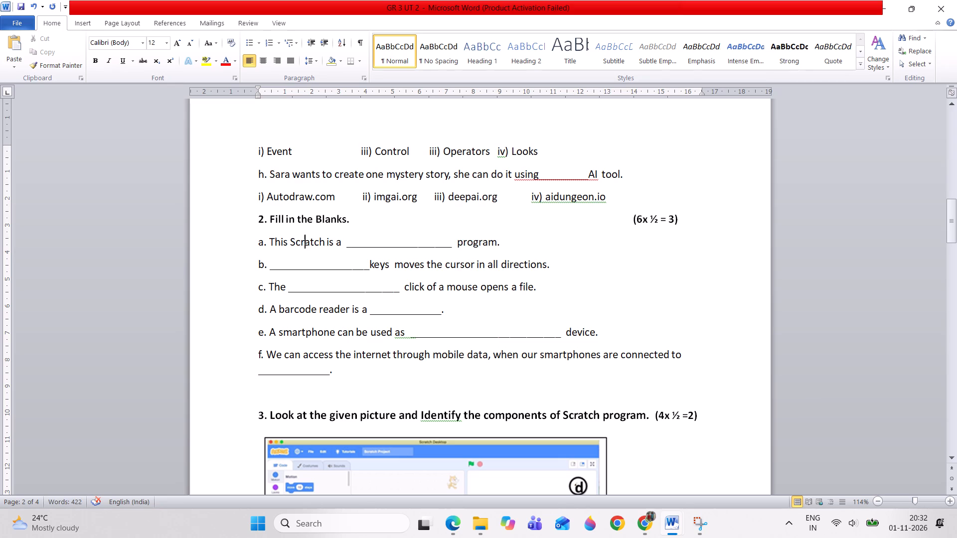
{"action": "key", "text": "Right"}
{"action": "key", "text": "Right"}
{"action": "key", "text": "Right"}
{"action": "key", "text": "Right"}
{"action": "key", "text": "Right"}
{"action": "key", "text": "BackSpace"}
{"action": "key", "text": "BackSpace"}
{"action": "key", "text": "BackSpace"}
{"action": "key", "text": "BackSpace"}
{"action": "key", "text": "BackSpace"}
{"action": "key", "text": "BackSpace"}
{"action": "key", "text": "BackSpace"}
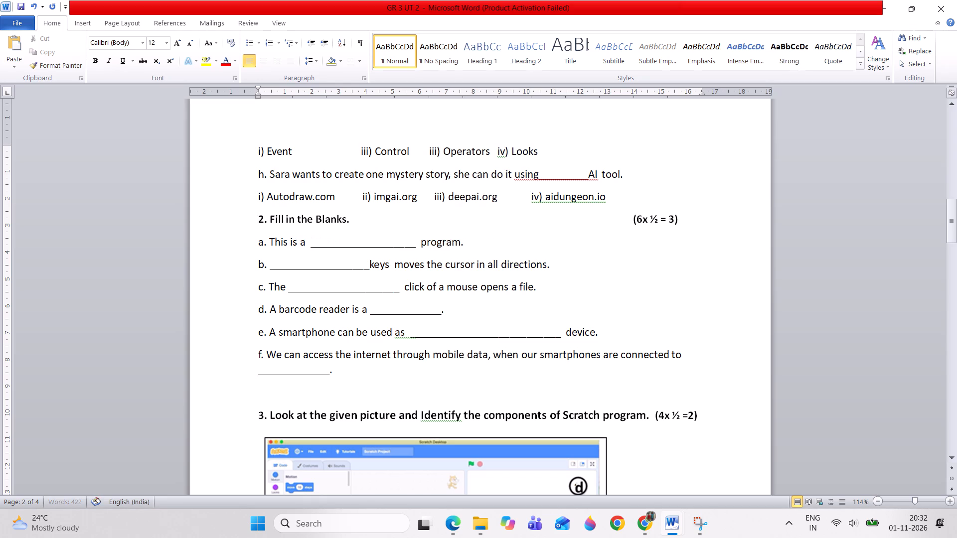
{"action": "key", "text": "BackSpace"}
{"action": "key", "text": "BackSpace"}
{"action": "key", "text": "BackSpace"}
{"action": "key", "text": "BackSpace"}
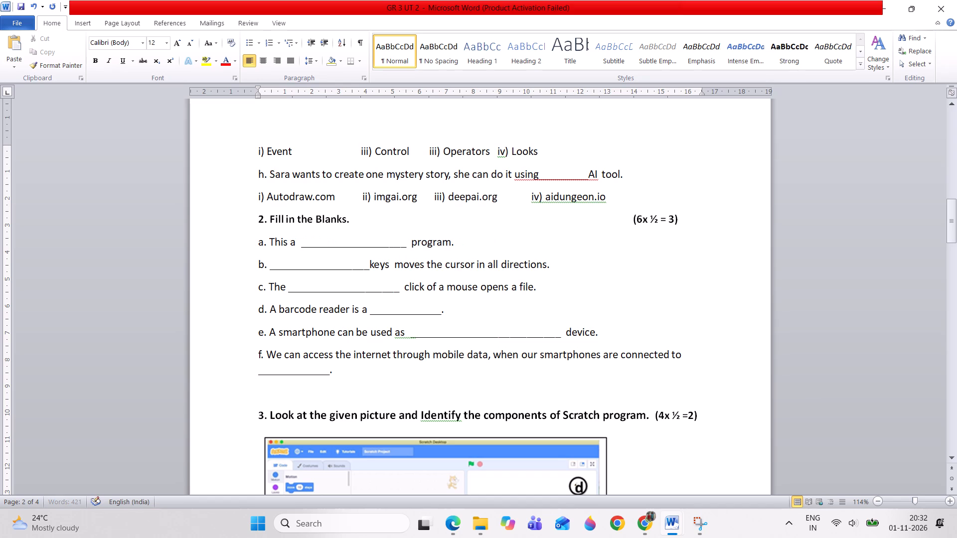
{"action": "type", "text": "e"}
{"action": "key", "text": "space"}
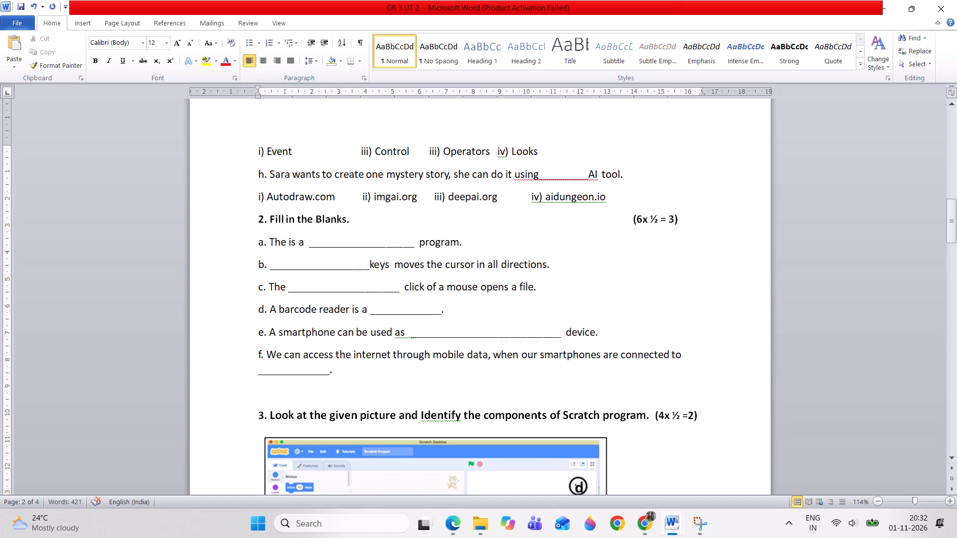
Insert a 17-underscore answer blank between "The" and "is a" in question 2's item a.
{"action": "key", "text": "shift+underscore"}
{"action": "key", "text": "shift+underscore"}
{"action": "key", "text": "shift+underscore"}
{"action": "key", "text": "shift+underscore"}
{"action": "key", "text": "shift+underscore"}
{"action": "key", "text": "shift+underscore"}
{"action": "key", "text": "shift+underscore"}
{"action": "key", "text": "shift+underscore"}
{"action": "key", "text": "shift+underscore"}
{"action": "key", "text": "shift+underscore"}
{"action": "key", "text": "shift+underscore"}
{"action": "key", "text": "shift+underscore"}
{"action": "key", "text": "shift+underscore"}
{"action": "key", "text": "shift+underscore"}
{"action": "type", "text": "___"}
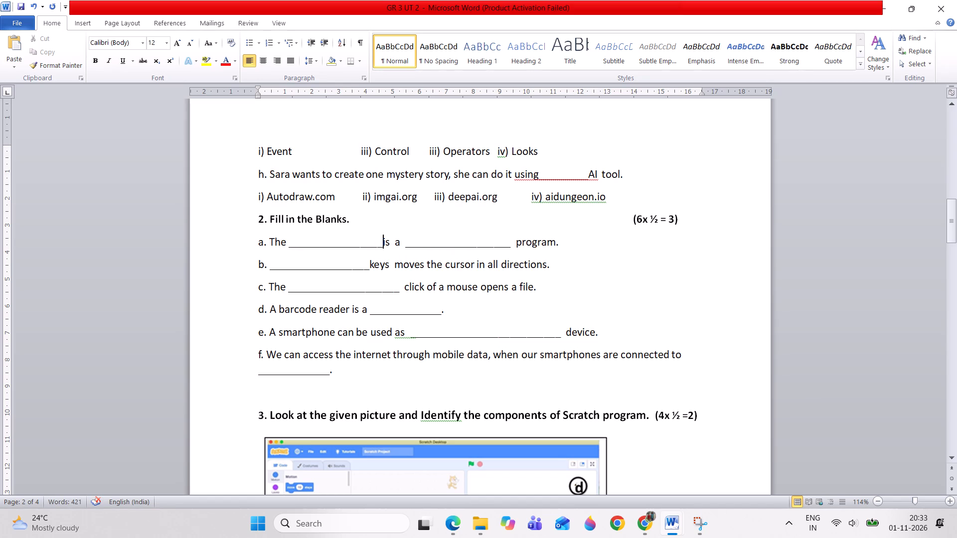
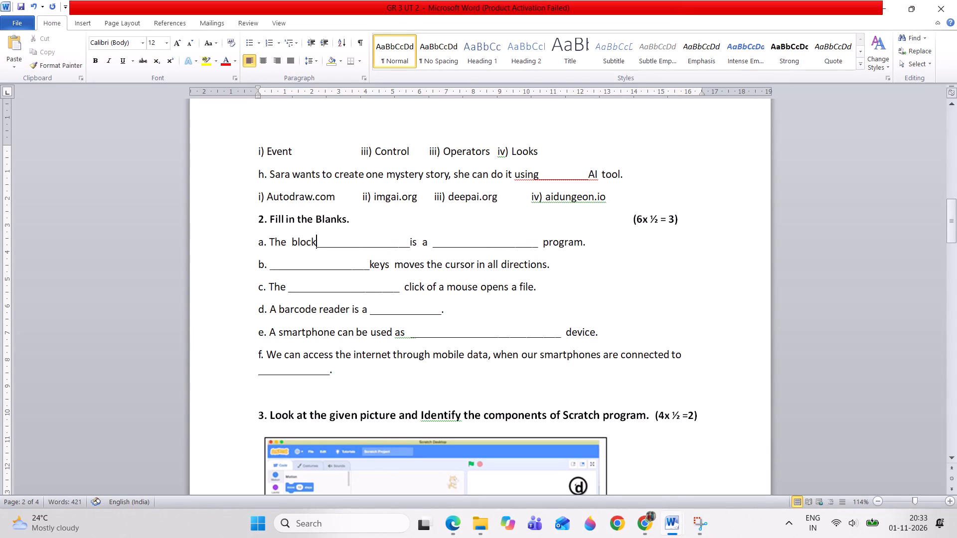
Remove the word "block" that stands before the first answer blank in question 2's item a.
{"action": "key", "text": "BackSpace"}
{"action": "key", "text": "BackSpace"}
{"action": "key", "text": "BackSpace"}
{"action": "key", "text": "BackSpace"}
{"action": "key", "text": "BackSpace"}
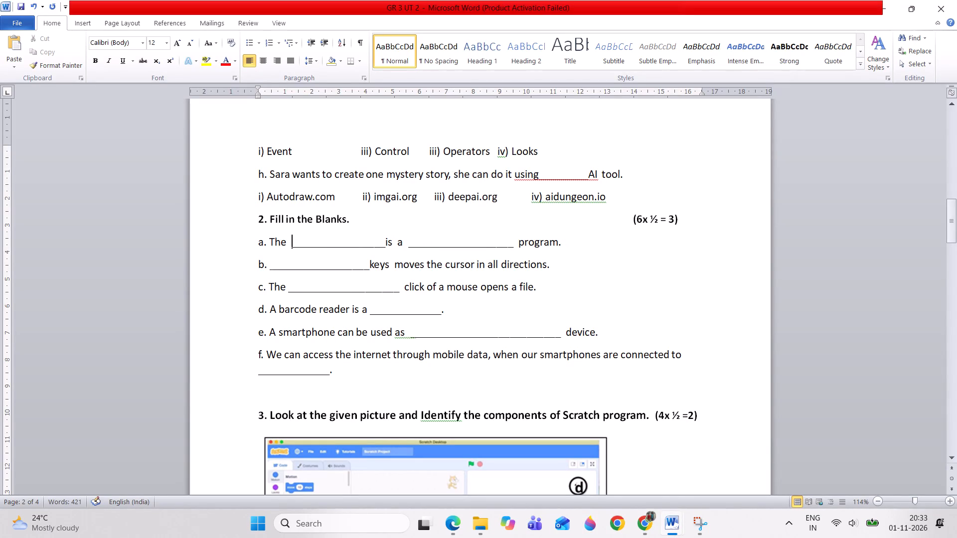
Insert "block changes the size of the sprite." after the first answer blank in question 2's item a., replacing the "i" of "is".
{"action": "key", "text": "Right"}
{"action": "key", "text": "Right"}
{"action": "key", "text": "Right"}
{"action": "key", "text": "Right"}
{"action": "key", "text": "Right"}
{"action": "key", "text": "Right"}
{"action": "key", "text": "Right"}
{"action": "key", "text": "Right"}
{"action": "key", "text": "Right"}
{"action": "key", "text": "Right"}
{"action": "key", "text": "Right"}
{"action": "key", "text": "Right"}
{"action": "key", "text": "Right"}
{"action": "key", "text": "Right"}
{"action": "key", "text": "Right"}
{"action": "key", "text": "Right"}
{"action": "key", "text": "Right"}
{"action": "key", "text": "Right"}
{"action": "key", "text": "BackSpace"}
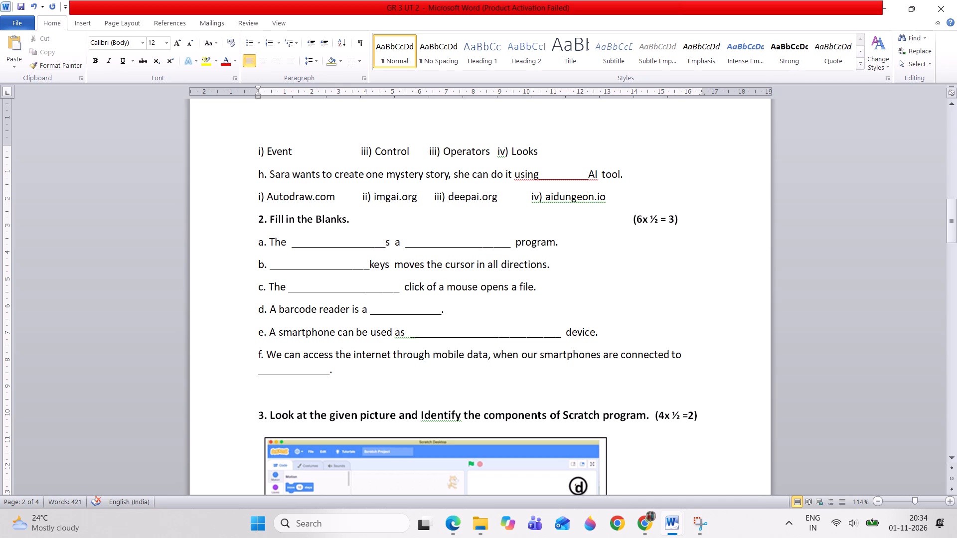
{"action": "key", "text": "space"}
{"action": "type", "text": "block chan"}
{"action": "type", "text": "ges the"}
{"action": "key", "text": "space"}
{"action": "type", "text": "size"}
{"action": "key", "text": "space"}
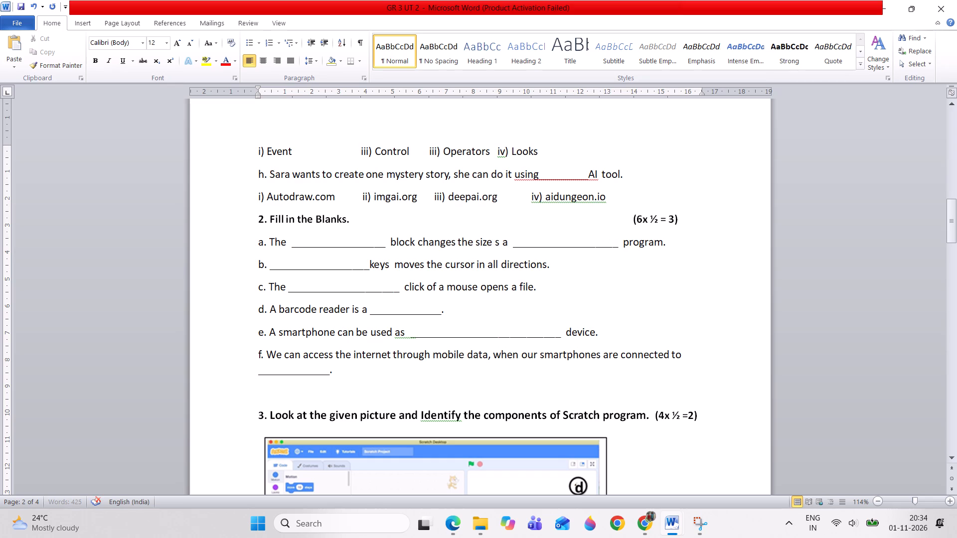
{"action": "type", "text": "of the sprite."}
Delete the leftover "s a", second answer blank and "program." after "sprite." in question 2's item a.
{"action": "key", "text": "Delete"}
{"action": "key", "text": "Delete"}
{"action": "key", "text": "Delete"}
{"action": "key", "text": "Delete"}
{"action": "key", "text": "Delete"}
{"action": "key", "text": "Delete"}
{"action": "key", "text": "Delete"}
{"action": "key", "text": "Delete"}
{"action": "key", "text": "Delete"}
{"action": "key", "text": "Delete"}
{"action": "key", "text": "Delete"}
{"action": "key", "text": "Delete"}
{"action": "key", "text": "Delete"}
{"action": "key", "text": "Delete"}
{"action": "key", "text": "Delete"}
{"action": "key", "text": "Delete"}
{"action": "key", "text": "Delete"}
{"action": "key", "text": "Delete"}
{"action": "key", "text": "Delete"}
{"action": "key", "text": "Delete"}
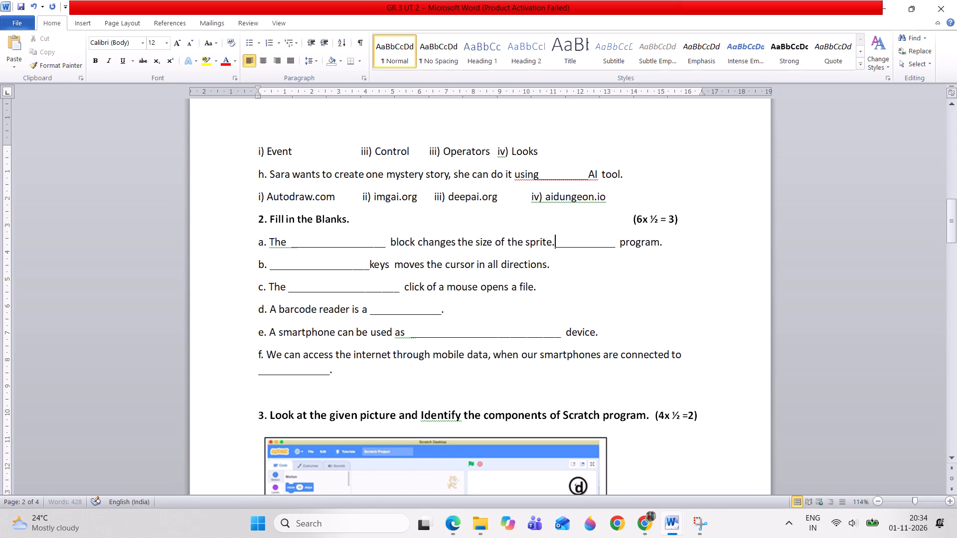
{"action": "key", "text": "Delete"}
{"action": "key", "text": "Delete"}
{"action": "key", "text": "Delete"}
{"action": "key", "text": "Delete"}
{"action": "key", "text": "Delete"}
{"action": "key", "text": "Delete"}
{"action": "key", "text": "Delete"}
{"action": "key", "text": "Delete"}
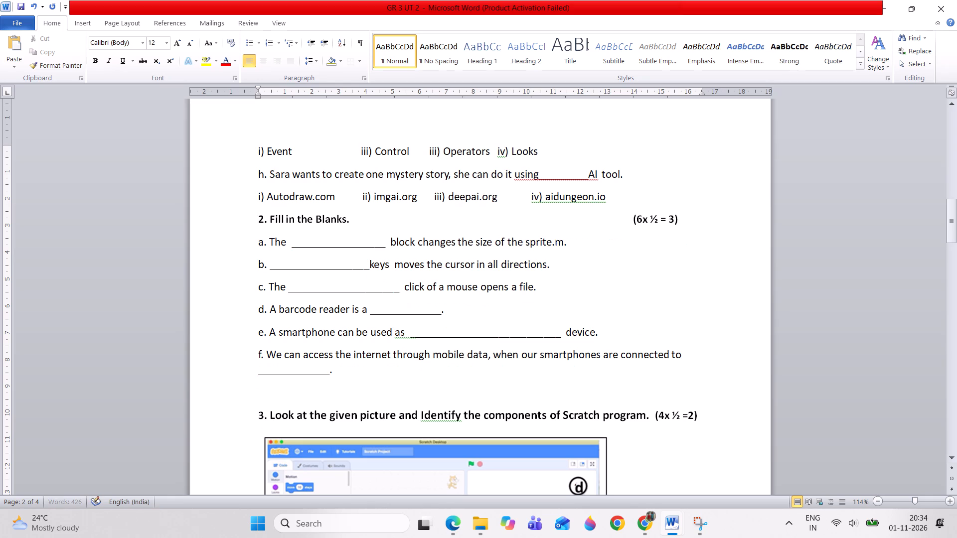
{"action": "key", "text": "Delete"}
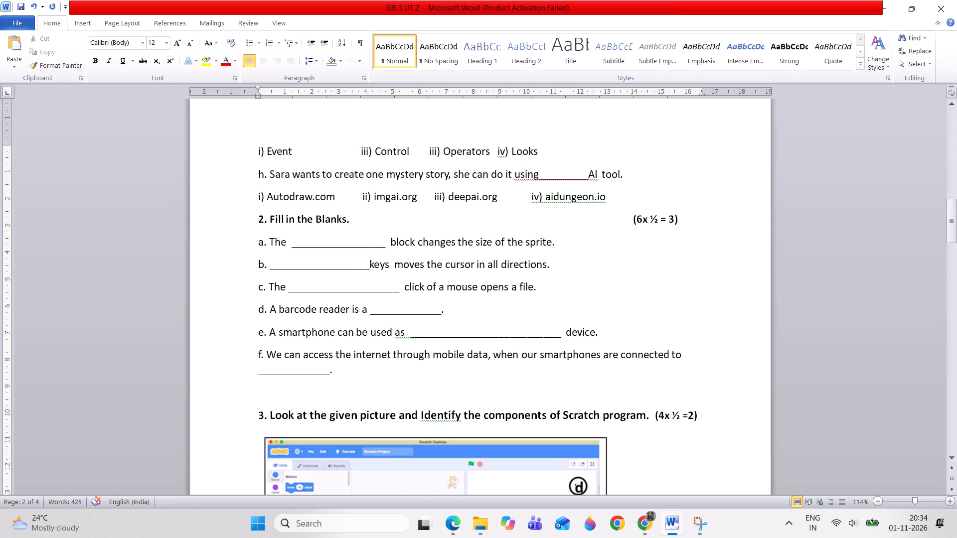
Insert "The Sprite can be deleted" before the answer blank in question 2's item b.
{"action": "left_click", "coordinate": [268, 254]}
{"action": "left_click", "coordinate": [269, 268]}
{"action": "key", "text": "space"}
{"action": "key", "text": "shift+t"}
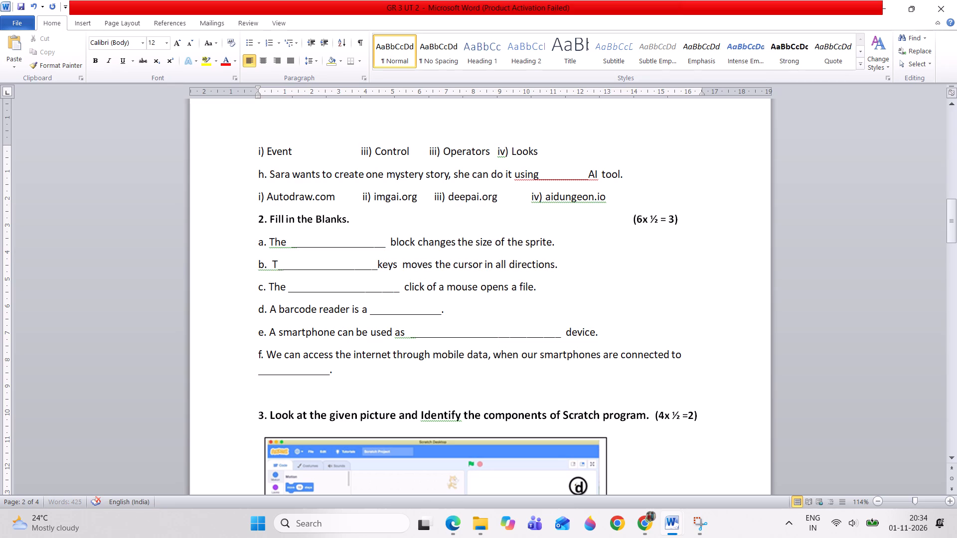
{"action": "type", "text": "he"}
{"action": "key", "text": "space"}
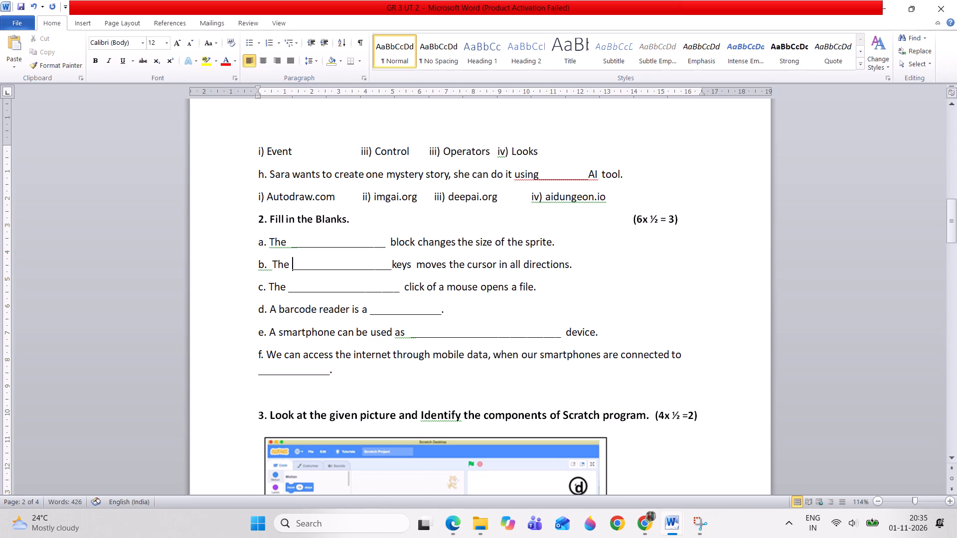
{"action": "key", "text": "shift+s"}
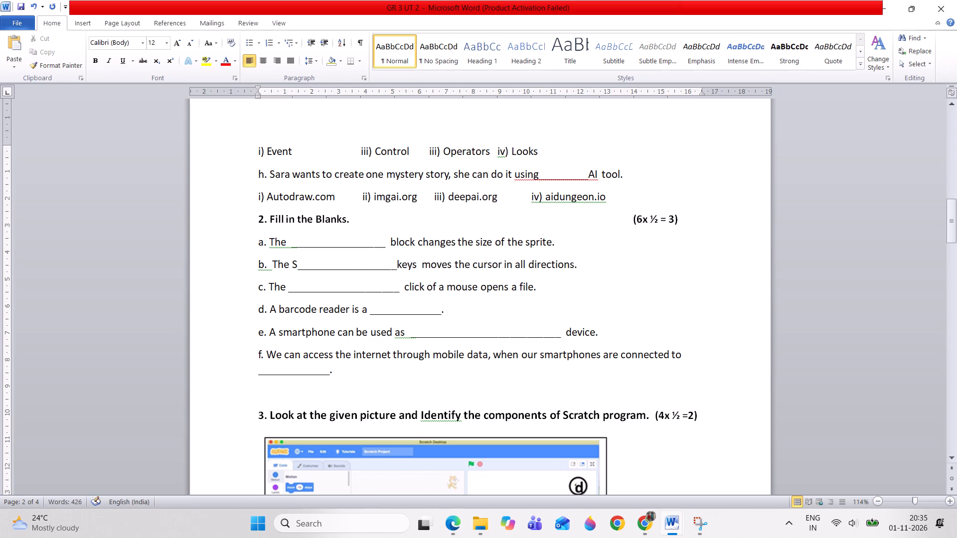
{"action": "type", "text": "prite"}
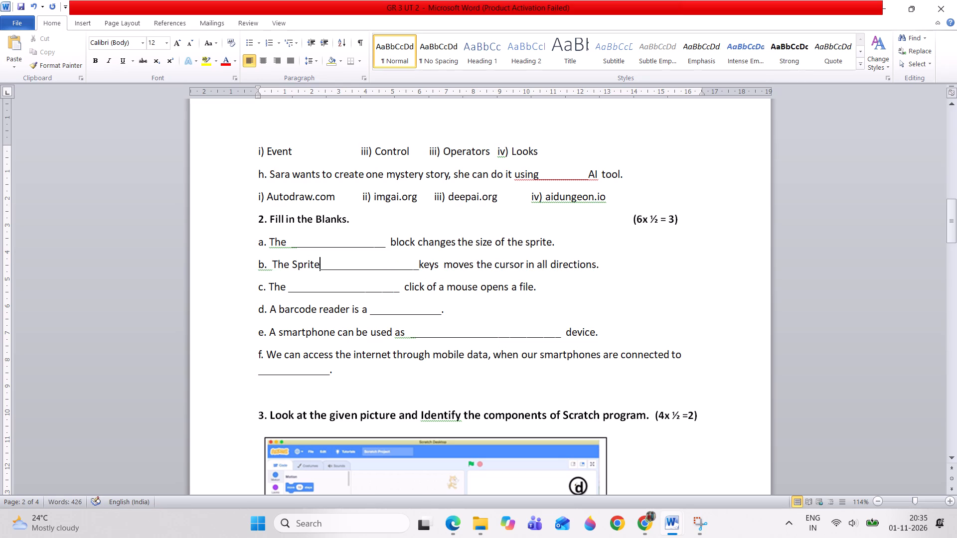
{"action": "key", "text": "space"}
{"action": "type", "text": "can be deleted"}
Shorten the answer blank in question 2's item b. by ten underscores and add a space after "deleted".
{"action": "key", "text": "Delete"}
{"action": "key", "text": "Delete"}
{"action": "key", "text": "Delete"}
{"action": "key", "text": "Delete"}
{"action": "key", "text": "Delete"}
{"action": "key", "text": "Delete"}
{"action": "key", "text": "Delete"}
{"action": "key", "text": "Delete"}
{"action": "key", "text": "Delete"}
{"action": "key", "text": "Delete"}
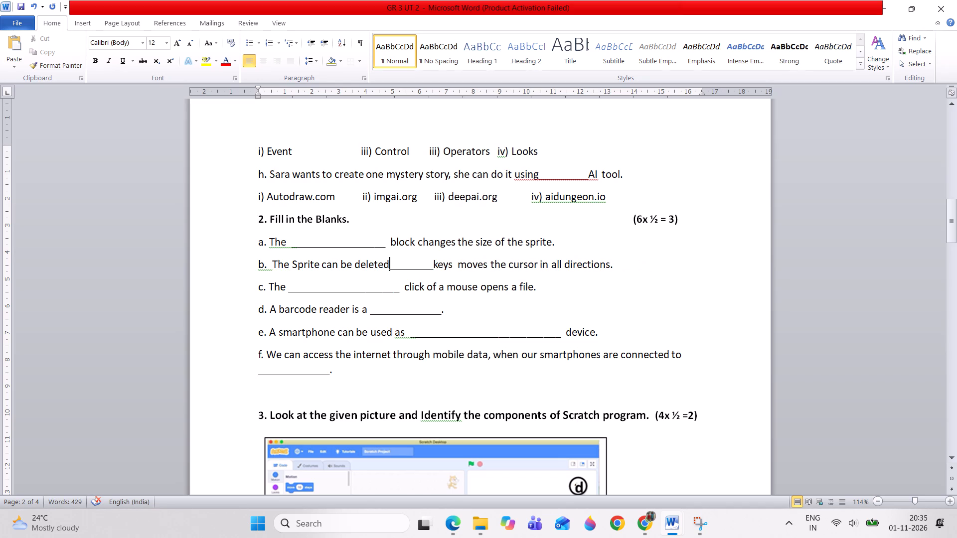
{"action": "key", "text": "space"}
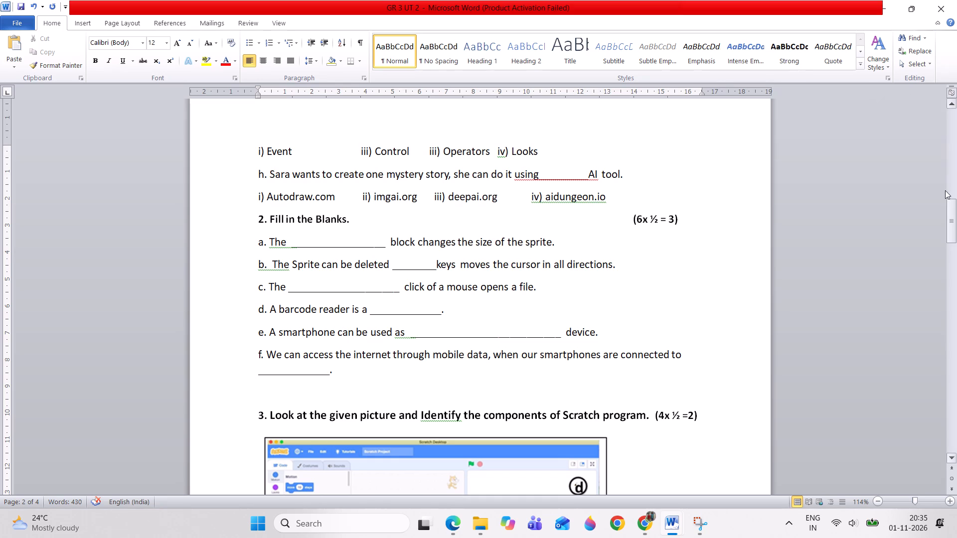
Enter the instruction "Write T for True and F for False." beside the empty number 5 on the last page.
{"action": "left_click_drag", "start_coordinate": [951, 207], "coordinate": [944, 259]}
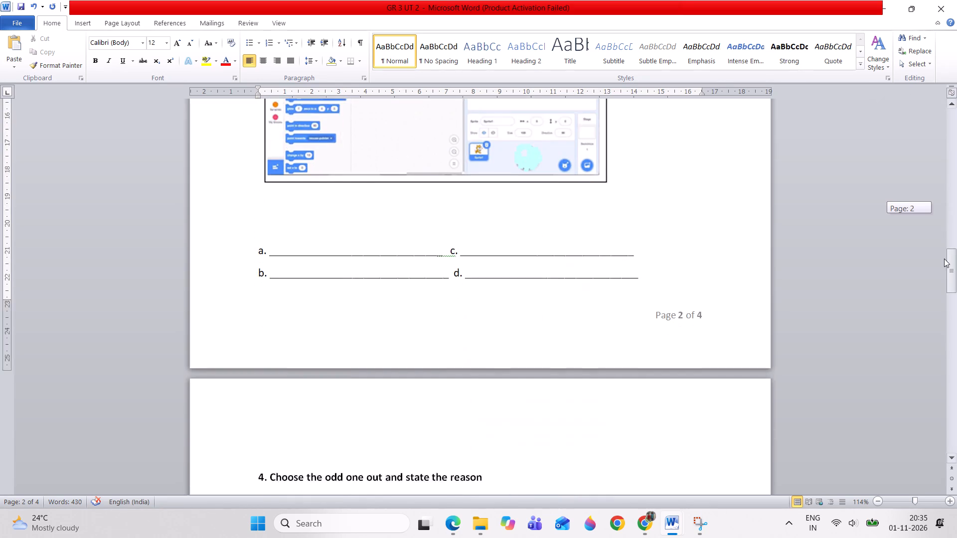
{"action": "left_click_drag", "start_coordinate": [944, 259], "coordinate": [949, 320]}
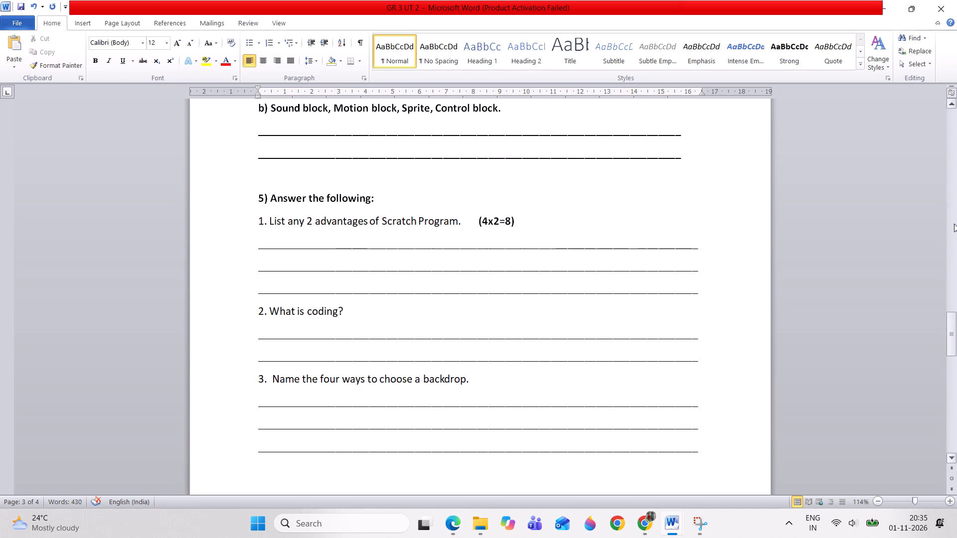
{"action": "double_click", "coordinate": [950, 103]}
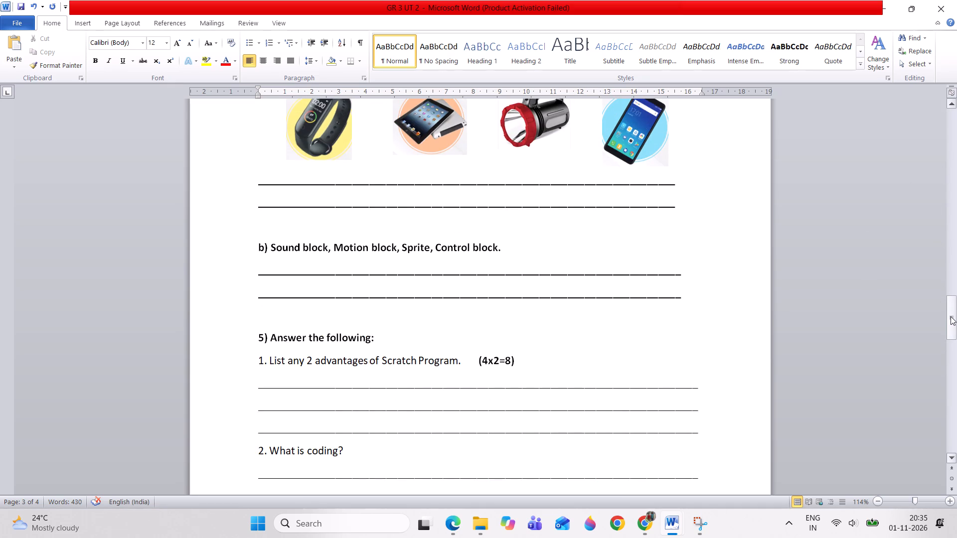
{"action": "left_click_drag", "start_coordinate": [951, 316], "coordinate": [947, 361]}
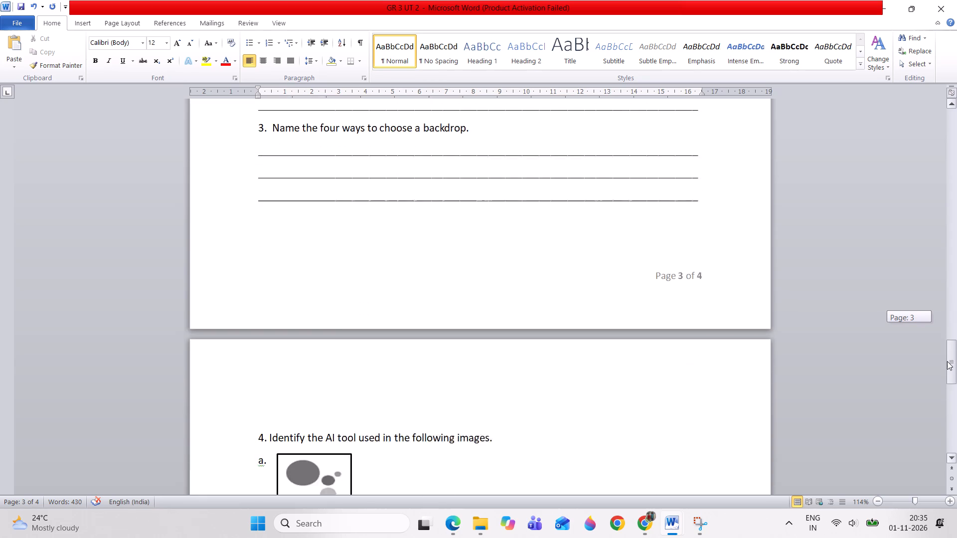
{"action": "left_click_drag", "start_coordinate": [947, 361], "coordinate": [945, 422]}
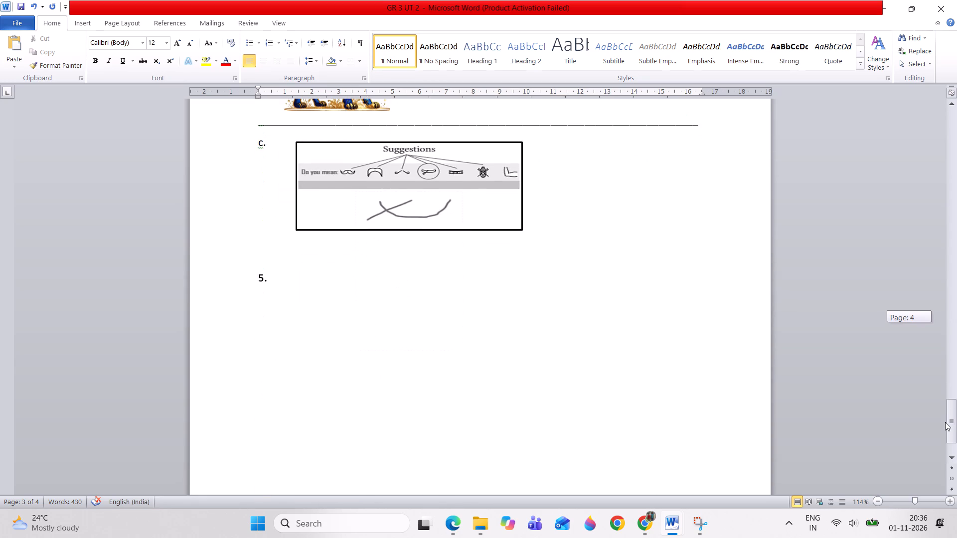
{"action": "left_click_drag", "start_coordinate": [945, 422], "coordinate": [938, 438]}
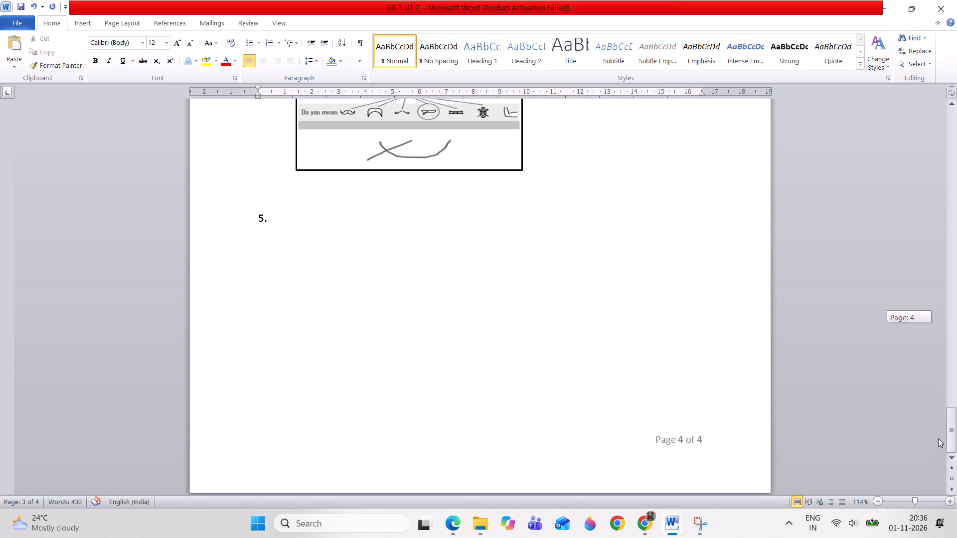
{"action": "left_click_drag", "start_coordinate": [938, 438], "coordinate": [937, 430]}
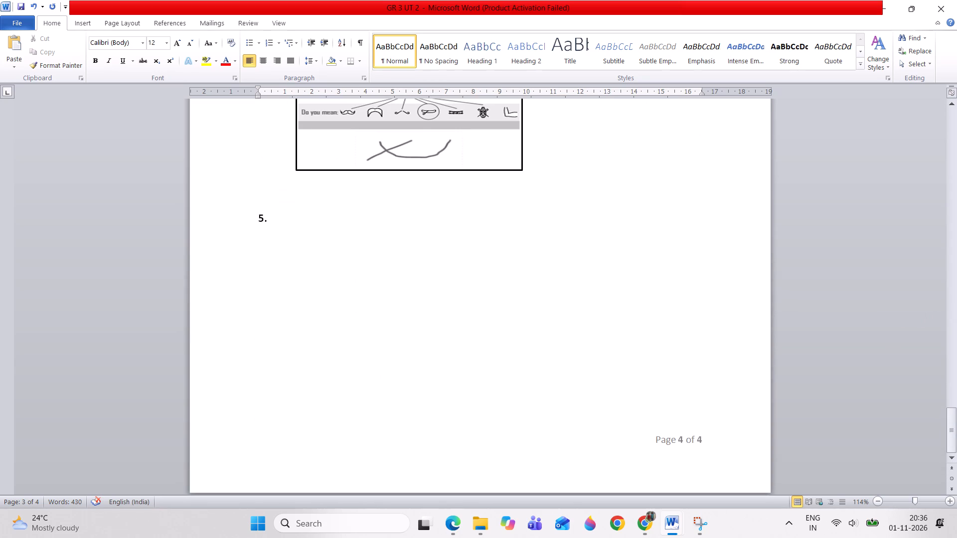
{"action": "left_click", "coordinate": [304, 214]}
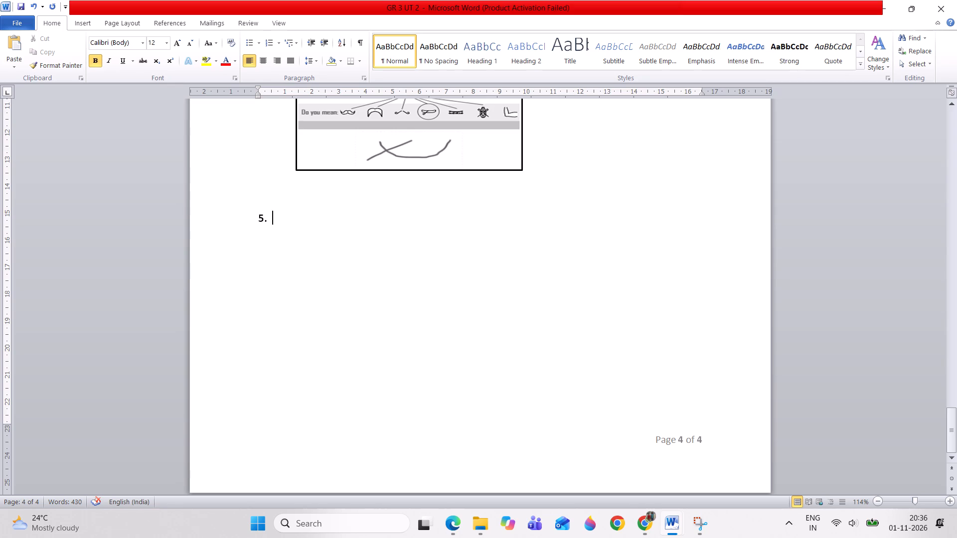
{"action": "type", "text": "Write"}
{"action": "key", "text": "space"}
{"action": "type", "text": "T for"}
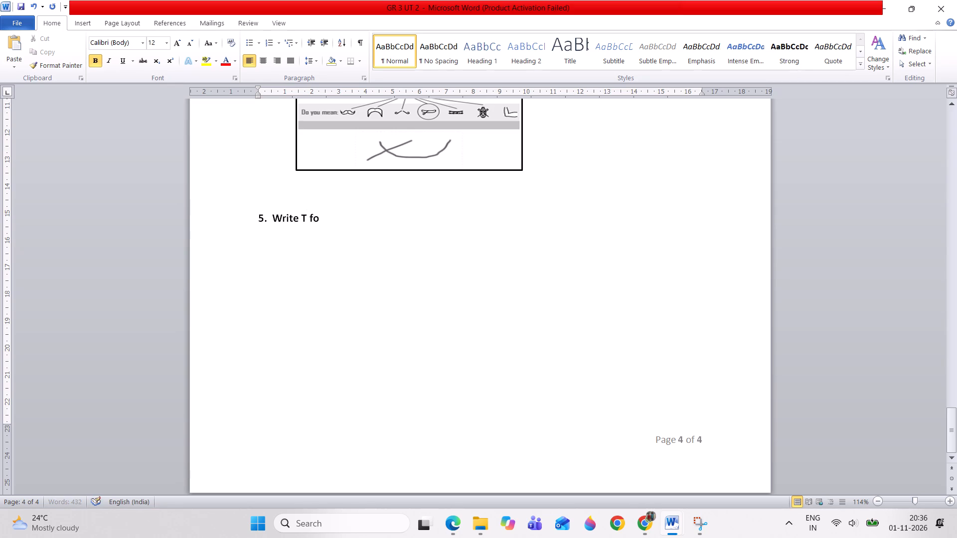
{"action": "key", "text": "space"}
{"action": "type", "text": "True and False"}
{"action": "key", "text": "space"}
{"action": "key", "text": "BackSpace"}
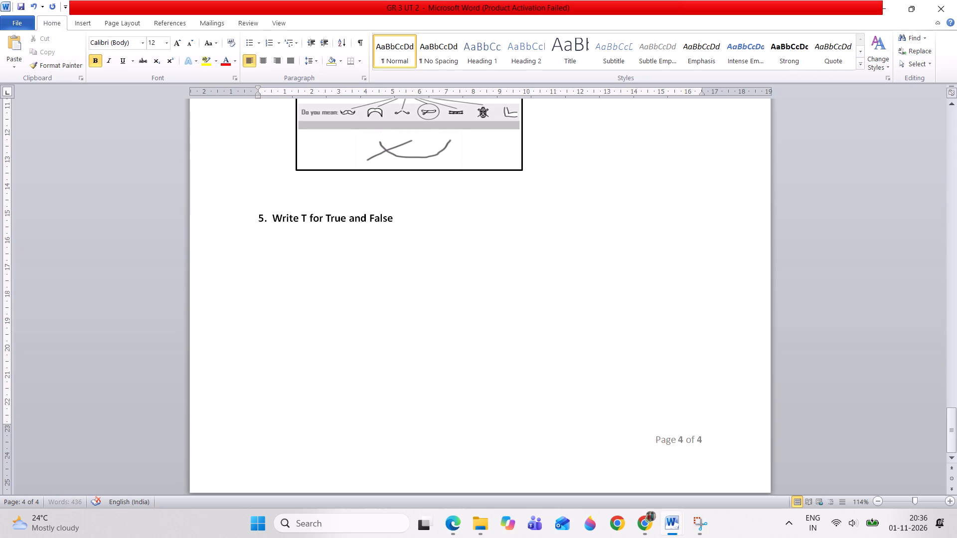
{"action": "key", "text": "BackSpace"}
{"action": "key", "text": "BackSpace"}
{"action": "key", "text": "BackSpace"}
{"action": "key", "text": "BackSpace"}
{"action": "key", "text": "space"}
{"action": "type", "text": "for"}
{"action": "key", "text": "space"}
{"action": "type", "text": "False"}
{"action": "key", "text": "period"}
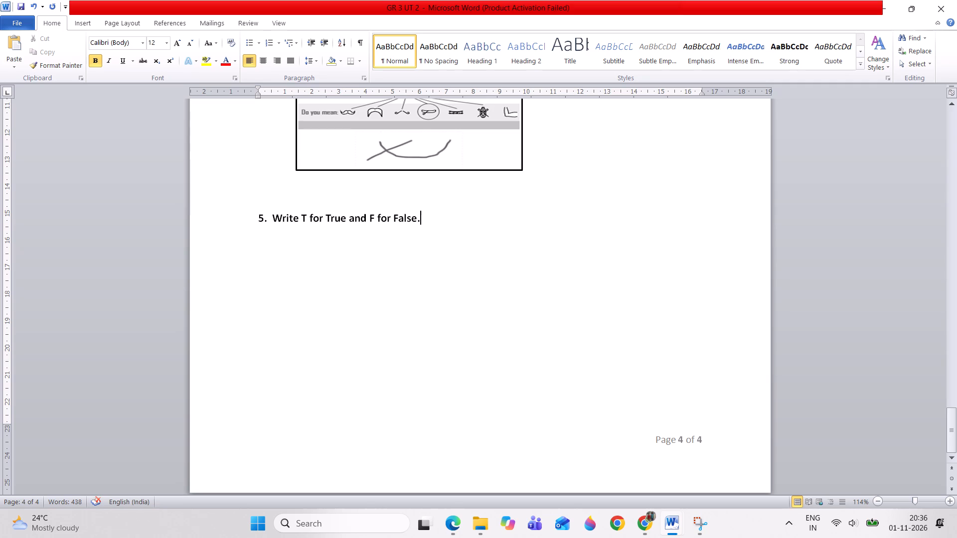
Start item a under question 5 with the text "a. The Sprite cannot be changed in the".
{"action": "key", "text": "Return"}
{"action": "type", "text": "a. The"}
{"action": "key", "text": "space"}
{"action": "key", "text": "shift+s"}
{"action": "type", "text": "cratch"}
{"action": "key", "text": "BackSpace"}
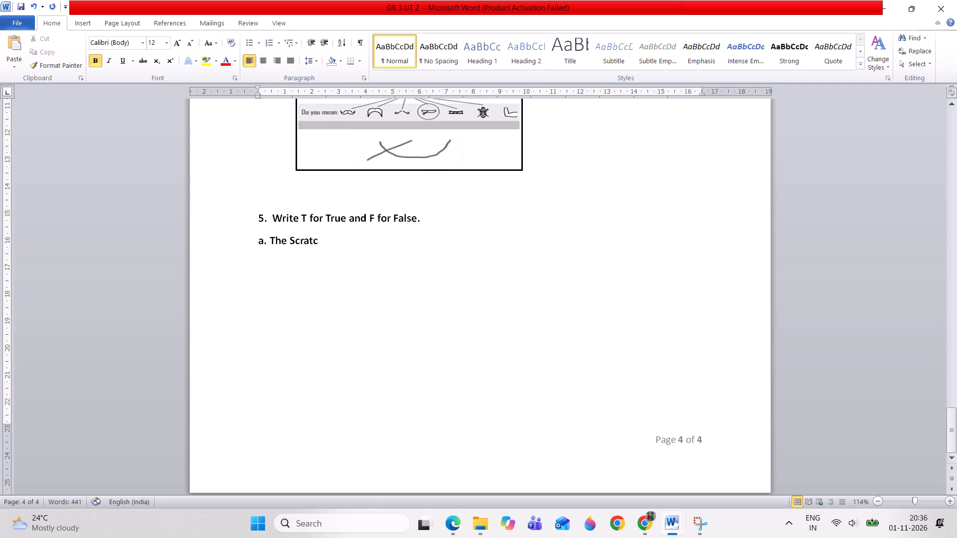
{"action": "key", "text": "BackSpace"}
{"action": "key", "text": "BackSpace"}
{"action": "key", "text": "BackSpace"}
{"action": "key", "text": "BackSpace"}
{"action": "key", "text": "BackSpace"}
{"action": "type", "text": "prite cannot c"}
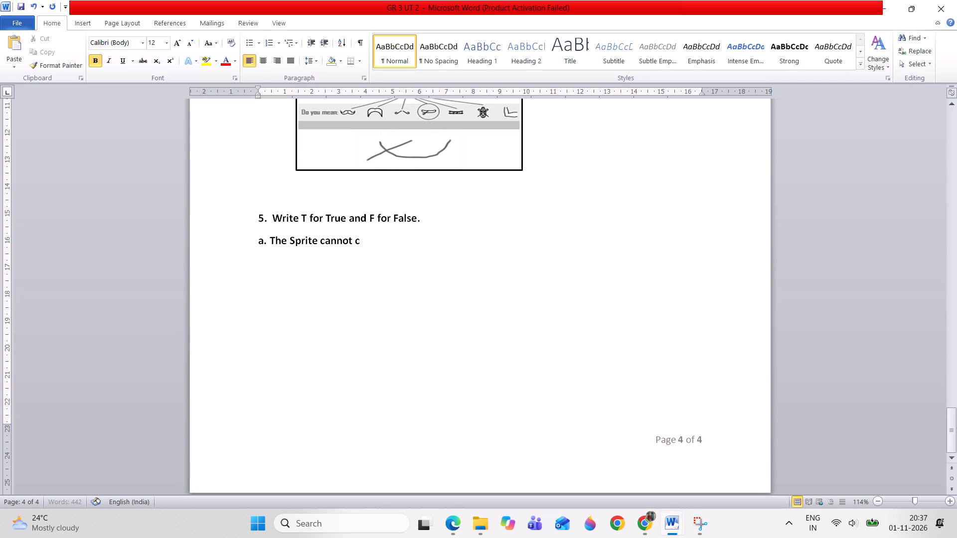
{"action": "key", "text": "BackSpace"}
{"action": "type", "text": "be changed"}
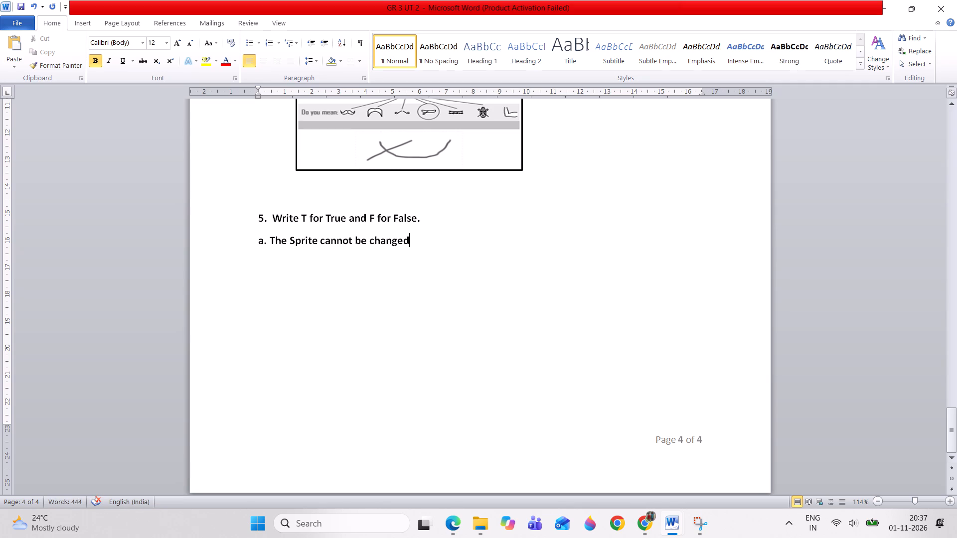
{"action": "key", "text": "space"}
{"action": "type", "text": "in the"}
{"action": "key", "text": "space"}
Insert "added on the stage" before "changed" in question 5's item a.
{"action": "left_click", "coordinate": [371, 240]}
{"action": "type", "text": "added on the stage"}
{"action": "key", "text": "space"}
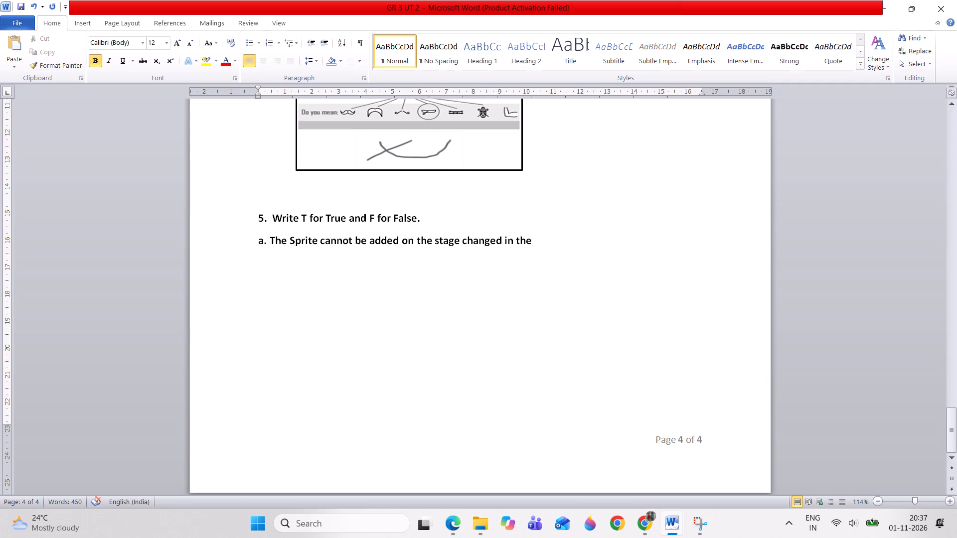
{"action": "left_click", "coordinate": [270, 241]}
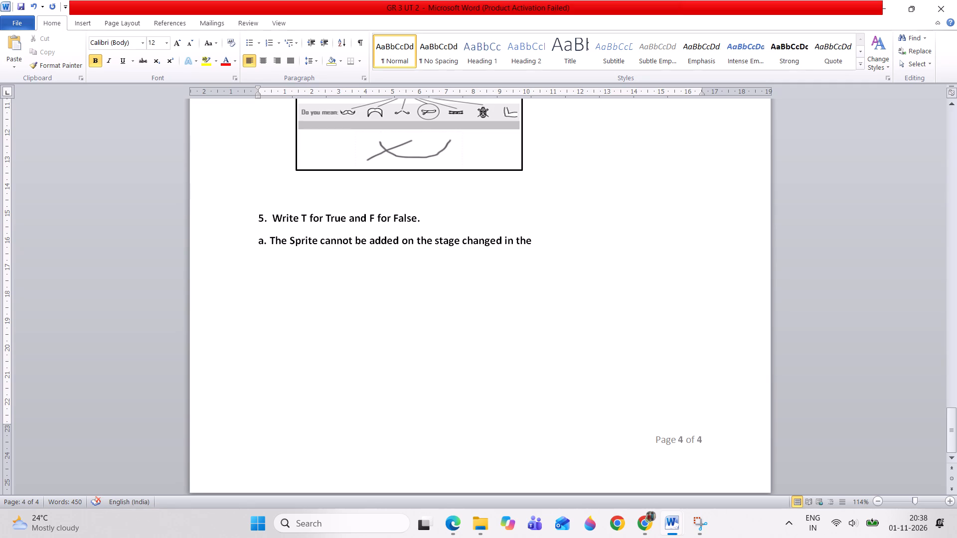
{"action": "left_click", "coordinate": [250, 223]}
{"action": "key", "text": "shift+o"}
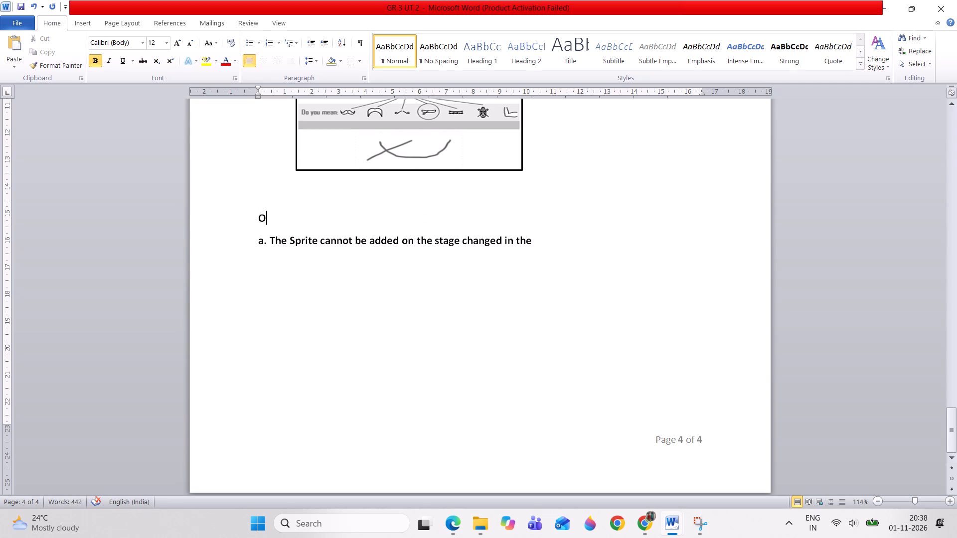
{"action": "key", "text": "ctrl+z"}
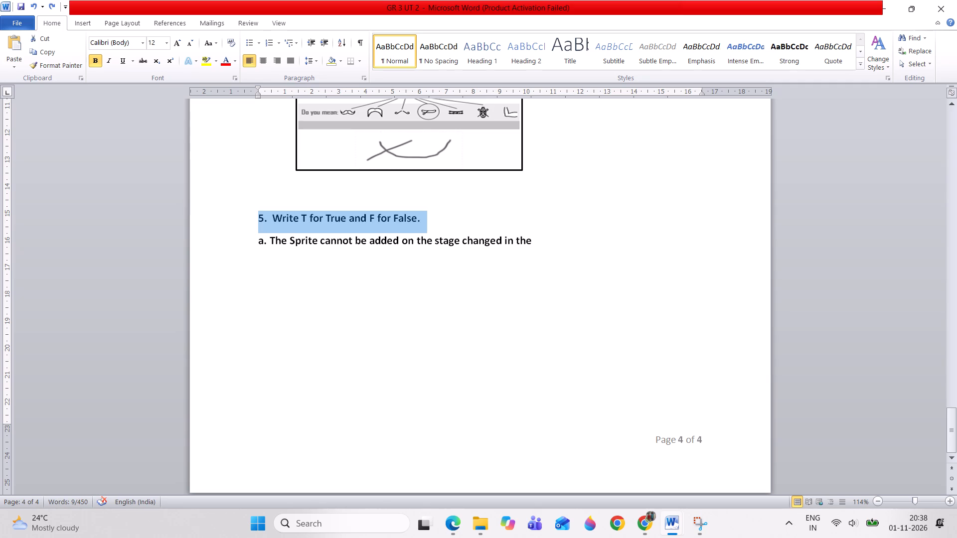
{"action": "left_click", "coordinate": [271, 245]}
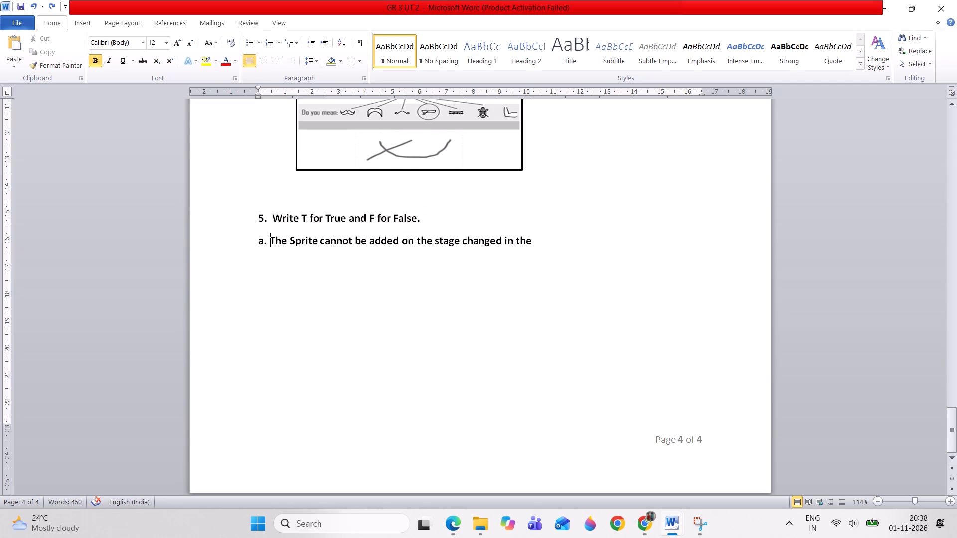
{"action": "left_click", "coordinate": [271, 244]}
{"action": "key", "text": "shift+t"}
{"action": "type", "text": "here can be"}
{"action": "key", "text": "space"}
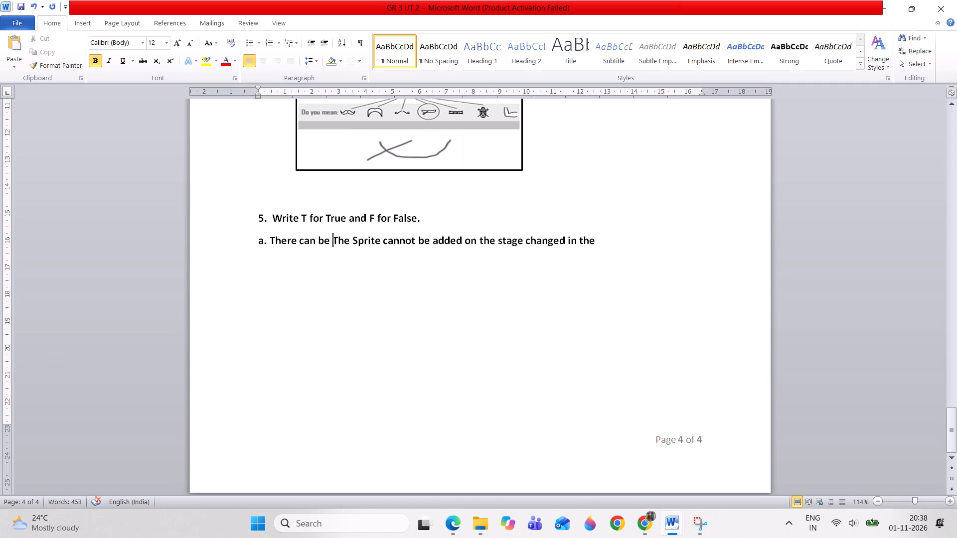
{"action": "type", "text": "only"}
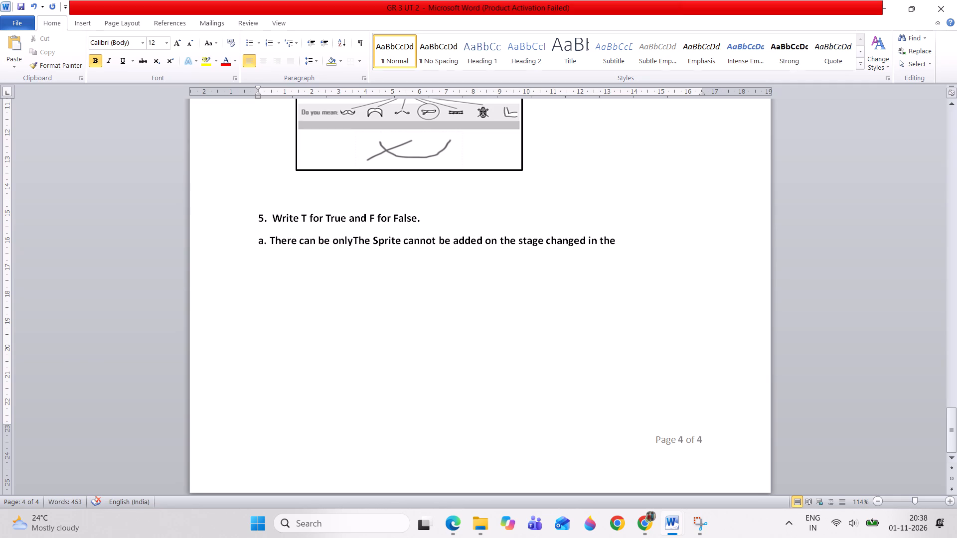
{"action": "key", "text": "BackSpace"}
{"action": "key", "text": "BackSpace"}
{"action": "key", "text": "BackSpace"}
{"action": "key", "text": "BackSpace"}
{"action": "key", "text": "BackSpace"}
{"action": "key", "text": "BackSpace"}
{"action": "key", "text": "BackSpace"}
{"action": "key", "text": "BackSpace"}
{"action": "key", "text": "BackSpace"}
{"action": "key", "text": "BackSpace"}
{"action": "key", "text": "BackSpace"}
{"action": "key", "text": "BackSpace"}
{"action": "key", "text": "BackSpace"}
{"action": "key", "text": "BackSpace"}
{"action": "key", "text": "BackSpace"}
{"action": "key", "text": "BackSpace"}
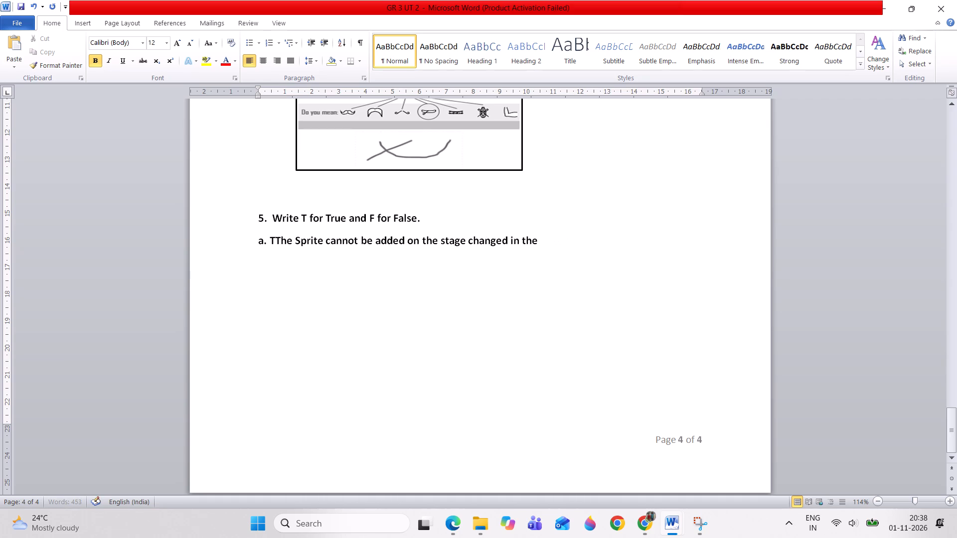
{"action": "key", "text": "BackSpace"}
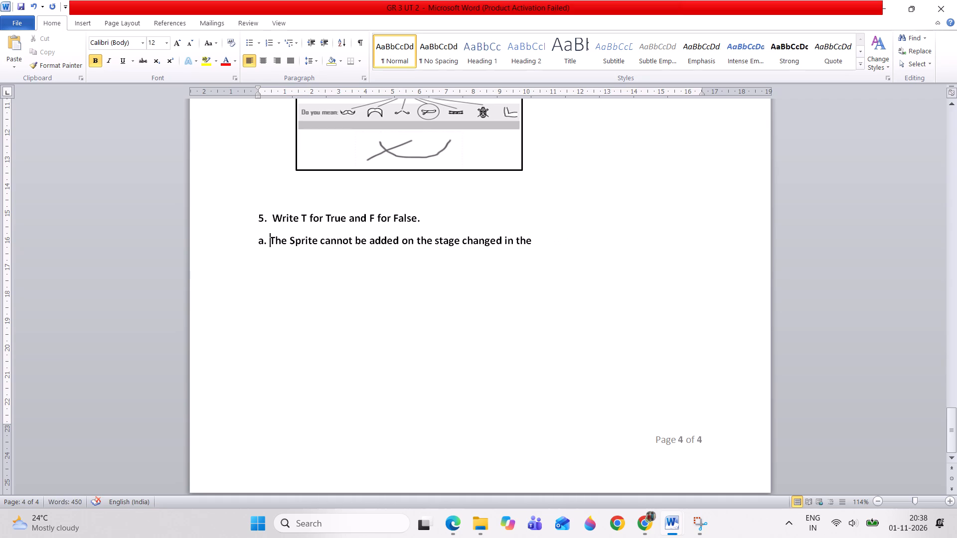
Put a period after "stage" in question 5's item a and delete the leftover "changed in the".
{"action": "key", "text": "Right"}
{"action": "key", "text": "Right"}
{"action": "key", "text": "Right"}
{"action": "key", "text": "Right"}
{"action": "key", "text": "Right"}
{"action": "key", "text": "Right"}
{"action": "key", "text": "Right"}
{"action": "key", "text": "Right"}
{"action": "key", "text": "Right"}
{"action": "key", "text": "Right"}
{"action": "key", "text": "Right"}
{"action": "key", "text": "Right"}
{"action": "key", "text": "Right"}
{"action": "key", "text": "Right"}
{"action": "key", "text": "Right"}
{"action": "key", "text": "Right"}
{"action": "key", "text": "Right"}
{"action": "key", "text": "Right"}
{"action": "key", "text": "Right"}
{"action": "key", "text": "Right"}
{"action": "key", "text": "Right"}
{"action": "key", "text": "Right"}
{"action": "key", "text": "Right"}
{"action": "key", "text": "Right"}
{"action": "key", "text": "Right"}
{"action": "key", "text": "Right"}
{"action": "key", "text": "Right"}
{"action": "key", "text": "Right"}
{"action": "key", "text": "Right"}
{"action": "key", "text": "Right"}
{"action": "key", "text": "Right"}
{"action": "key", "text": "Right"}
{"action": "key", "text": "Right"}
{"action": "key", "text": "Right"}
{"action": "key", "text": "Right"}
{"action": "key", "text": "Right"}
{"action": "key", "text": "Right"}
{"action": "key", "text": "Right"}
{"action": "key", "text": "Right"}
{"action": "key", "text": "Left"}
{"action": "key", "text": "period"}
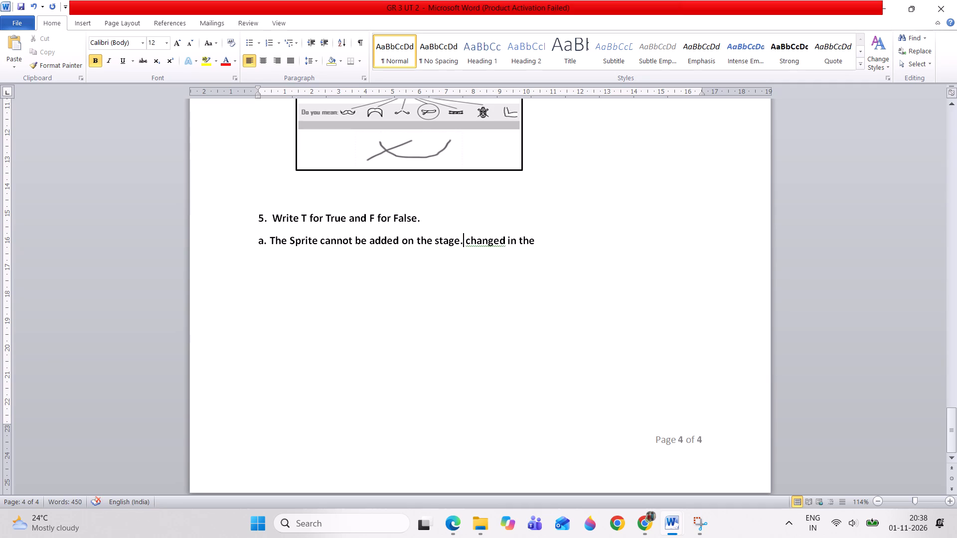
{"action": "key", "text": "space"}
{"action": "key", "text": "Delete"}
{"action": "key", "text": "Delete"}
{"action": "key", "text": "Delete"}
{"action": "key", "text": "Delete"}
{"action": "key", "text": "Delete"}
{"action": "key", "text": "Delete"}
{"action": "key", "text": "Delete"}
{"action": "key", "text": "Delete"}
{"action": "key", "text": "Delete"}
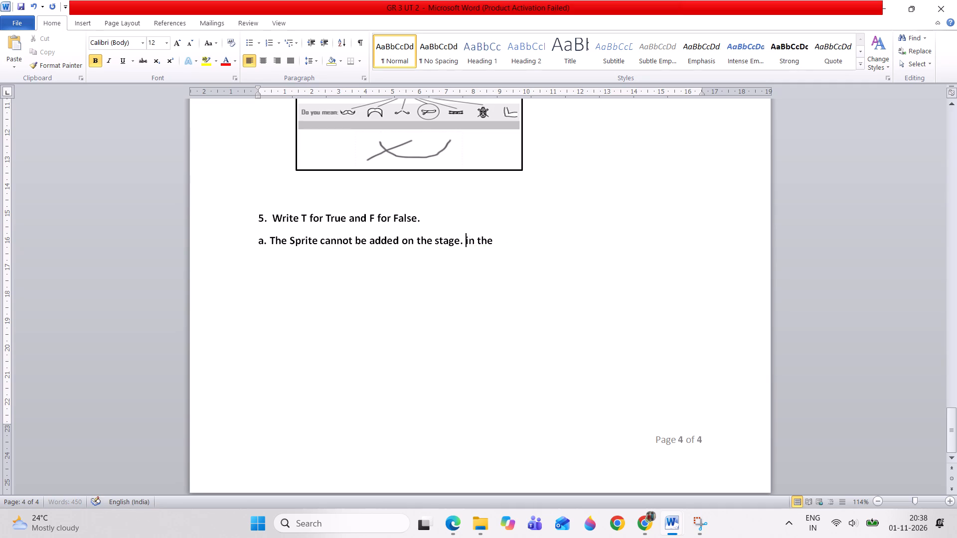
{"action": "key", "text": "Delete"}
{"action": "key", "text": "Delete"}
{"action": "key", "text": "Delete"}
{"action": "key", "text": "Delete"}
{"action": "key", "text": "Delete"}
{"action": "key", "text": "Delete"}
Add an empty pair of round answer brackets after item a's sentence, followed by a new line.
{"action": "key", "text": "space"}
{"action": "key", "text": "space"}
{"action": "key", "text": "shift+parenleft"}
{"action": "key", "text": "space"}
{"action": "key", "text": "space"}
{"action": "key", "text": "space"}
{"action": "key", "text": "space"}
{"action": "type", "text": ")"}
{"action": "key", "text": "Return"}
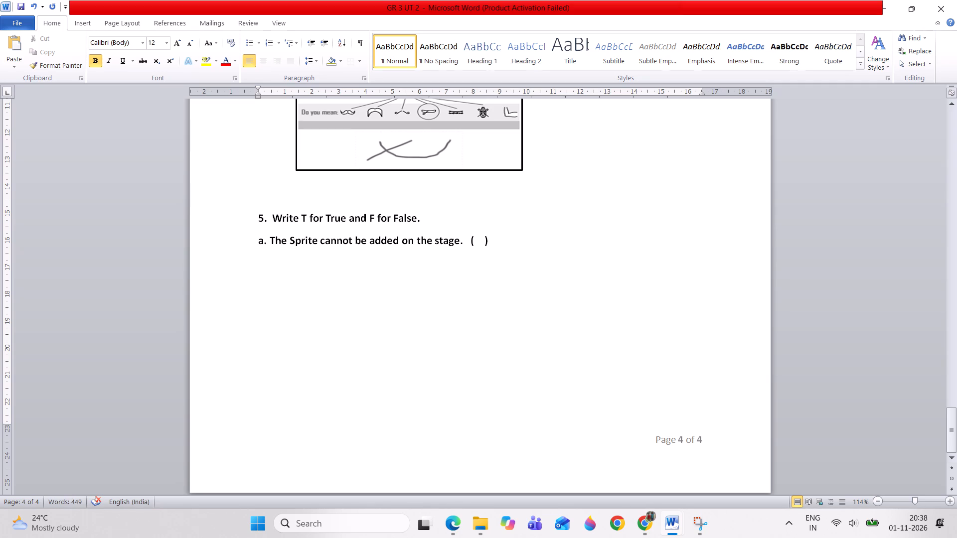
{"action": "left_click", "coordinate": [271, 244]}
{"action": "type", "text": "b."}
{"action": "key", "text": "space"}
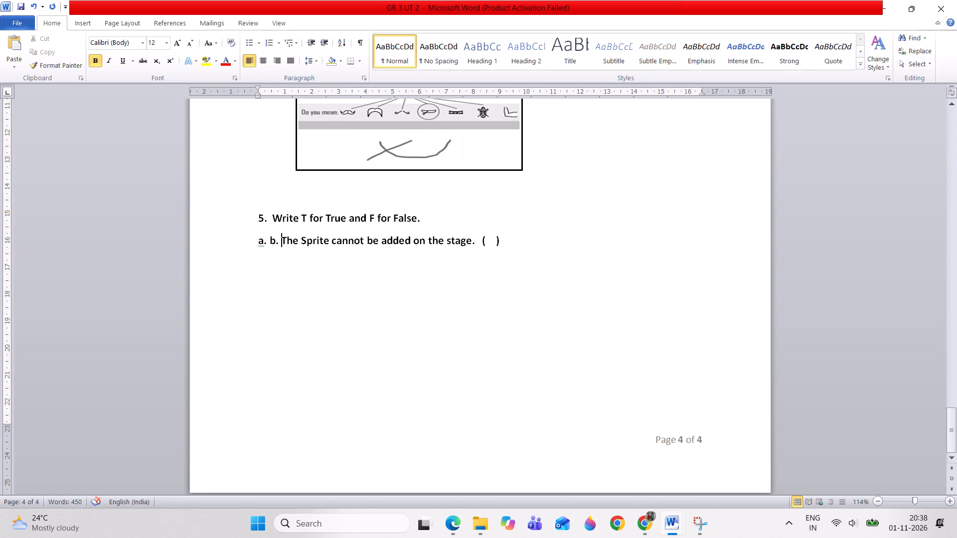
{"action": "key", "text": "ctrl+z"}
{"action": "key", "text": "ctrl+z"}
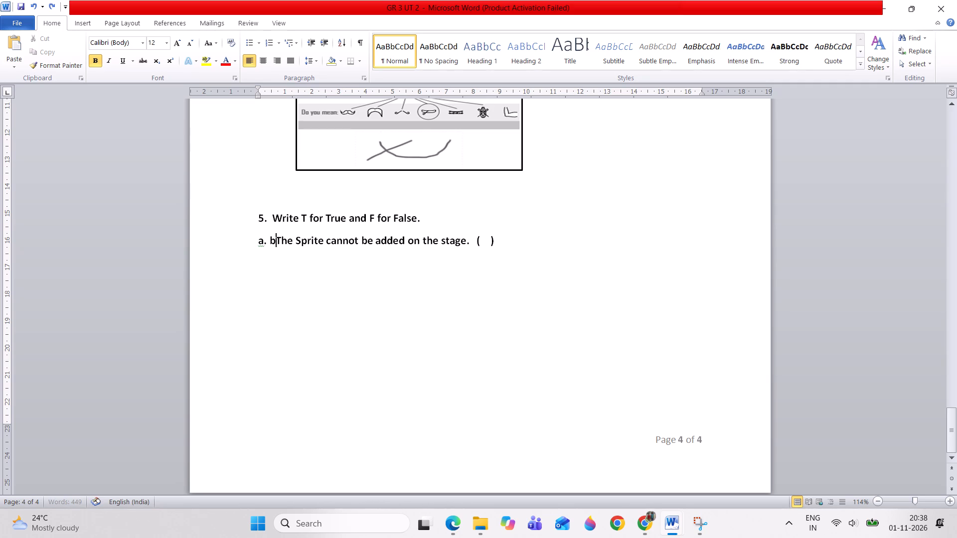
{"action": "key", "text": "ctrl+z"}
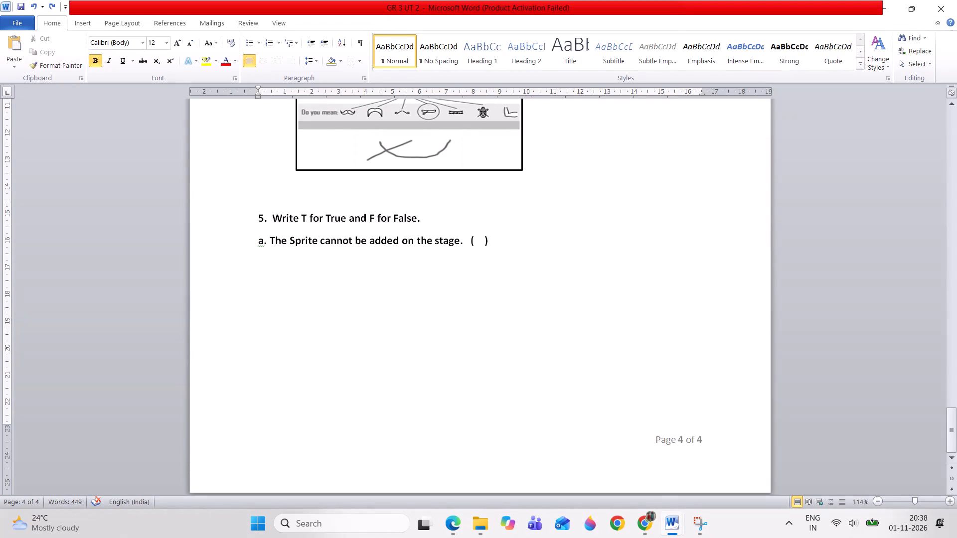
Add a new line directly after item a's answer brackets.
{"action": "left_click", "coordinate": [497, 238]}
{"action": "key", "text": "Return"}
Switch to Chrome, examine the True or False section of Chapter 5's Additional Worksheet in the resources, and return to the GR 3 UT 2 document.
{"action": "key", "text": "alt+Tab"}
{"action": "key", "text": "alt+Tab"}
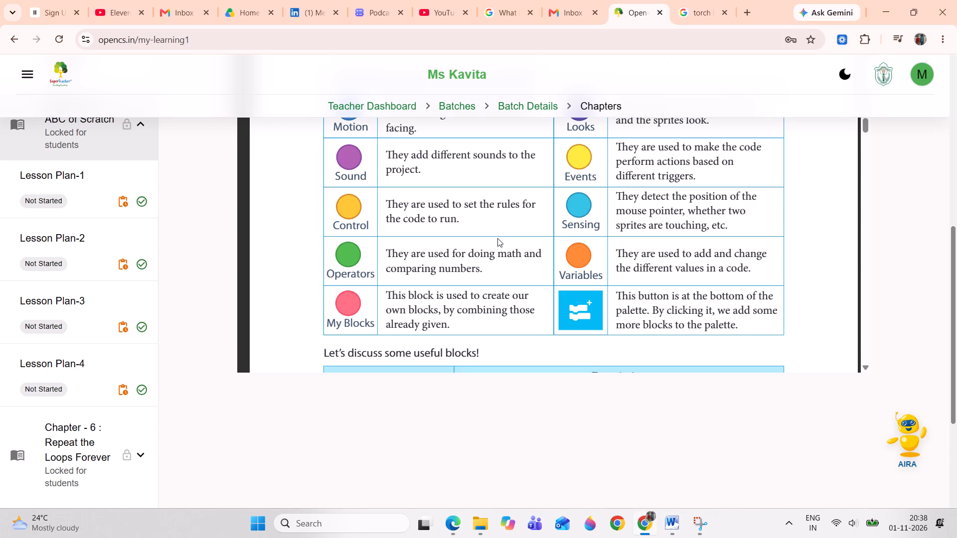
{"action": "left_click", "coordinate": [950, 116]}
{"action": "left_click", "coordinate": [950, 116]}
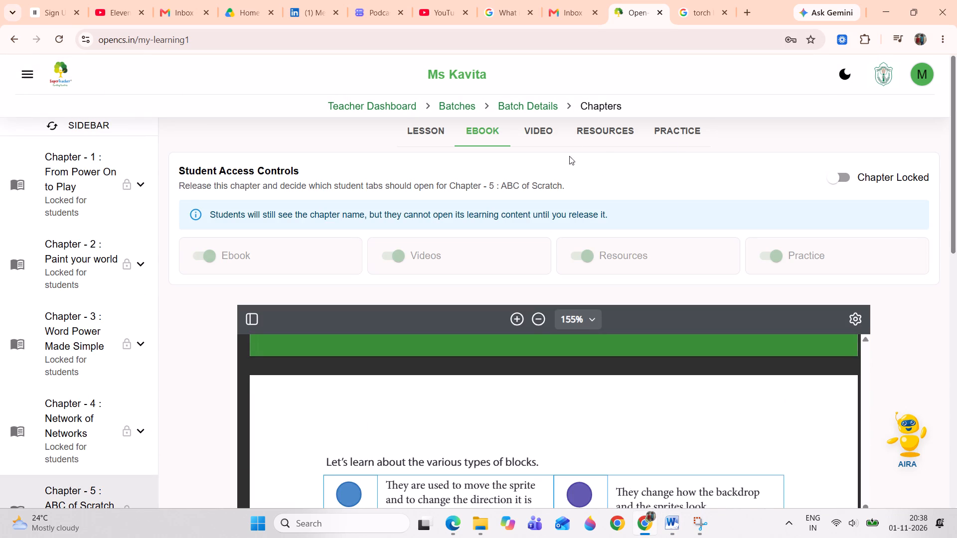
{"action": "left_click", "coordinate": [602, 135]}
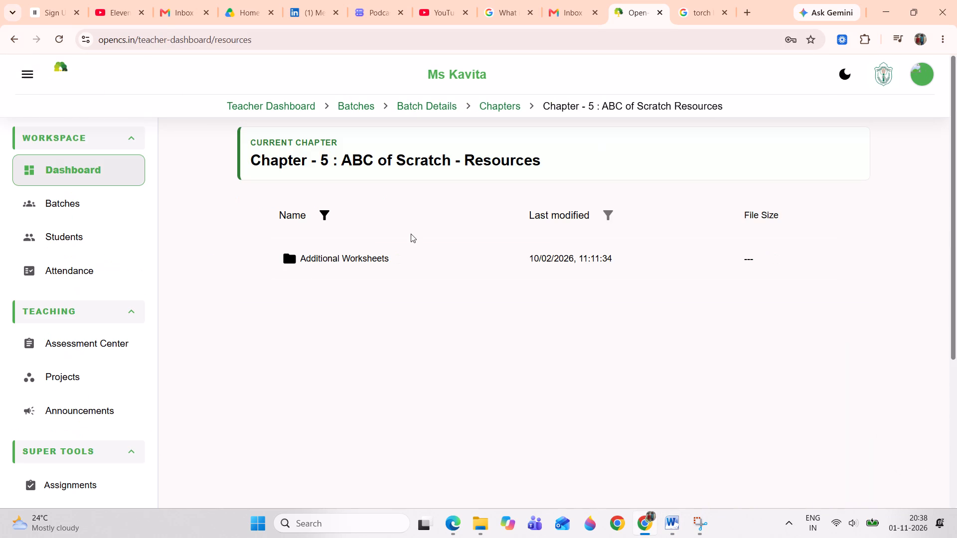
{"action": "left_click", "coordinate": [288, 265]}
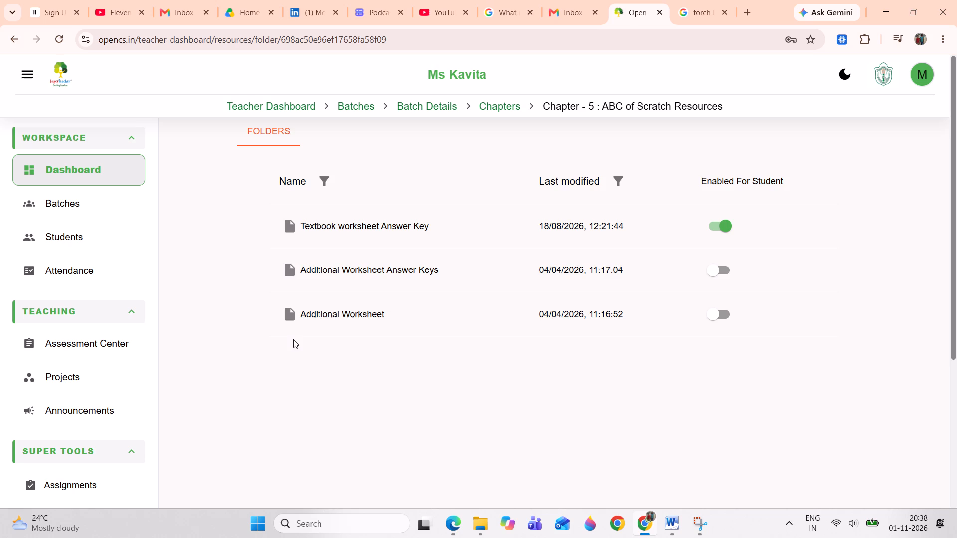
{"action": "left_click", "coordinate": [291, 316]}
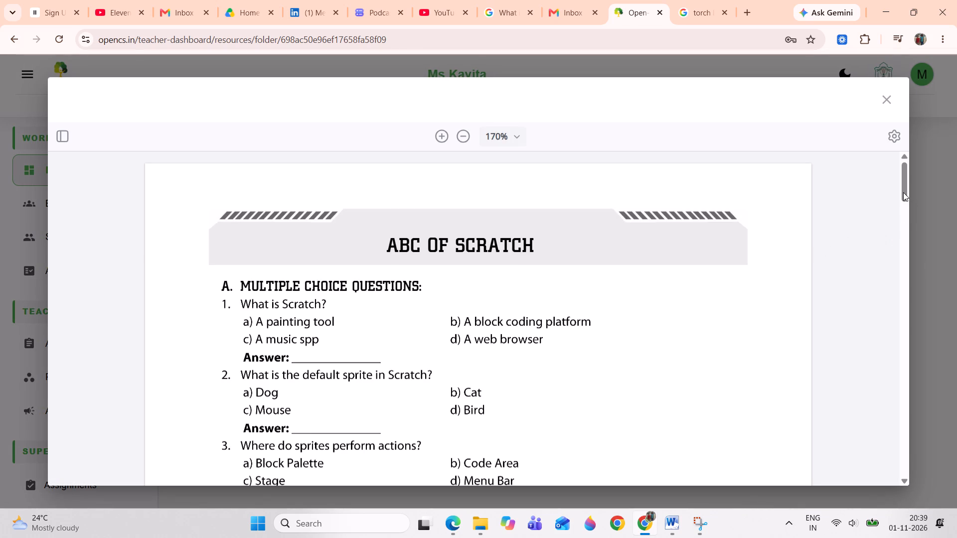
{"action": "left_click_drag", "start_coordinate": [903, 192], "coordinate": [896, 250]}
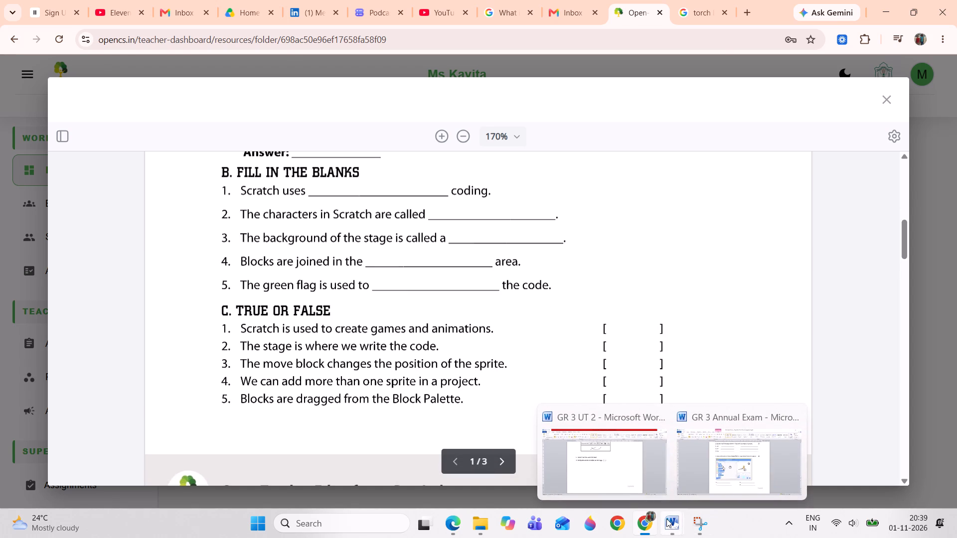
{"action": "left_click", "coordinate": [585, 466]}
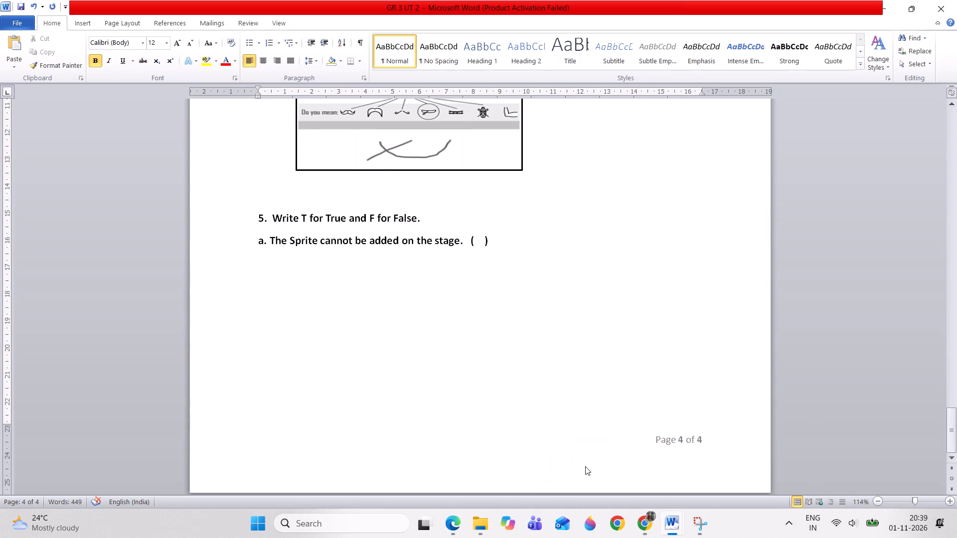
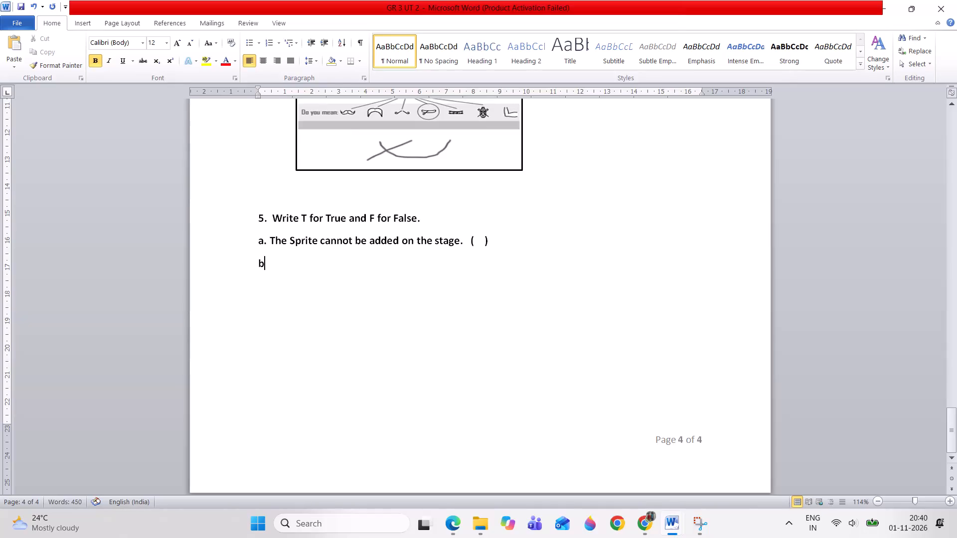
Complete the "b." label on the line below item a in question 5.
{"action": "key", "text": "period"}
In question 2's Fill in the Blanks item b, insert an underscore answer blank between "The" and "Sprite can be deleted".
{"action": "triple_click", "coordinate": [951, 103]}
{"action": "left_click", "coordinate": [951, 103]}
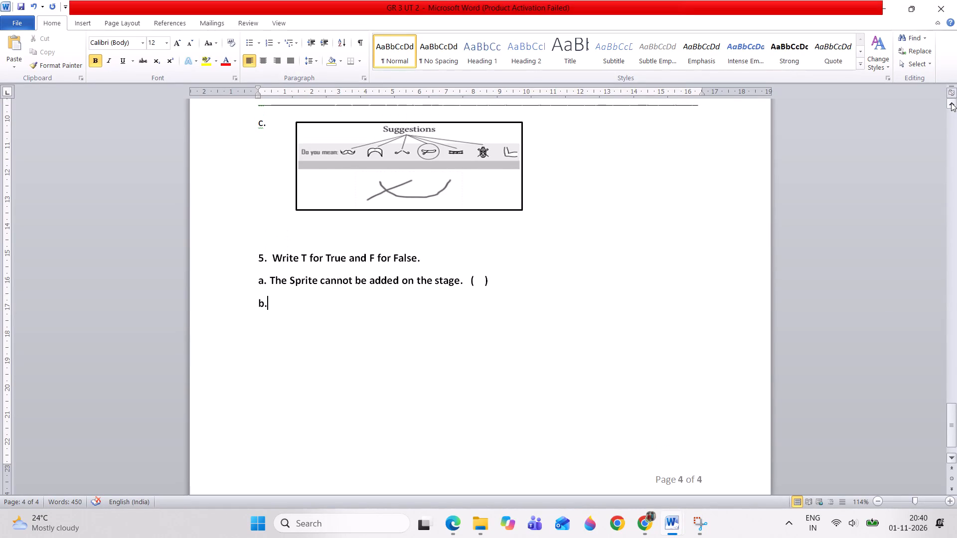
{"action": "left_click", "coordinate": [951, 103]}
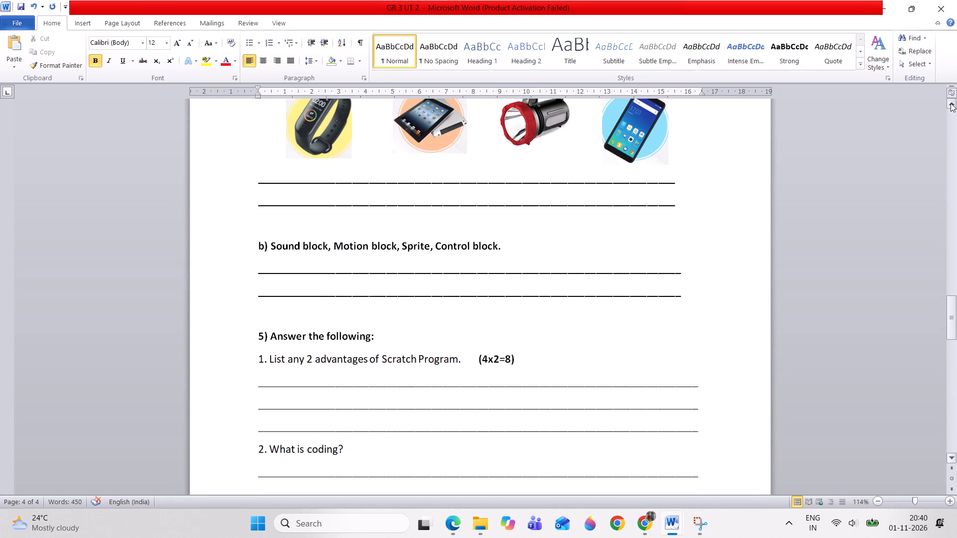
{"action": "left_click", "coordinate": [951, 103]}
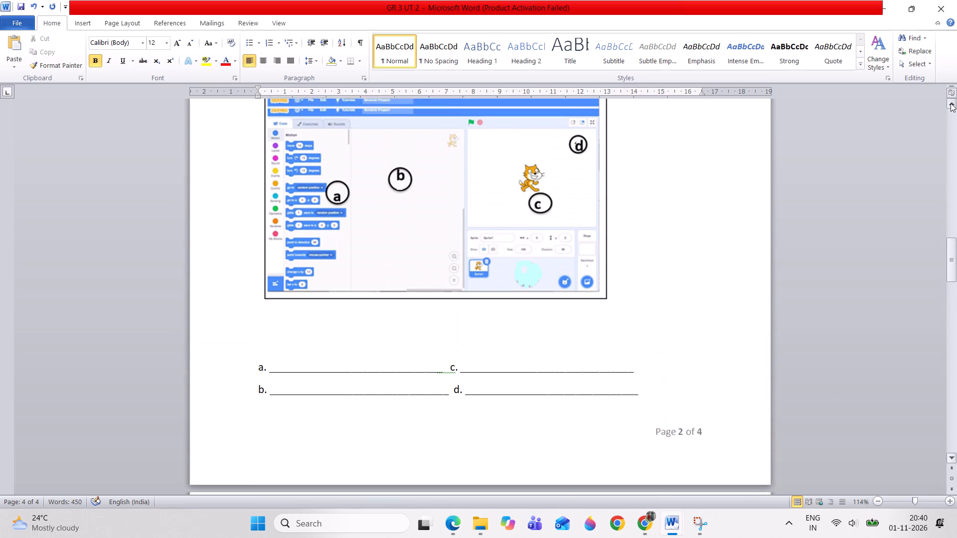
{"action": "triple_click", "coordinate": [951, 103]}
{"action": "triple_click", "coordinate": [951, 103]}
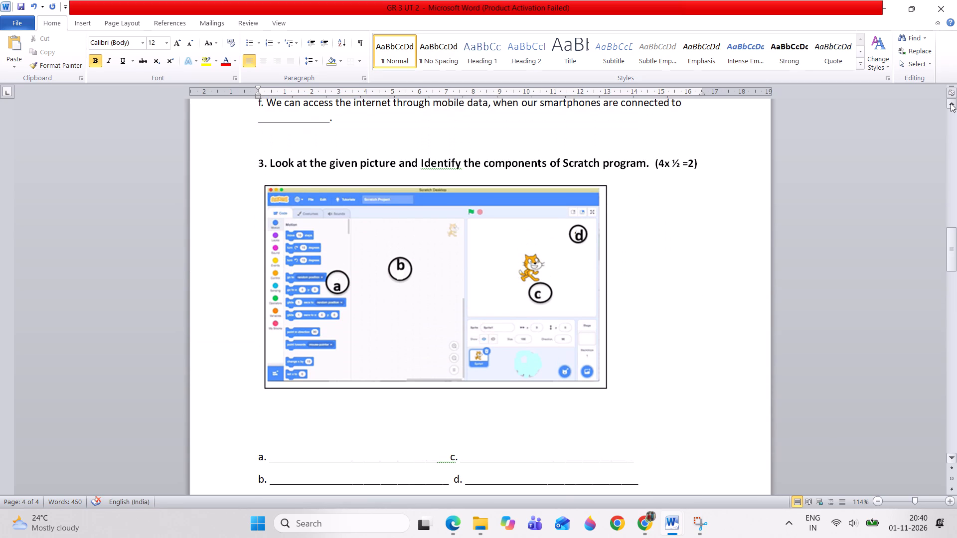
{"action": "double_click", "coordinate": [951, 103]}
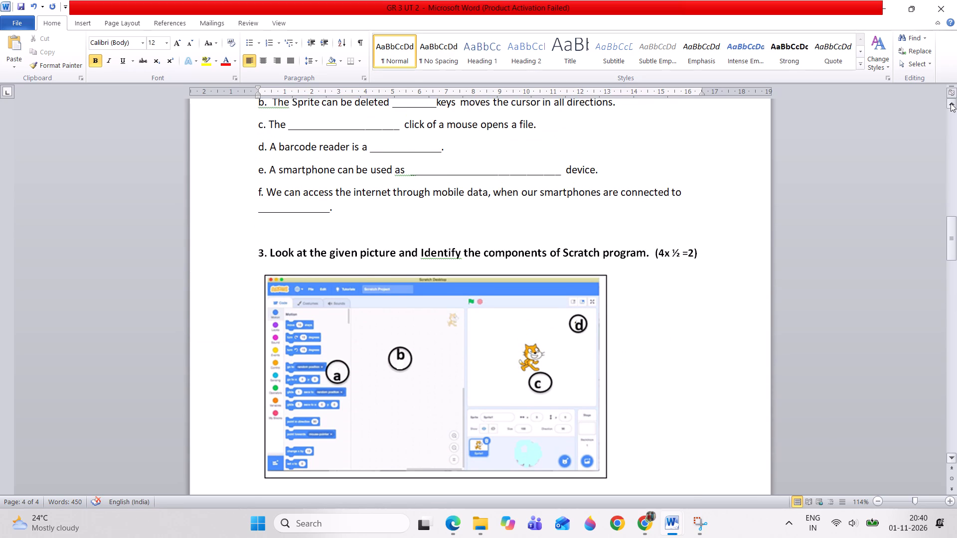
{"action": "double_click", "coordinate": [951, 103]}
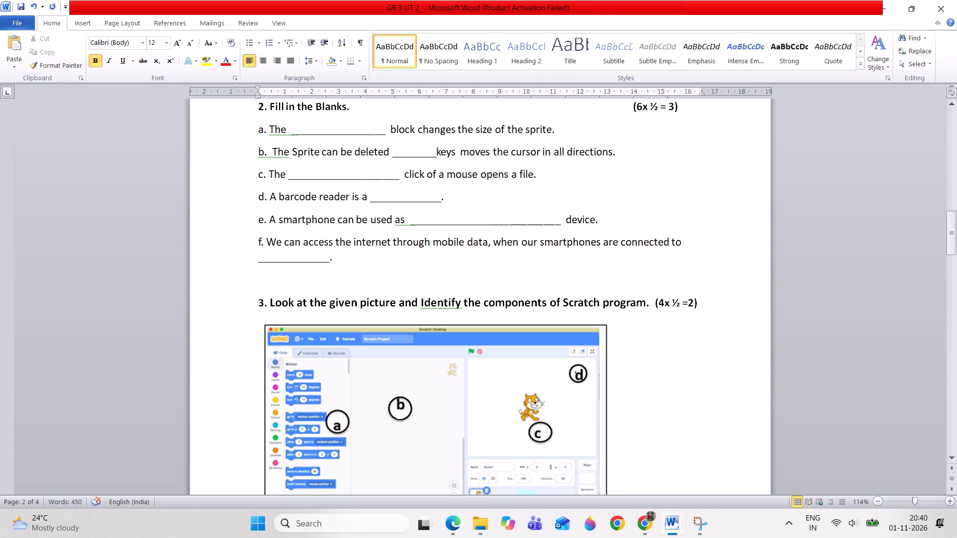
{"action": "left_click", "coordinate": [292, 151]}
{"action": "key", "text": "shift+underscore"}
{"action": "key", "text": "shift+underscore"}
{"action": "key", "text": "shift+underscore"}
{"action": "key", "text": "shift+underscore"}
{"action": "key", "text": "shift+underscore"}
{"action": "key", "text": "shift+underscore"}
{"action": "key", "text": "shift+underscore"}
{"action": "key", "text": "shift+underscore"}
{"action": "key", "text": "shift+underscore"}
{"action": "key", "text": "shift+underscore"}
{"action": "key", "text": "shift+underscore"}
{"action": "key", "text": "shift+underscore"}
{"action": "key", "text": "shift+underscore"}
{"action": "key", "text": "shift+underscore"}
{"action": "key", "text": "shift+underscore"}
{"action": "key", "text": "shift+underscore"}
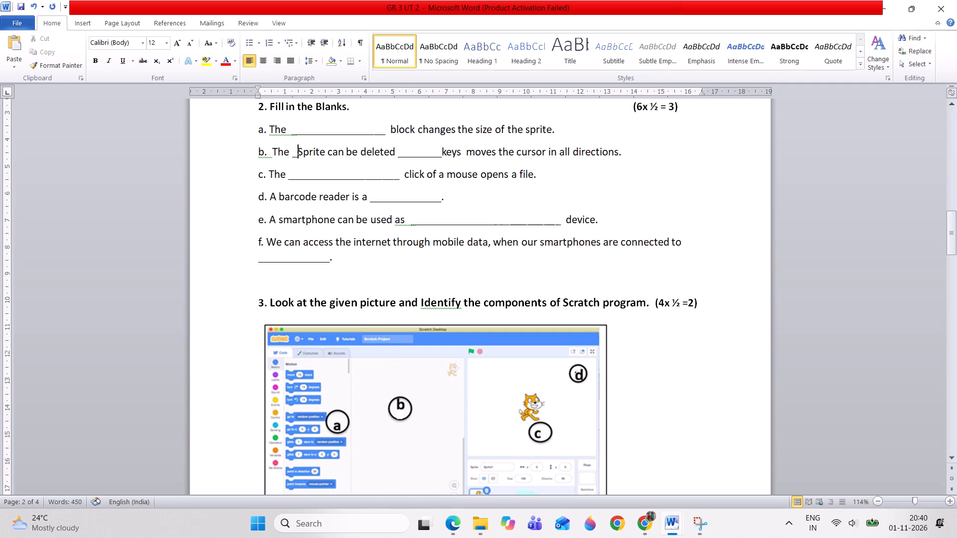
{"action": "key", "text": "space"}
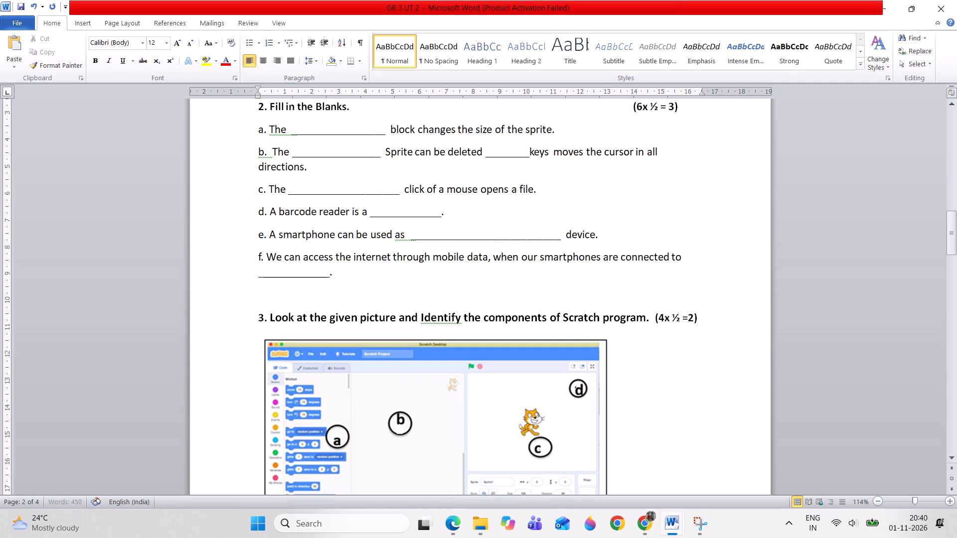
Add "is where we drag and connect blocks to write code." after the new blank in question 2's item b.
{"action": "type", "text": "is where we drag"}
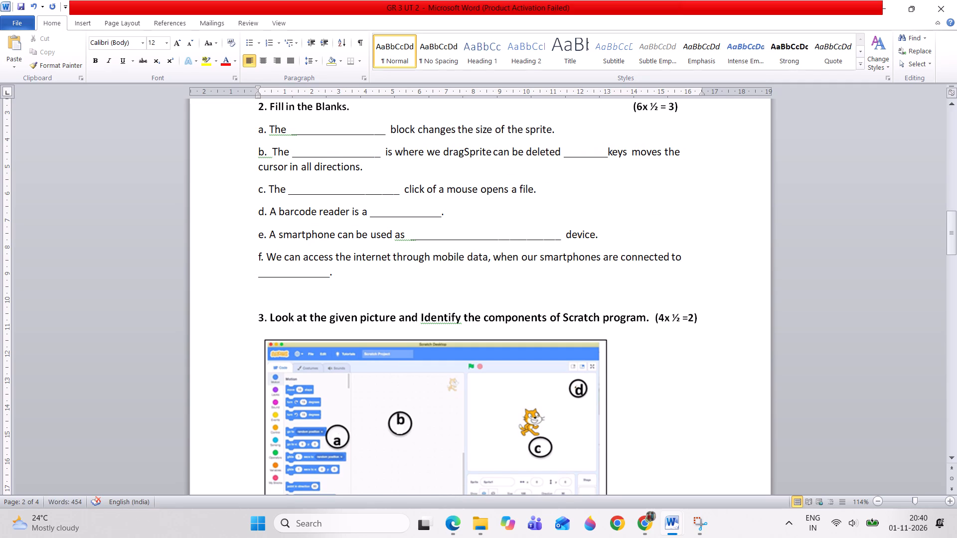
{"action": "key", "text": "space"}
{"action": "type", "text": "and connect block t"}
{"action": "key", "text": "BackSpace"}
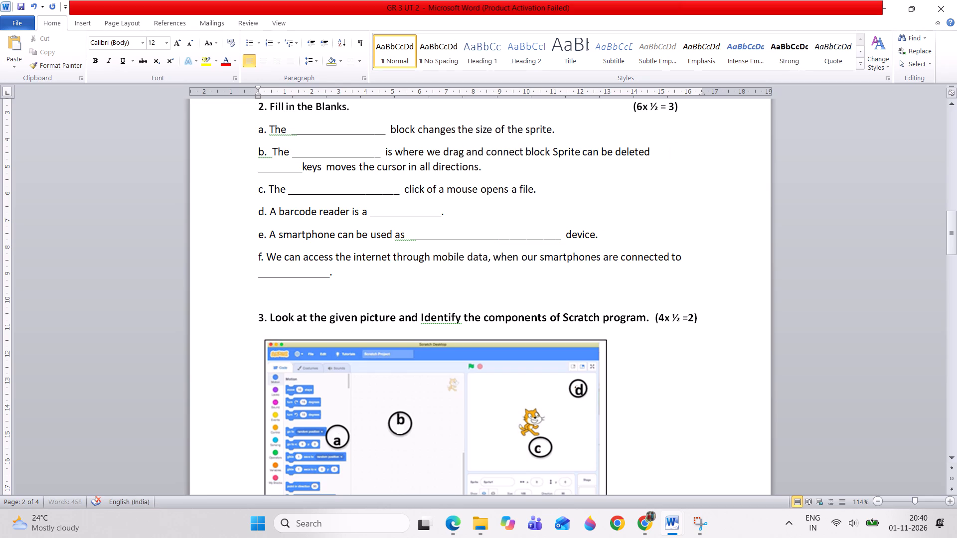
{"action": "key", "text": "BackSpace"}
{"action": "type", "text": "s to"}
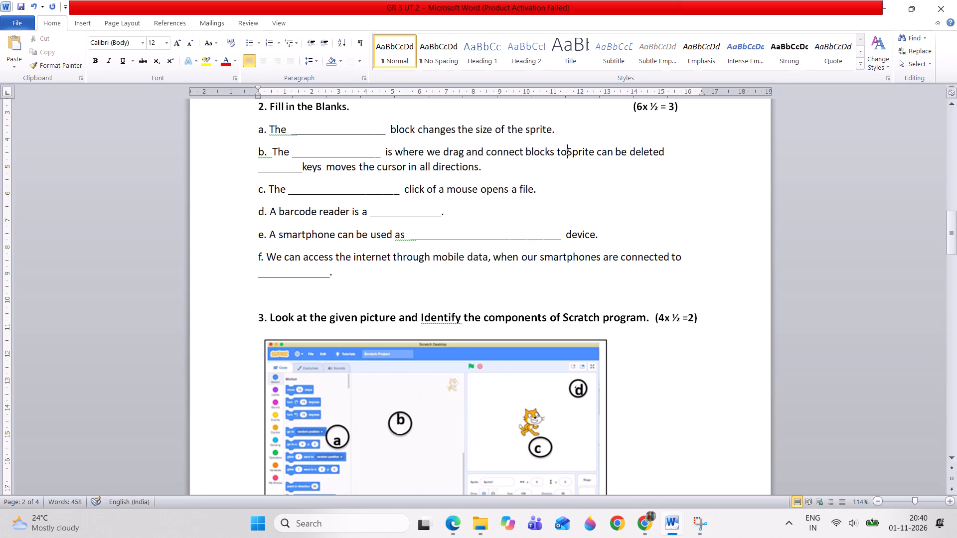
{"action": "key", "text": "space"}
{"action": "type", "text": "write code."}
Delete the leftover old wording after "write code." in item b, from "Sprite can be deleted" through "directions.".
{"action": "key", "text": "Delete"}
{"action": "key", "text": "Delete"}
{"action": "key", "text": "Delete"}
{"action": "key", "text": "Delete"}
{"action": "key", "text": "Delete"}
{"action": "key", "text": "Delete"}
{"action": "key", "text": "Delete"}
{"action": "key", "text": "Delete"}
{"action": "key", "text": "Delete"}
{"action": "key", "text": "Delete"}
{"action": "key", "text": "Delete"}
{"action": "key", "text": "Delete"}
{"action": "key", "text": "Delete"}
{"action": "key", "text": "Delete"}
{"action": "key", "text": "Delete"}
{"action": "key", "text": "Delete"}
{"action": "key", "text": "Delete"}
{"action": "key", "text": "Delete"}
{"action": "key", "text": "Delete"}
{"action": "key", "text": "Delete"}
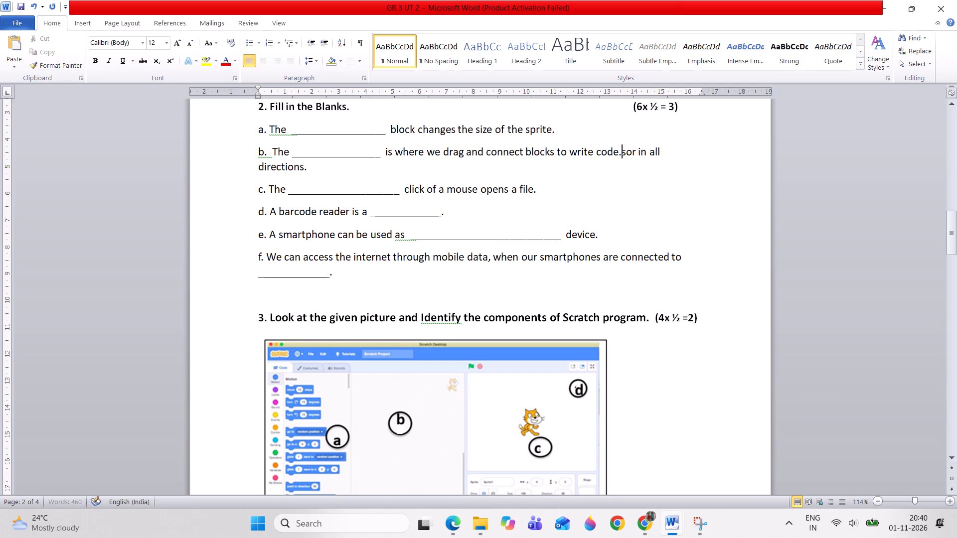
{"action": "key", "text": "Delete"}
{"action": "key", "text": "Delete"}
{"action": "key", "text": "Delete"}
{"action": "key", "text": "Delete"}
{"action": "key", "text": "Delete"}
{"action": "key", "text": "Delete"}
{"action": "key", "text": "Delete"}
{"action": "key", "text": "Delete"}
{"action": "key", "text": "Delete"}
{"action": "key", "text": "Delete"}
{"action": "key", "text": "Delete"}
{"action": "key", "text": "Delete"}
{"action": "key", "text": "Delete"}
{"action": "key", "text": "Delete"}
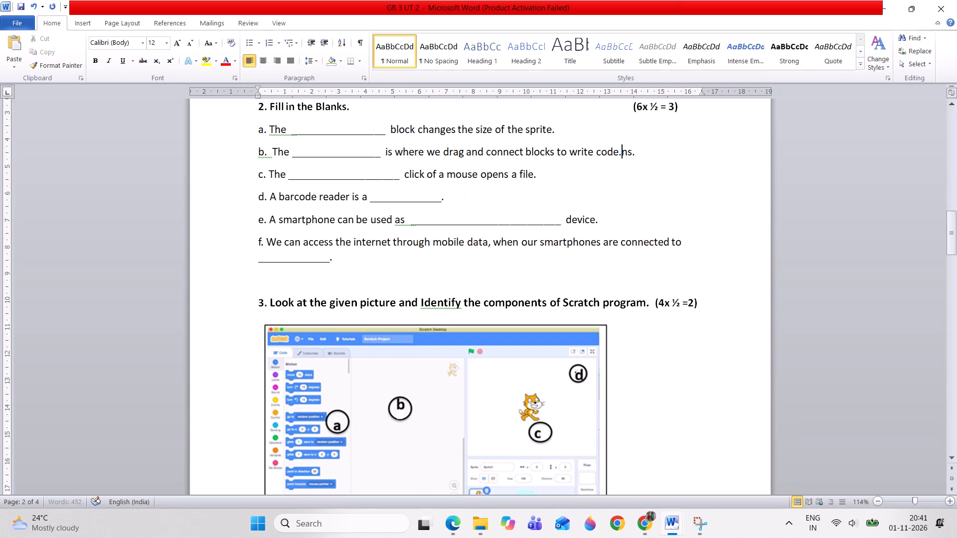
{"action": "key", "text": "Delete"}
{"action": "key", "text": "Delete"}
{"action": "key", "text": "Delete"}
Begin question 2's item b with "In Scratch," and make the following "The" lowercase.
{"action": "left_click", "coordinate": [270, 153]}
{"action": "key", "text": "Delete"}
{"action": "key", "text": "space"}
{"action": "type", "text": "In Scra"}
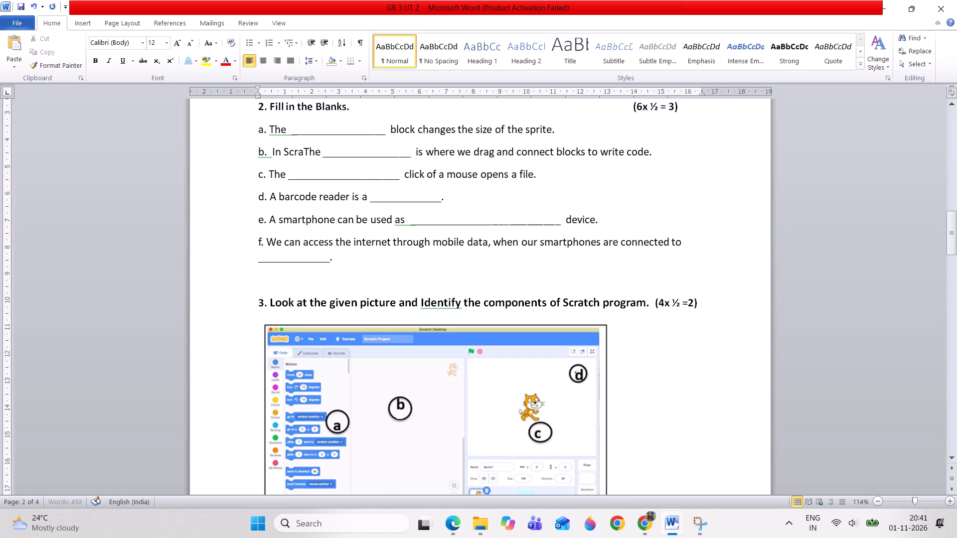
{"action": "key", "text": "y"}
{"action": "key", "text": "BackSpace"}
{"action": "type", "text": "tch, t"}
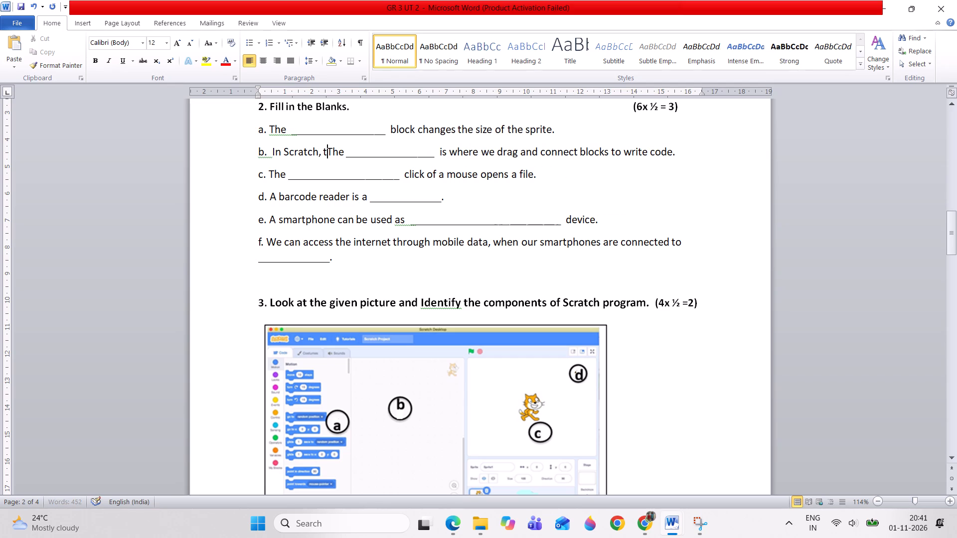
{"action": "key", "text": "Delete"}
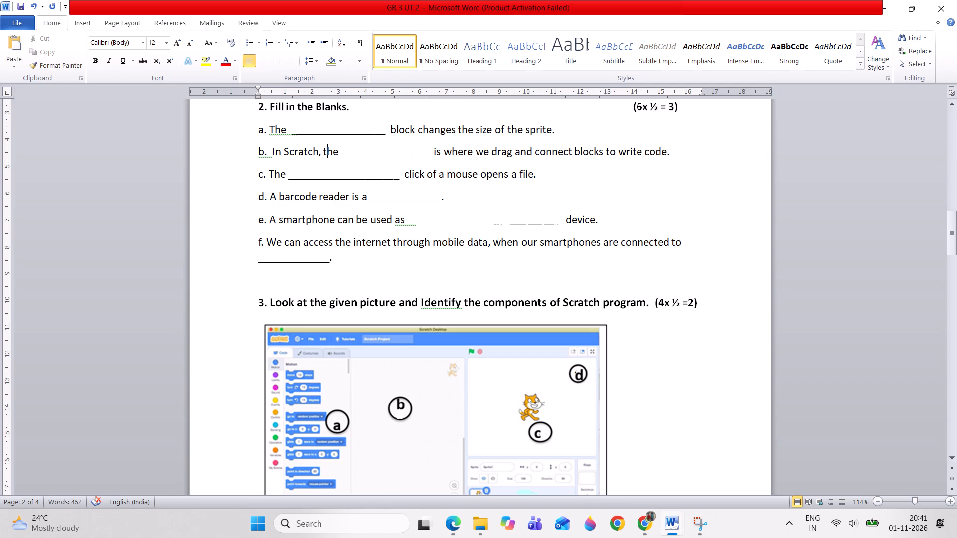
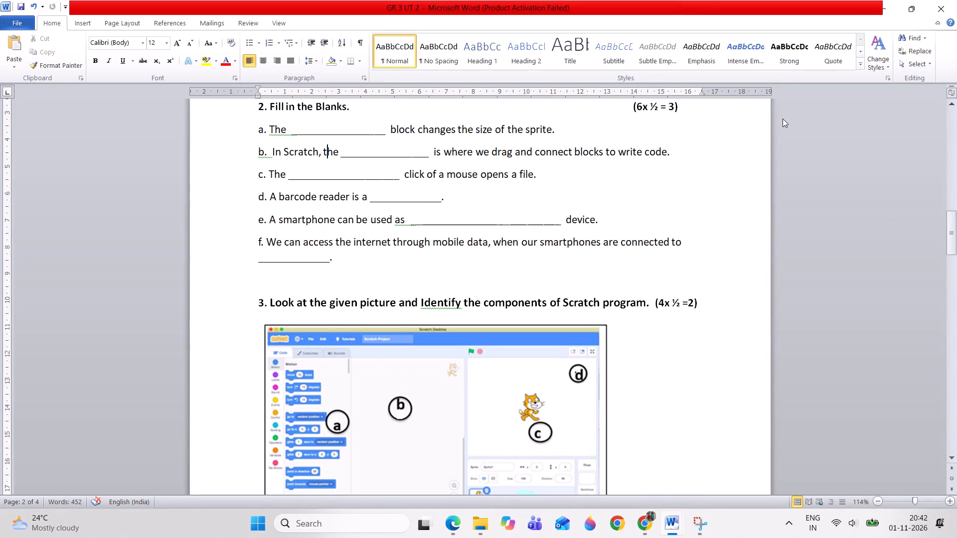
In question 2's item c, insert "ability of a computer to think like a human brain is known as" between "The" and the blank.
{"action": "left_click", "coordinate": [271, 175]}
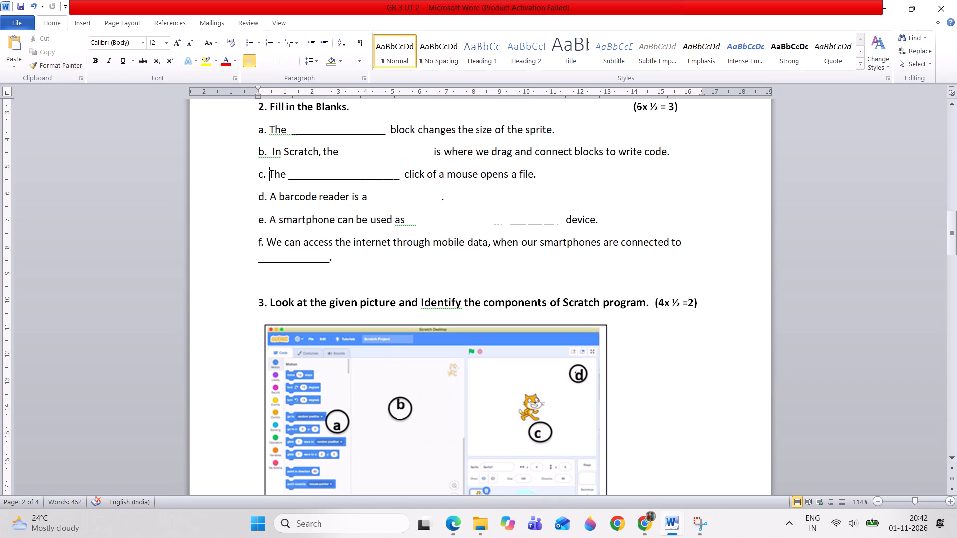
{"action": "left_click", "coordinate": [290, 173]}
{"action": "key", "text": "space"}
{"action": "type", "text": "ability of a computer"}
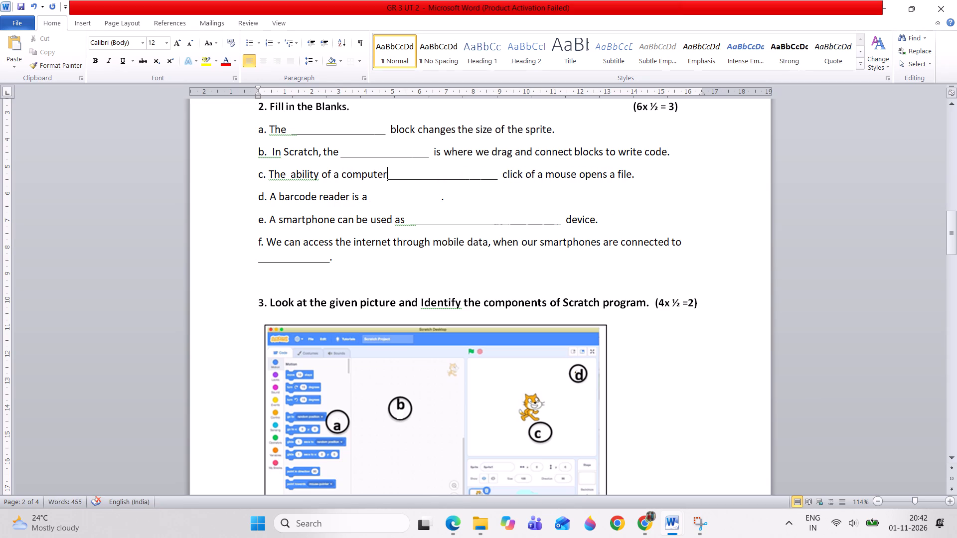
{"action": "key", "text": "space"}
{"action": "type", "text": "t"}
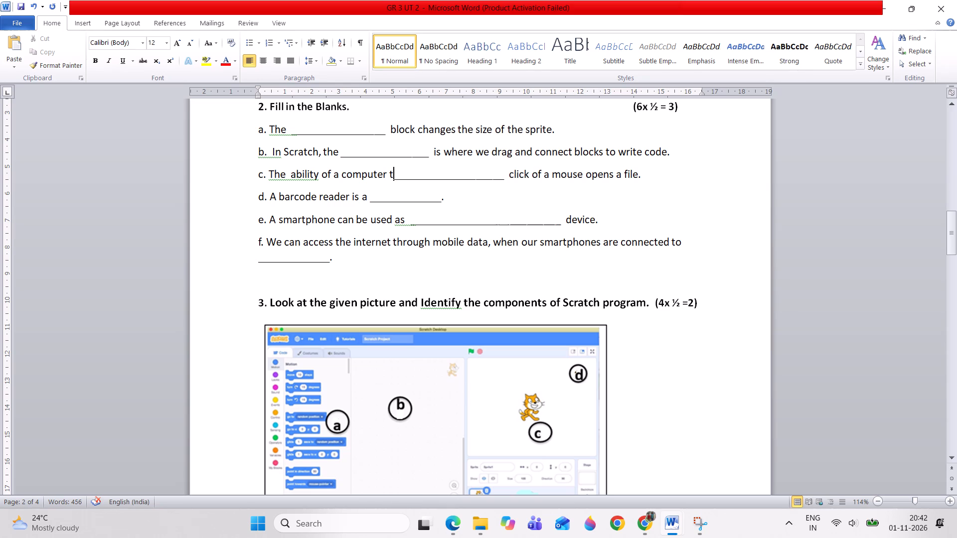
{"action": "type", "text": "o think"}
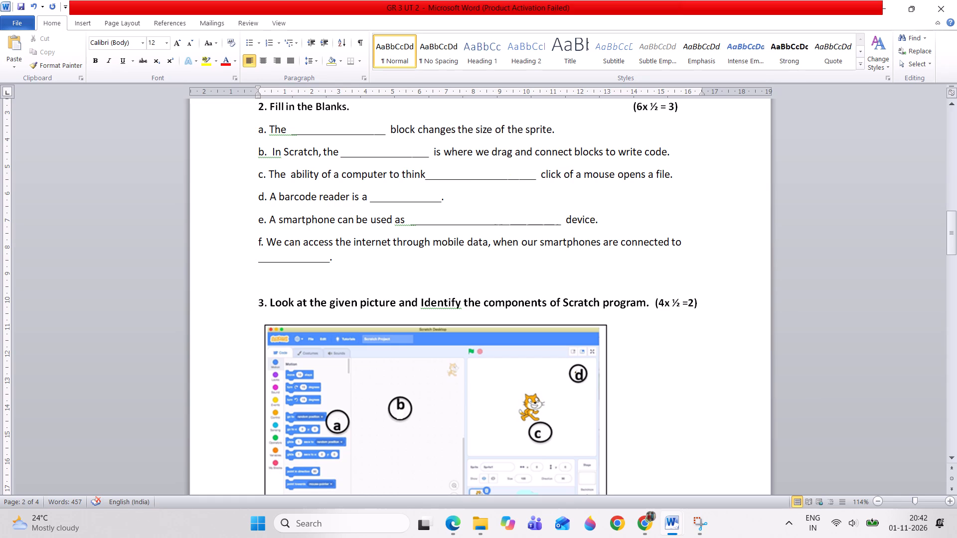
{"action": "key", "text": "space"}
{"action": "type", "text": "like a humba"}
{"action": "key", "text": "BackSpace"}
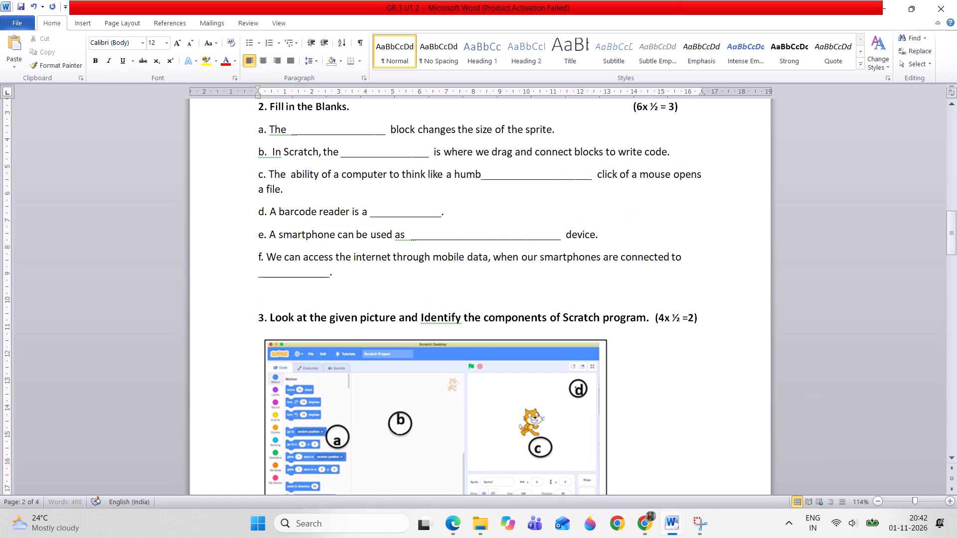
{"action": "key", "text": "BackSpace"}
{"action": "type", "text": "an brain in"}
{"action": "key", "text": "space"}
{"action": "key", "text": "BackSpace"}
{"action": "key", "text": "BackSpace"}
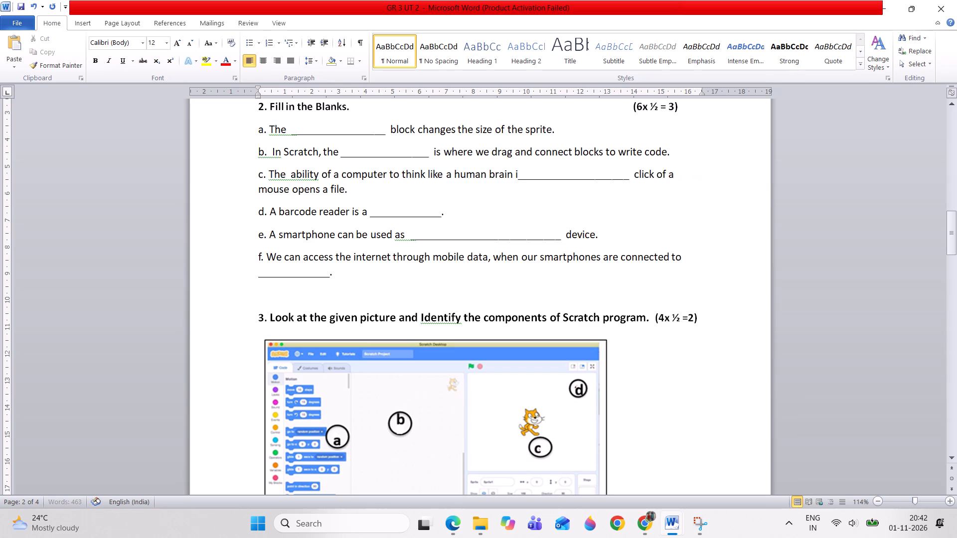
{"action": "type", "text": "s know"}
{"action": "key", "text": "space"}
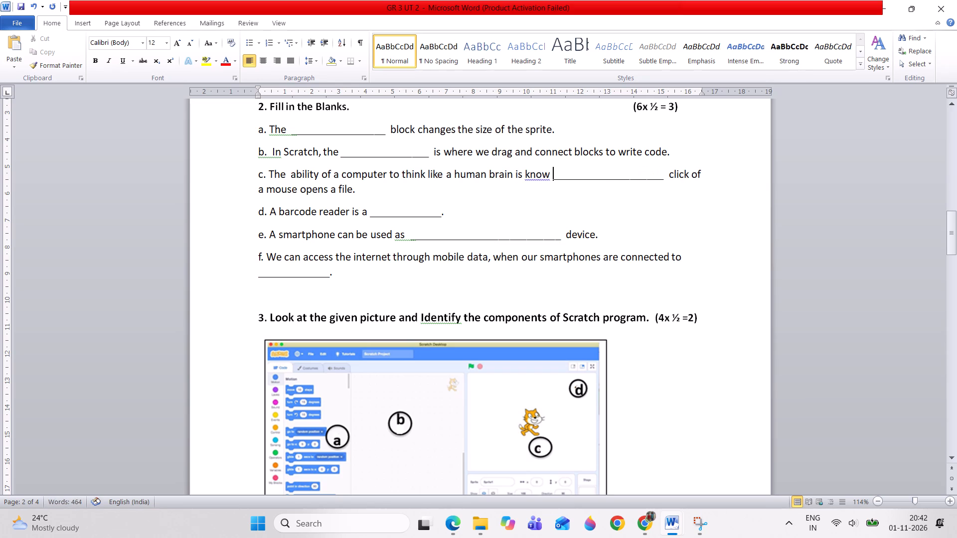
{"action": "key", "text": "BackSpace"}
{"action": "type", "text": "n as"}
{"action": "key", "text": "space"}
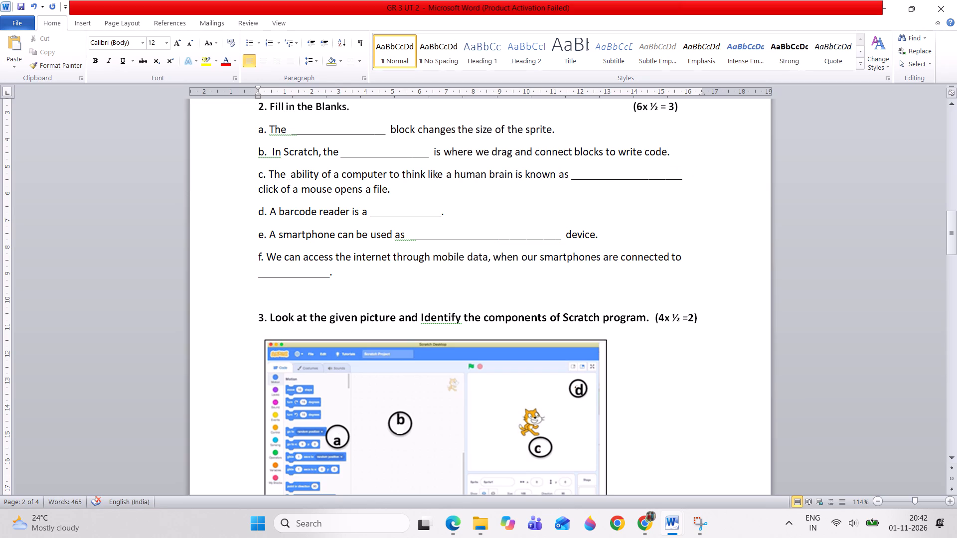
Delete the leftover "click of a mouse opens a file." from item c and end the sentence with a full stop after the blank.
{"action": "left_click_drag", "start_coordinate": [258, 191], "coordinate": [347, 183]}
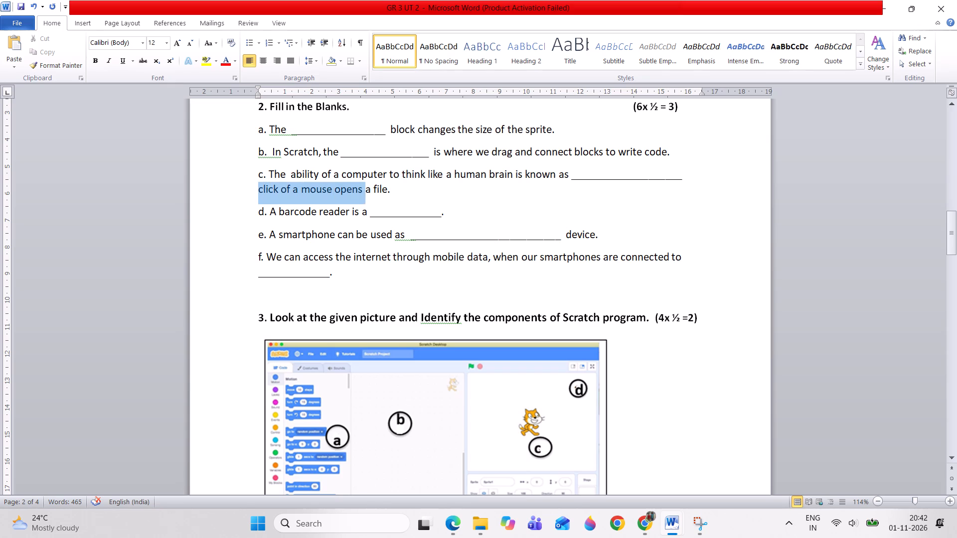
{"action": "left_click_drag", "start_coordinate": [347, 183], "coordinate": [390, 193]}
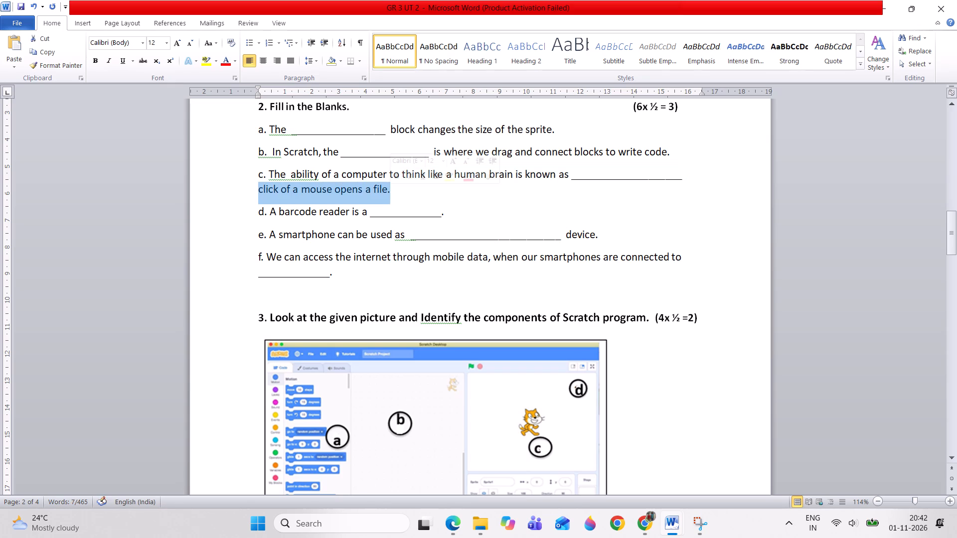
{"action": "key", "text": "Delete"}
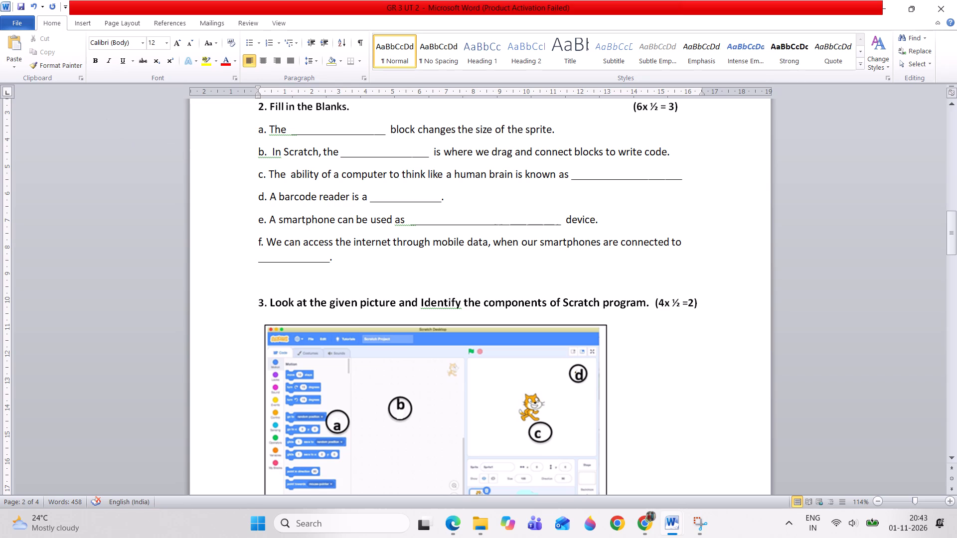
{"action": "key", "text": "period"}
In question 2's item b, remove the extra space before "In Scratch" and lengthen the answer blank by four underscores.
{"action": "left_click", "coordinate": [272, 154]}
{"action": "key", "text": "BackSpace"}
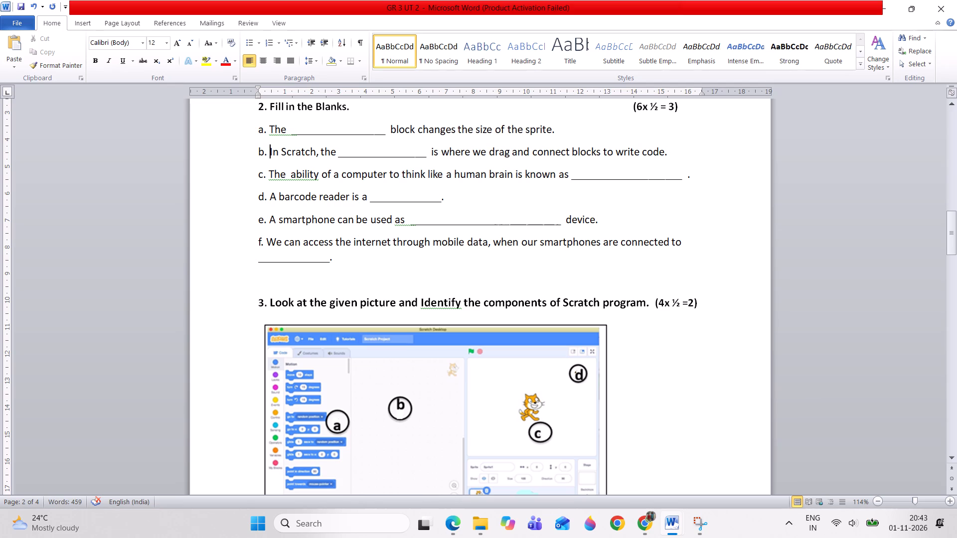
{"action": "left_click", "coordinate": [428, 157]}
{"action": "type", "text": "____"}
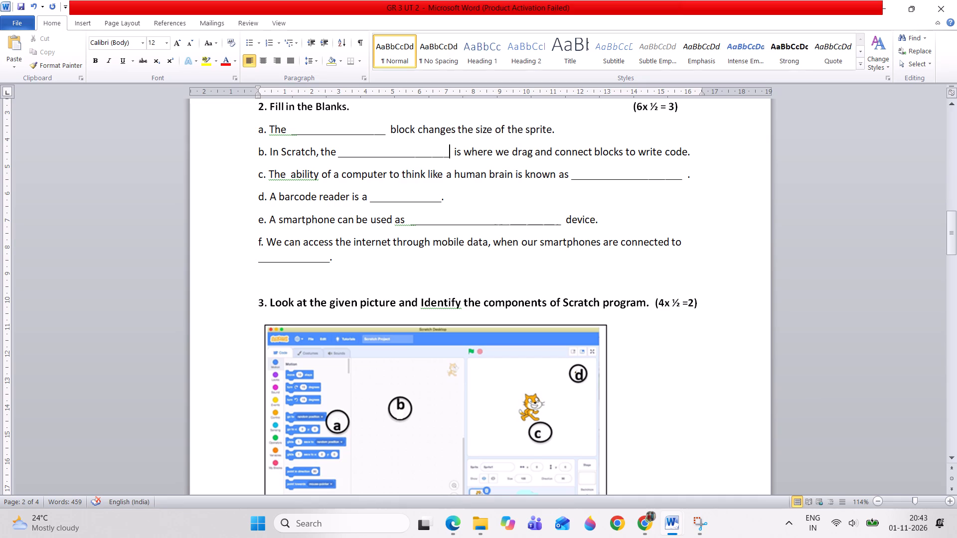
Switch to the GR 3 UT 2 PDF in Edge and examine its questions down to Fill in the blanks on page 4.
{"action": "left_click", "coordinate": [458, 525]}
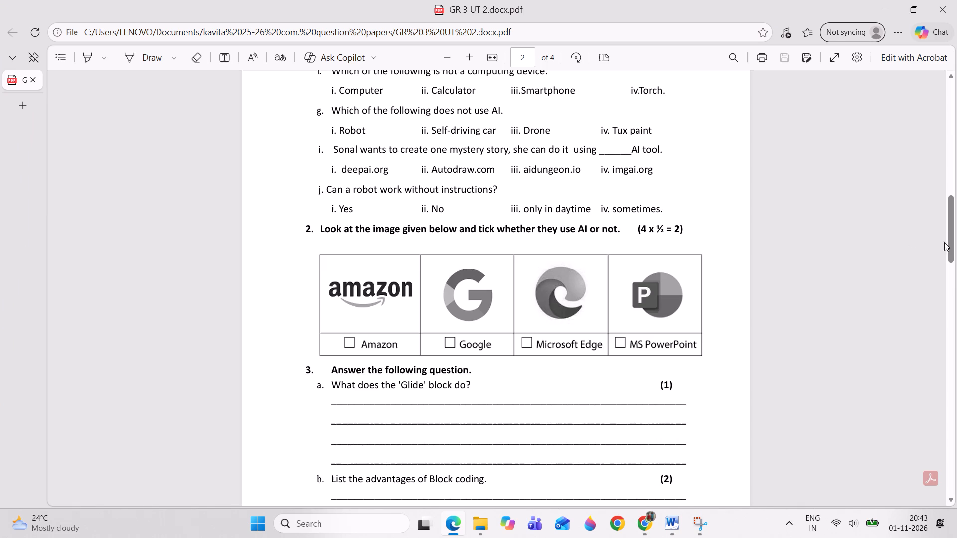
{"action": "left_click_drag", "start_coordinate": [952, 241], "coordinate": [952, 252]}
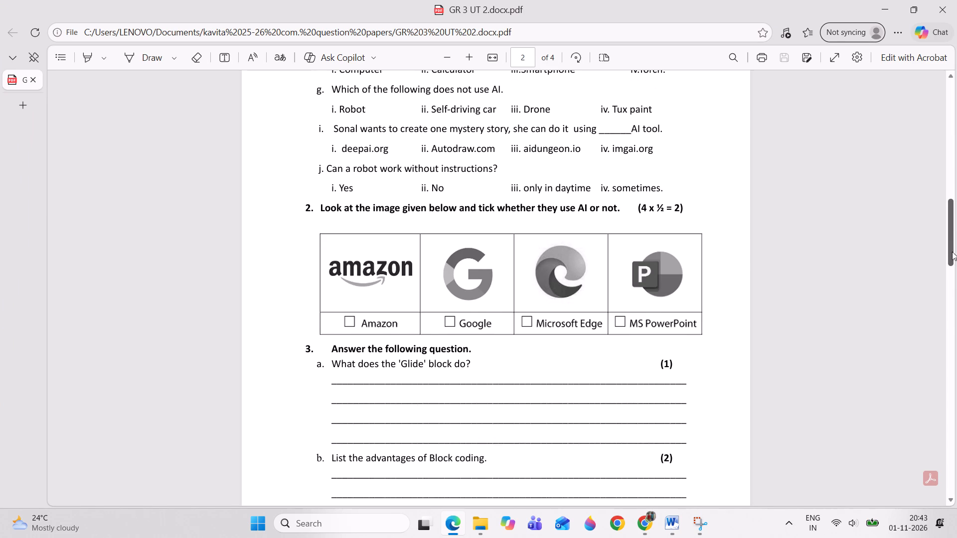
{"action": "left_click_drag", "start_coordinate": [952, 252], "coordinate": [947, 378]}
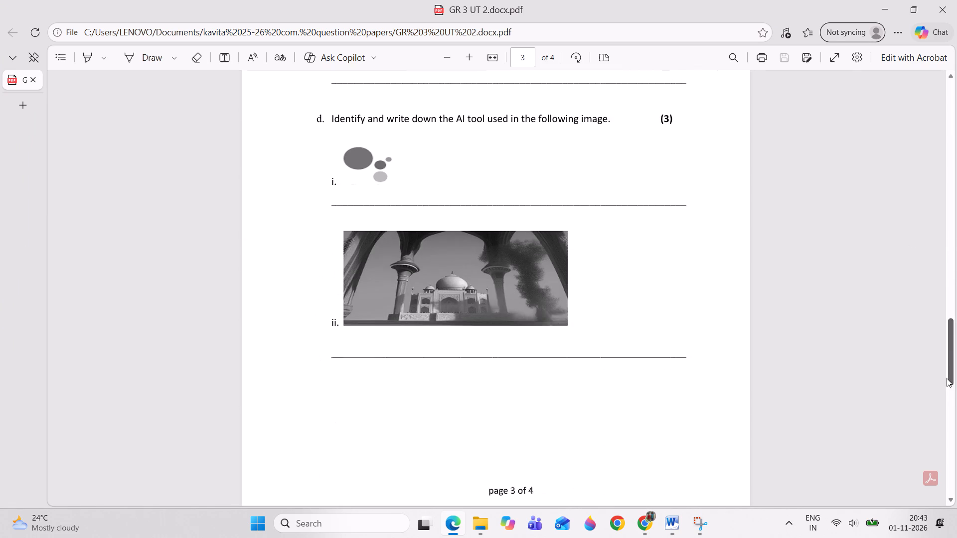
{"action": "left_click_drag", "start_coordinate": [947, 378], "coordinate": [950, 457]}
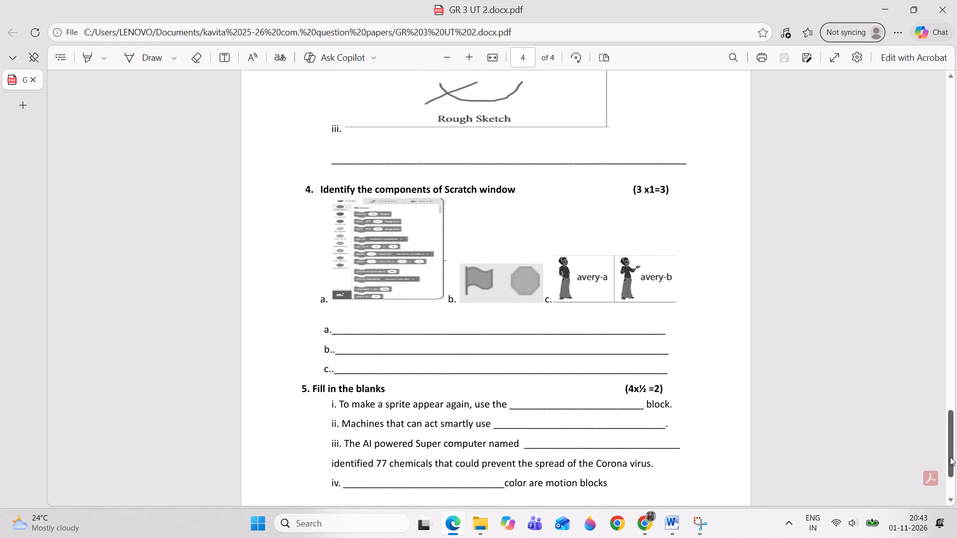
{"action": "left_click_drag", "start_coordinate": [950, 457], "coordinate": [950, 461]}
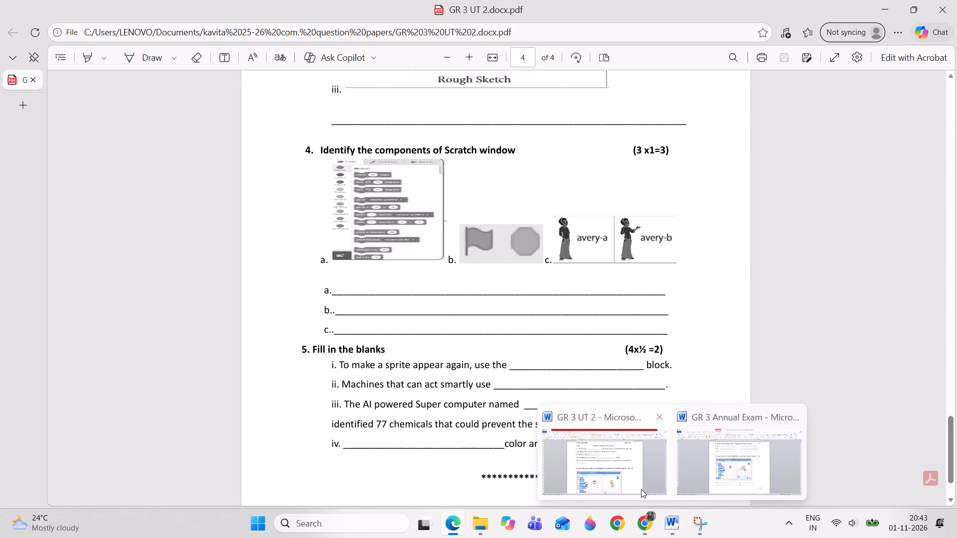
Back in the GR 3 UT 2 Word document, write question 5's item b "The Events block is blue in colour." followed by empty answer brackets.
{"action": "left_click", "coordinate": [641, 489]}
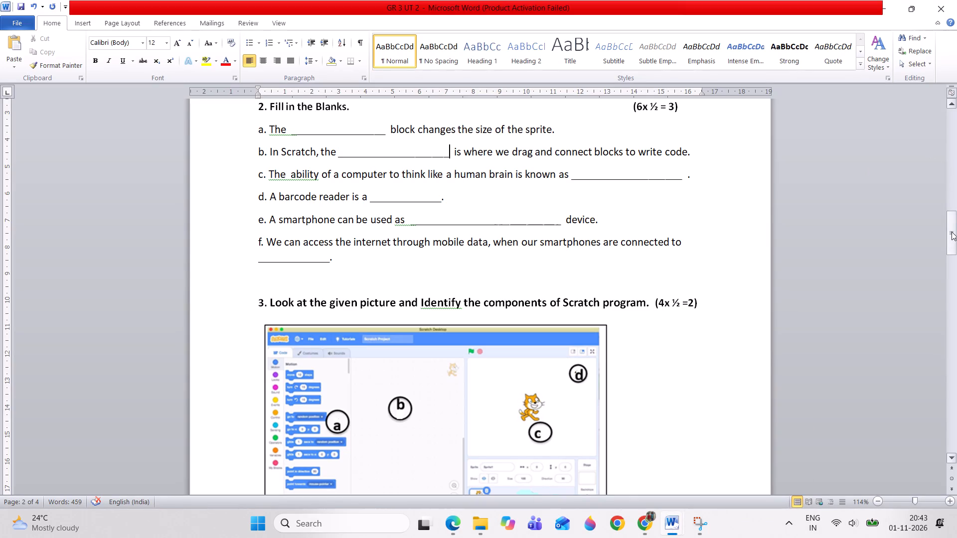
{"action": "left_click_drag", "start_coordinate": [952, 232], "coordinate": [946, 346]}
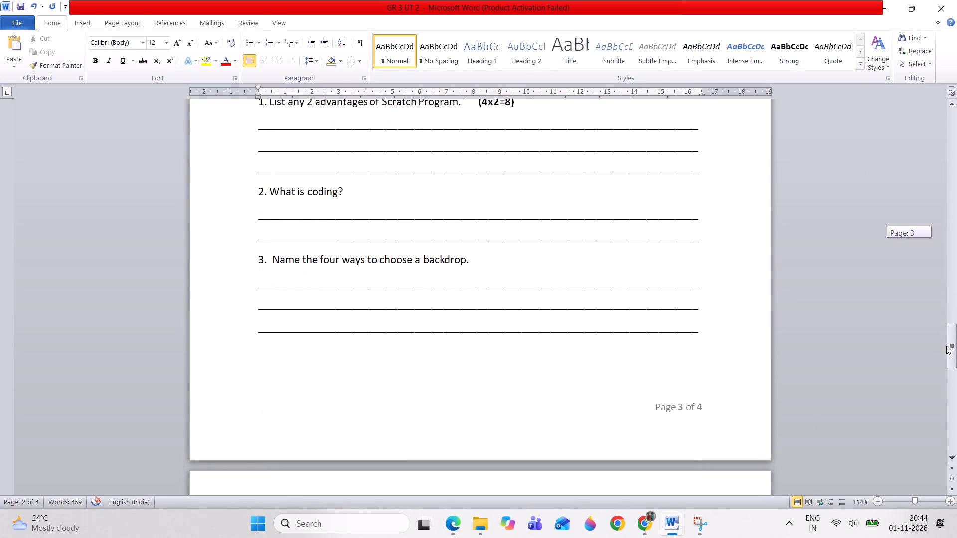
{"action": "left_click_drag", "start_coordinate": [946, 346], "coordinate": [947, 410]}
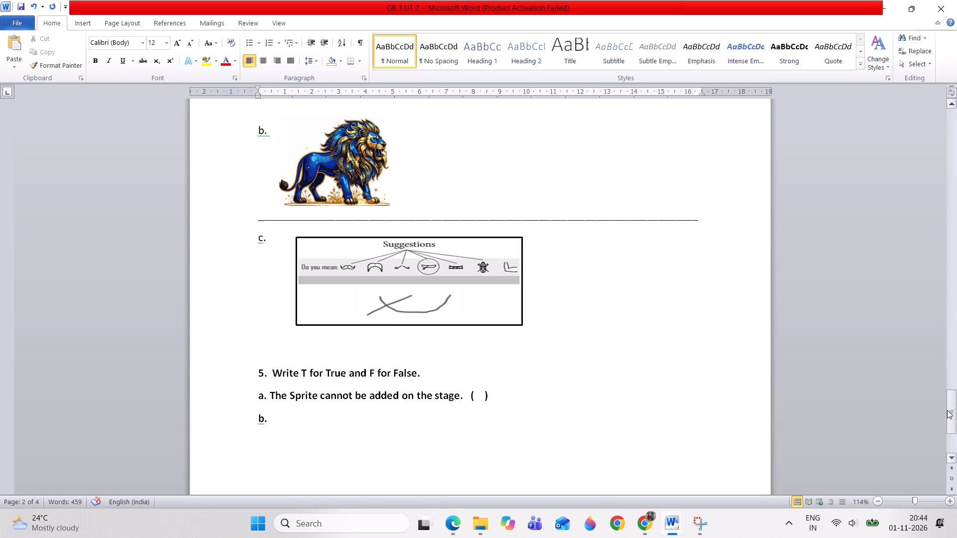
{"action": "left_click", "coordinate": [293, 425]}
{"action": "key", "text": "space"}
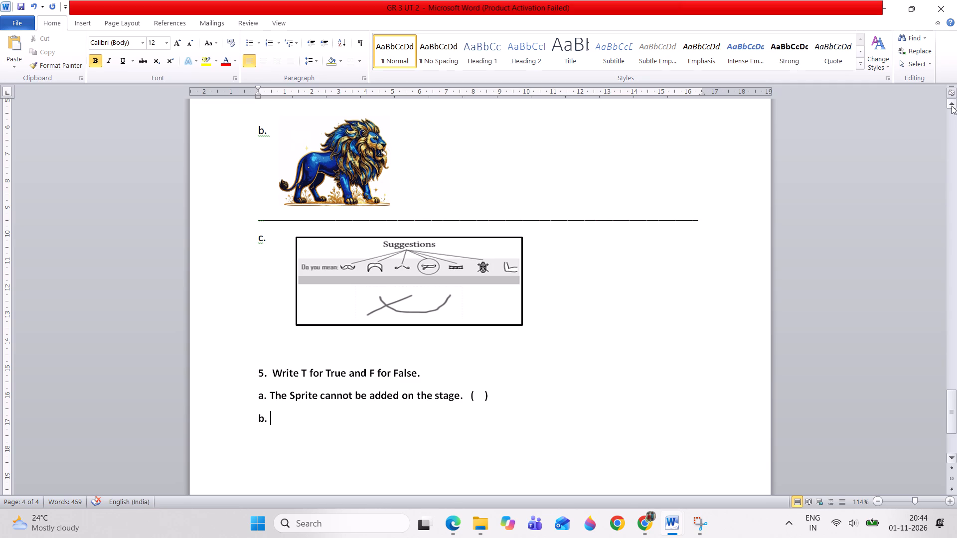
{"action": "type", "text": "The Events block is"}
{"action": "key", "text": "space"}
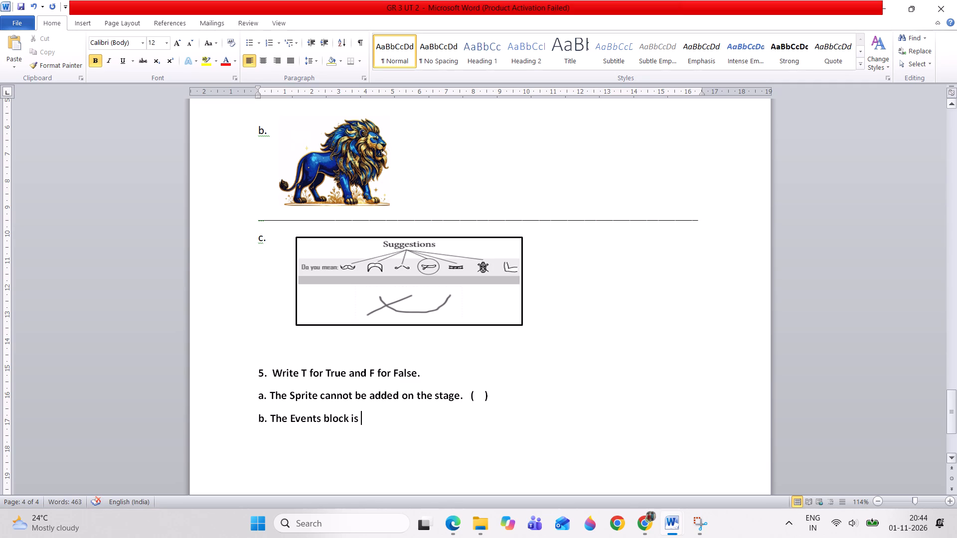
{"action": "type", "text": "blue in colour."}
{"action": "key", "text": "space"}
{"action": "key", "text": "space"}
{"action": "type", "text": "("}
{"action": "key", "text": "space"}
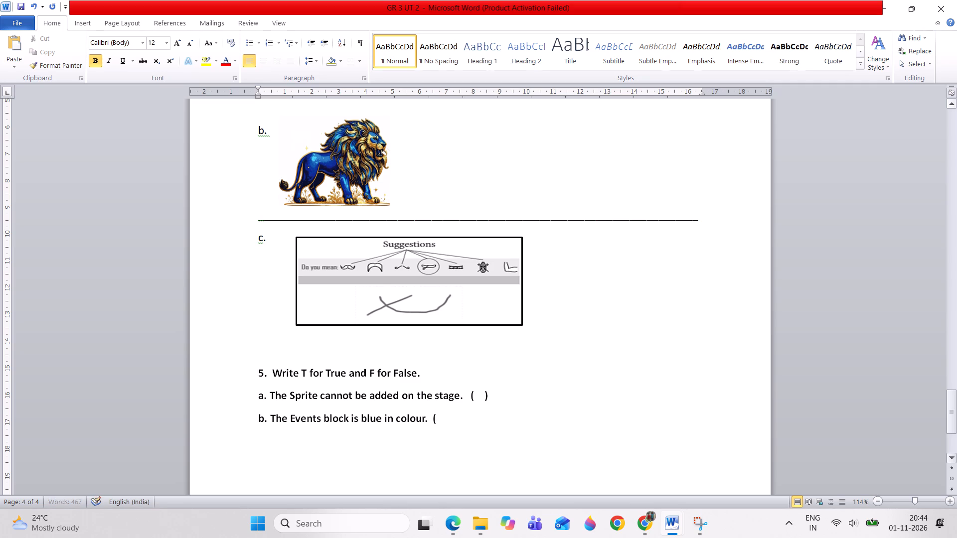
{"action": "key", "text": "space"}
{"action": "key", "text": "space"}
{"action": "key", "text": "shift+parenright"}
Begin question 5's item a with "In Scratch program ," and make the following "The" lowercase.
{"action": "left_click", "coordinate": [271, 396]}
{"action": "type", "text": "In Scrat"}
{"action": "type", "text": "ch"}
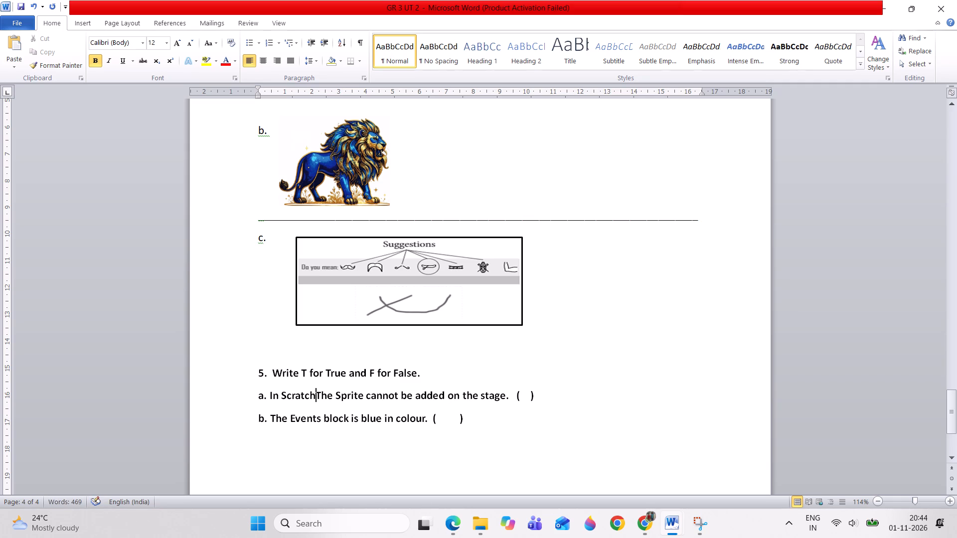
{"action": "key", "text": "space"}
{"action": "type", "text": "program"}
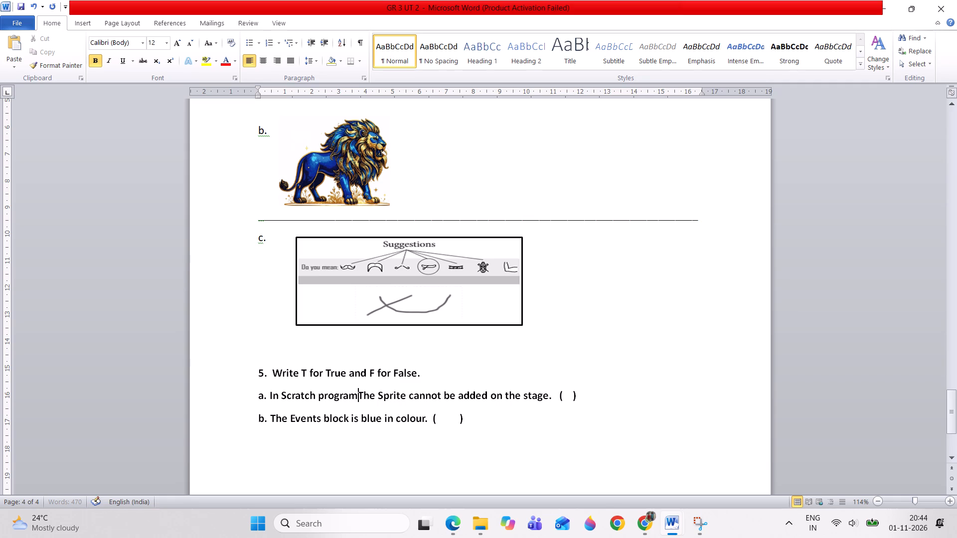
{"action": "key", "text": "space"}
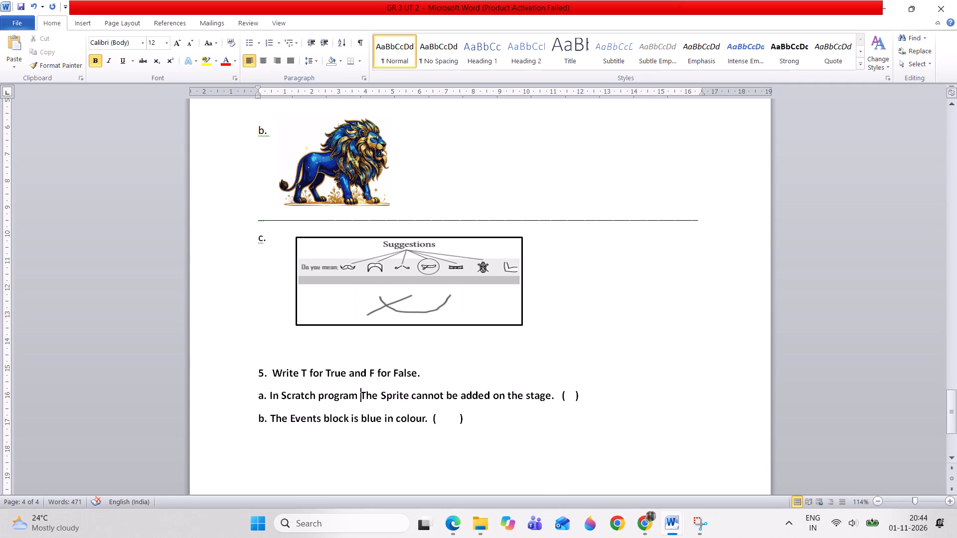
{"action": "type", "text": ", t"}
{"action": "key", "text": "Delete"}
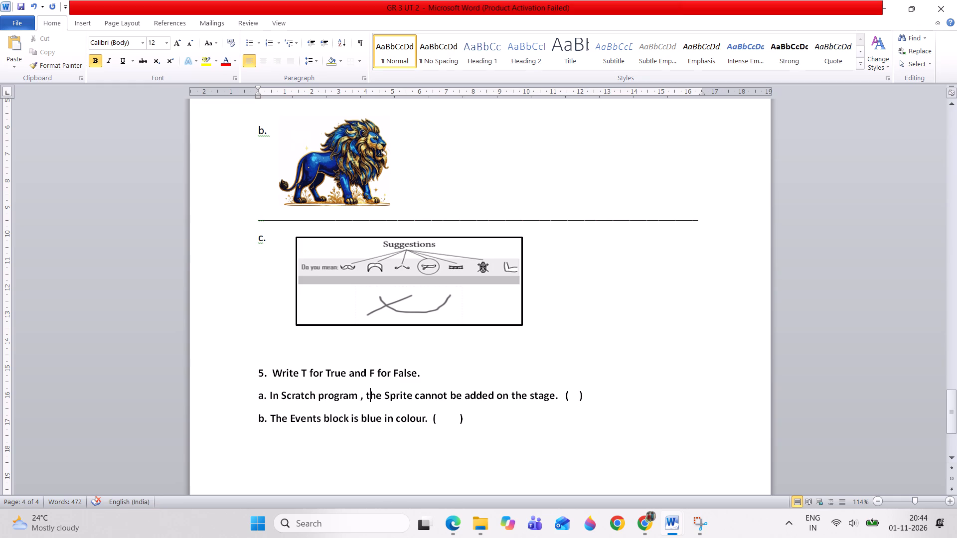
In question 5's item a, replace "added on the stage" with "deleted", keeping the full stop and answer brackets.
{"action": "left_click", "coordinate": [465, 395]}
{"action": "type", "text": "deleted"}
{"action": "key", "text": "Delete"}
{"action": "key", "text": "Delete"}
{"action": "key", "text": "Delete"}
{"action": "key", "text": "Delete"}
{"action": "key", "text": "Delete"}
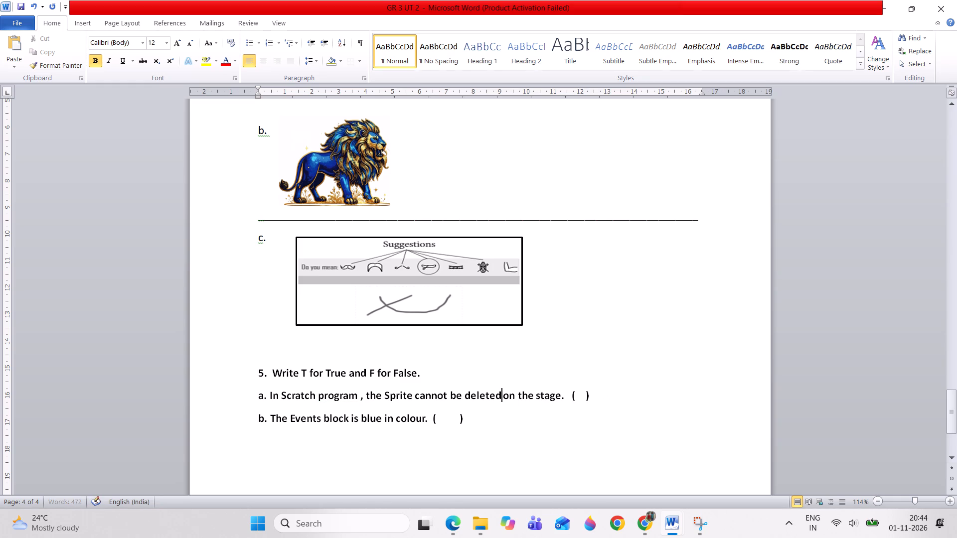
{"action": "key", "text": "Delete"}
{"action": "key", "text": "Delete"}
{"action": "key", "text": "Delete"}
{"action": "key", "text": "Delete"}
{"action": "key", "text": "Delete"}
{"action": "key", "text": "Delete"}
{"action": "key", "text": "Delete"}
{"action": "key", "text": "Delete"}
{"action": "key", "text": "Delete"}
{"action": "key", "text": "Delete"}
{"action": "key", "text": "Delete"}
{"action": "key", "text": "Delete"}
{"action": "key", "text": "Delete"}
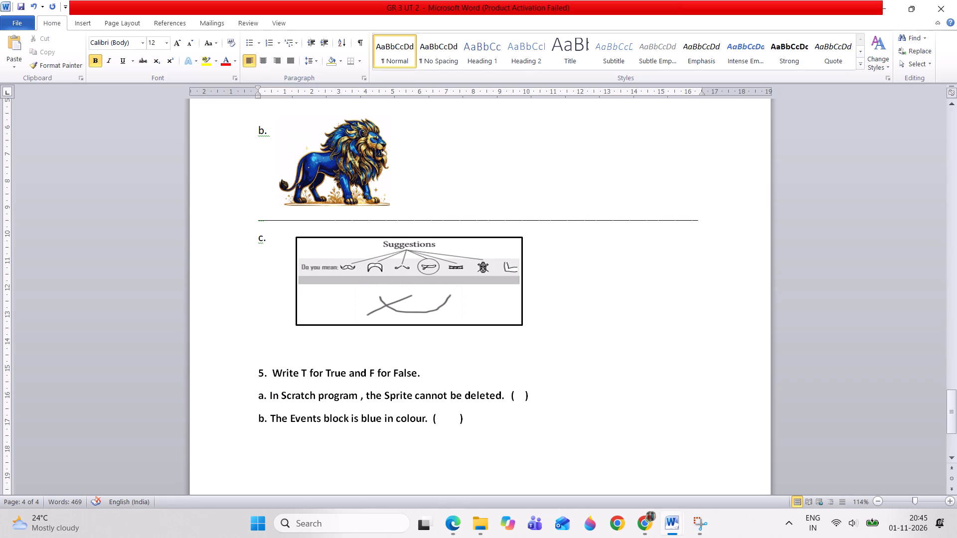
Add item c below item b in question 5, beginning with "Machines were made to".
{"action": "left_click", "coordinate": [477, 420]}
{"action": "key", "text": "Return"}
{"action": "key", "text": "c"}
{"action": "type", "text": "."}
{"action": "key", "text": "space"}
{"action": "type", "text": "Machines were made"}
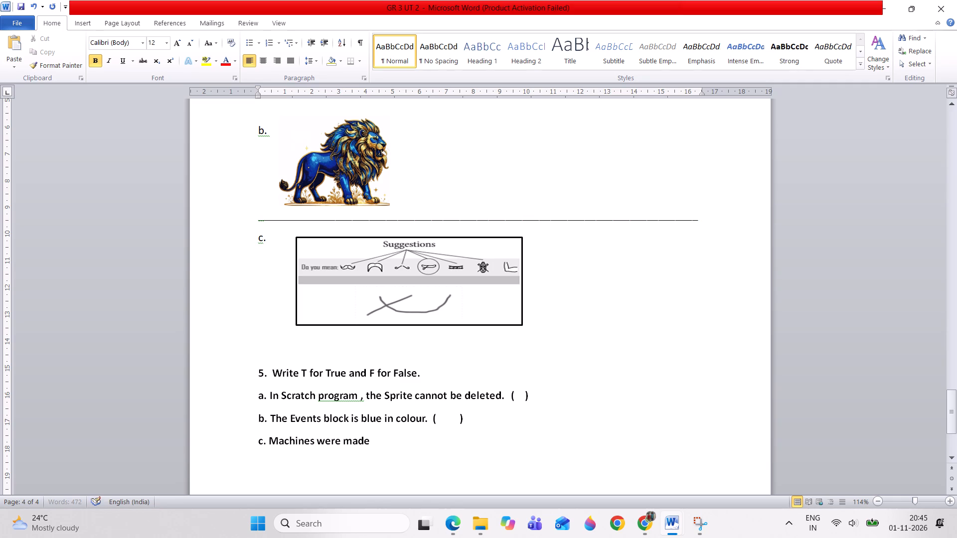
{"action": "key", "text": "space"}
{"action": "type", "text": "to"}
{"action": "key", "text": "space"}
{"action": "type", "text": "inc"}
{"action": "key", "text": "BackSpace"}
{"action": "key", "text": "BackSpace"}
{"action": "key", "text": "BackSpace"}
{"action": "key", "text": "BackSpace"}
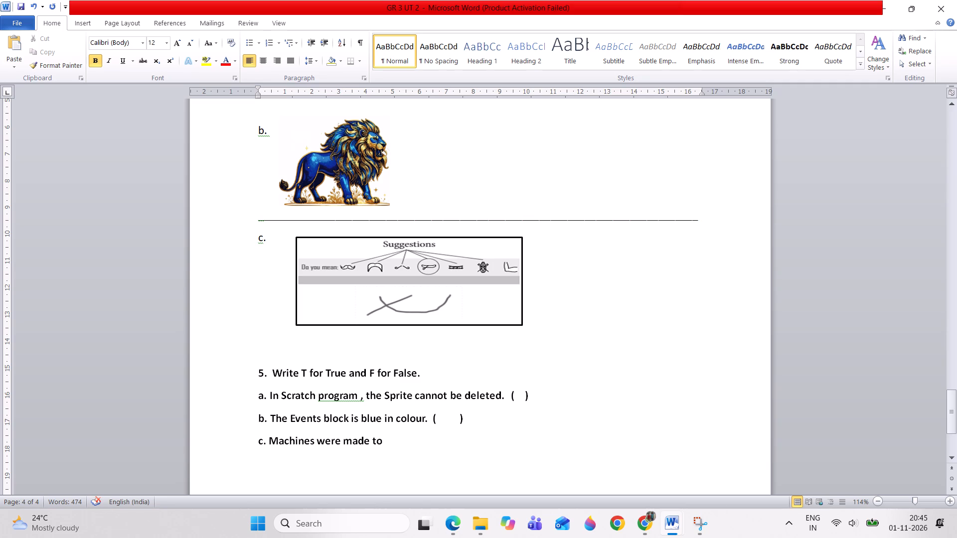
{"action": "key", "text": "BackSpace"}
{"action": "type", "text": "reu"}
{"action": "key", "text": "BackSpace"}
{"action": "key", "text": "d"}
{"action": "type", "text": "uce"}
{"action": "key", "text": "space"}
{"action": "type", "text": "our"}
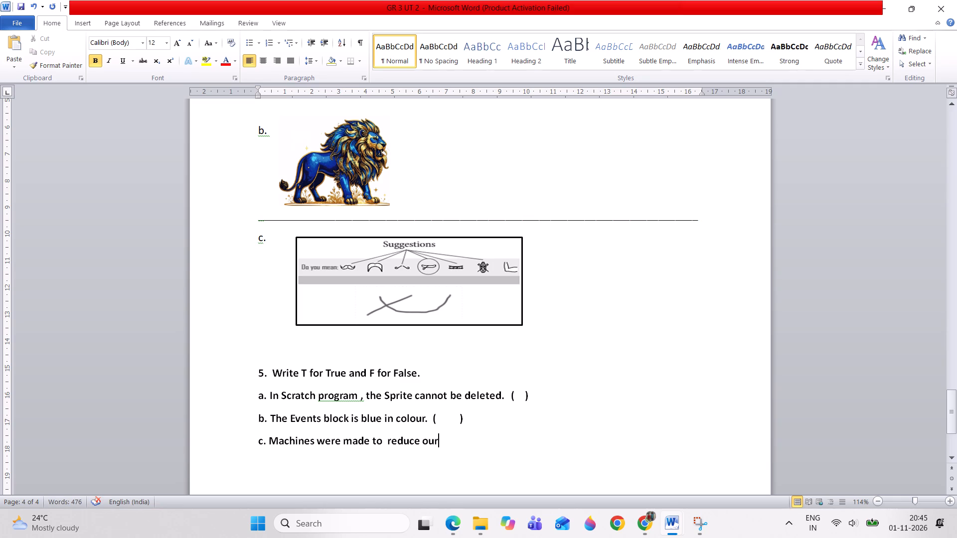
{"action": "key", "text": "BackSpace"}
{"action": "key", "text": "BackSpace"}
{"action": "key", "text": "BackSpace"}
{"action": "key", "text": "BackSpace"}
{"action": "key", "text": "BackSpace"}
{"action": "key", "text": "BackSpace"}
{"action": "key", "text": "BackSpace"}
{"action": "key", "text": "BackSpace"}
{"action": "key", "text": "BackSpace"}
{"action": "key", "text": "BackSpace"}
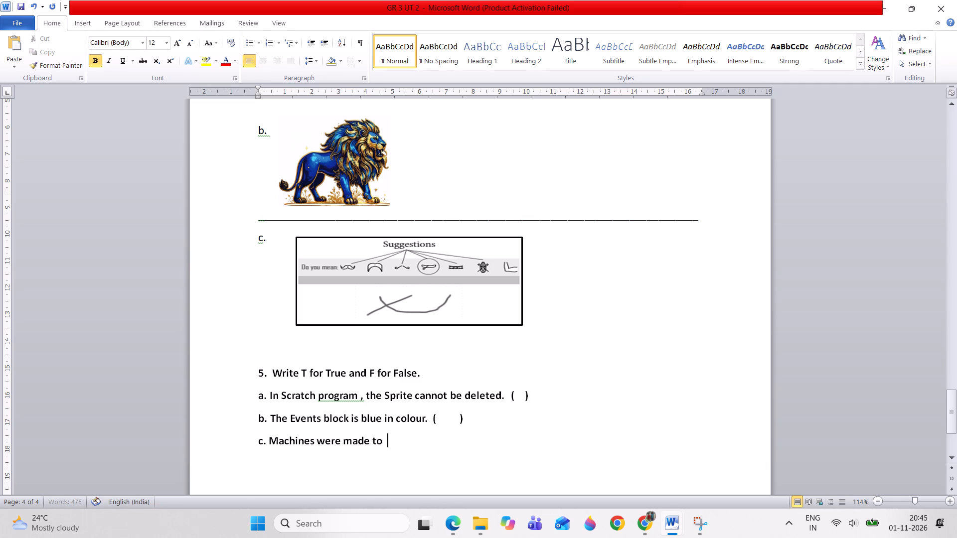
Complete question 5's item c with "make our work easy and faster." followed by empty answer brackets.
{"action": "type", "text": "make our work easy and faster."}
{"action": "key", "text": "space"}
{"action": "key", "text": "space"}
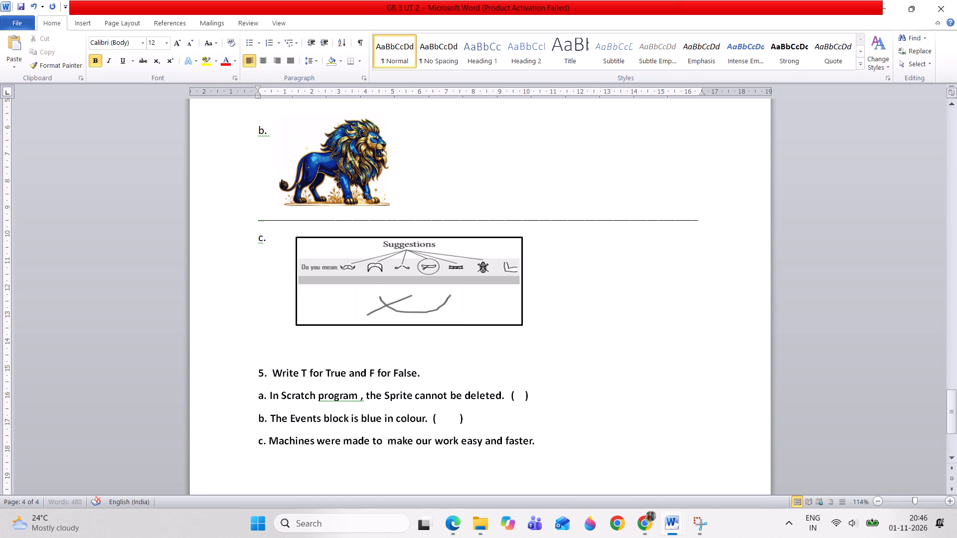
{"action": "key", "text": "space"}
{"action": "type", "text": "("}
{"action": "key", "text": "space"}
{"action": "key", "text": "space"}
{"action": "key", "text": "space"}
{"action": "key", "text": "shift+parenright"}
Add question 5's item d, "A Computer can work without input.", followed by empty answer brackets.
{"action": "key", "text": "Return"}
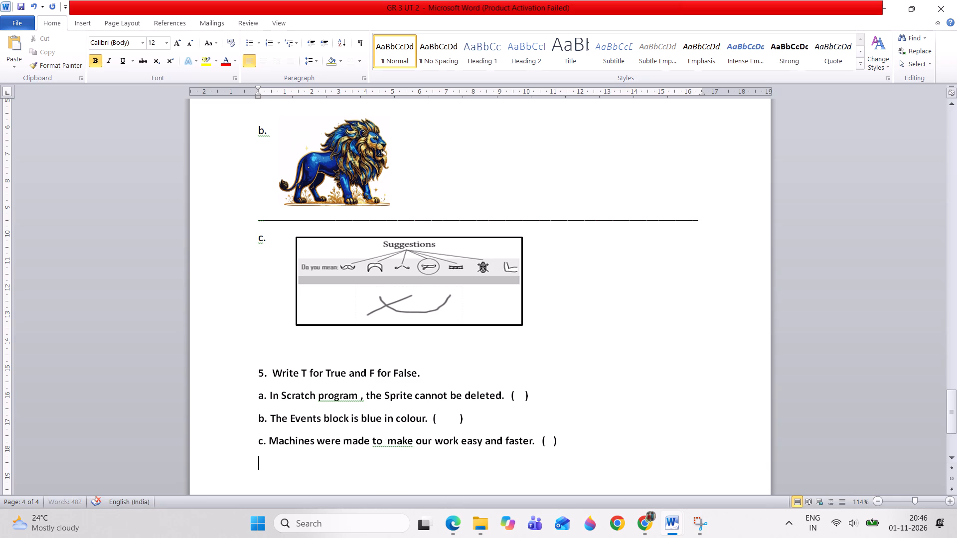
{"action": "type", "text": "d."}
{"action": "key", "text": "space"}
{"action": "type", "text": "A"}
{"action": "key", "text": "space"}
{"action": "type", "text": "Computer can wor"}
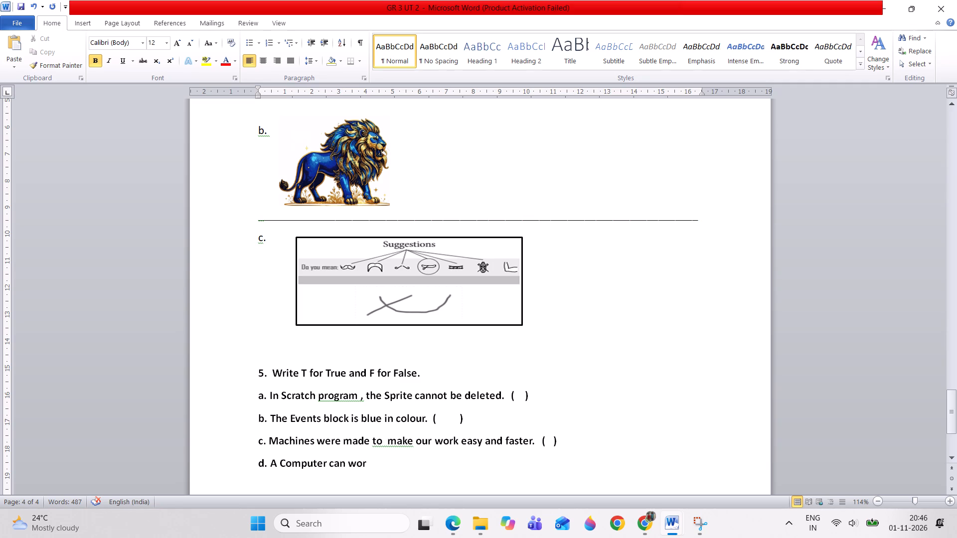
{"action": "key", "text": "k"}
{"action": "key", "text": "space"}
{"action": "type", "text": "without"}
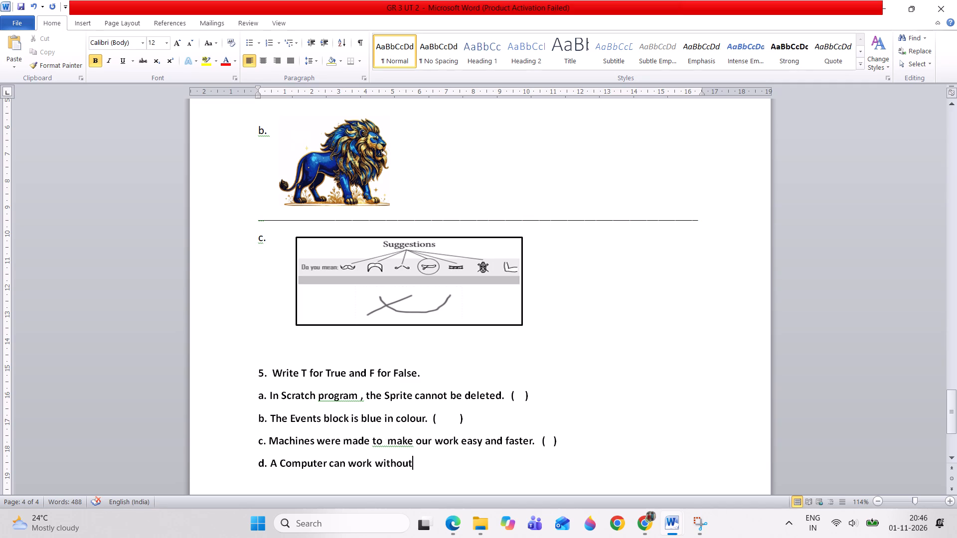
{"action": "key", "text": "space"}
{"action": "type", "text": "inpu"}
{"action": "key", "text": "t"}
{"action": "type", "text": "."}
{"action": "key", "text": "space"}
{"action": "key", "text": "space"}
{"action": "type", "text": "("}
{"action": "key", "text": "space"}
{"action": "key", "text": "space"}
{"action": "key", "text": "space"}
{"action": "key", "text": "space"}
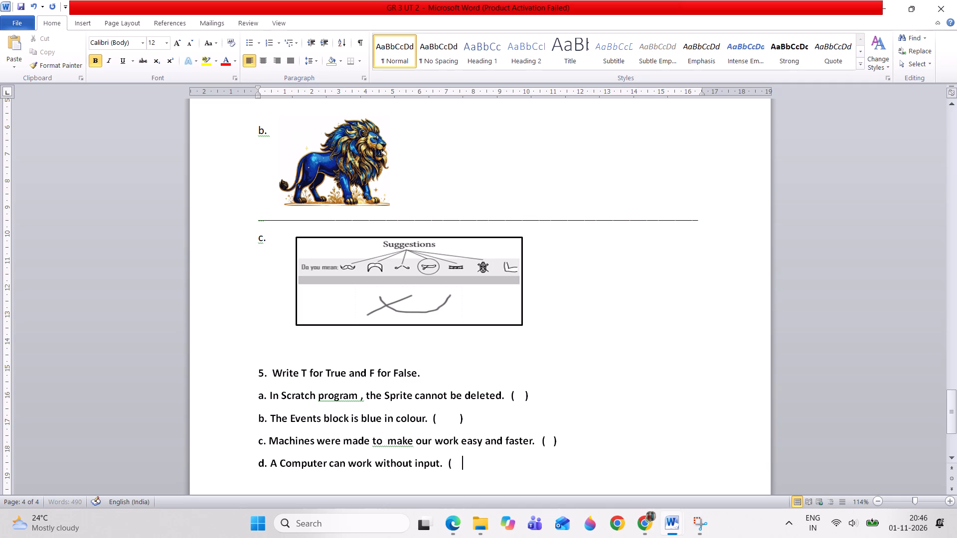
{"action": "key", "text": "shift+parenright"}
In question 2's Fill in the Blanks item d, insert "The", a long blank and "allows" before the barcode reader text.
{"action": "left_click", "coordinate": [952, 110]}
{"action": "left_click", "coordinate": [952, 110]}
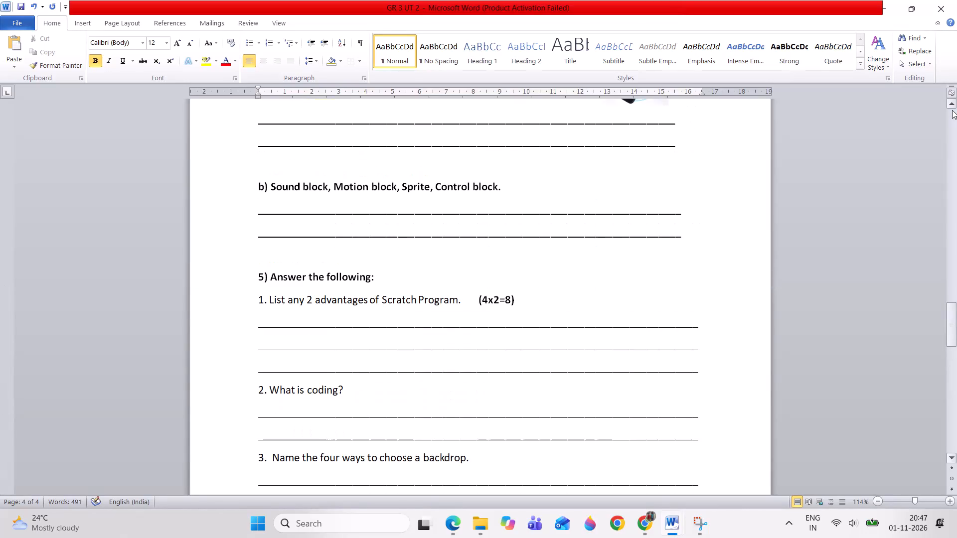
{"action": "left_click", "coordinate": [952, 110]}
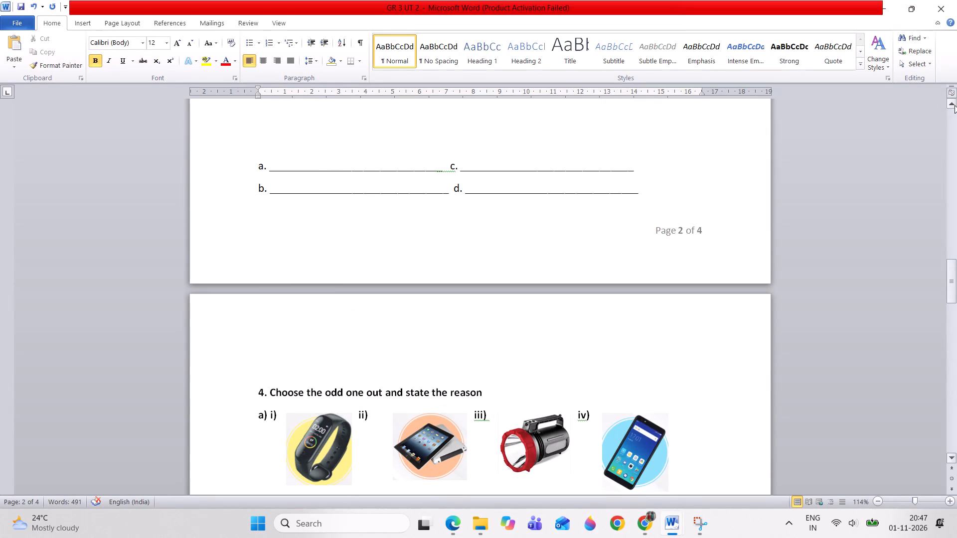
{"action": "left_click", "coordinate": [955, 105]}
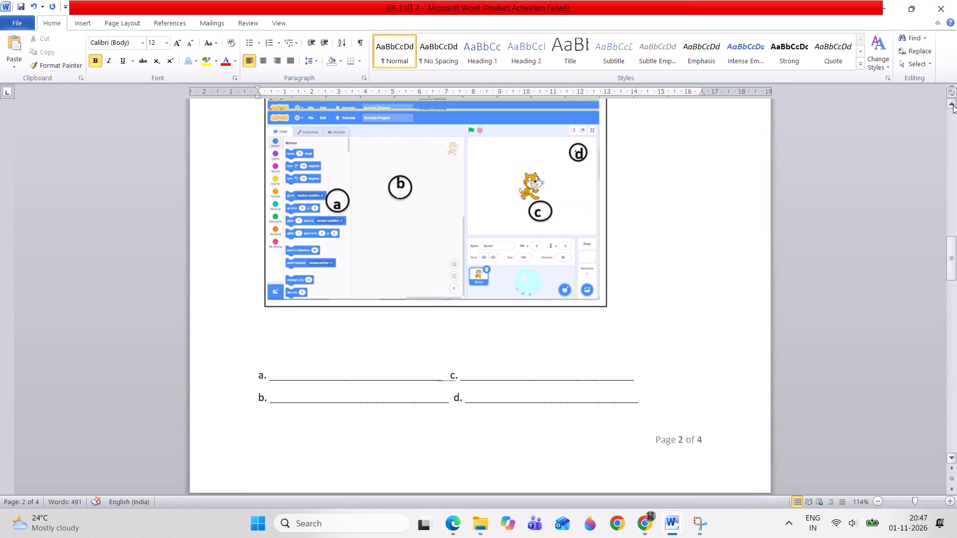
{"action": "double_click", "coordinate": [953, 106]}
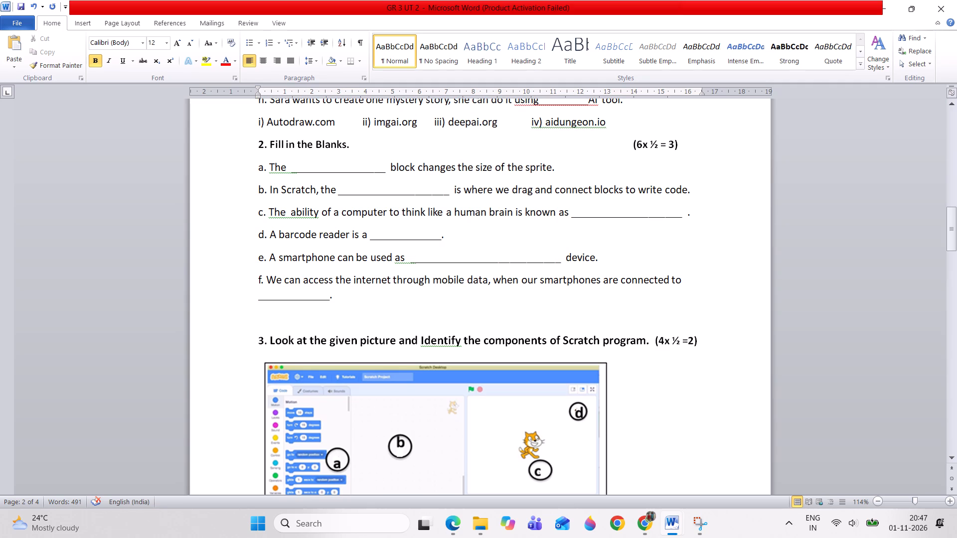
{"action": "left_click", "coordinate": [273, 235]}
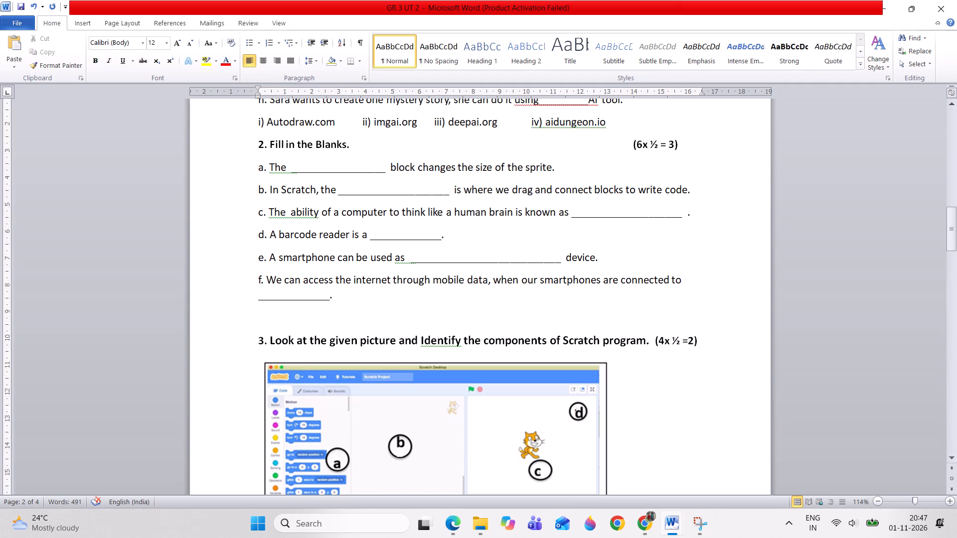
{"action": "type", "text": "The"}
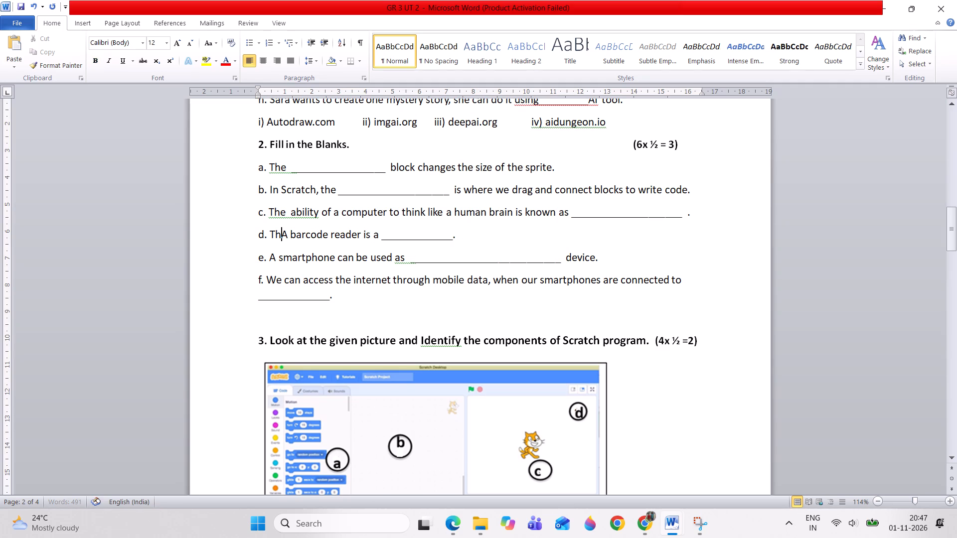
{"action": "key", "text": "space"}
{"action": "key", "text": "shift+underscore"}
{"action": "key", "text": "shift+underscore"}
{"action": "key", "text": "shift+underscore"}
{"action": "key", "text": "shift+underscore"}
{"action": "key", "text": "shift+underscore"}
{"action": "key", "text": "shift+underscore"}
{"action": "key", "text": "shift+underscore"}
{"action": "key", "text": "shift+underscore"}
{"action": "key", "text": "shift+underscore"}
{"action": "key", "text": "shift+underscore"}
{"action": "key", "text": "shift+underscore"}
{"action": "key", "text": "shift+underscore"}
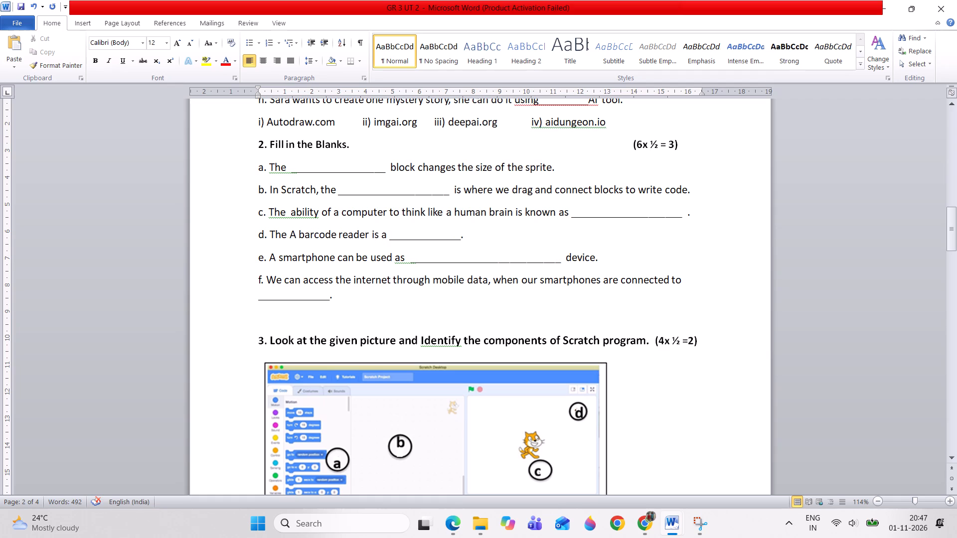
{"action": "type", "text": "____allows"}
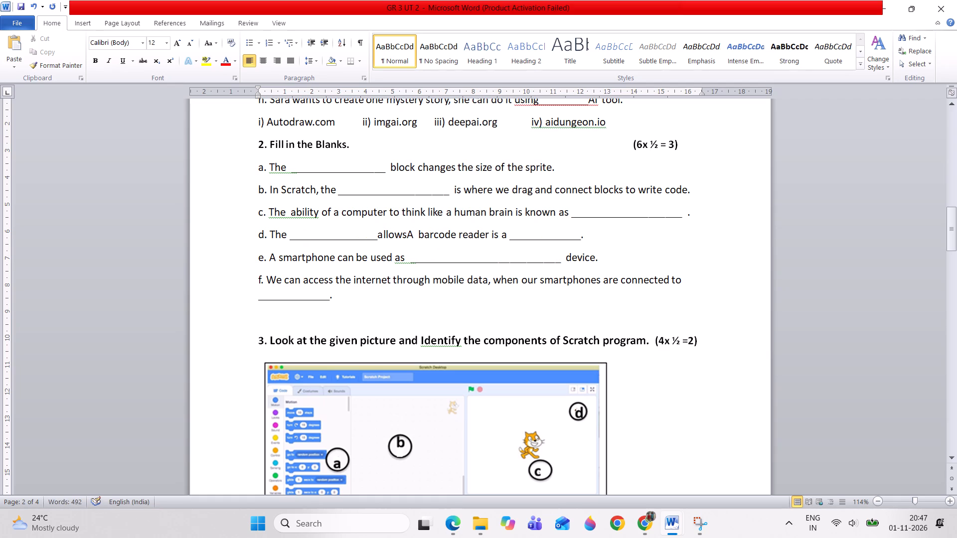
Continue item d's new sentence after "allows" with "a computer to learn and improve by itself.".
{"action": "key", "text": "space"}
{"action": "type", "text": "a coompu"}
{"action": "key", "text": "BackSpace"}
{"action": "key", "text": "BackSpace"}
{"action": "key", "text": "BackSpace"}
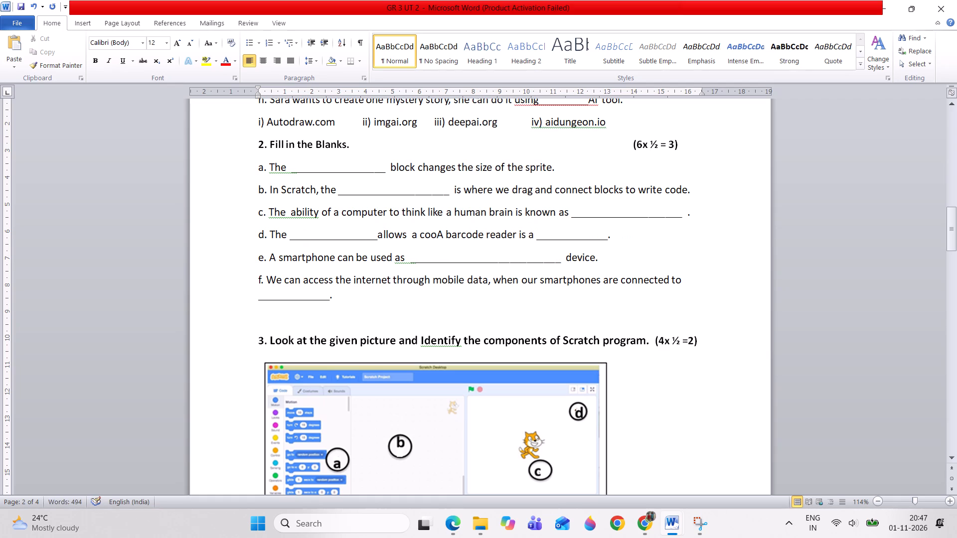
{"action": "key", "text": "BackSpace"}
{"action": "type", "text": "mputer to"}
{"action": "key", "text": "space"}
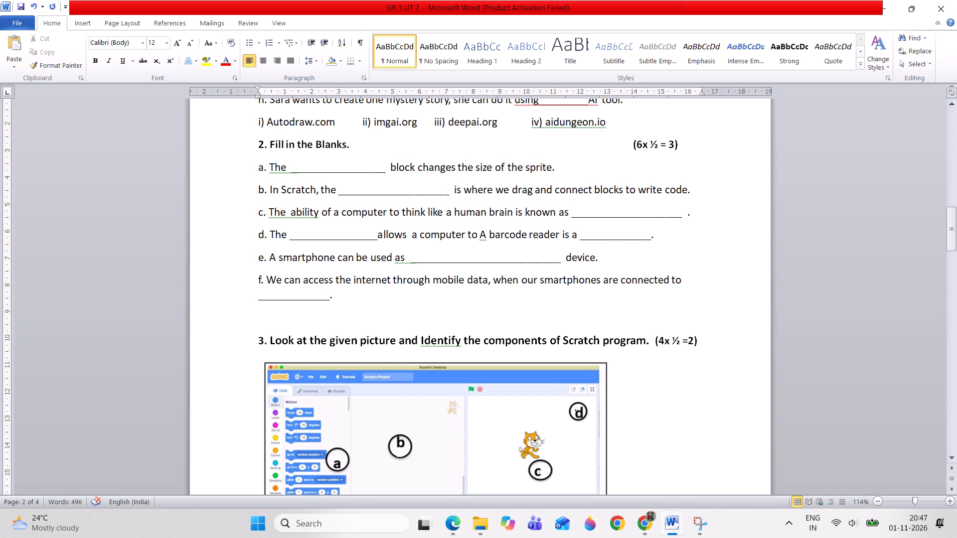
{"action": "type", "text": "learn and improve by itself."}
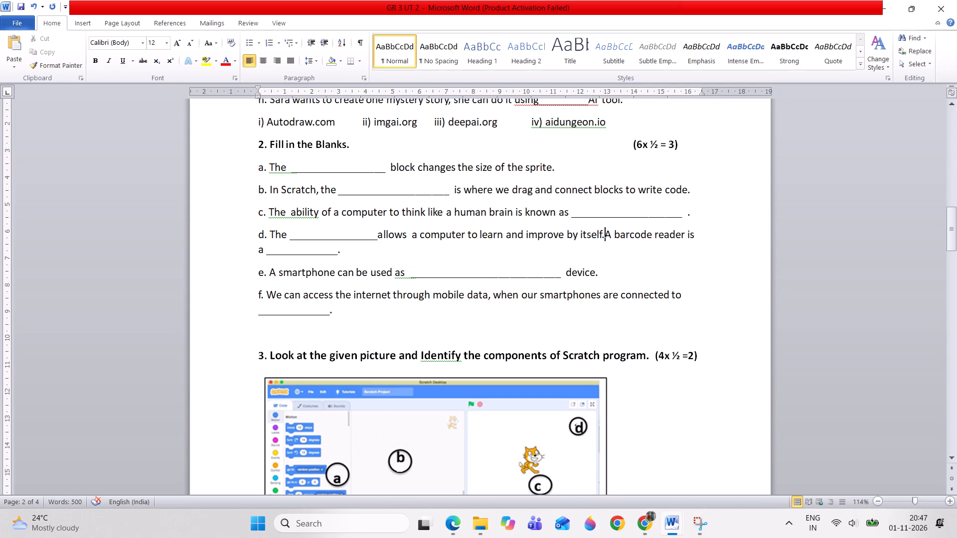
Delete the old "A barcode reader is a" text with its blank and full stop from the end of item d.
{"action": "key", "text": "Delete"}
{"action": "key", "text": "Delete"}
{"action": "key", "text": "Delete"}
{"action": "key", "text": "Delete"}
{"action": "key", "text": "Delete"}
{"action": "key", "text": "Delete"}
{"action": "key", "text": "Delete"}
{"action": "key", "text": "Delete"}
{"action": "key", "text": "Delete"}
{"action": "key", "text": "Delete"}
{"action": "key", "text": "Delete"}
{"action": "key", "text": "Delete"}
{"action": "key", "text": "Delete"}
{"action": "key", "text": "Delete"}
{"action": "key", "text": "Delete"}
{"action": "key", "text": "Delete"}
{"action": "key", "text": "Delete"}
{"action": "key", "text": "Delete"}
{"action": "key", "text": "Delete"}
{"action": "key", "text": "Delete"}
{"action": "key", "text": "Delete"}
{"action": "key", "text": "Delete"}
{"action": "key", "text": "Delete"}
{"action": "key", "text": "Delete"}
{"action": "key", "text": "Delete"}
{"action": "key", "text": "Delete"}
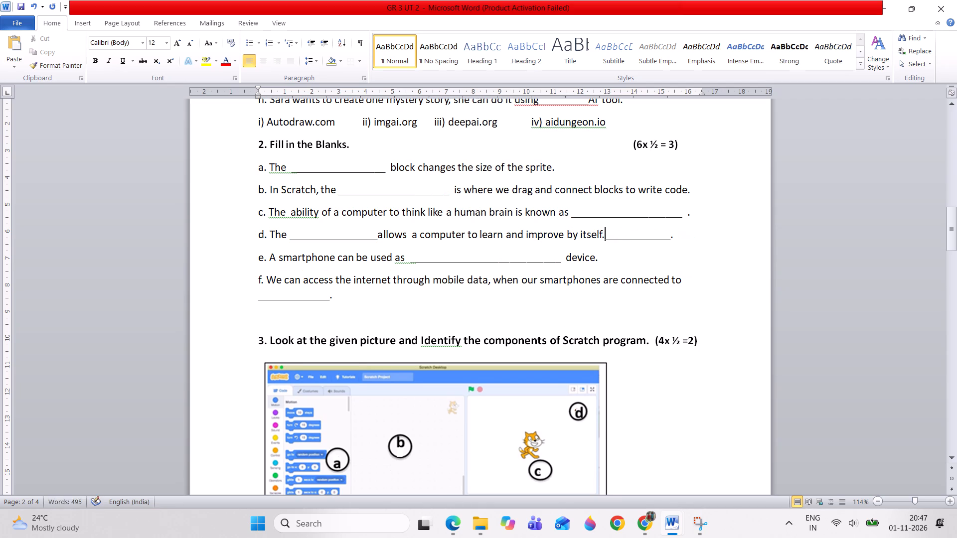
{"action": "key", "text": "Delete"}
{"action": "key", "text": "Delete"}
{"action": "key", "text": "Delete"}
{"action": "key", "text": "Delete"}
{"action": "key", "text": "Delete"}
{"action": "key", "text": "Delete"}
{"action": "key", "text": "Delete"}
{"action": "key", "text": "Delete"}
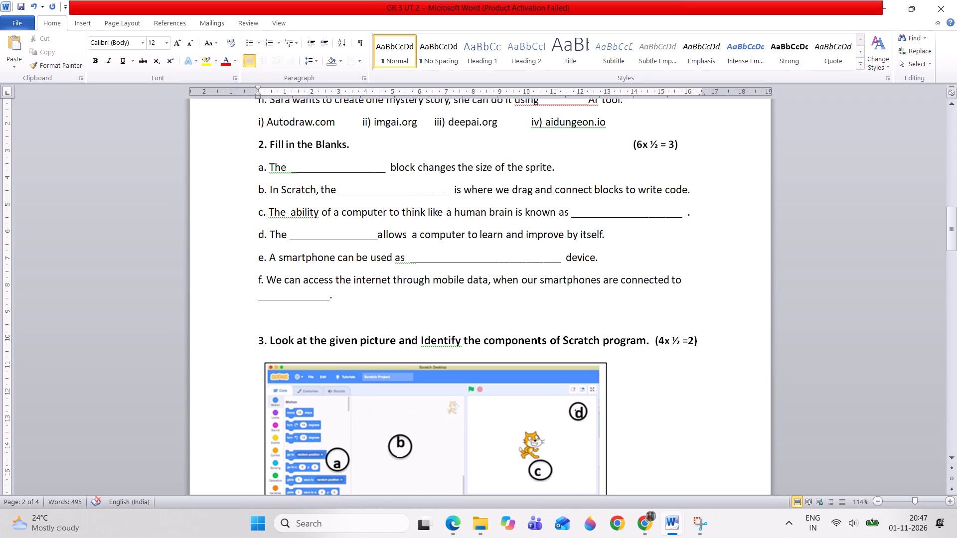
Switch to the GR 3 UT 2 PDF in Microsoft Edge and look back through its earlier pages' questions for reference.
{"action": "left_click", "coordinate": [274, 257]}
{"action": "left_click", "coordinate": [458, 520]}
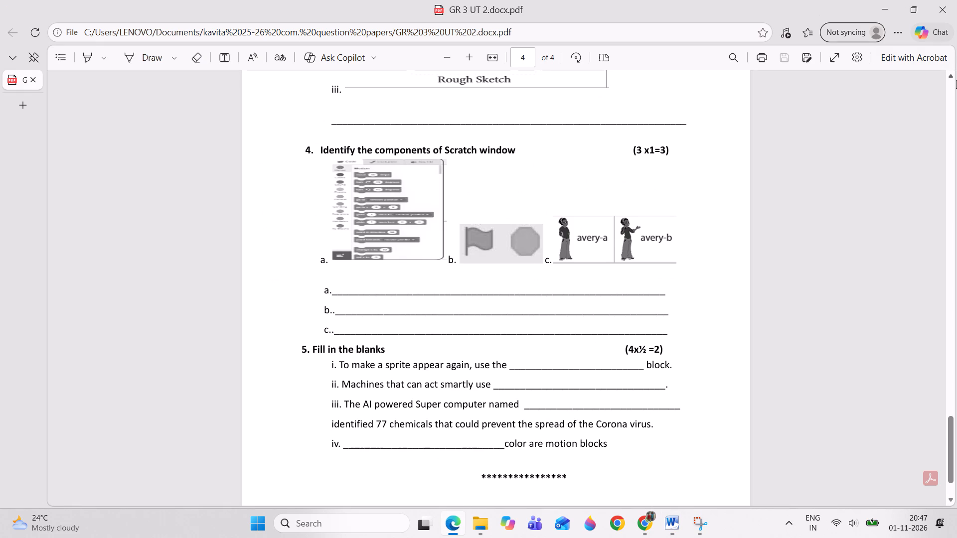
{"action": "left_click", "coordinate": [955, 84]}
{"action": "left_click", "coordinate": [955, 84]}
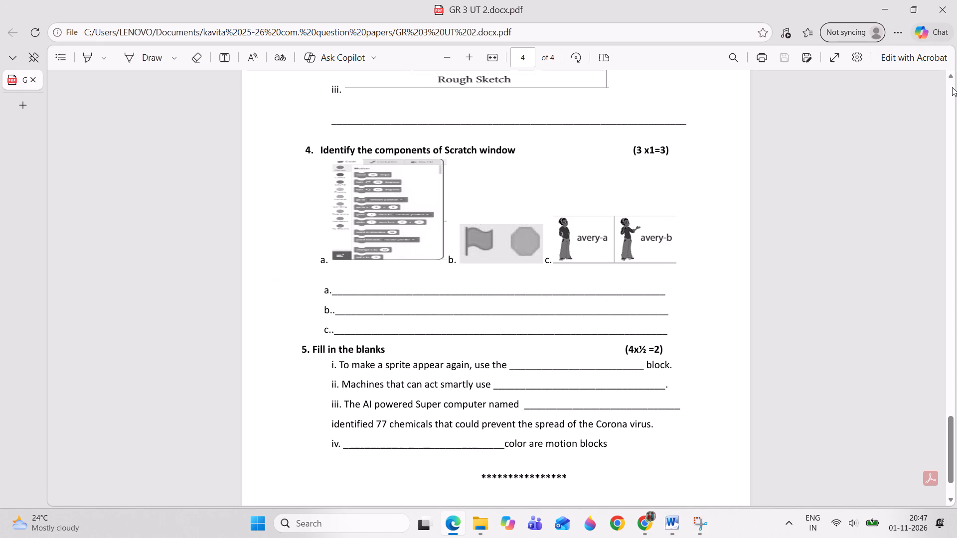
{"action": "left_click", "coordinate": [952, 87]}
{"action": "left_click", "coordinate": [952, 87]}
{"action": "left_click", "coordinate": [952, 87]}
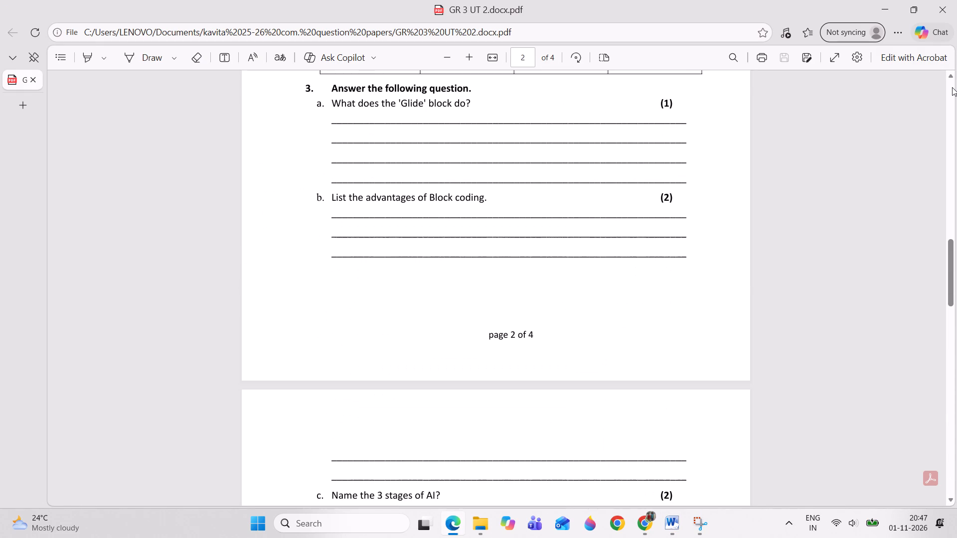
{"action": "left_click", "coordinate": [952, 87]}
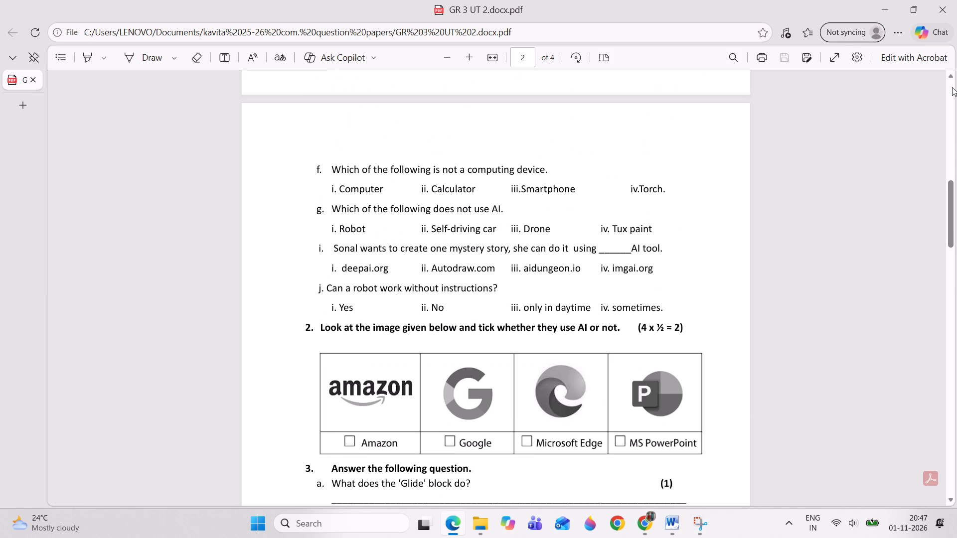
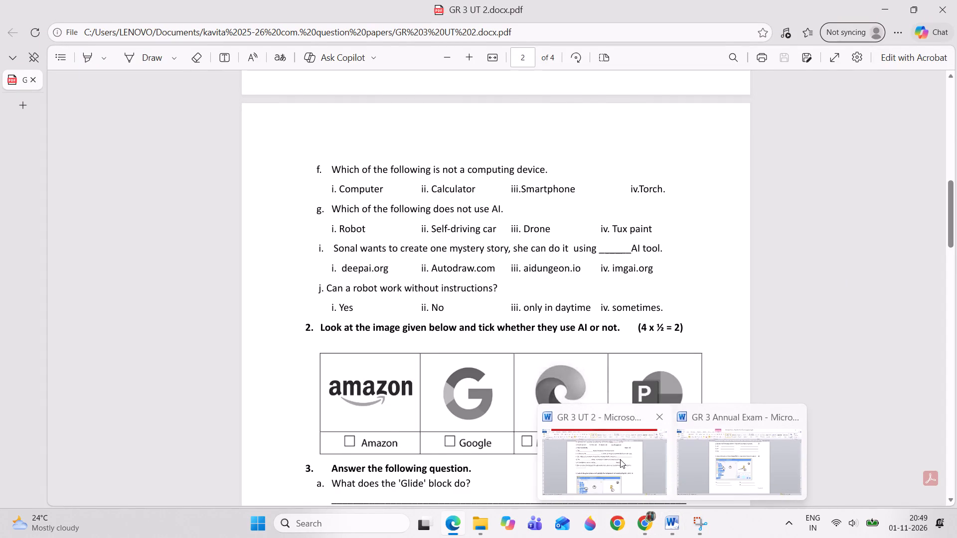
Switch to the GR 3 UT 2 document in Word and change question 5's item a opening from "In Scratch" to "The Scratch".
{"action": "left_click", "coordinate": [620, 459]}
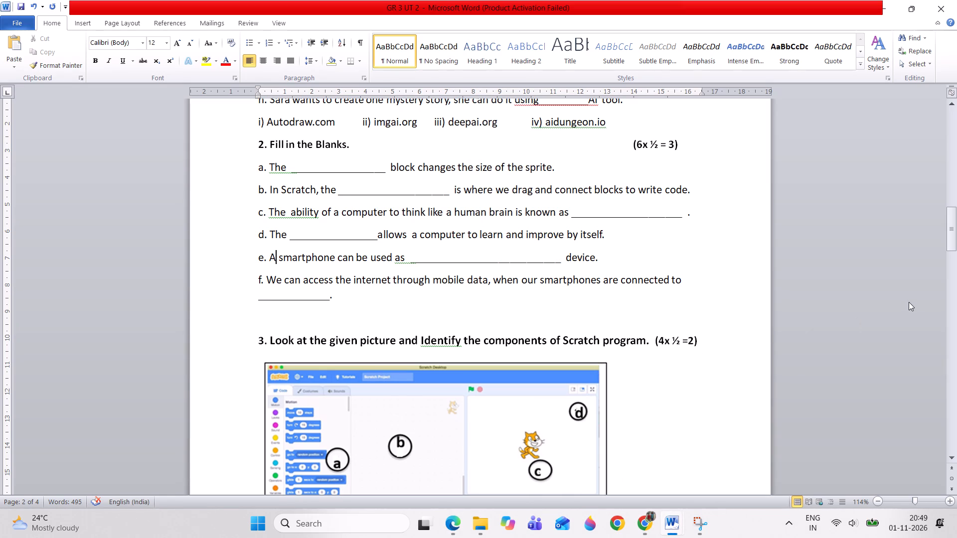
{"action": "left_click_drag", "start_coordinate": [950, 233], "coordinate": [949, 268]}
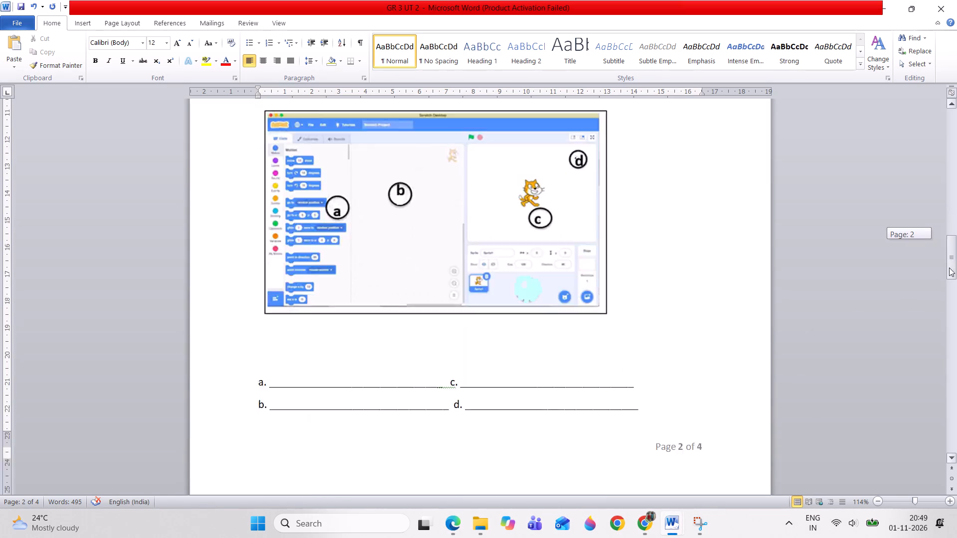
{"action": "left_click_drag", "start_coordinate": [949, 268], "coordinate": [947, 404]}
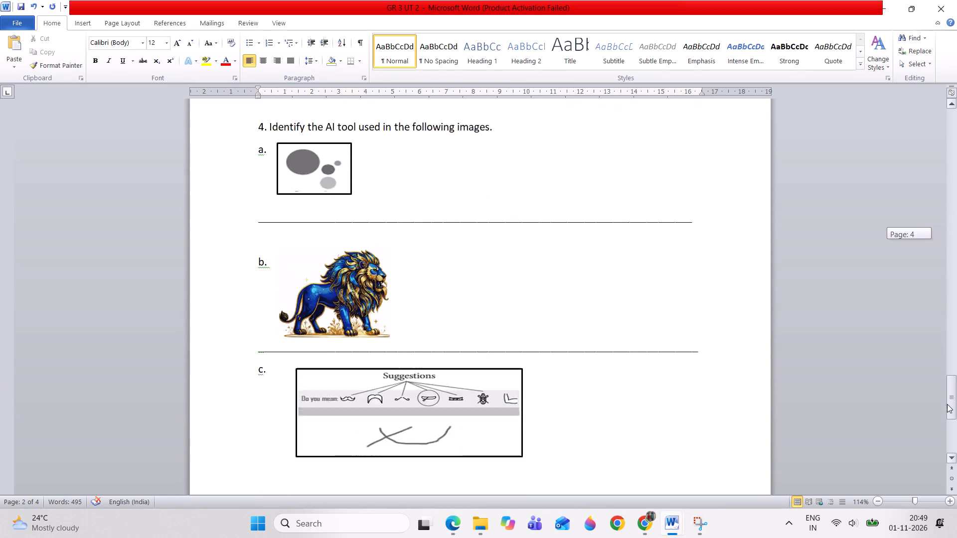
{"action": "left_click_drag", "start_coordinate": [947, 404], "coordinate": [936, 422]}
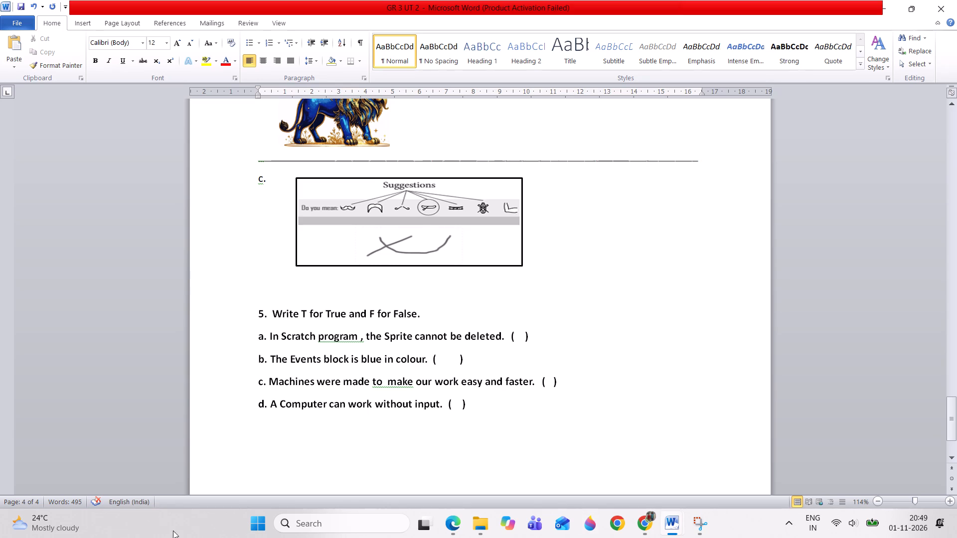
{"action": "left_click", "coordinate": [273, 404]}
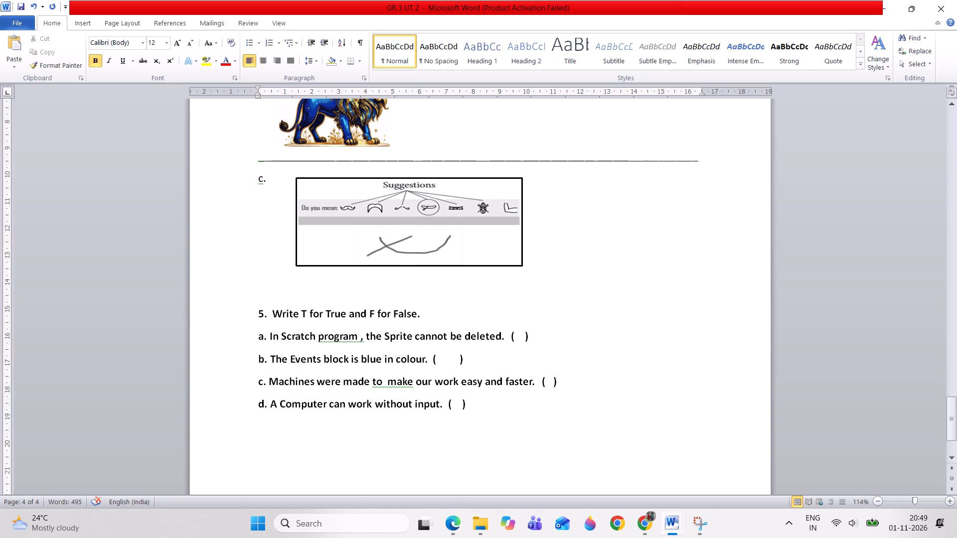
{"action": "left_click", "coordinate": [270, 336]}
{"action": "left_click", "coordinate": [270, 336], "text": "shift"}
{"action": "key", "text": "shift+t"}
{"action": "type", "text": "he"}
{"action": "key", "text": "space"}
{"action": "key", "text": "BackSpace"}
{"action": "key", "text": "BackSpace"}
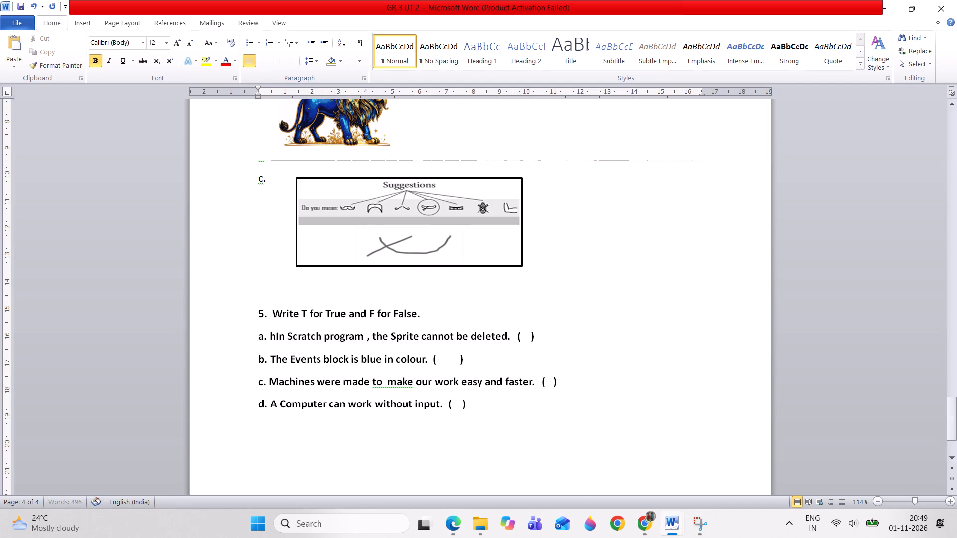
{"action": "key", "text": "BackSpace"}
{"action": "type", "text": "The Scratch"}
{"action": "key", "text": "Delete"}
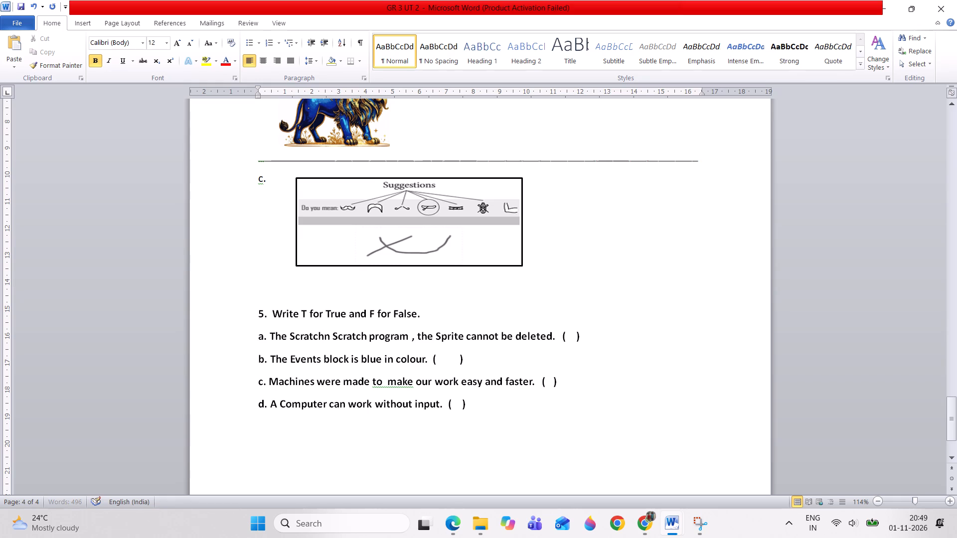
{"action": "key", "text": "Delete"}
{"action": "key", "text": "Delete"}
{"action": "key", "text": "Delete"}
{"action": "key", "text": "Delete"}
{"action": "key", "text": "Delete"}
{"action": "key", "text": "Delete"}
{"action": "key", "text": "Delete"}
{"action": "key", "text": "Delete"}
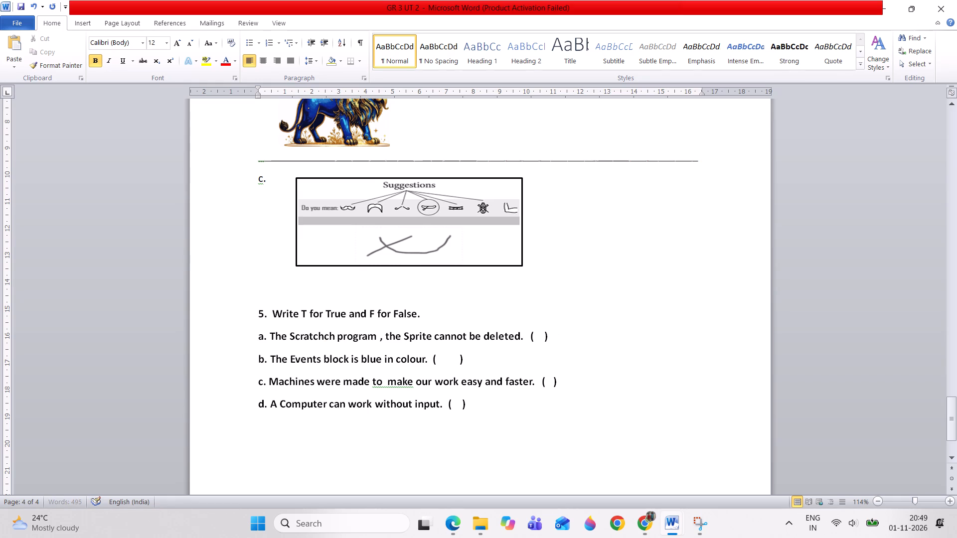
{"action": "key", "text": "Delete"}
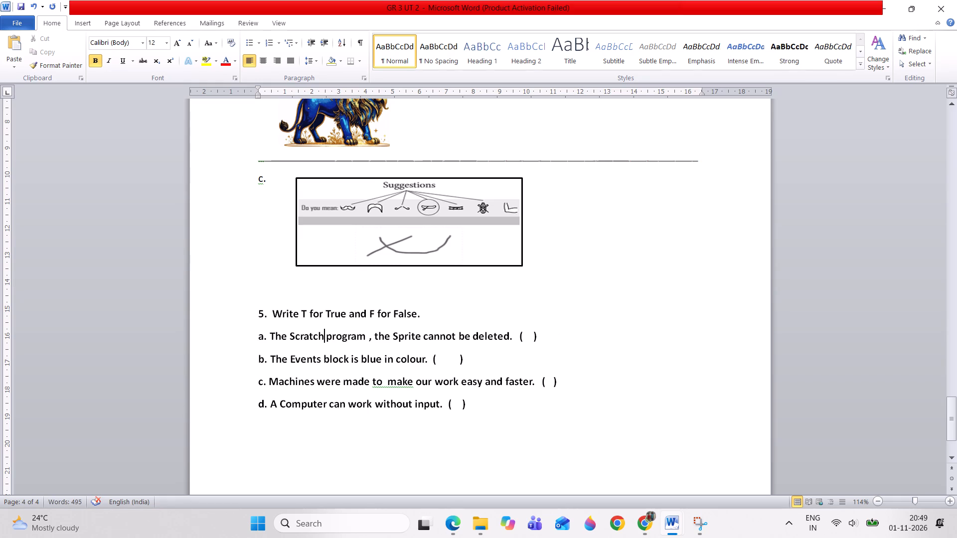
In question 5's item a, insert "was created by Mitchel Resnick" after "The Scratch program".
{"action": "left_click", "coordinate": [368, 337]}
{"action": "key", "text": "w"}
{"action": "type", "text": "as created by"}
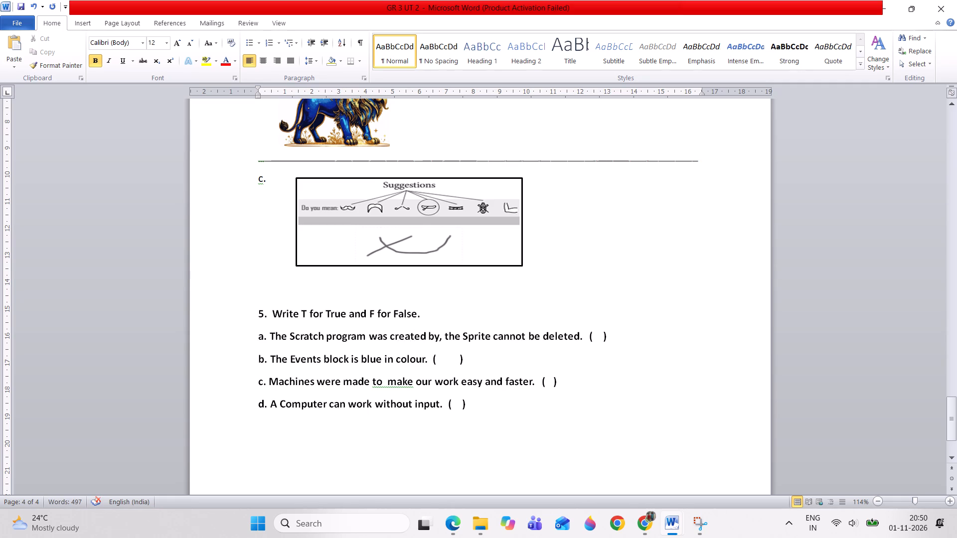
{"action": "key", "text": "space"}
{"action": "type", "text": "Mitchel Esnick"}
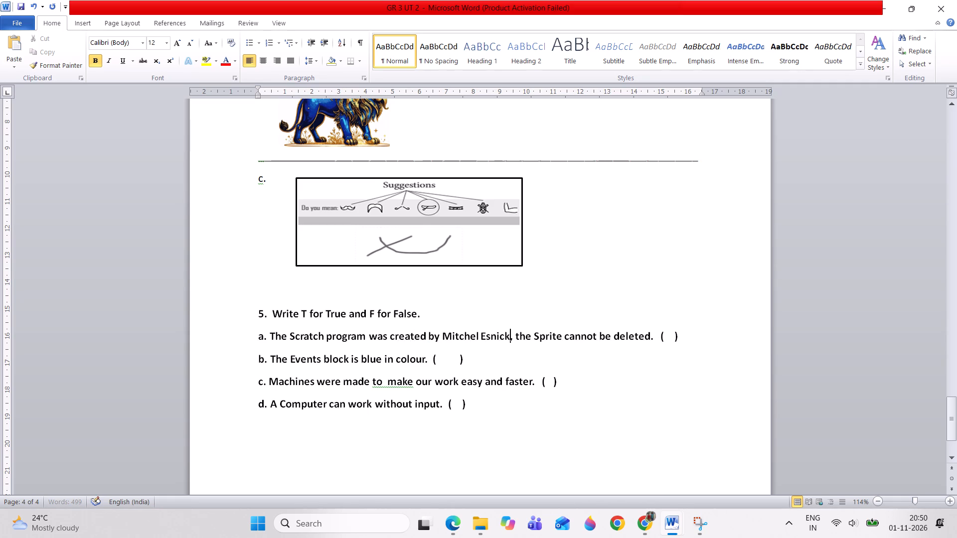
{"action": "key", "text": "BackSpace"}
{"action": "key", "text": "BackSpace"}
{"action": "key", "text": "BackSpace"}
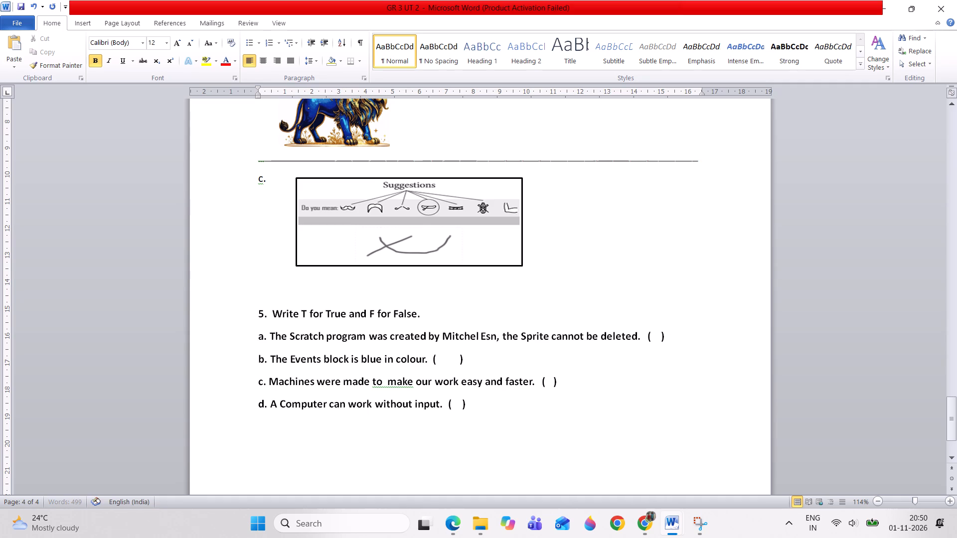
{"action": "key", "text": "BackSpace"}
{"action": "key", "text": "BackSpace"}
{"action": "key", "text": "BackSpace"}
{"action": "type", "text": "Res"}
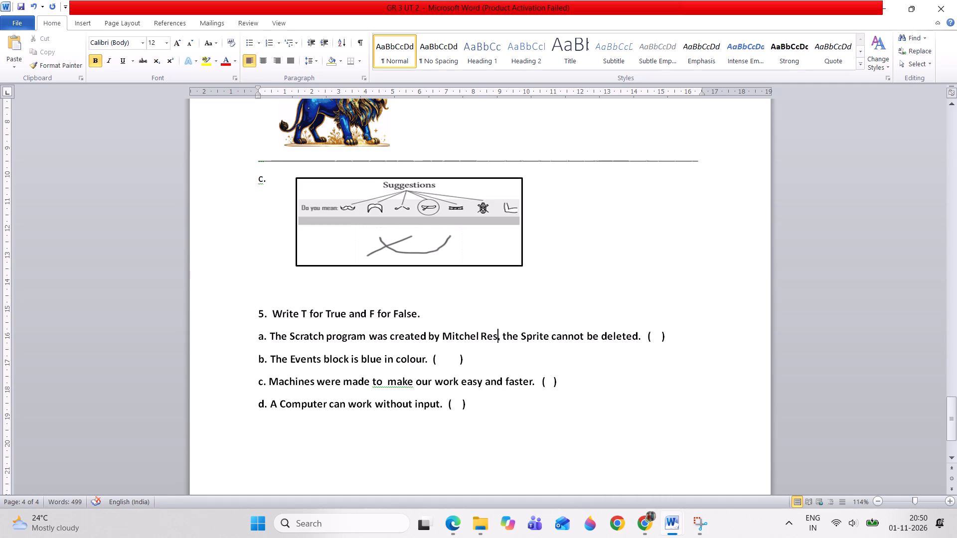
{"action": "type", "text": "nick"}
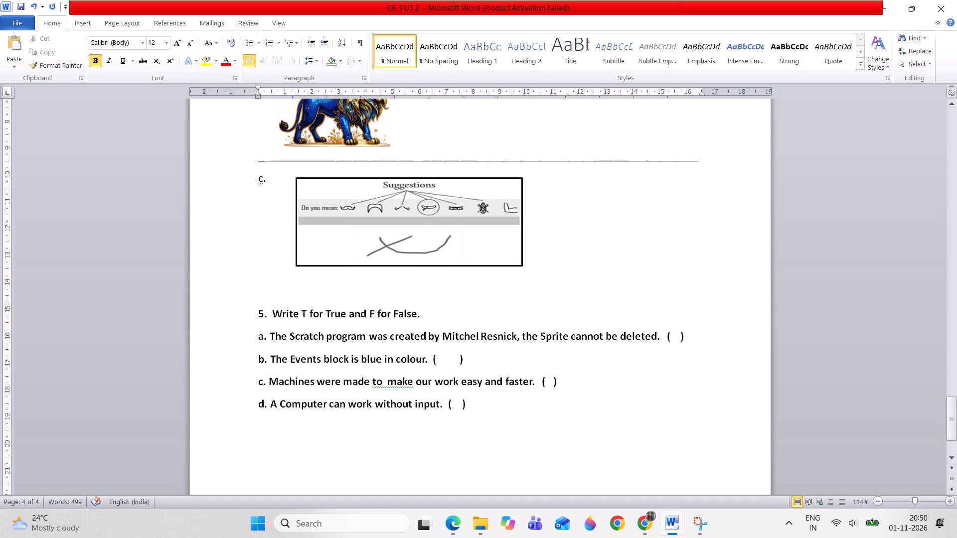
End item a's sentence with a full stop after "Resnick" and delete the old text about the Sprite that cannot be deleted.
{"action": "key", "text": "period"}
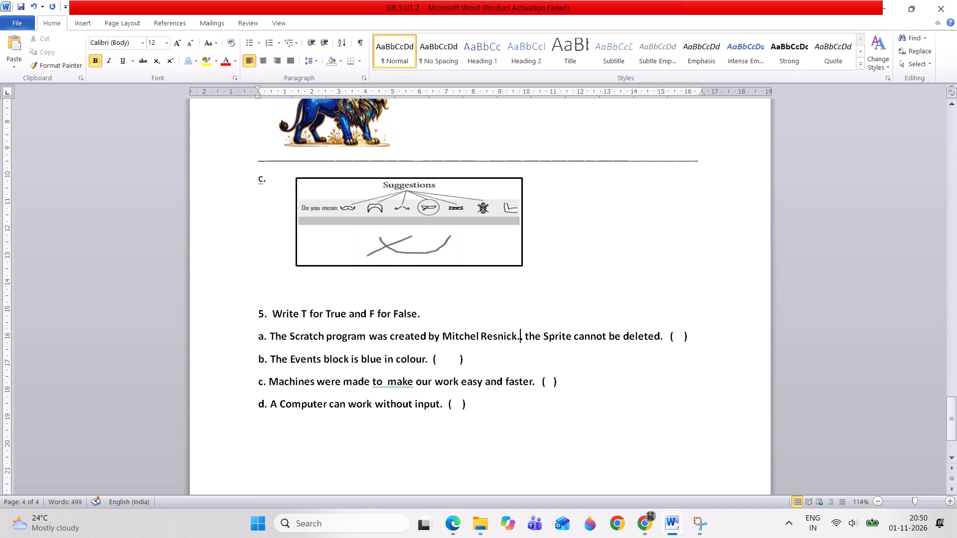
{"action": "key", "text": "Delete"}
{"action": "key", "text": "Delete"}
{"action": "key", "text": "Delete"}
{"action": "key", "text": "Delete"}
{"action": "key", "text": "Delete"}
{"action": "key", "text": "Delete"}
{"action": "key", "text": "Delete"}
{"action": "key", "text": "Delete"}
{"action": "key", "text": "Delete"}
{"action": "key", "text": "Delete"}
{"action": "key", "text": "Delete"}
{"action": "key", "text": "Delete"}
{"action": "key", "text": "Delete"}
{"action": "key", "text": "Delete"}
{"action": "key", "text": "Delete"}
{"action": "key", "text": "Delete"}
{"action": "key", "text": "Delete"}
{"action": "key", "text": "Delete"}
{"action": "key", "text": "Delete"}
{"action": "key", "text": "Delete"}
{"action": "key", "text": "Delete"}
{"action": "key", "text": "Delete"}
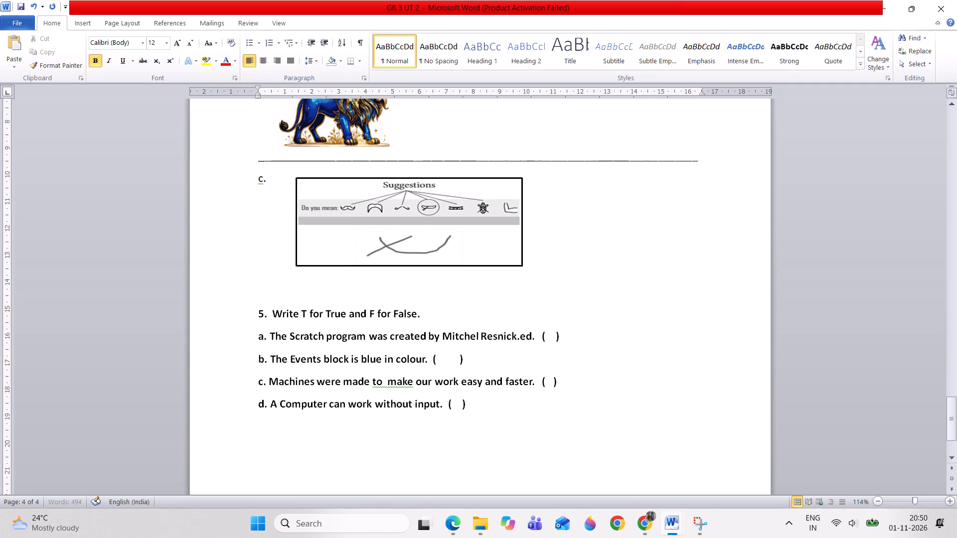
{"action": "key", "text": "Delete"}
{"action": "key", "text": "Delete"}
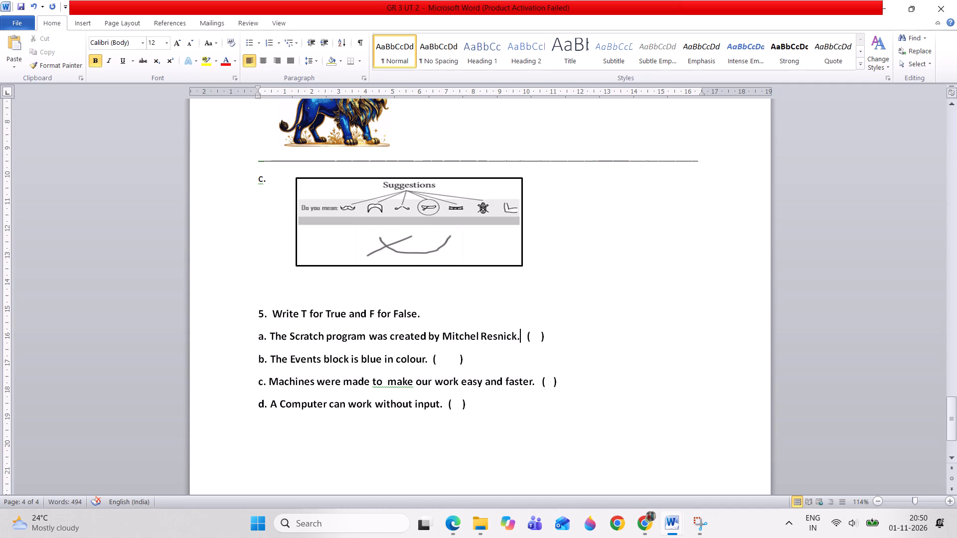
Widen item a's answer brackets by two spaces.
{"action": "left_click", "coordinate": [540, 337]}
{"action": "key", "text": "space"}
{"action": "key", "text": "space"}
In question 5's item d, change "Computer" to "Computing device".
{"action": "left_click", "coordinate": [318, 401]}
{"action": "type", "text": "ing device"}
{"action": "key", "text": "Delete"}
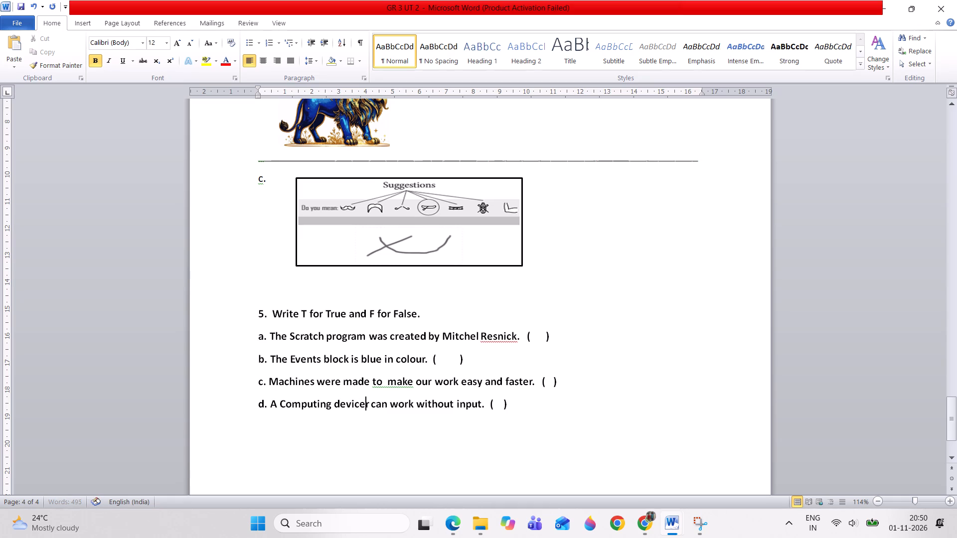
{"action": "key", "text": "Delete"}
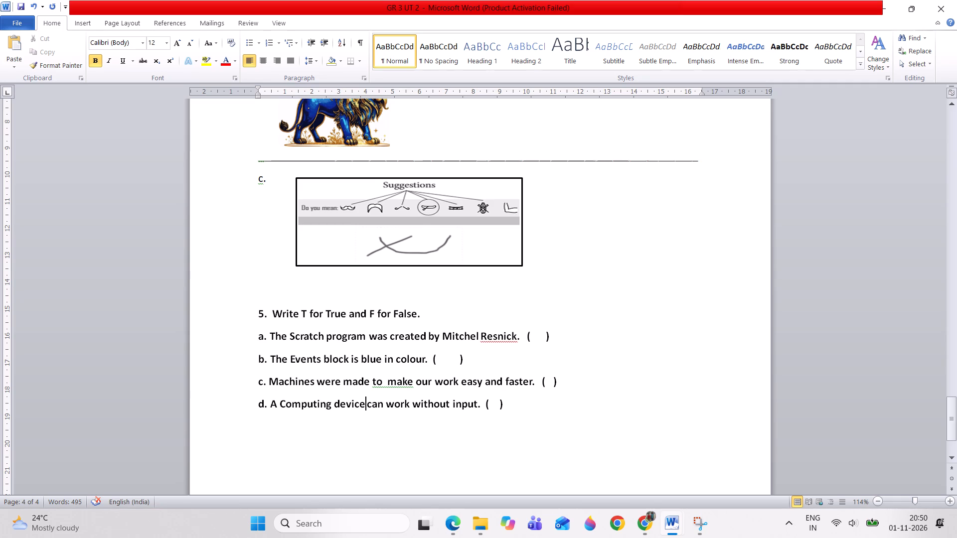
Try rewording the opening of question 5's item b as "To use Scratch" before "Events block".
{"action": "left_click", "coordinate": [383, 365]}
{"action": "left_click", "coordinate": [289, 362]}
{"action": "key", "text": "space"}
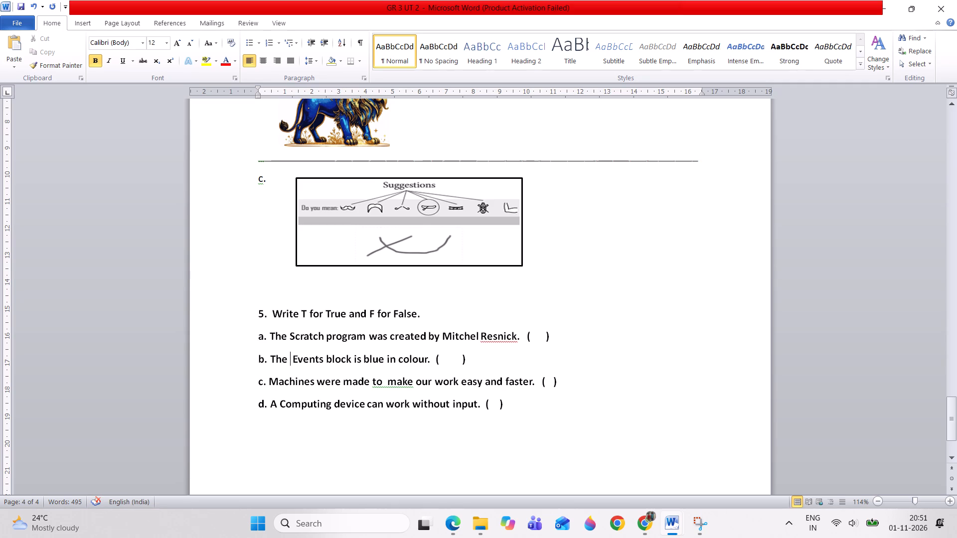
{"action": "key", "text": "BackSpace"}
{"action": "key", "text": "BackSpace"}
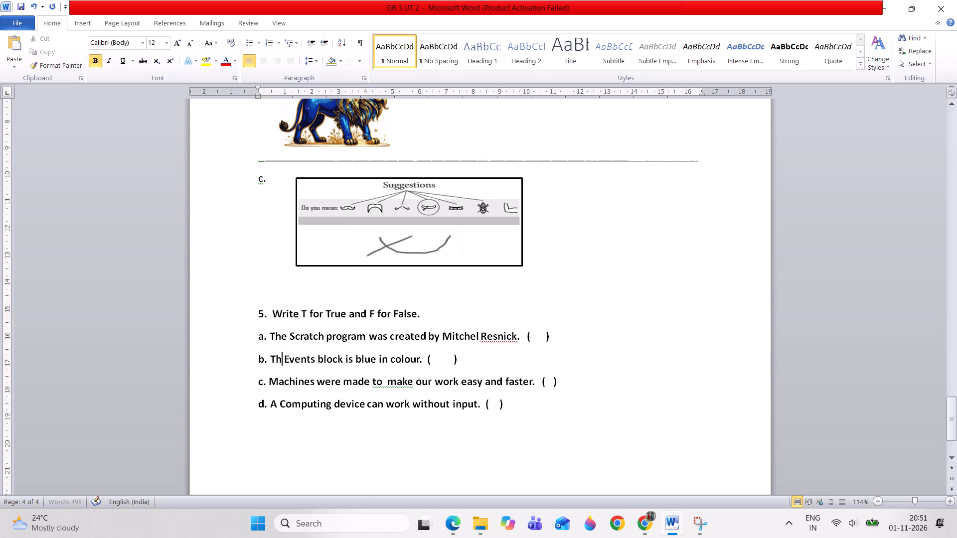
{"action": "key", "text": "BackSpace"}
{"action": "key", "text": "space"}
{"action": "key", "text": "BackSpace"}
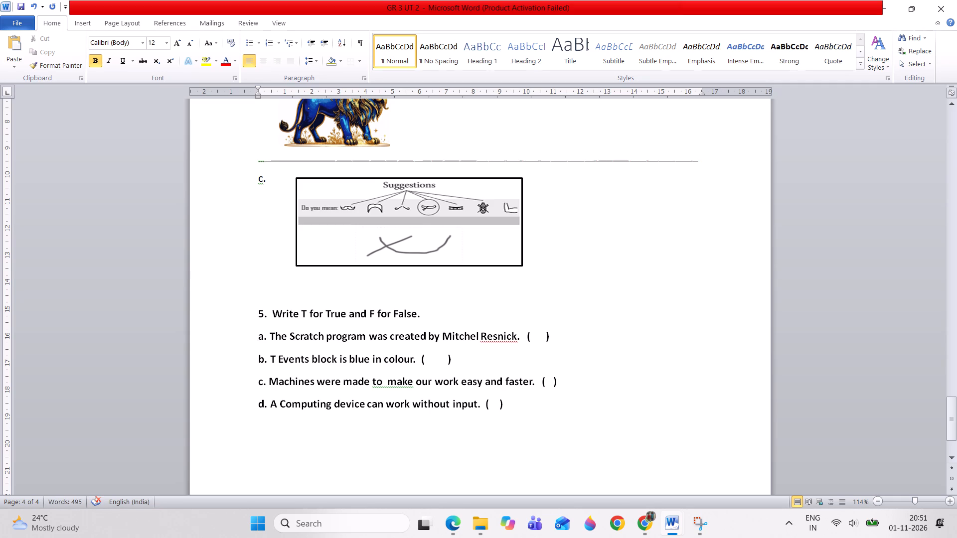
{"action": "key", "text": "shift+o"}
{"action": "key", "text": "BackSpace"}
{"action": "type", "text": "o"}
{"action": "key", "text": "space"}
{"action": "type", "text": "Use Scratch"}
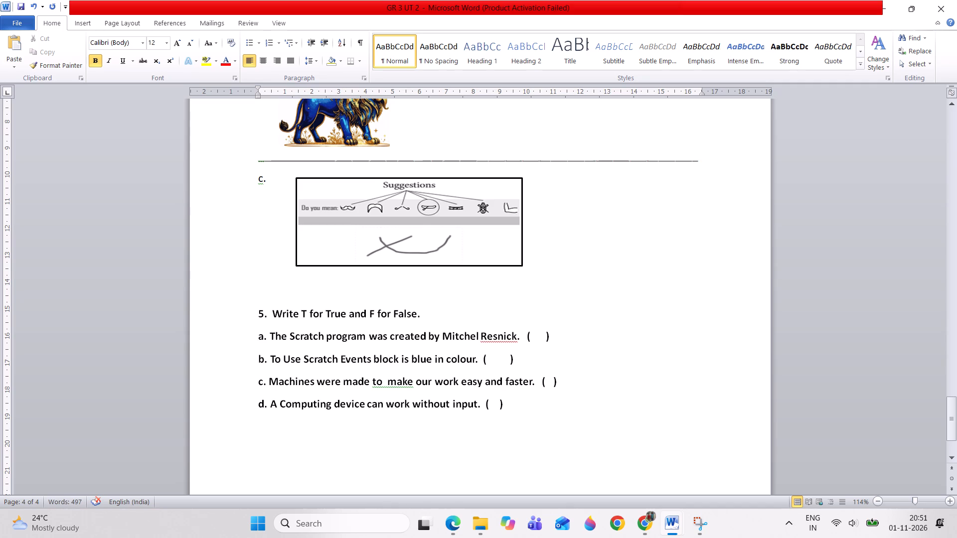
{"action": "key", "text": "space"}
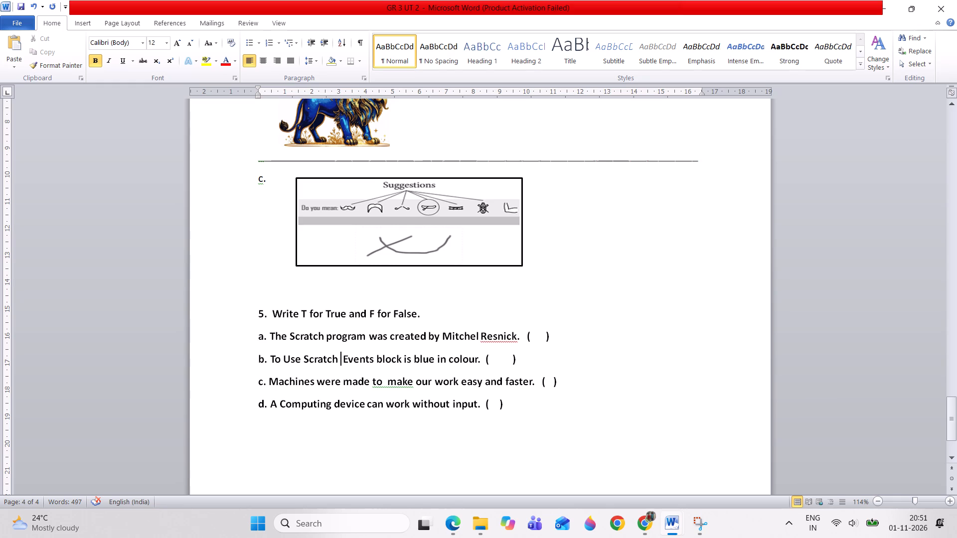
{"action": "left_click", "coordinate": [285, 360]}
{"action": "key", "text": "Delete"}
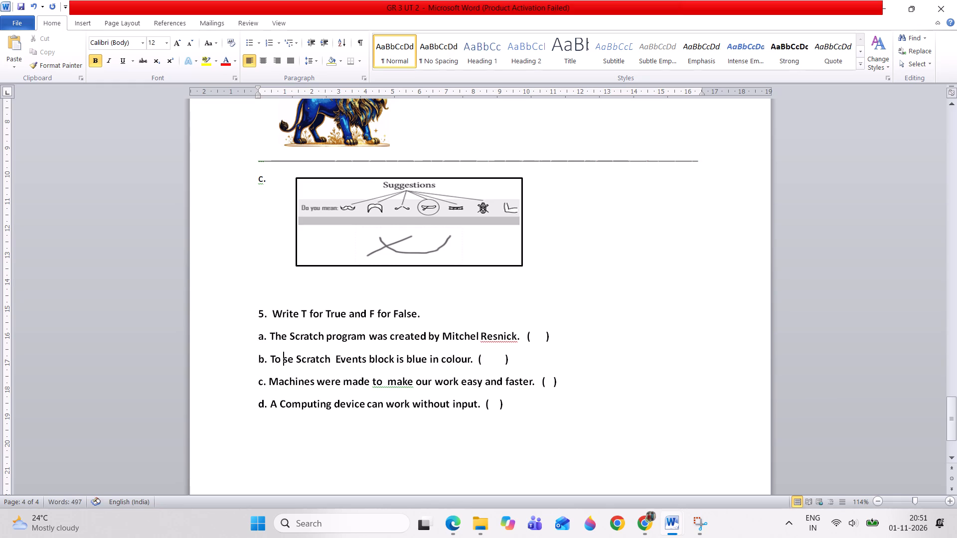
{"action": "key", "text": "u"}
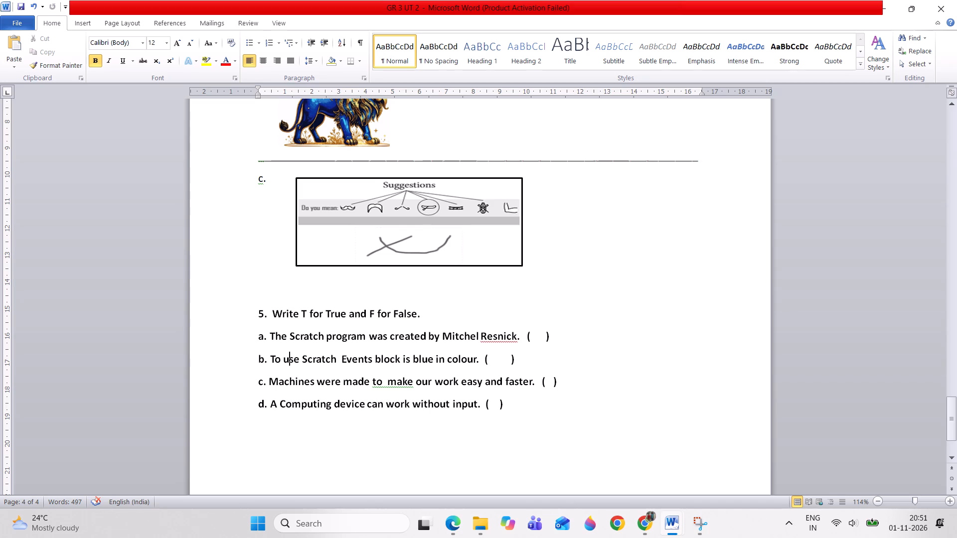
Reword the opening of question 5's item b as "The Scratch program has to be purchased to use".
{"action": "key", "text": "BackSpace"}
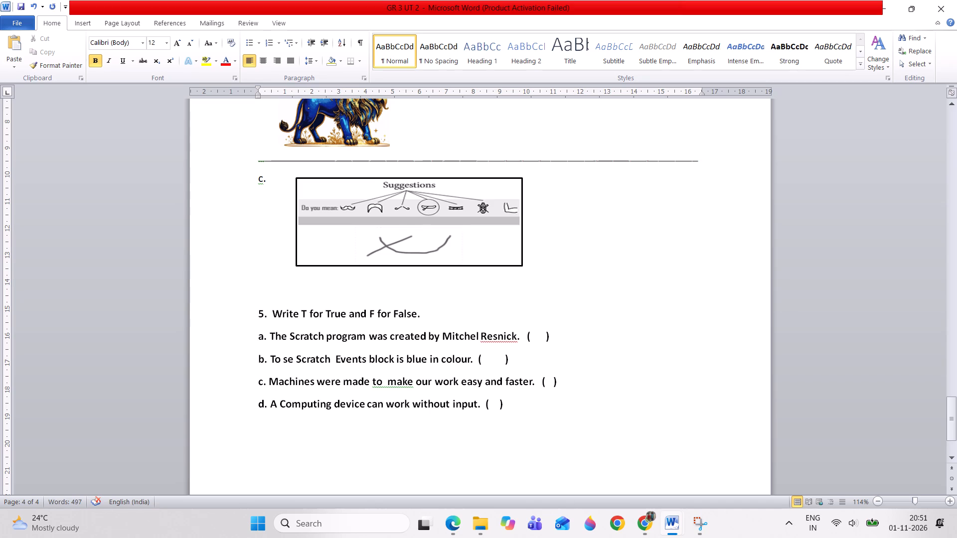
{"action": "key", "text": "BackSpace"}
{"action": "key", "text": "BackSpace"}
{"action": "type", "text": "he Scratch por"}
{"action": "key", "text": "BackSpace"}
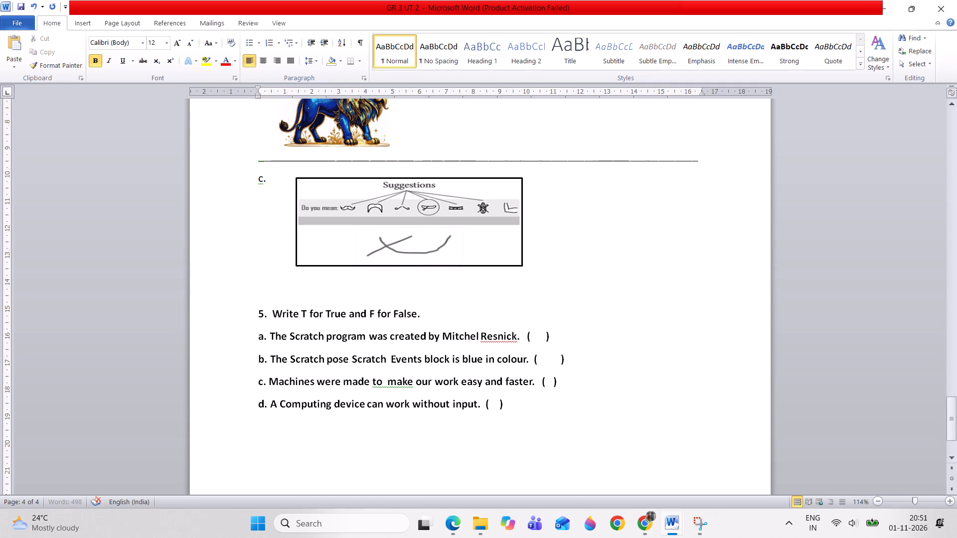
{"action": "key", "text": "BackSpace"}
{"action": "type", "text": "rogram has to be"}
{"action": "key", "text": "space"}
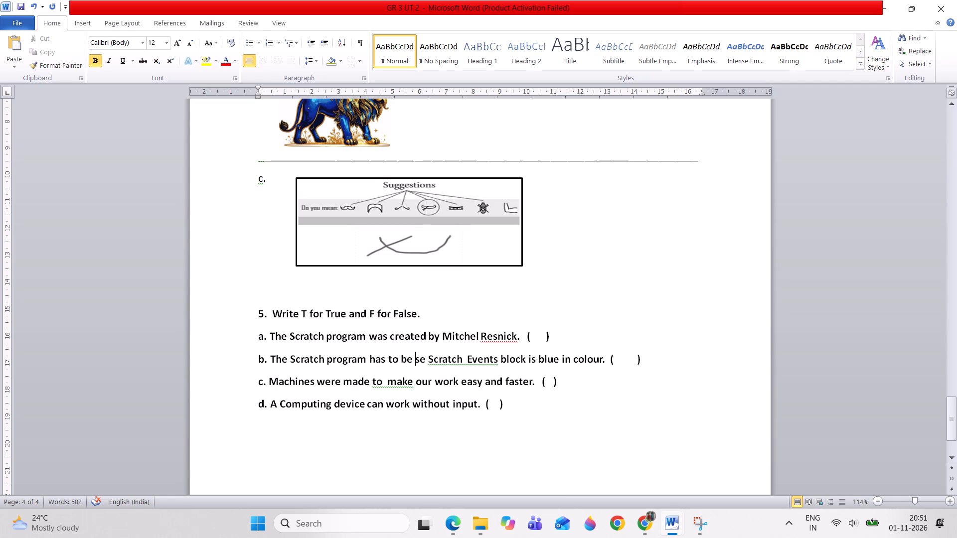
{"action": "type", "text": "purchaed to use"}
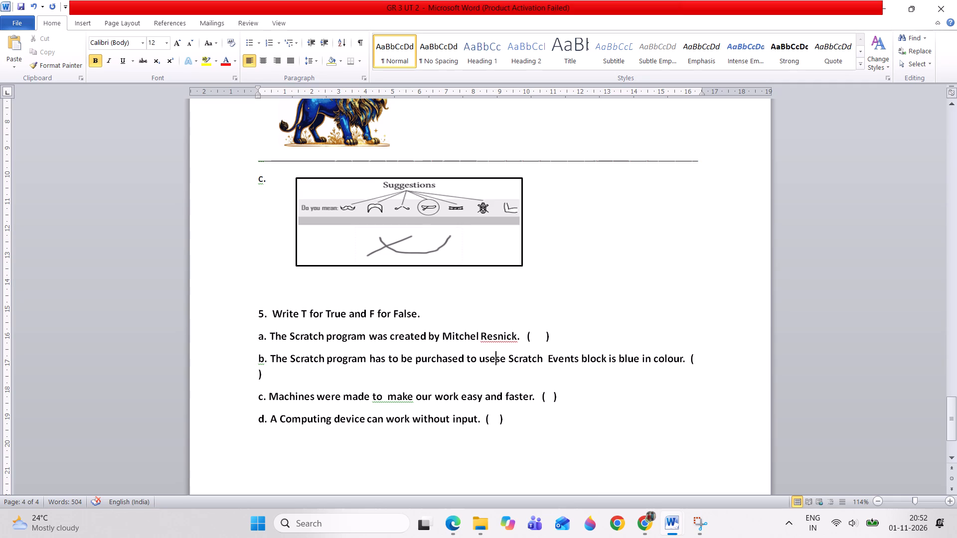
End item b's sentence with a full stop after "use" and delete the old text about the Events block.
{"action": "key", "text": "period"}
{"action": "key", "text": "Delete"}
{"action": "key", "text": "Delete"}
{"action": "key", "text": "Delete"}
{"action": "key", "text": "Delete"}
{"action": "key", "text": "Delete"}
{"action": "key", "text": "Delete"}
{"action": "key", "text": "Delete"}
{"action": "key", "text": "Delete"}
{"action": "key", "text": "Delete"}
{"action": "key", "text": "Delete"}
{"action": "key", "text": "Delete"}
{"action": "key", "text": "Delete"}
{"action": "key", "text": "Delete"}
{"action": "key", "text": "Delete"}
{"action": "key", "text": "Delete"}
{"action": "key", "text": "Delete"}
{"action": "key", "text": "Delete"}
{"action": "key", "text": "Delete"}
{"action": "key", "text": "Delete"}
{"action": "key", "text": "Delete"}
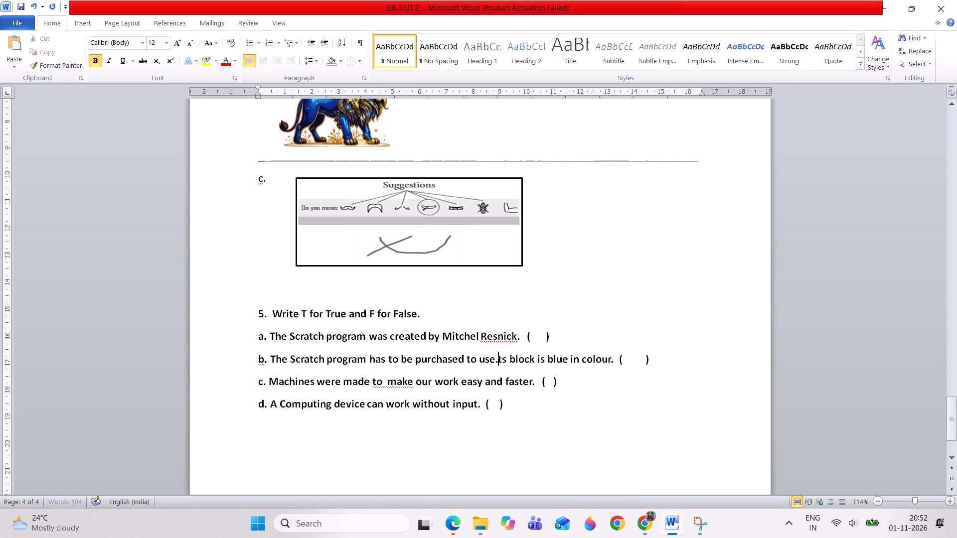
{"action": "key", "text": "Delete"}
{"action": "key", "text": "Delete"}
{"action": "key", "text": "Delete"}
{"action": "key", "text": "Delete"}
{"action": "key", "text": "Delete"}
{"action": "key", "text": "Delete"}
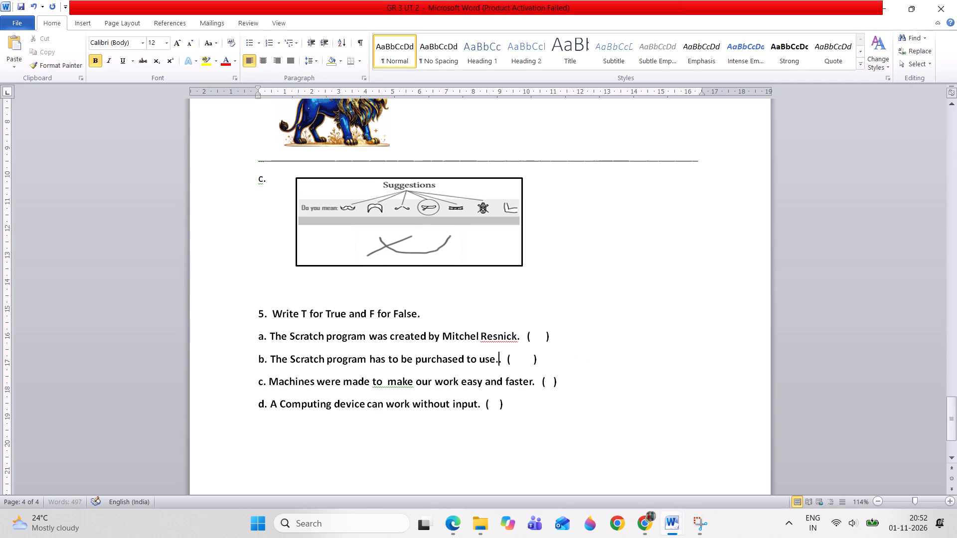
{"action": "key", "text": "Delete"}
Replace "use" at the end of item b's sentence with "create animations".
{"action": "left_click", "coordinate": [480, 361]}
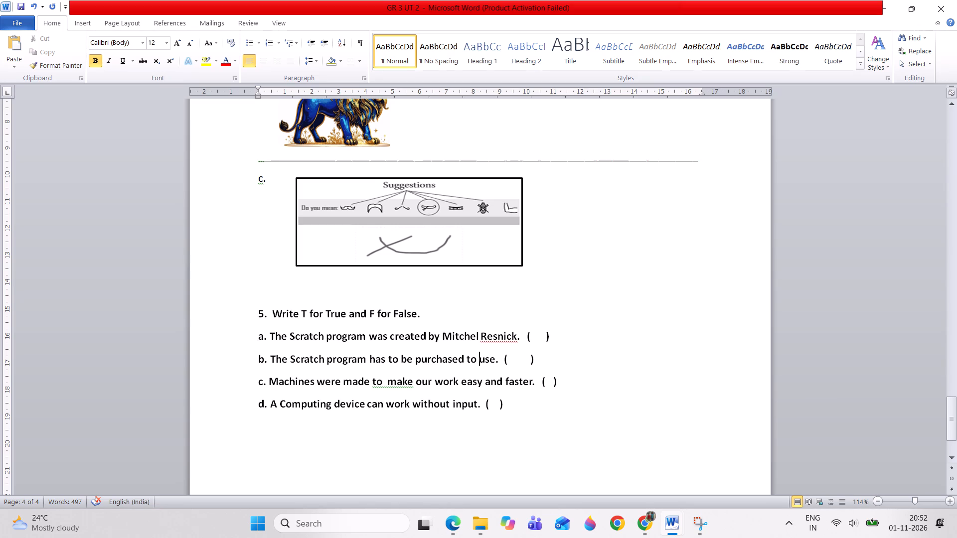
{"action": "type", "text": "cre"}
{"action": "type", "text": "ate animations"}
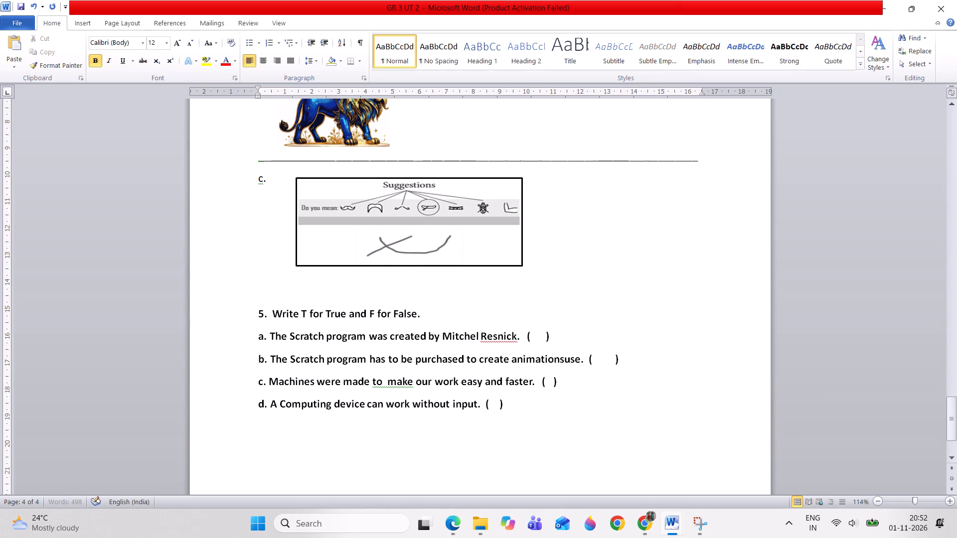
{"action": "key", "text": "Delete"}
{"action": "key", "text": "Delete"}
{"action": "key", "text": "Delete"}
Begin item b's sentence with "To create animations," and make the following "the" lowercase.
{"action": "left_click", "coordinate": [272, 360]}
{"action": "key", "text": "shift+t"}
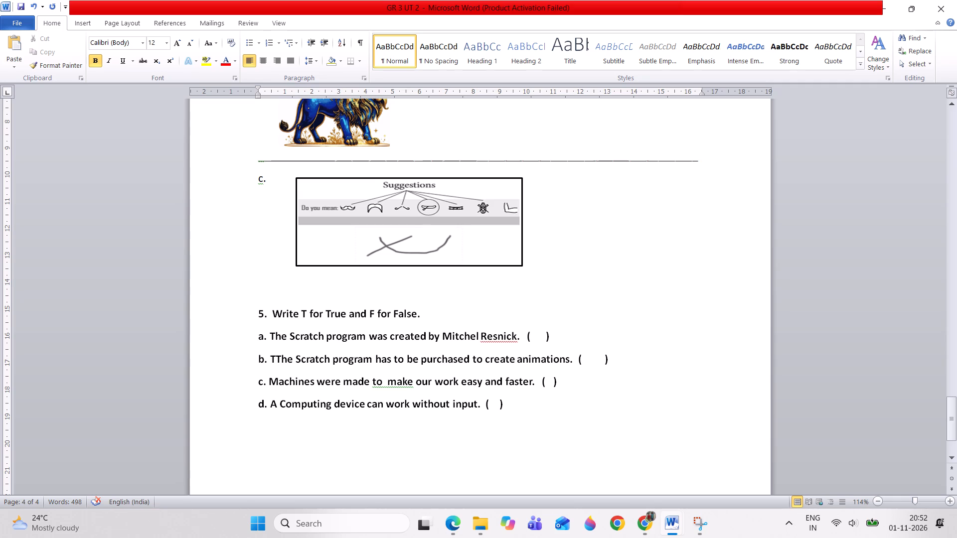
{"action": "type", "text": "o create animations"}
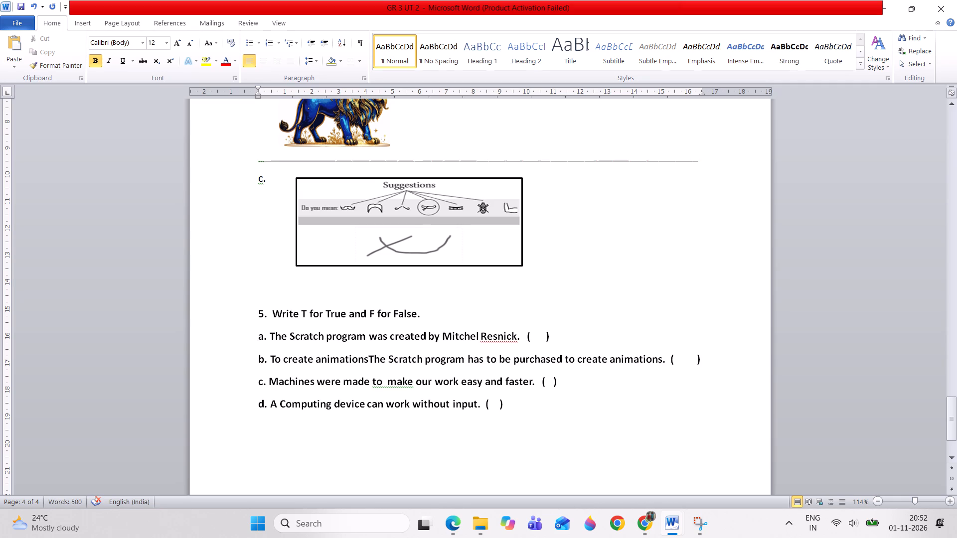
{"action": "type", "text": ", t"}
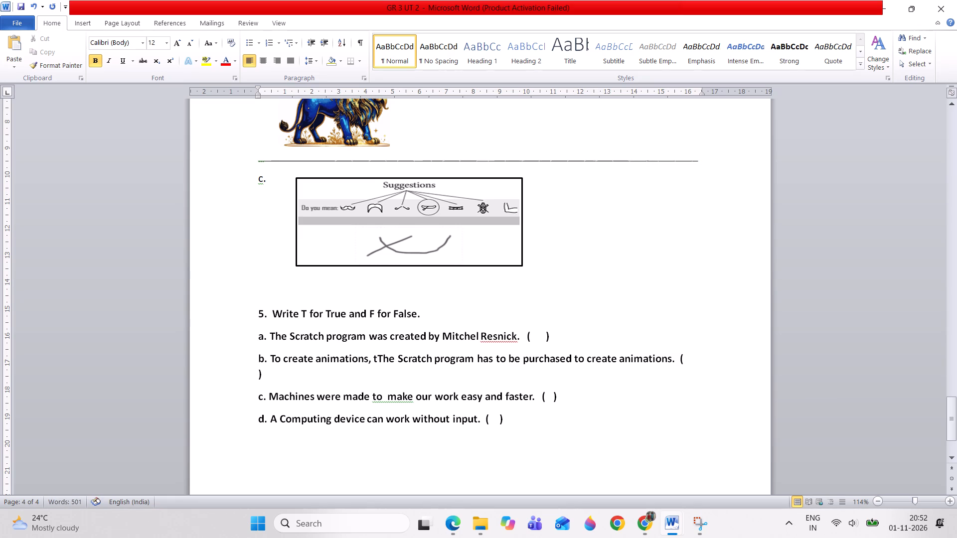
{"action": "key", "text": "Delete"}
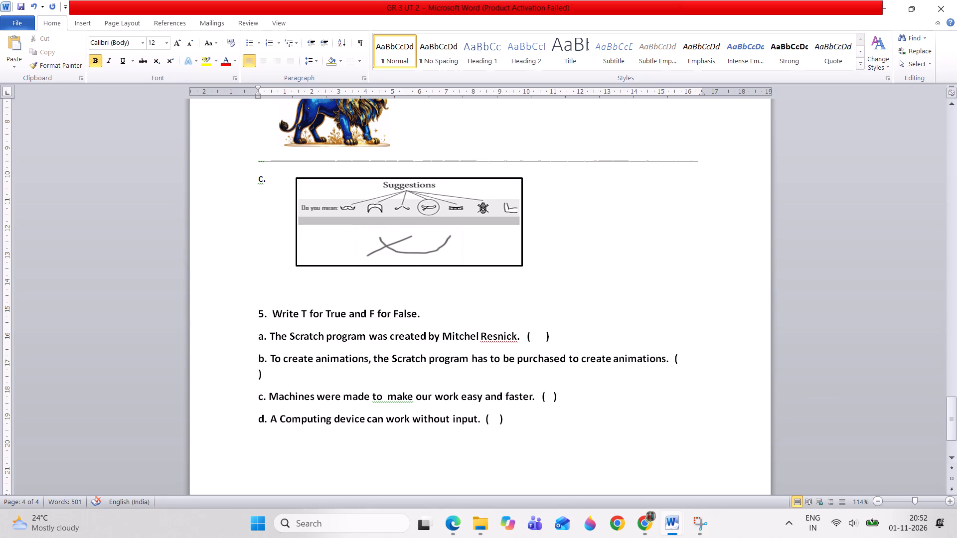
End item b's sentence with a full stop after "purchased" and delete the repeated "to create animations".
{"action": "left_click", "coordinate": [566, 357]}
{"action": "key", "text": "period"}
{"action": "key", "text": "Delete"}
{"action": "key", "text": "Delete"}
{"action": "key", "text": "Delete"}
{"action": "key", "text": "Delete"}
{"action": "key", "text": "Delete"}
{"action": "key", "text": "Delete"}
{"action": "key", "text": "Delete"}
{"action": "key", "text": "Delete"}
{"action": "key", "text": "Delete"}
{"action": "key", "text": "Delete"}
{"action": "key", "text": "Delete"}
{"action": "key", "text": "Delete"}
{"action": "key", "text": "Delete"}
{"action": "key", "text": "Delete"}
{"action": "key", "text": "Delete"}
{"action": "key", "text": "Delete"}
{"action": "key", "text": "Delete"}
{"action": "key", "text": "Delete"}
{"action": "key", "text": "Delete"}
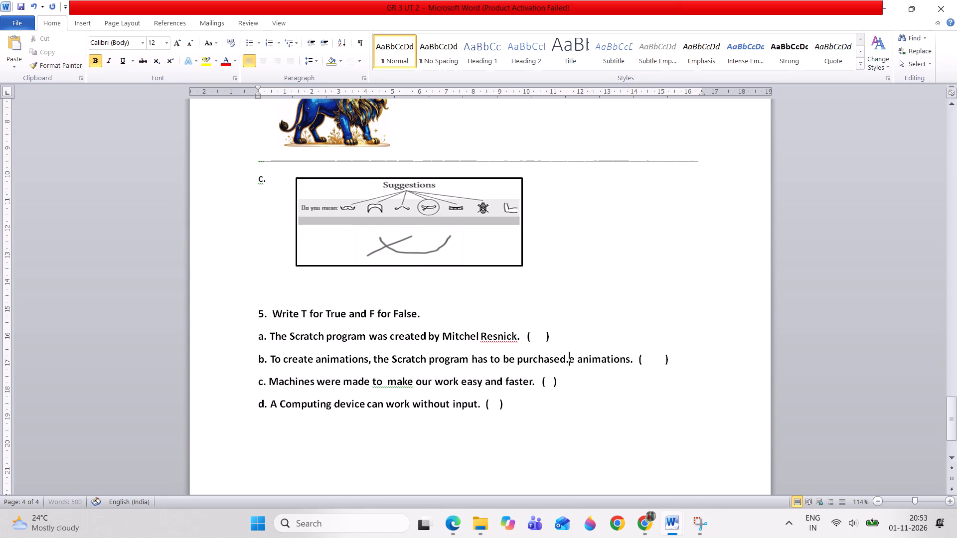
{"action": "key", "text": "Delete"}
{"action": "key", "text": "Delete"}
{"action": "key", "text": "Delete"}
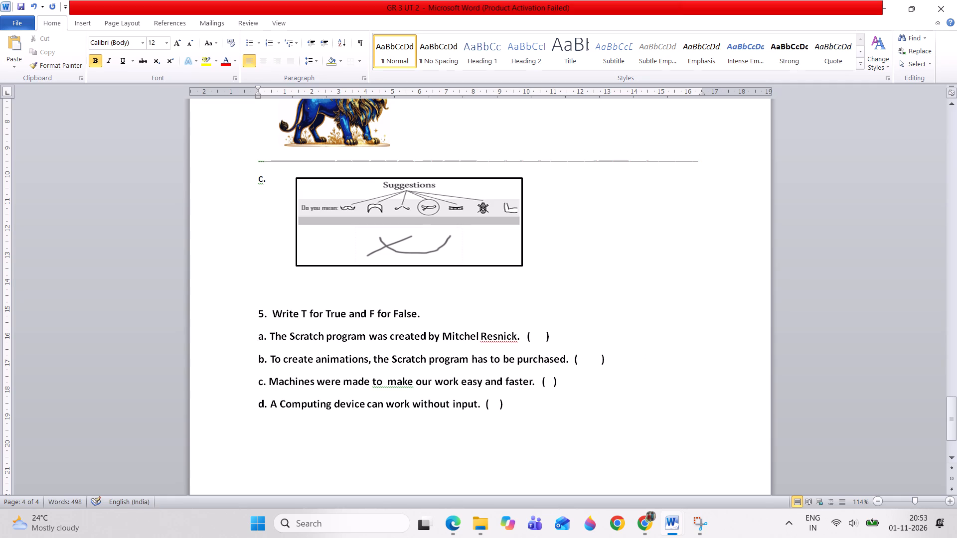
Remove the extra space between "to" and "make" in question 5's item c.
{"action": "left_click", "coordinate": [386, 386]}
{"action": "key", "text": "Delete"}
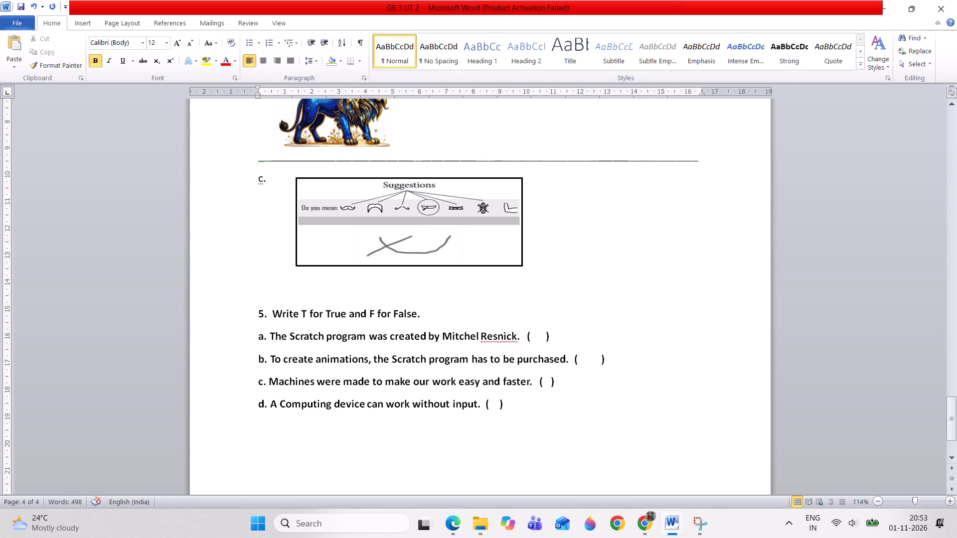
Add four line breaks beside question 4's item c picture and insert an underscore answer line beneath the picture.
{"action": "left_click", "coordinate": [569, 248]}
{"action": "key", "text": "Return"}
{"action": "key", "text": "Return"}
{"action": "key", "text": "Return"}
{"action": "key", "text": "Return"}
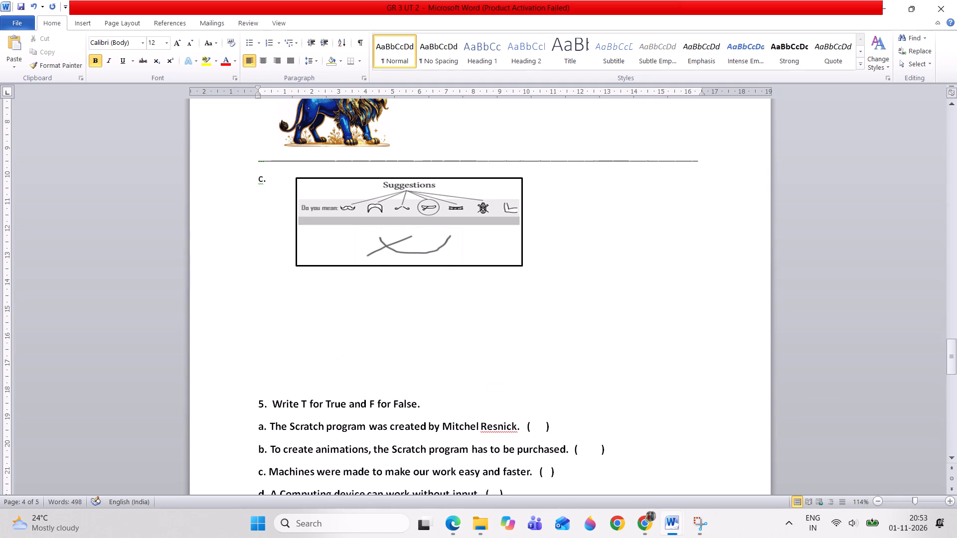
{"action": "key", "text": "shift+underscore"}
{"action": "key", "text": "shift+underscore"}
{"action": "key", "text": "shift+underscore"}
{"action": "key", "text": "shift+underscore"}
{"action": "key", "text": "shift+underscore"}
{"action": "key", "text": "shift+underscore"}
{"action": "key", "text": "shift+underscore"}
{"action": "key", "text": "shift+underscore"}
{"action": "key", "text": "shift+underscore"}
{"action": "key", "text": "shift+underscore"}
{"action": "key", "text": "shift+underscore"}
{"action": "key", "text": "shift+underscore"}
{"action": "key", "text": "shift+underscore"}
{"action": "key", "text": "shift+underscore"}
{"action": "key", "text": "shift+underscore"}
{"action": "key", "text": "shift+underscore"}
{"action": "key", "text": "shift+underscore"}
{"action": "key", "text": "shift+underscore"}
{"action": "key", "text": "shift+underscore"}
{"action": "key", "text": "shift+underscore"}
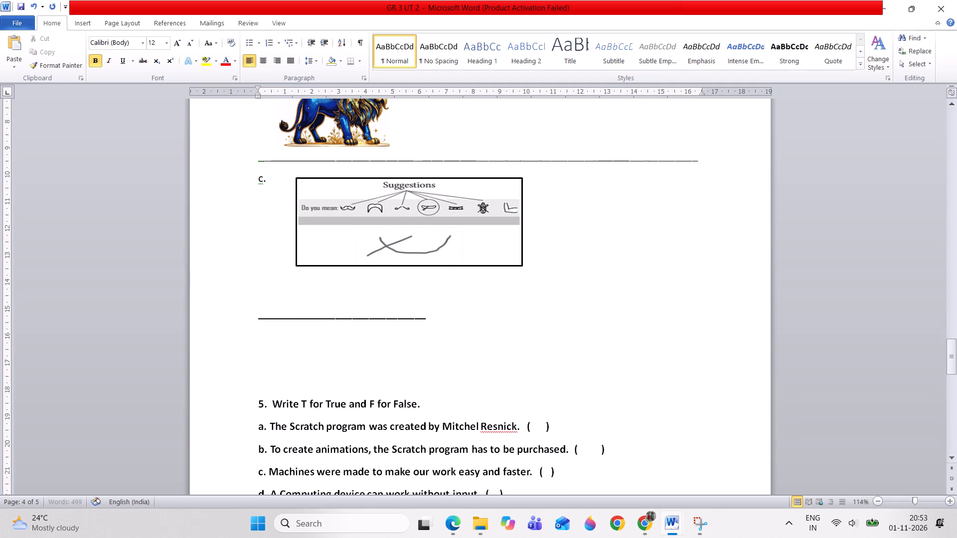
{"action": "type", "text": "______"}
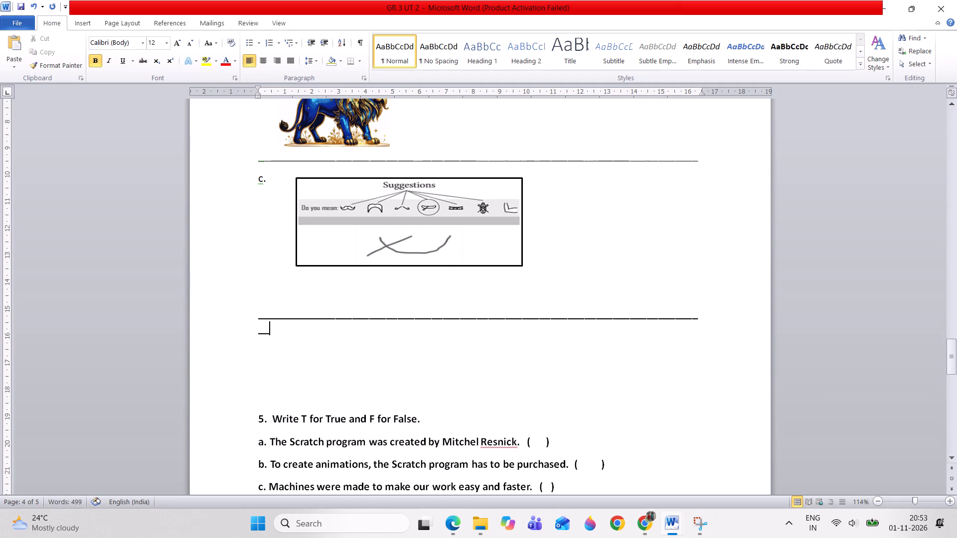
Shorten question 4's item b answer line by splitting it and deleting the underscores that land beside the lion picture.
{"action": "left_click", "coordinate": [394, 148]}
{"action": "key", "text": "BackSpace"}
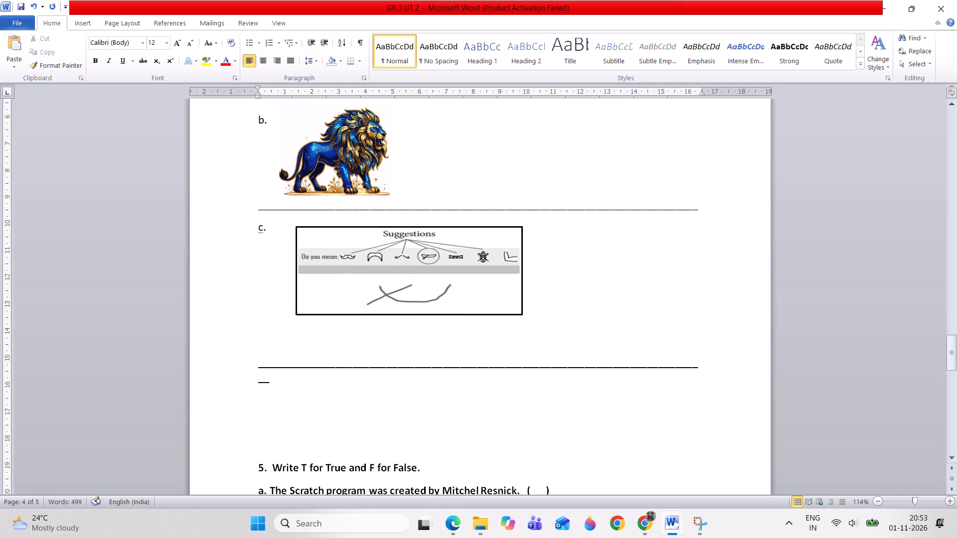
{"action": "left_click", "coordinate": [393, 197]}
{"action": "key", "text": "Return"}
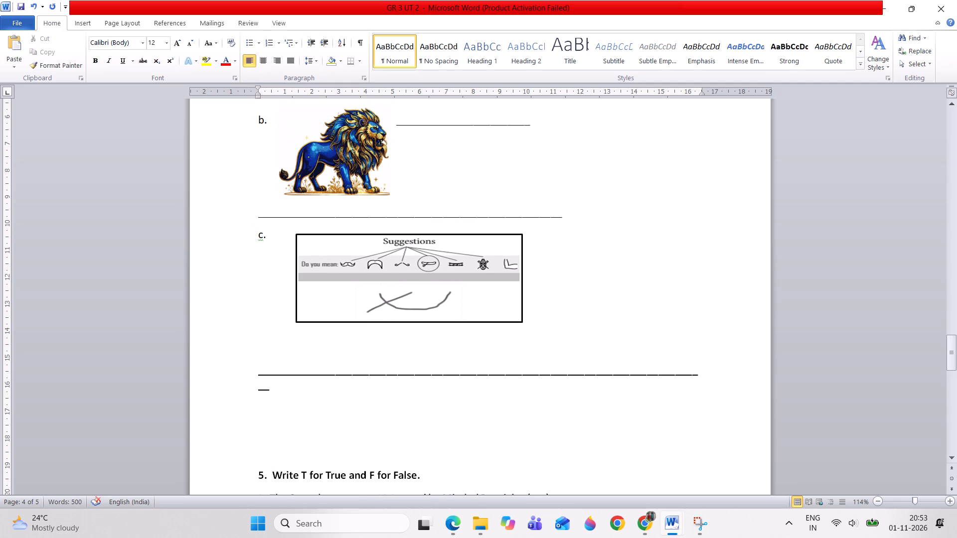
{"action": "left_click", "coordinate": [534, 128]}
{"action": "key", "text": "BackSpace"}
{"action": "key", "text": "BackSpace"}
{"action": "key", "text": "BackSpace"}
{"action": "key", "text": "BackSpace"}
{"action": "key", "text": "BackSpace"}
{"action": "key", "text": "BackSpace"}
{"action": "key", "text": "BackSpace"}
{"action": "key", "text": "BackSpace"}
{"action": "key", "text": "BackSpace"}
{"action": "key", "text": "BackSpace"}
{"action": "key", "text": "BackSpace"}
{"action": "key", "text": "BackSpace"}
{"action": "key", "text": "BackSpace"}
{"action": "key", "text": "BackSpace"}
{"action": "key", "text": "BackSpace"}
{"action": "key", "text": "BackSpace"}
{"action": "key", "text": "BackSpace"}
{"action": "key", "text": "BackSpace"}
{"action": "key", "text": "BackSpace"}
{"action": "key", "text": "BackSpace"}
{"action": "key", "text": "BackSpace"}
{"action": "key", "text": "BackSpace"}
{"action": "key", "text": "BackSpace"}
{"action": "key", "text": "BackSpace"}
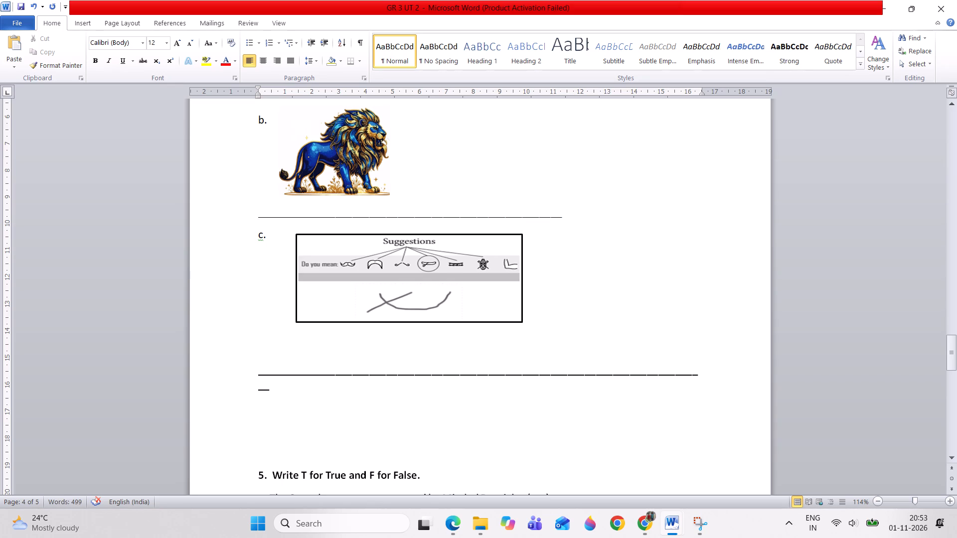
Shorten question 4's item c answer line to a single line about as long as item b's.
{"action": "left_click", "coordinate": [289, 396]}
{"action": "key", "text": "BackSpace"}
{"action": "key", "text": "BackSpace"}
{"action": "key", "text": "BackSpace"}
{"action": "key", "text": "BackSpace"}
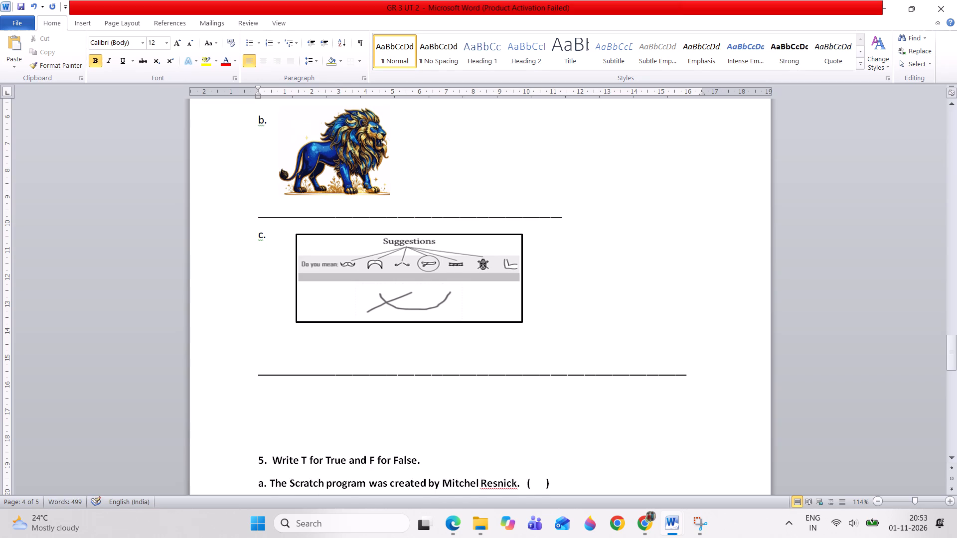
{"action": "key", "text": "BackSpace"}
{"action": "key", "text": "BackSpace"}
{"action": "key", "text": "BackSpace"}
{"action": "key", "text": "BackSpace"}
{"action": "key", "text": "BackSpace"}
{"action": "key", "text": "BackSpace"}
{"action": "key", "text": "BackSpace"}
{"action": "key", "text": "BackSpace"}
{"action": "key", "text": "BackSpace"}
{"action": "key", "text": "BackSpace"}
{"action": "key", "text": "BackSpace"}
{"action": "key", "text": "BackSpace"}
{"action": "key", "text": "BackSpace"}
{"action": "key", "text": "BackSpace"}
{"action": "key", "text": "BackSpace"}
{"action": "key", "text": "BackSpace"}
{"action": "key", "text": "BackSpace"}
{"action": "key", "text": "BackSpace"}
{"action": "key", "text": "BackSpace"}
{"action": "key", "text": "BackSpace"}
{"action": "key", "text": "BackSpace"}
Extend the underscore answer line below question 4's item b lion picture to about the length of item a's line.
{"action": "double_click", "coordinate": [955, 104]}
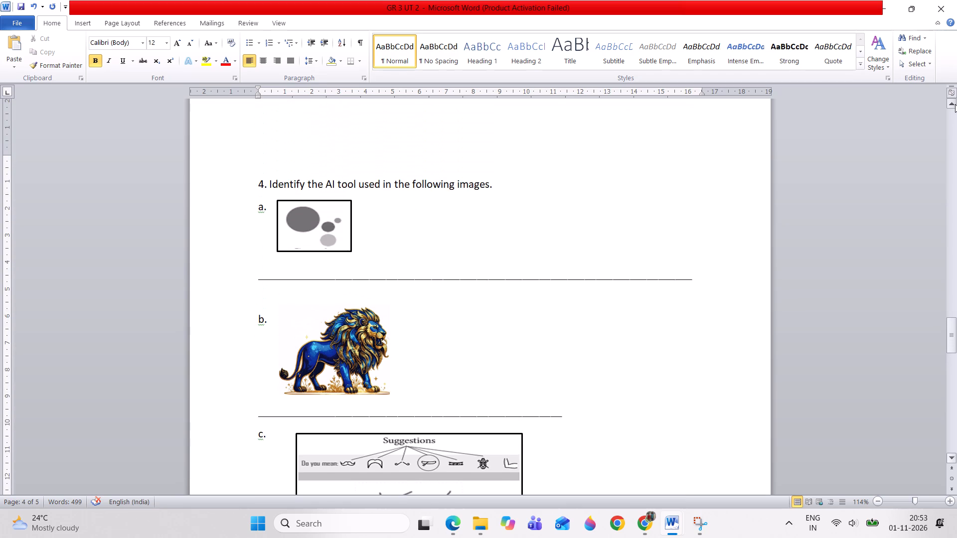
{"action": "left_click", "coordinate": [570, 416]}
{"action": "key", "text": "shift+underscore"}
{"action": "key", "text": "shift+underscore"}
{"action": "key", "text": "shift+underscore"}
{"action": "key", "text": "shift+underscore"}
{"action": "key", "text": "shift+underscore"}
{"action": "key", "text": "shift+underscore"}
{"action": "key", "text": "shift+underscore"}
{"action": "key", "text": "shift+underscore"}
{"action": "key", "text": "shift+underscore"}
{"action": "key", "text": "shift+underscore"}
{"action": "key", "text": "shift+underscore"}
{"action": "key", "text": "shift+underscore"}
{"action": "key", "text": "shift+underscore"}
{"action": "key", "text": "shift+underscore"}
{"action": "key", "text": "shift+underscore"}
{"action": "key", "text": "shift+underscore"}
{"action": "key", "text": "shift+underscore"}
{"action": "key", "text": "shift+underscore"}
{"action": "key", "text": "shift+underscore"}
{"action": "key", "text": "shift+underscore"}
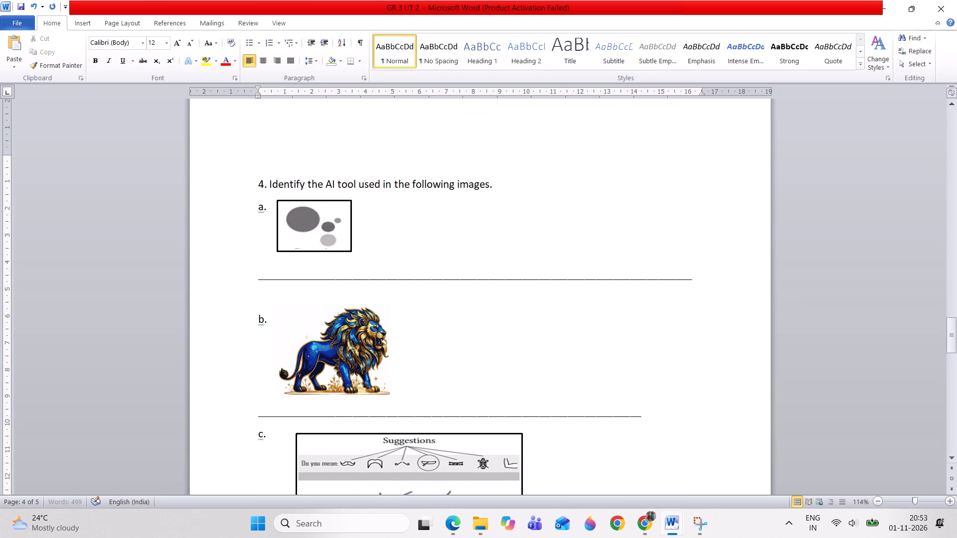
{"action": "type", "text": "__"}
Extend question 4's item c answer line with underscores until it matches the length of item b's line.
{"action": "left_click_drag", "start_coordinate": [949, 461], "coordinate": [566, 426]}
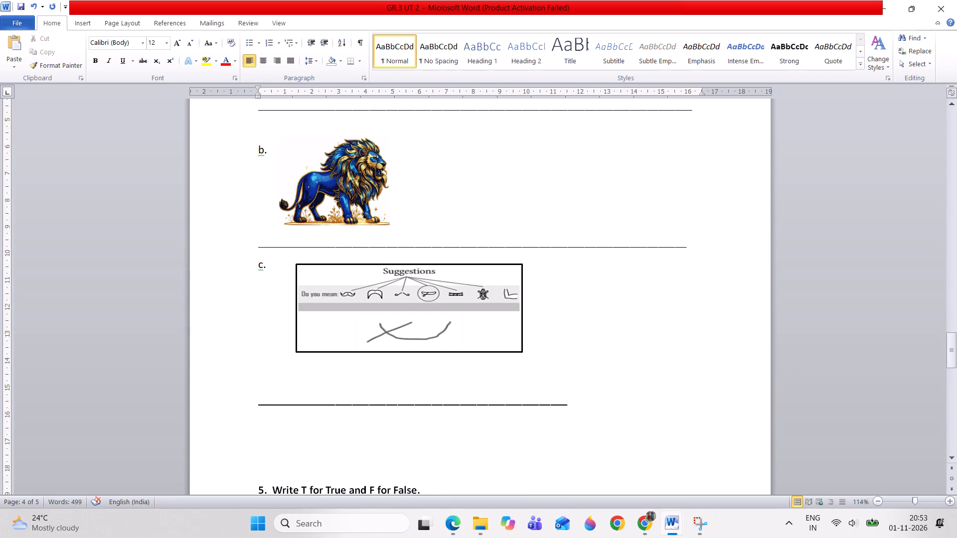
{"action": "left_click", "coordinate": [579, 404]}
{"action": "key", "text": "shift+underscore"}
{"action": "key", "text": "shift+underscore"}
{"action": "key", "text": "shift+underscore"}
{"action": "key", "text": "shift+underscore"}
{"action": "key", "text": "shift+underscore"}
{"action": "key", "text": "shift+underscore"}
{"action": "key", "text": "shift+underscore"}
{"action": "key", "text": "shift+underscore"}
{"action": "key", "text": "shift+underscore"}
{"action": "key", "text": "shift+underscore"}
{"action": "key", "text": "shift+underscore"}
{"action": "key", "text": "shift+underscore"}
{"action": "key", "text": "shift+underscore"}
{"action": "key", "text": "shift+underscore"}
{"action": "key", "text": "shift+underscore"}
{"action": "key", "text": "shift+underscore"}
{"action": "key", "text": "shift+underscore"}
{"action": "key", "text": "shift+underscore"}
{"action": "type", "text": "___"}
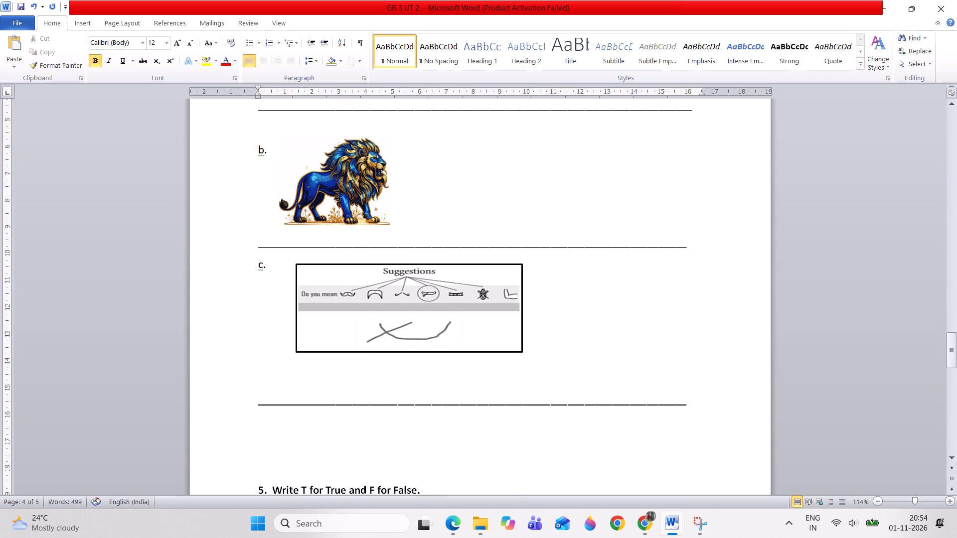
Insert an empty line after "iii) No AI involved." in question 1 so that item g starts on the following page.
{"action": "triple_click", "coordinate": [951, 126]}
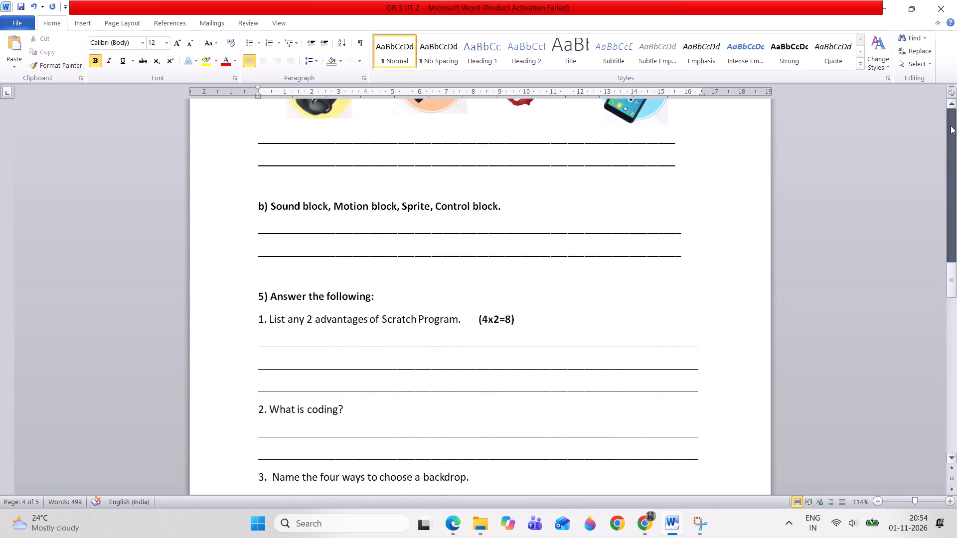
{"action": "double_click", "coordinate": [951, 126]}
{"action": "left_click", "coordinate": [951, 126]}
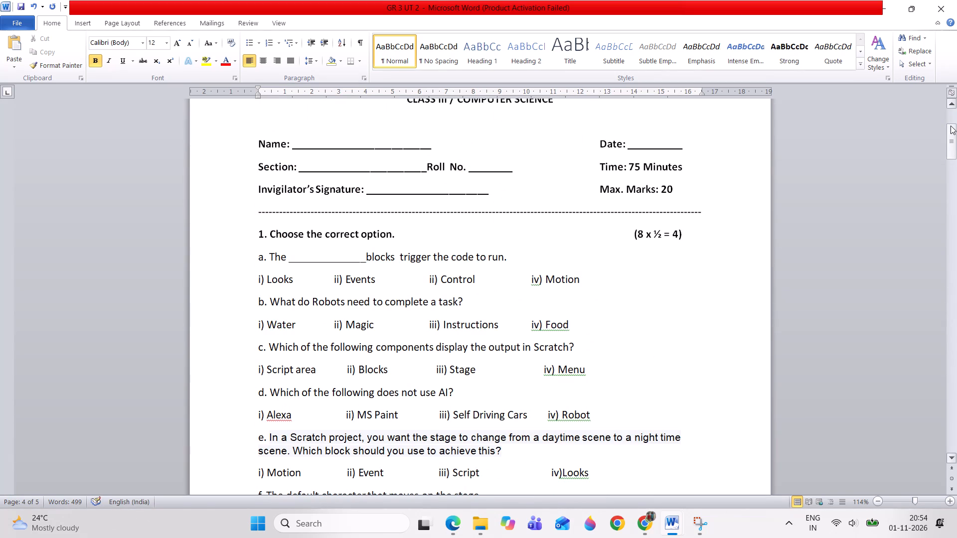
{"action": "left_click_drag", "start_coordinate": [953, 128], "coordinate": [953, 135]}
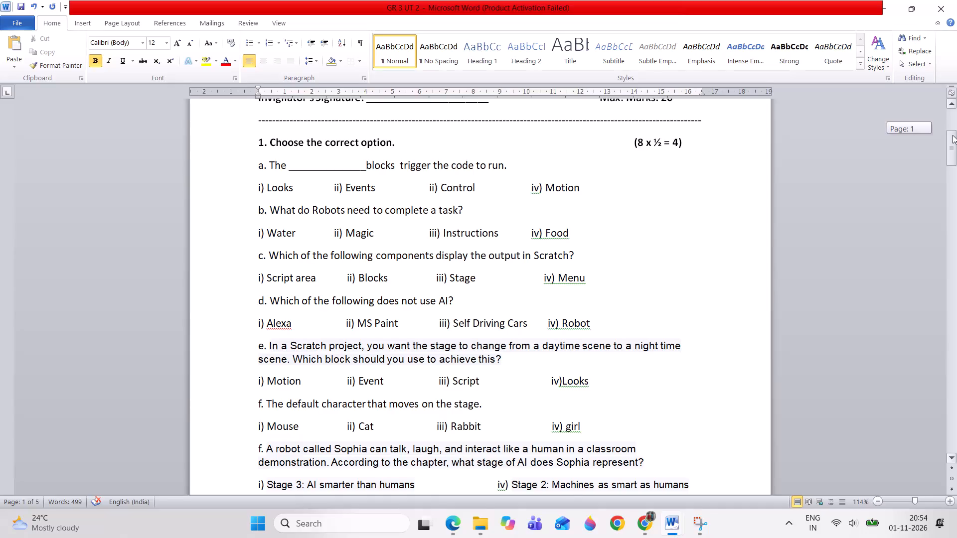
{"action": "left_click_drag", "start_coordinate": [953, 135], "coordinate": [951, 153]}
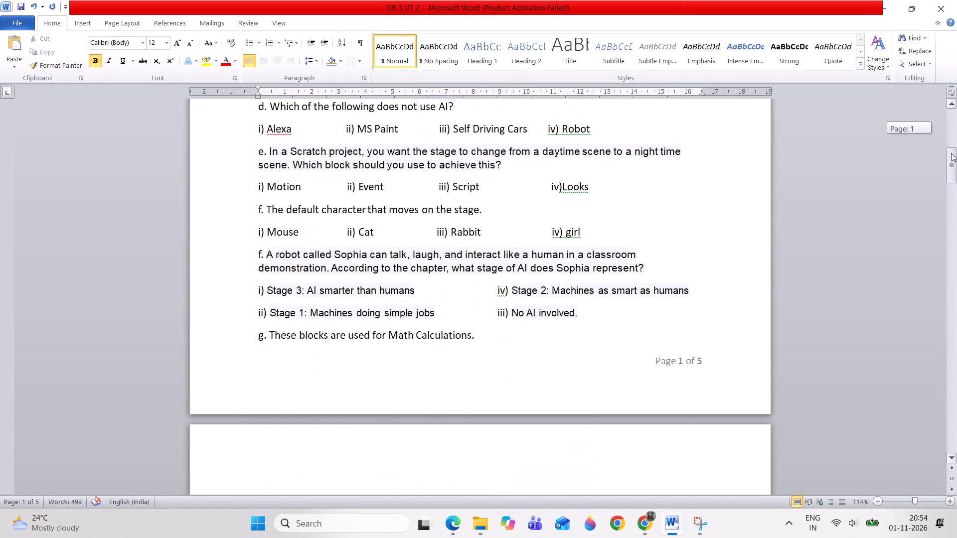
{"action": "left_click_drag", "start_coordinate": [951, 153], "coordinate": [949, 162]}
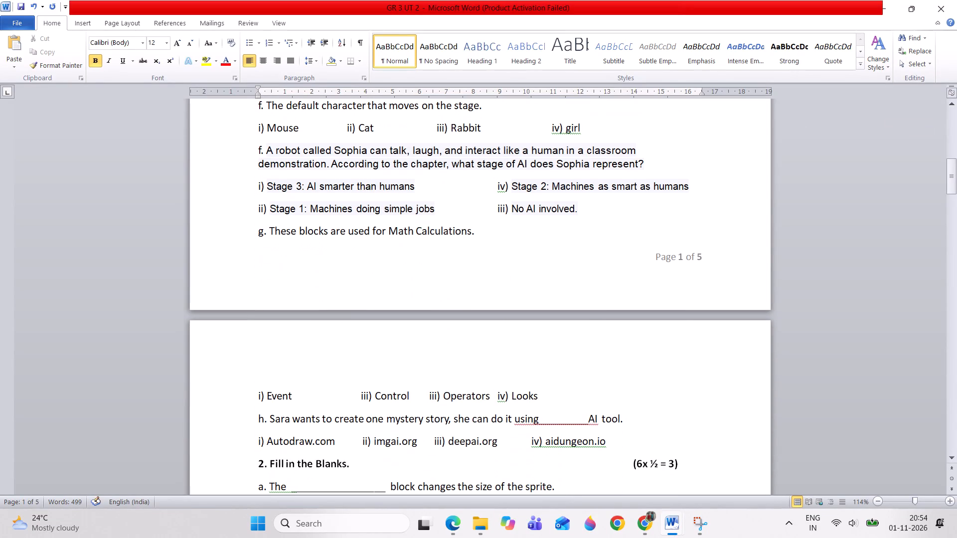
{"action": "left_click", "coordinate": [587, 210]}
{"action": "key", "text": "Return"}
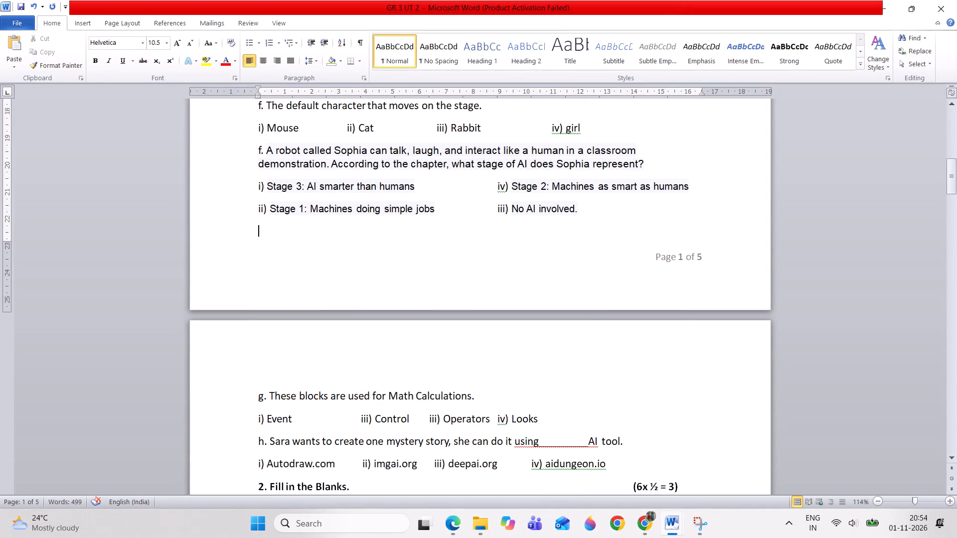
In Fill in the Blanks item e, replace the leading "A" with "The Event block is", a 13-underscore blank and "in colour.".
{"action": "left_click_drag", "start_coordinate": [951, 167], "coordinate": [954, 177]}
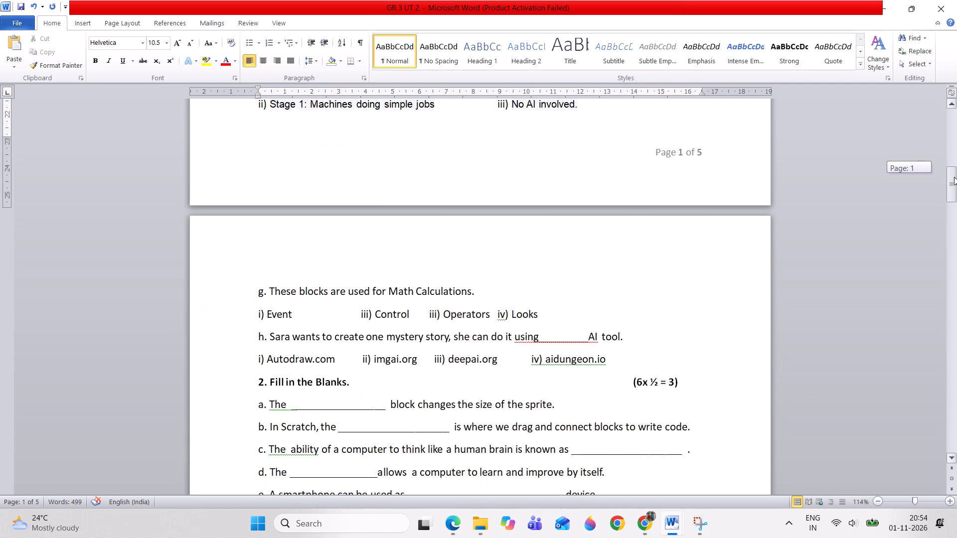
{"action": "left_click_drag", "start_coordinate": [954, 177], "coordinate": [951, 188]}
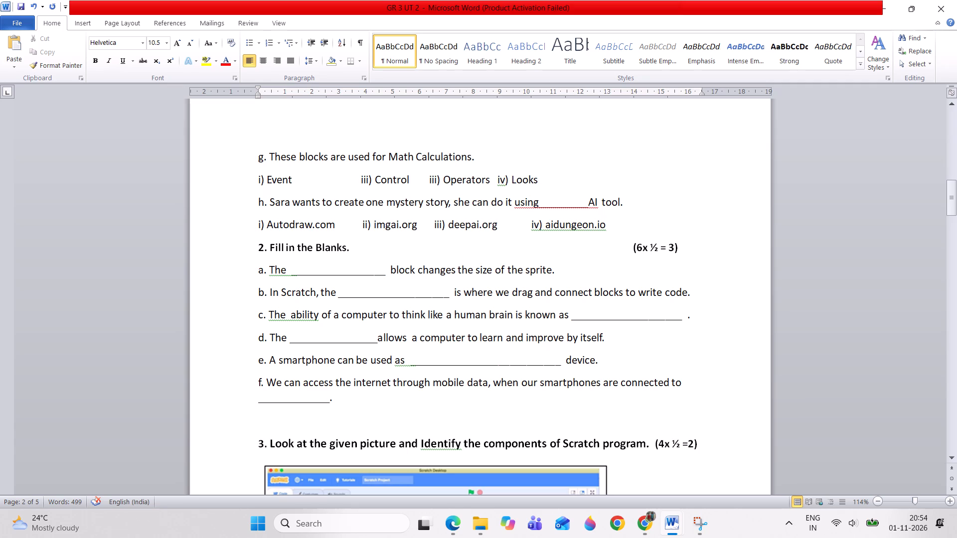
{"action": "left_click", "coordinate": [278, 360]}
{"action": "key", "text": "BackSpace"}
{"action": "key", "text": "BackSpace"}
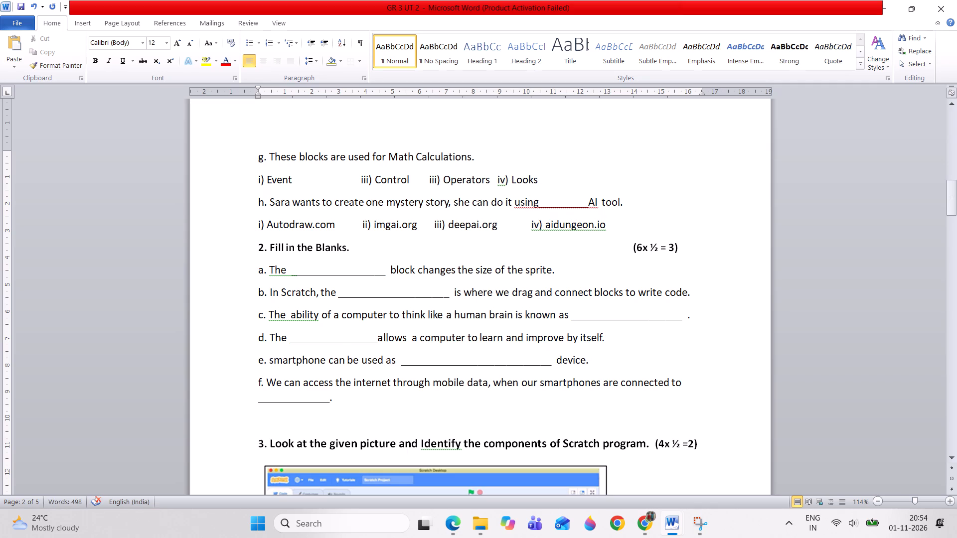
{"action": "type", "text": "The Event block is"}
{"action": "key", "text": "space"}
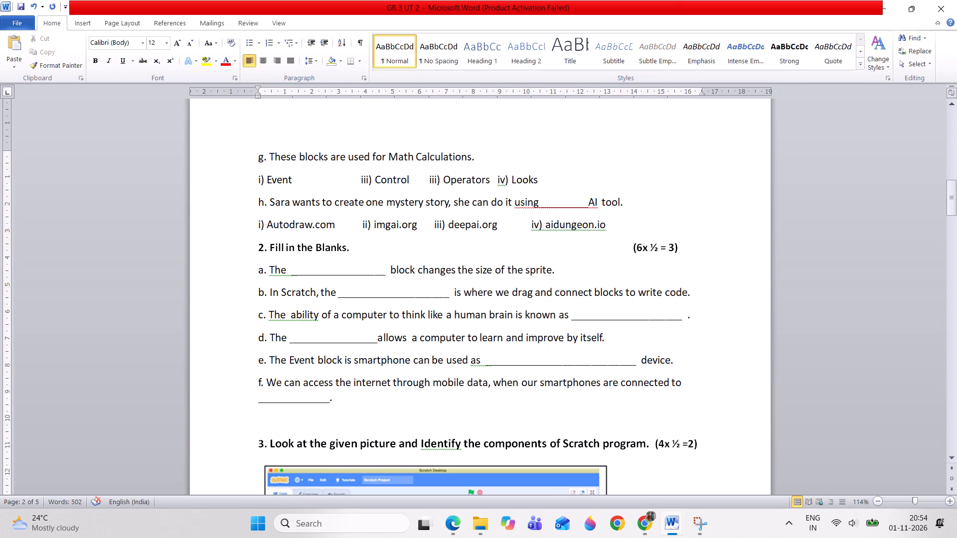
{"action": "key", "text": "BackSpace"}
{"action": "key", "text": "BackSpace"}
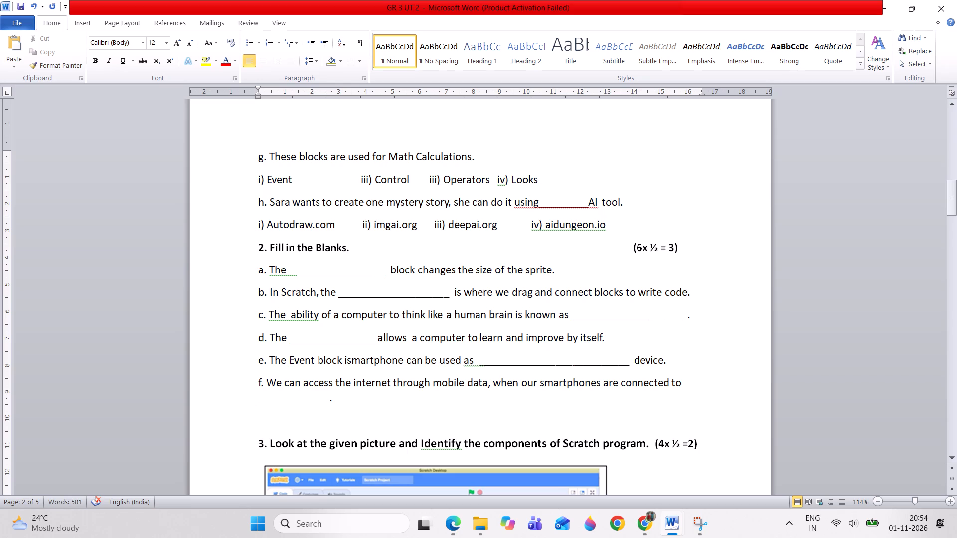
{"action": "type", "text": "s"}
{"action": "key", "text": "space"}
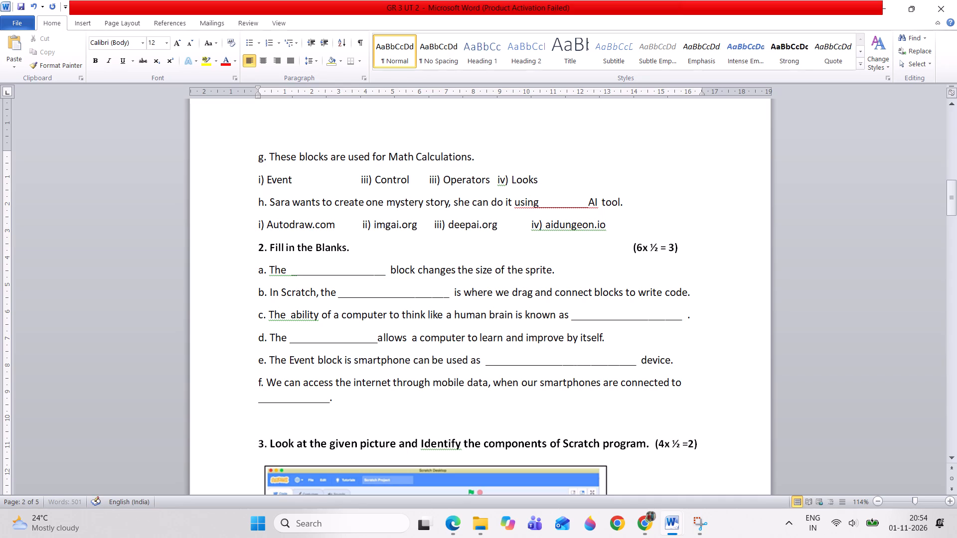
{"action": "key", "text": "shift+underscore"}
{"action": "key", "text": "shift+underscore"}
{"action": "key", "text": "shift+underscore"}
{"action": "key", "text": "shift+underscore"}
{"action": "key", "text": "shift+underscore"}
{"action": "key", "text": "shift+underscore"}
{"action": "key", "text": "shift+underscore"}
{"action": "key", "text": "shift+underscore"}
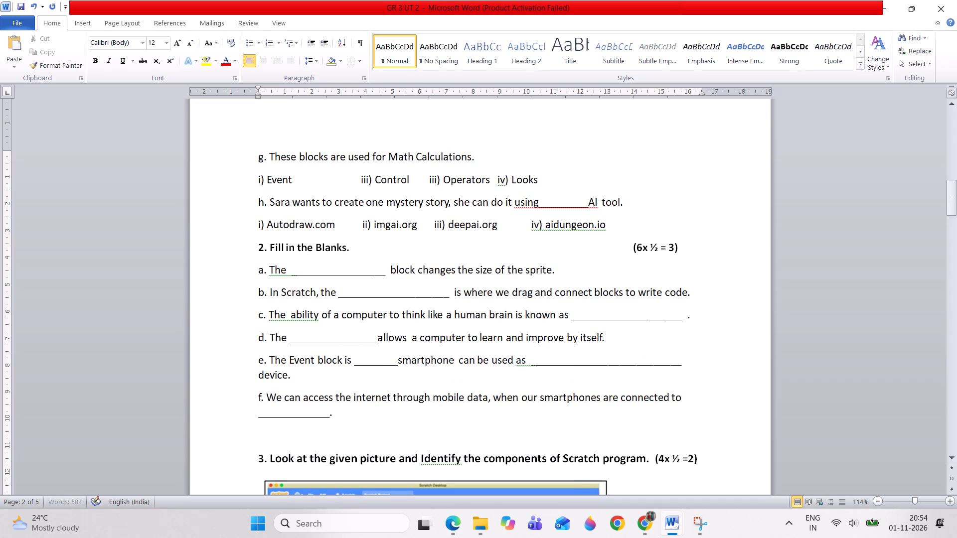
{"action": "type", "text": "_____"}
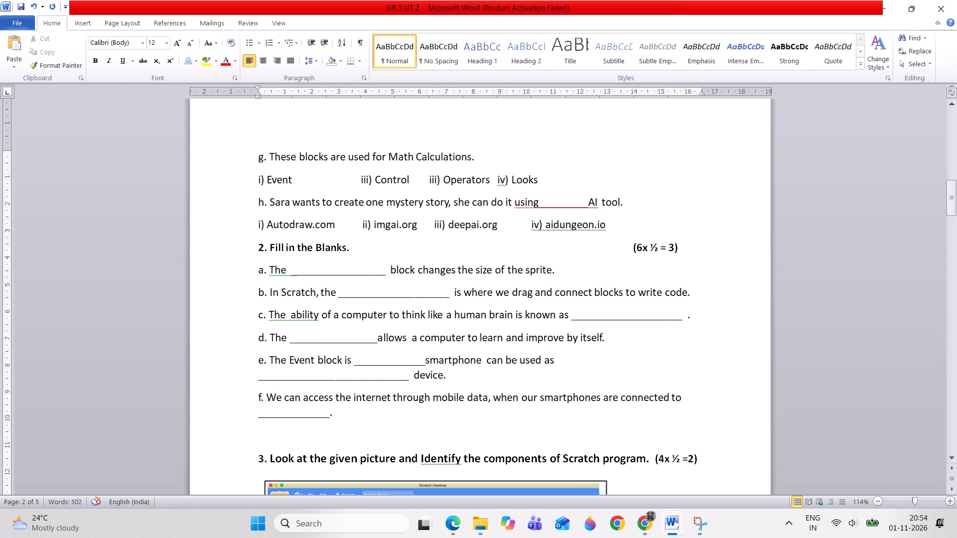
{"action": "key", "text": "space"}
{"action": "type", "text": "in colour."}
Delete the leftover old sentence about the smartphone, including its blank and "device.", after "in colour." in item e.
{"action": "key", "text": "Delete"}
{"action": "key", "text": "Delete"}
{"action": "key", "text": "Delete"}
{"action": "key", "text": "Delete"}
{"action": "key", "text": "Delete"}
{"action": "key", "text": "Delete"}
{"action": "key", "text": "Delete"}
{"action": "key", "text": "Delete"}
{"action": "key", "text": "Delete"}
{"action": "key", "text": "Delete"}
{"action": "key", "text": "Delete"}
{"action": "key", "text": "Delete"}
{"action": "key", "text": "Delete"}
{"action": "key", "text": "Delete"}
{"action": "key", "text": "Delete"}
{"action": "key", "text": "Delete"}
{"action": "key", "text": "Delete"}
{"action": "key", "text": "Delete"}
{"action": "key", "text": "Delete"}
{"action": "key", "text": "Delete"}
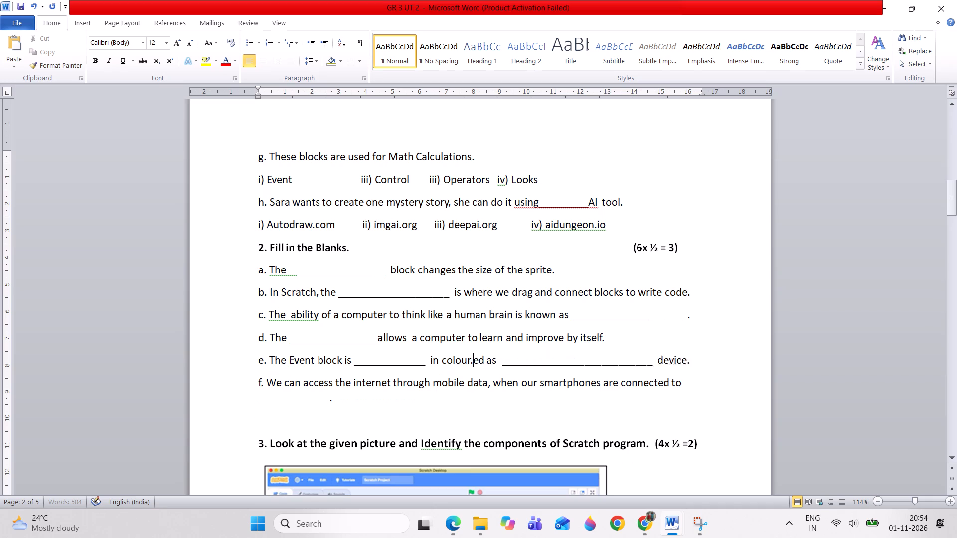
{"action": "key", "text": "Delete"}
{"action": "key", "text": "Delete"}
{"action": "key", "text": "Delete"}
{"action": "key", "text": "Delete"}
{"action": "key", "text": "Delete"}
{"action": "key", "text": "Delete"}
{"action": "key", "text": "Delete"}
{"action": "key", "text": "Delete"}
{"action": "key", "text": "Delete"}
{"action": "key", "text": "Delete"}
{"action": "key", "text": "Delete"}
{"action": "key", "text": "Delete"}
{"action": "key", "text": "Delete"}
{"action": "key", "text": "Delete"}
{"action": "key", "text": "Delete"}
{"action": "key", "text": "Delete"}
{"action": "key", "text": "Delete"}
{"action": "key", "text": "Delete"}
{"action": "key", "text": "Delete"}
{"action": "key", "text": "Delete"}
{"action": "key", "text": "Delete"}
{"action": "key", "text": "Delete"}
{"action": "key", "text": "Delete"}
{"action": "key", "text": "Delete"}
{"action": "key", "text": "Delete"}
{"action": "key", "text": "Delete"}
{"action": "key", "text": "Delete"}
{"action": "key", "text": "Delete"}
{"action": "key", "text": "Delete"}
{"action": "key", "text": "Delete"}
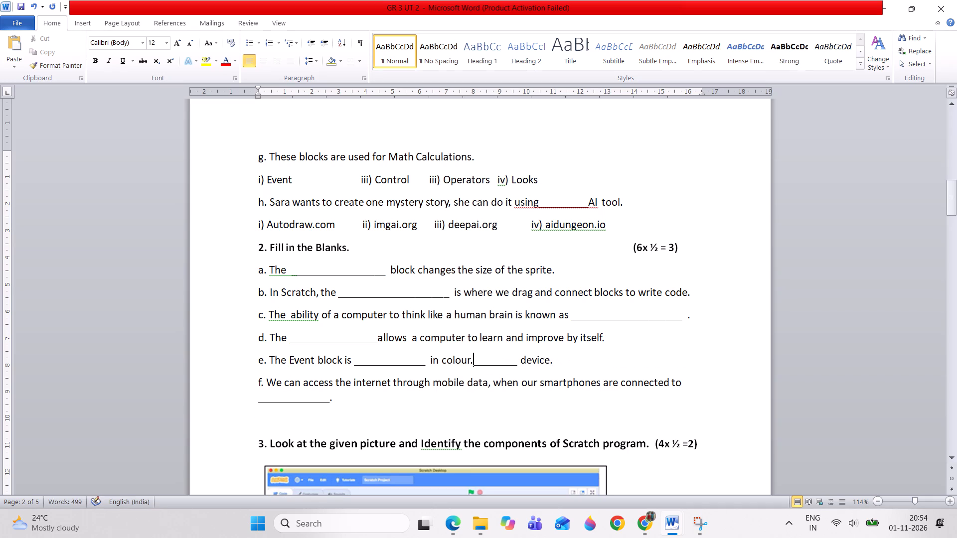
{"action": "key", "text": "Delete"}
{"action": "key", "text": "Delete"}
{"action": "key", "text": "Delete"}
{"action": "key", "text": "Delete"}
{"action": "key", "text": "Delete"}
{"action": "key", "text": "Delete"}
{"action": "key", "text": "Delete"}
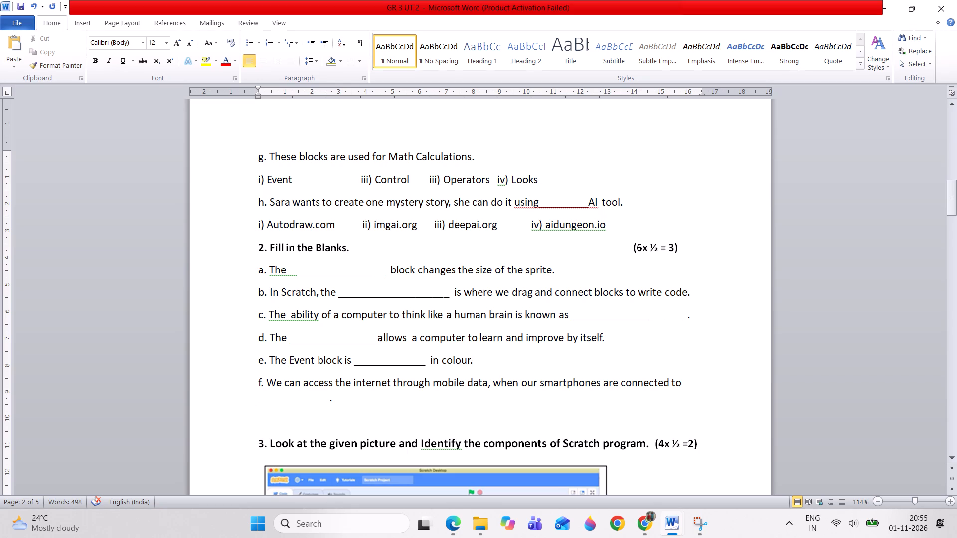
Delete the empty line between Fill in the Blanks item f and the question 3 heading.
{"action": "left_click", "coordinate": [384, 427]}
{"action": "key", "text": "Delete"}
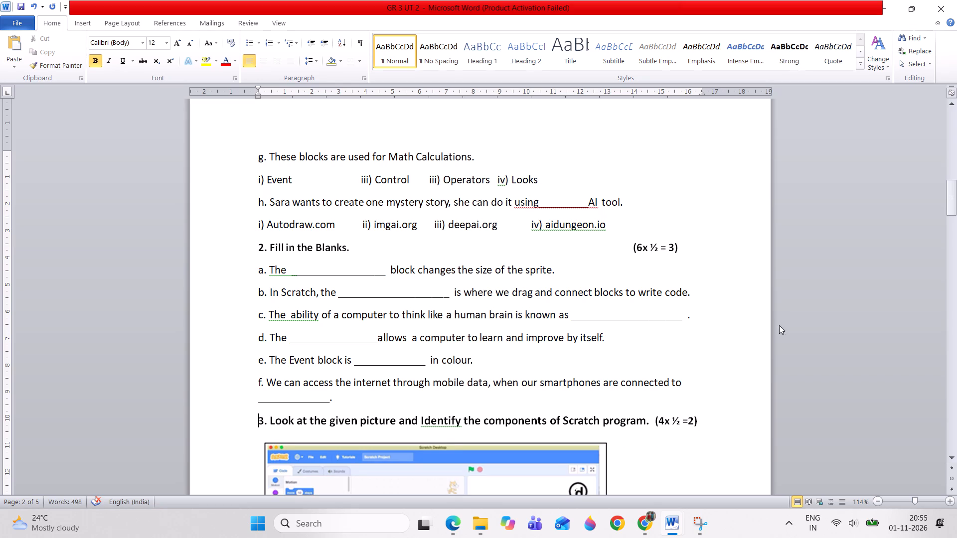
End the question 4 heading with a full stop and add the marks "(1x2=2)", spaced over near the line's far end.
{"action": "left_click_drag", "start_coordinate": [956, 193], "coordinate": [956, 214]}
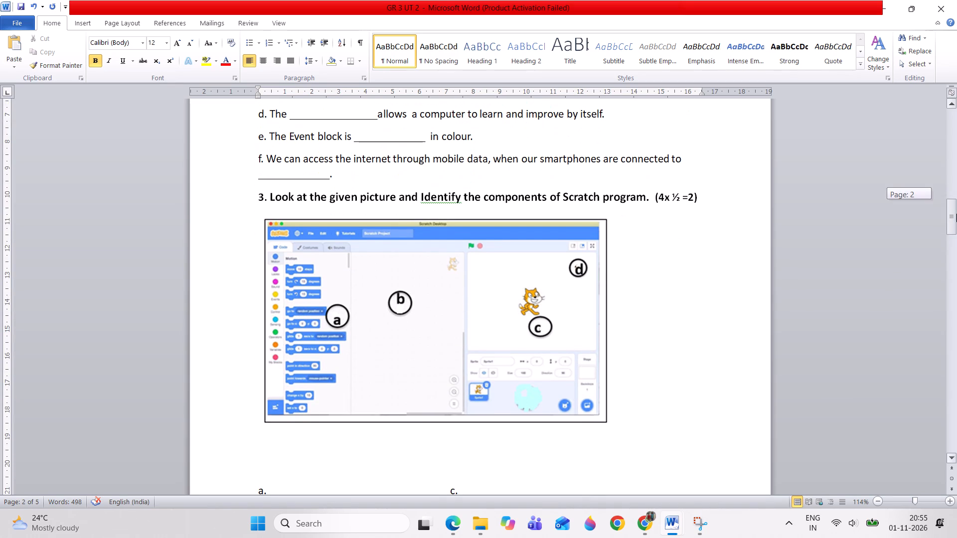
{"action": "left_click_drag", "start_coordinate": [956, 214], "coordinate": [956, 248]}
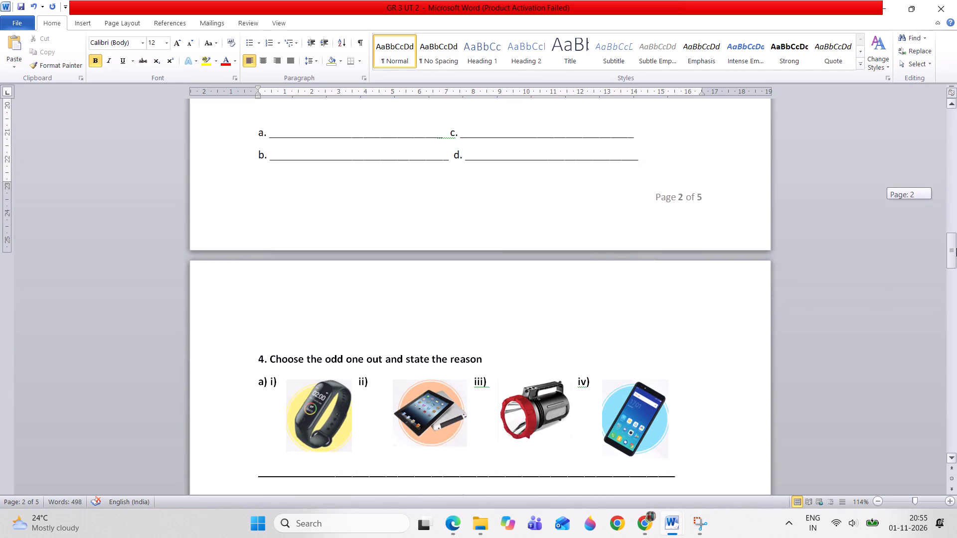
{"action": "left_click_drag", "start_coordinate": [956, 248], "coordinate": [956, 260]}
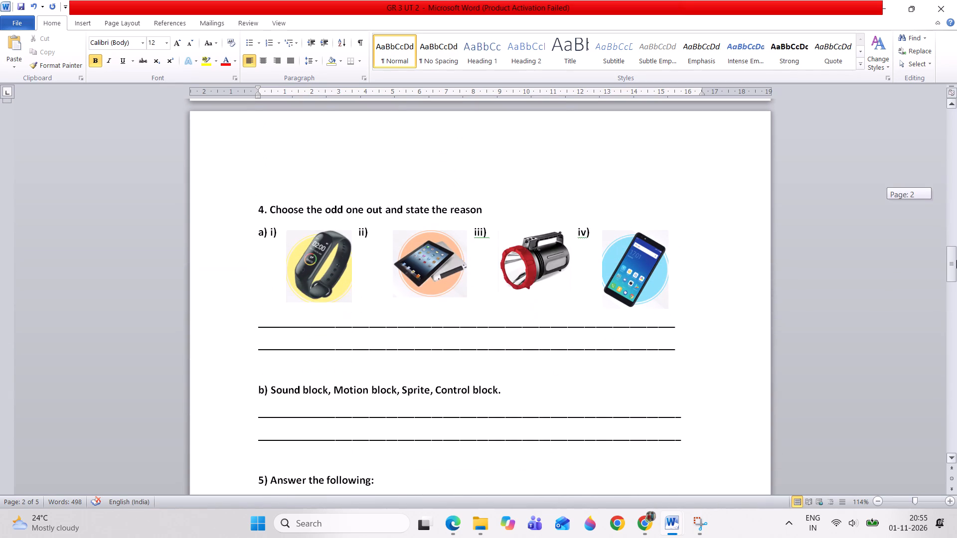
{"action": "left_click_drag", "start_coordinate": [956, 260], "coordinate": [941, 255]}
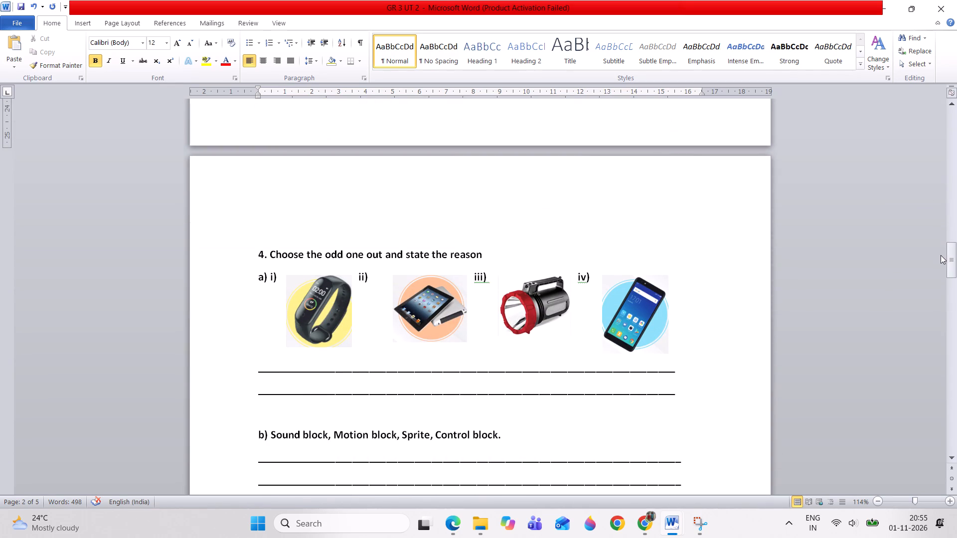
{"action": "left_click", "coordinate": [482, 246]}
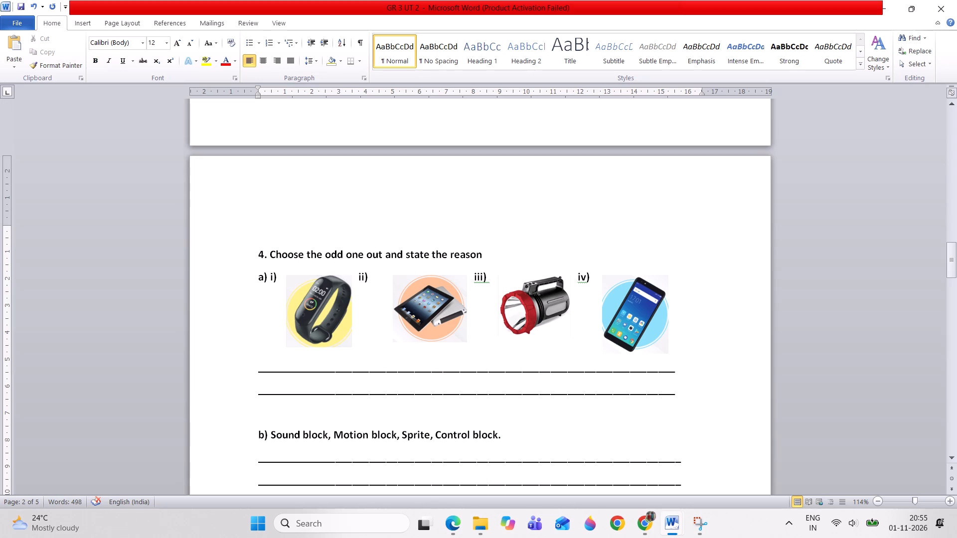
{"action": "left_click", "coordinate": [484, 251]}
{"action": "key", "text": "period"}
{"action": "key", "text": "Tab"}
{"action": "key", "text": "Tab"}
{"action": "key", "text": "Tab"}
{"action": "key", "text": "Tab"}
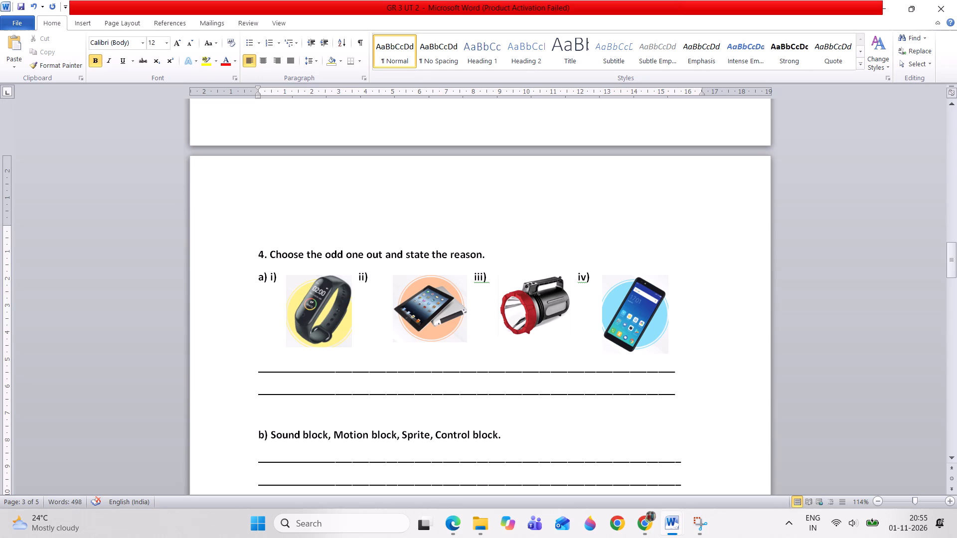
{"action": "key", "text": "Tab"}
{"action": "key", "text": "shift+parenleft"}
{"action": "key", "text": "1"}
{"action": "type", "text": "x2=2"}
{"action": "key", "text": "shift+parenright"}
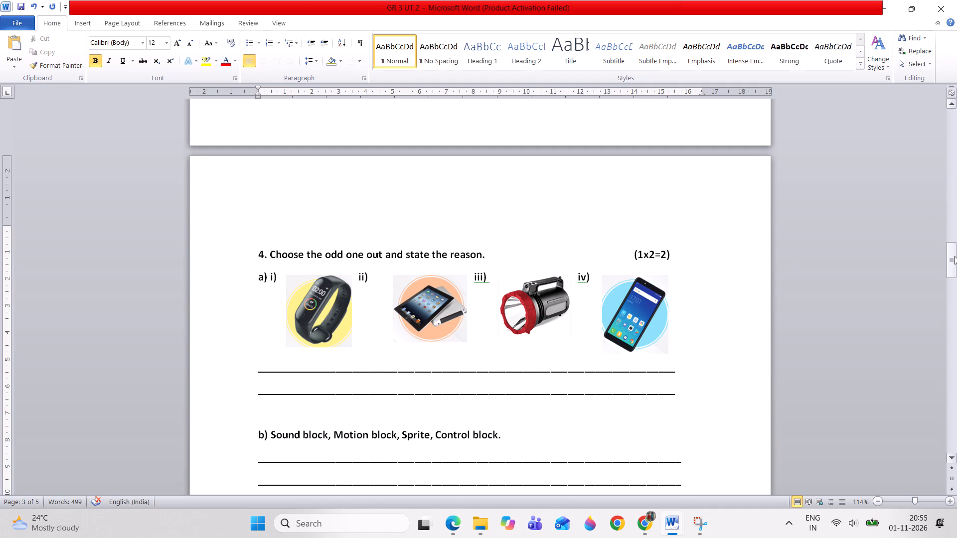
Crop the Scratch picture in question 3 to just the blocks palette marked a, about 6.73 cm high by 3.17 cm wide.
{"action": "left_click_drag", "start_coordinate": [955, 256], "coordinate": [928, 218]}
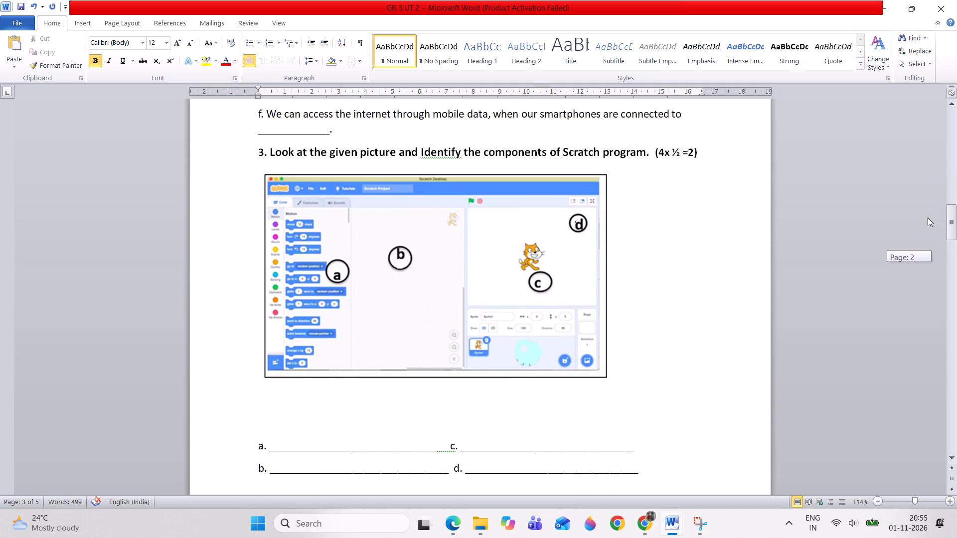
{"action": "left_click_drag", "start_coordinate": [928, 218], "coordinate": [928, 217]}
{"action": "double_click", "coordinate": [369, 320]}
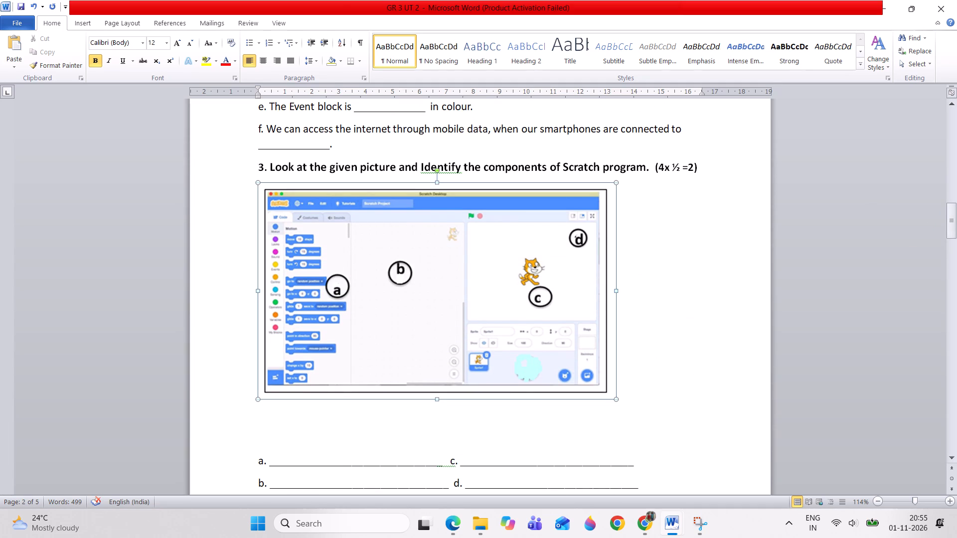
{"action": "left_click", "coordinate": [853, 57]}
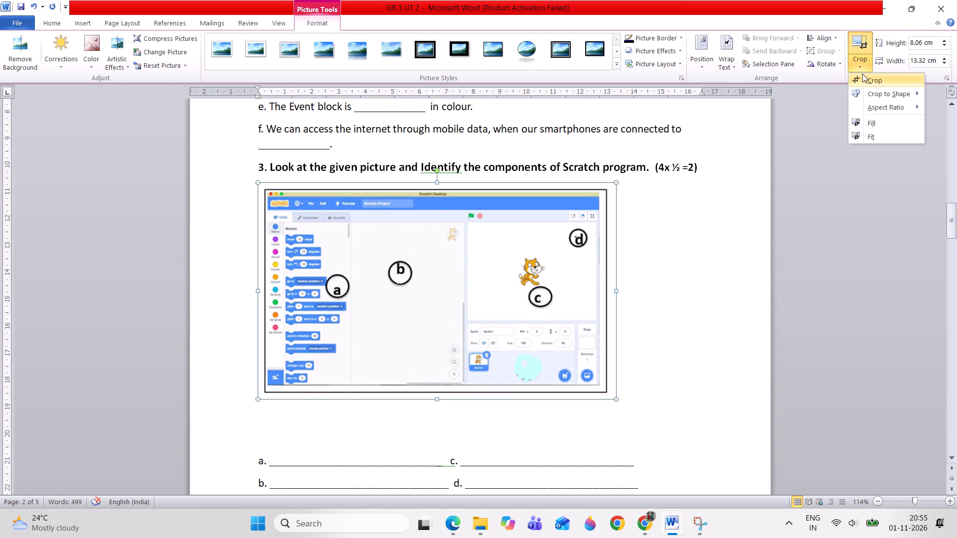
{"action": "left_click", "coordinate": [863, 76]}
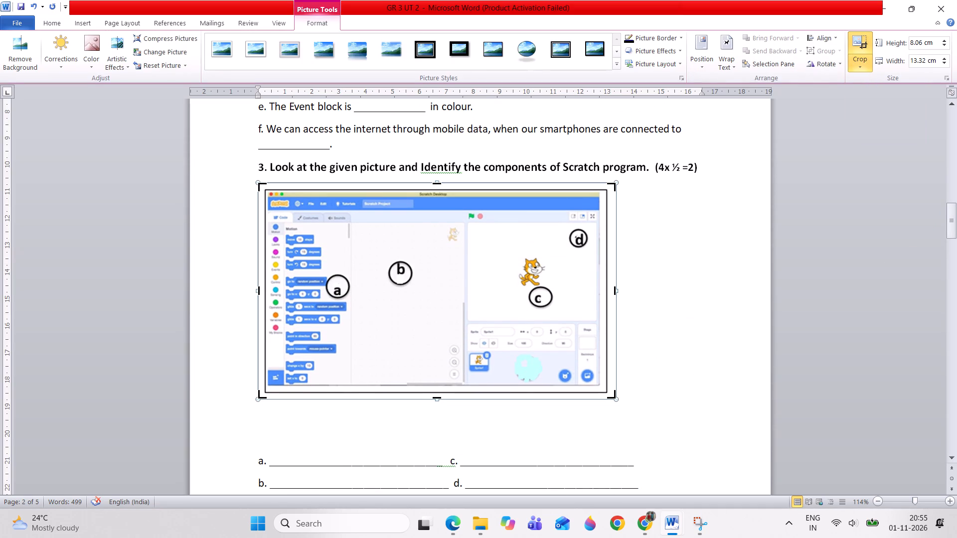
{"action": "left_click_drag", "start_coordinate": [616, 293], "coordinate": [506, 287]}
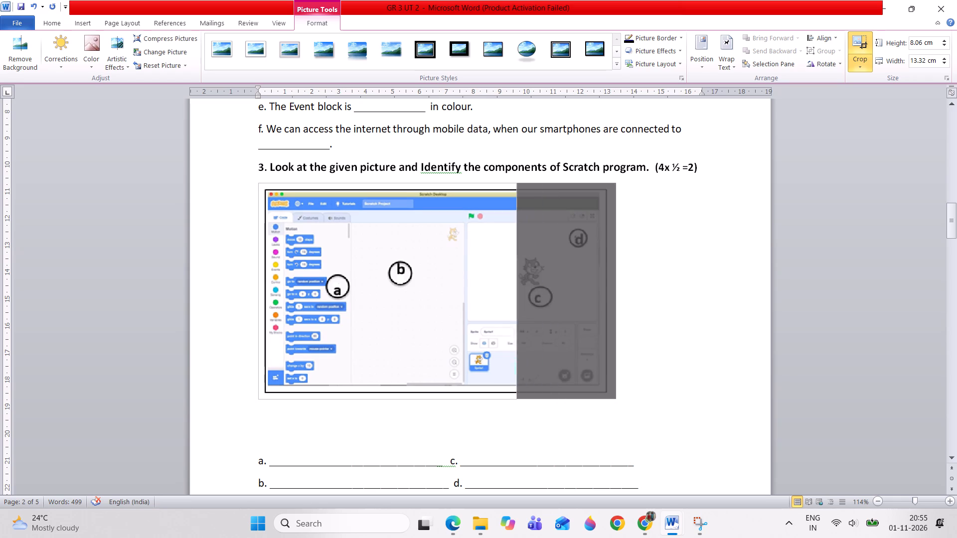
{"action": "left_click_drag", "start_coordinate": [506, 287], "coordinate": [352, 296]}
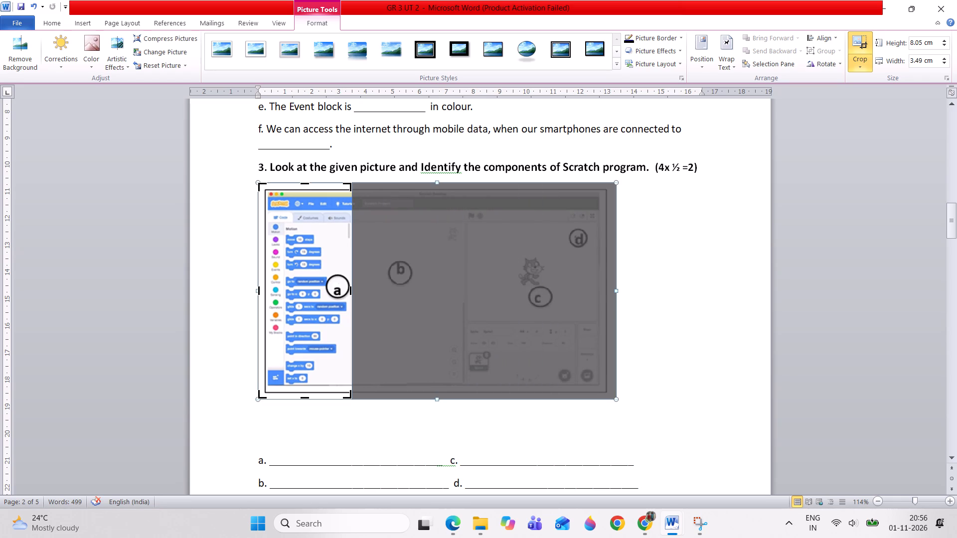
{"action": "left_click_drag", "start_coordinate": [303, 183], "coordinate": [307, 200]}
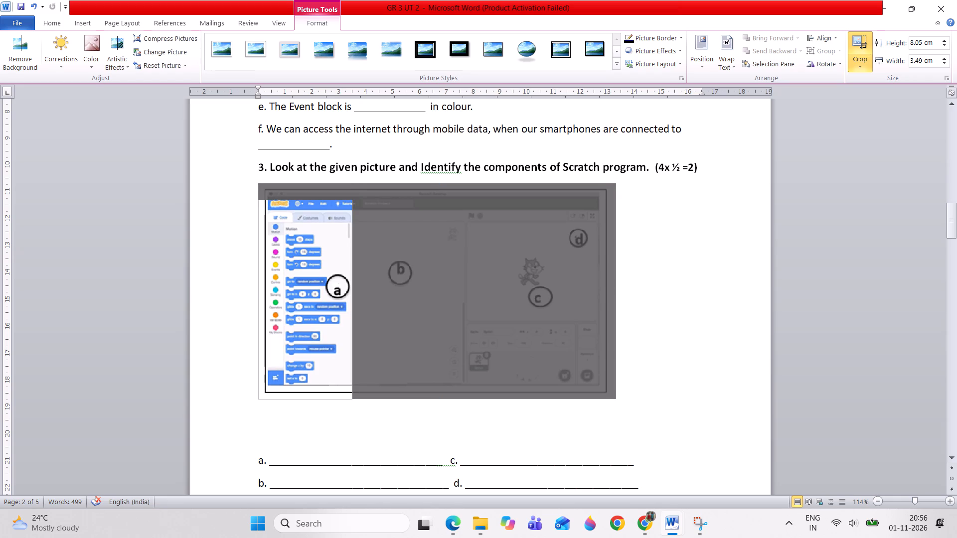
{"action": "left_click_drag", "start_coordinate": [307, 200], "coordinate": [308, 210]}
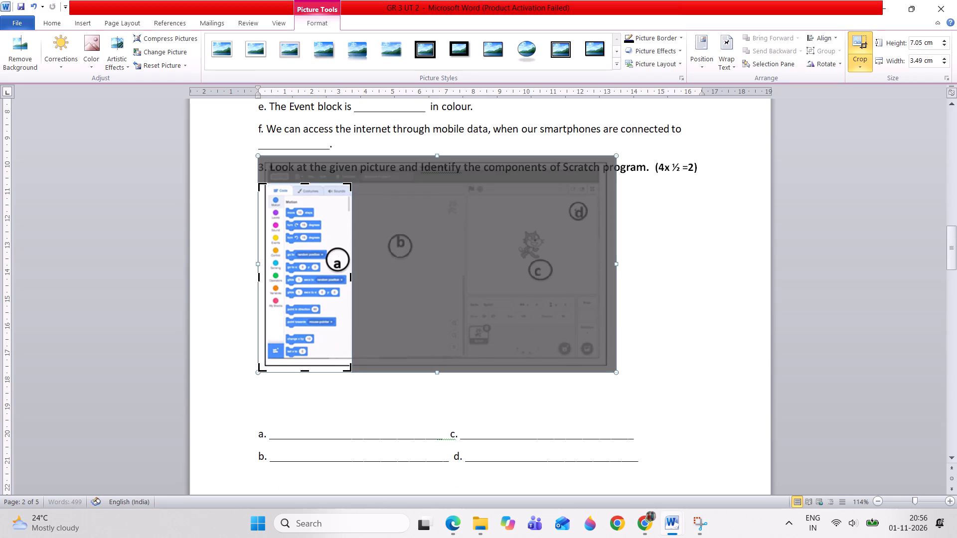
{"action": "left_click_drag", "start_coordinate": [258, 281], "coordinate": [267, 287]}
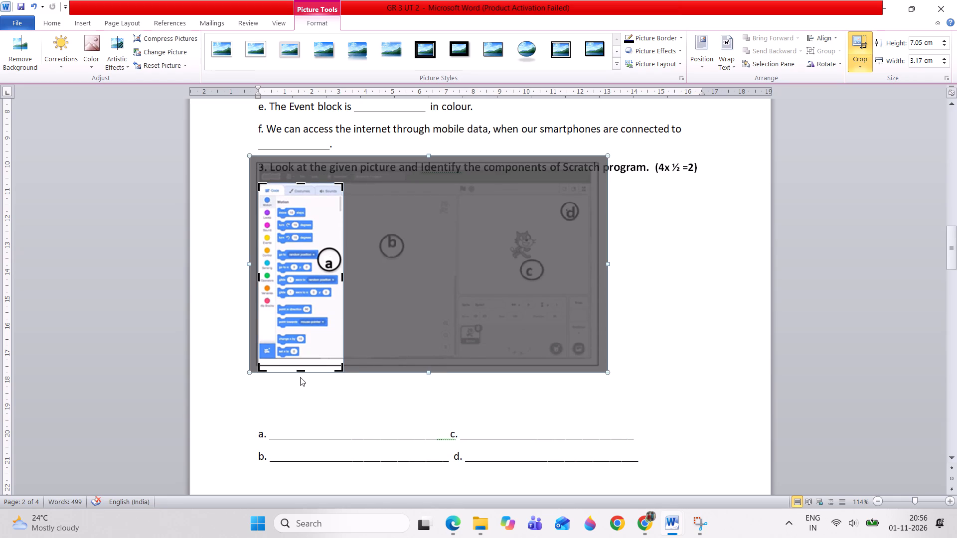
{"action": "left_click_drag", "start_coordinate": [300, 372], "coordinate": [297, 364]}
{"action": "left_click", "coordinate": [354, 396]}
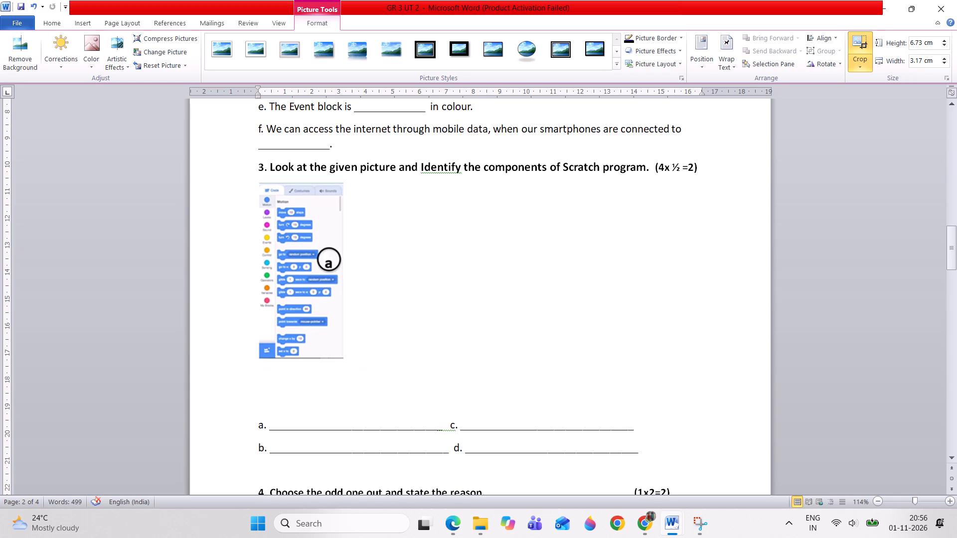
Give the cropped blocks palette picture a black border with a 1½ pt weight.
{"action": "double_click", "coordinate": [312, 298]}
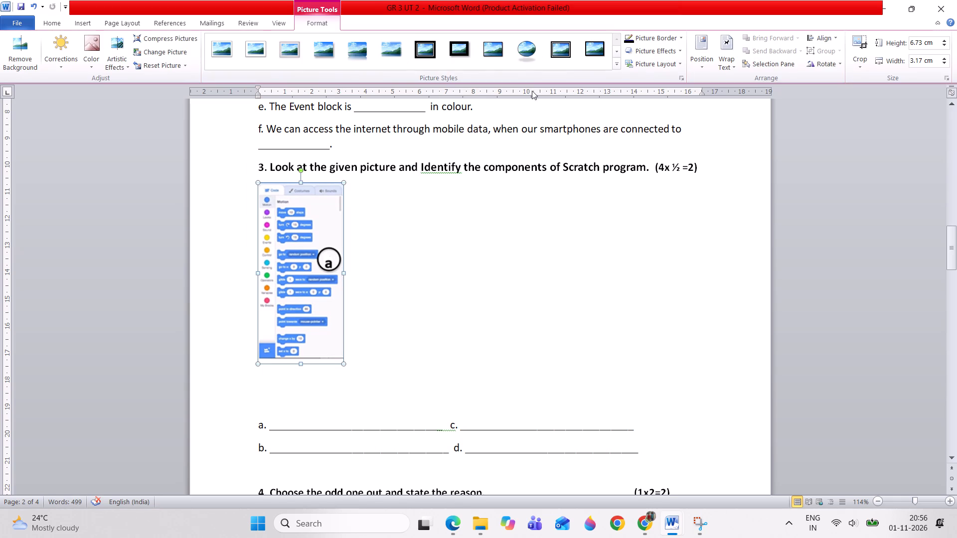
{"action": "left_click", "coordinate": [641, 35]}
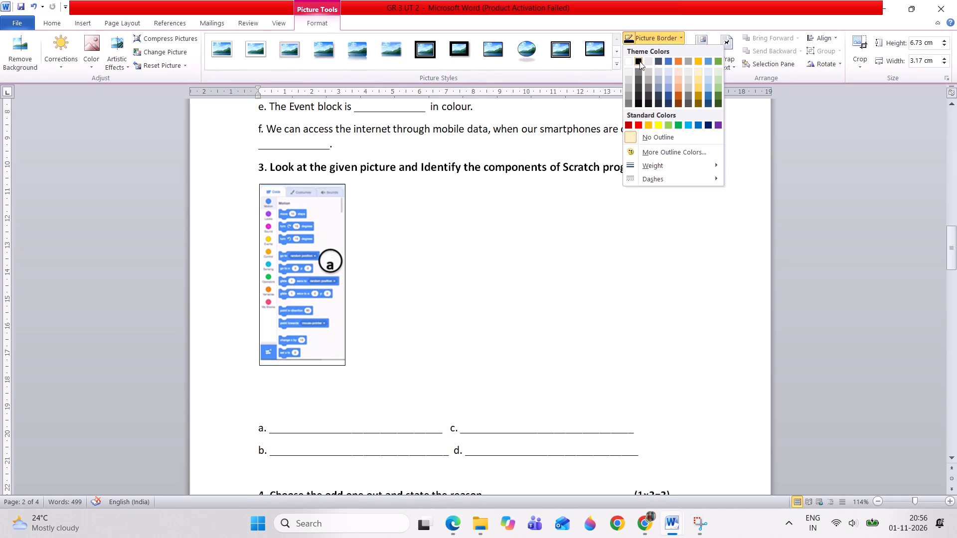
{"action": "left_click", "coordinate": [639, 61]}
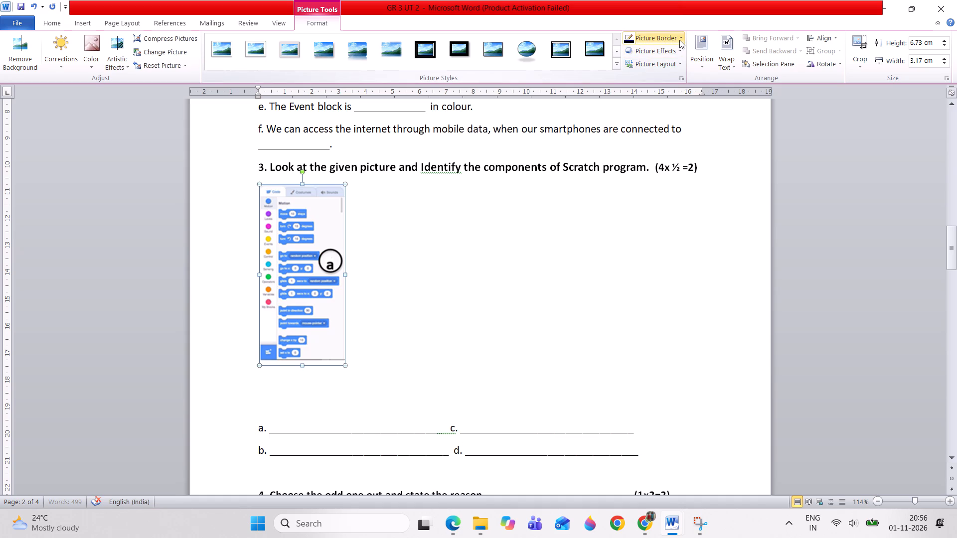
{"action": "left_click", "coordinate": [679, 39]}
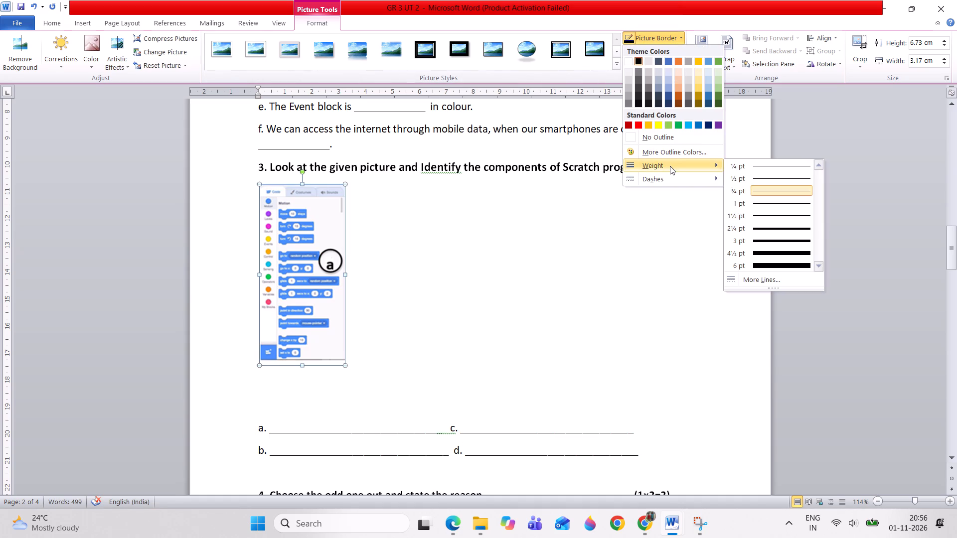
{"action": "left_click", "coordinate": [751, 216]}
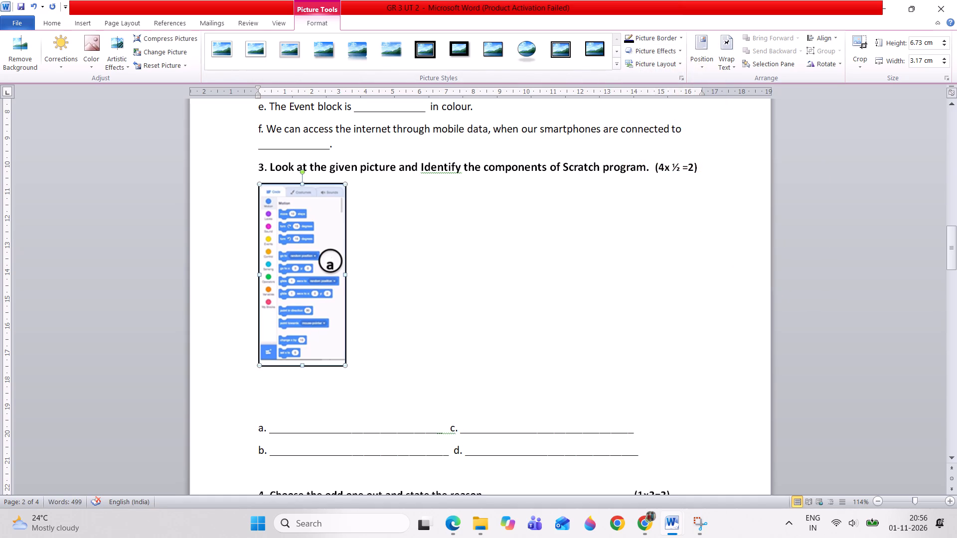
Set the text wrapping of the blocks palette picture to Tight.
{"action": "left_click_drag", "start_coordinate": [286, 247], "coordinate": [300, 250]}
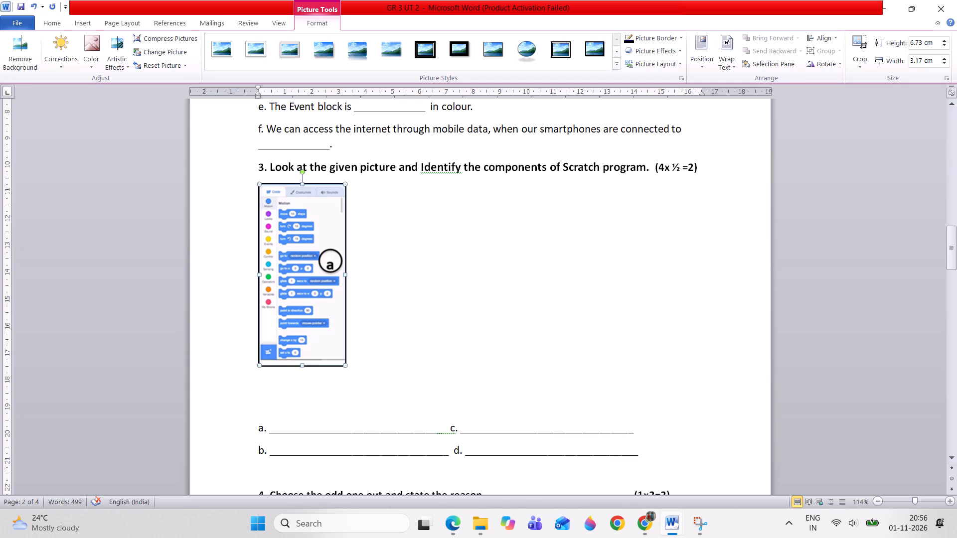
{"action": "left_click", "coordinate": [300, 251]}
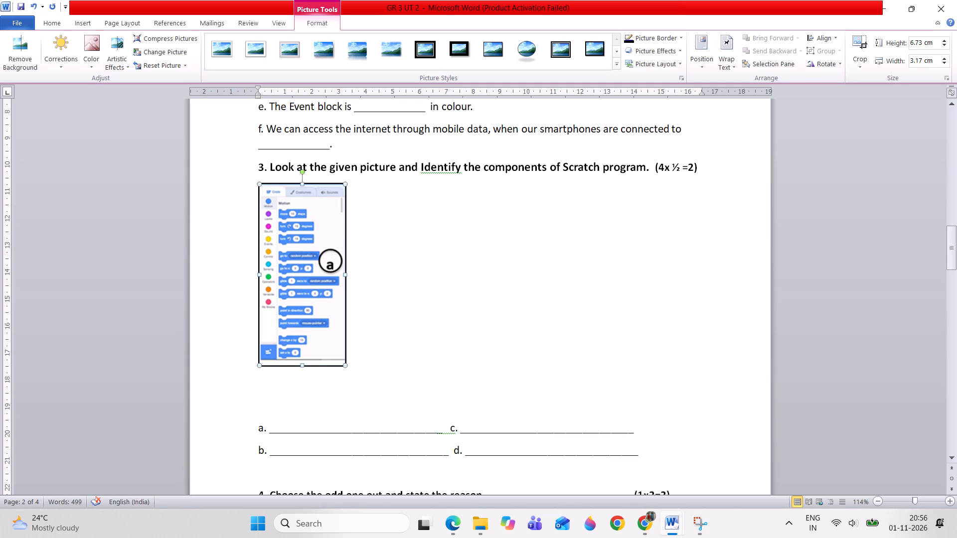
{"action": "right_click", "coordinate": [299, 250]}
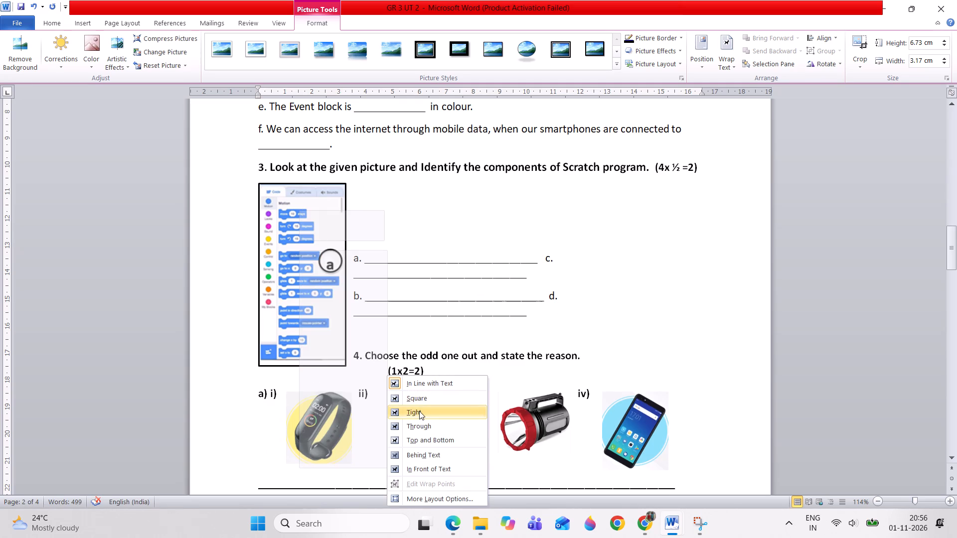
{"action": "left_click", "coordinate": [419, 411]}
Insert six line breaks before answer line a so that question 3's answer lines start below the picture.
{"action": "left_click", "coordinate": [356, 259]}
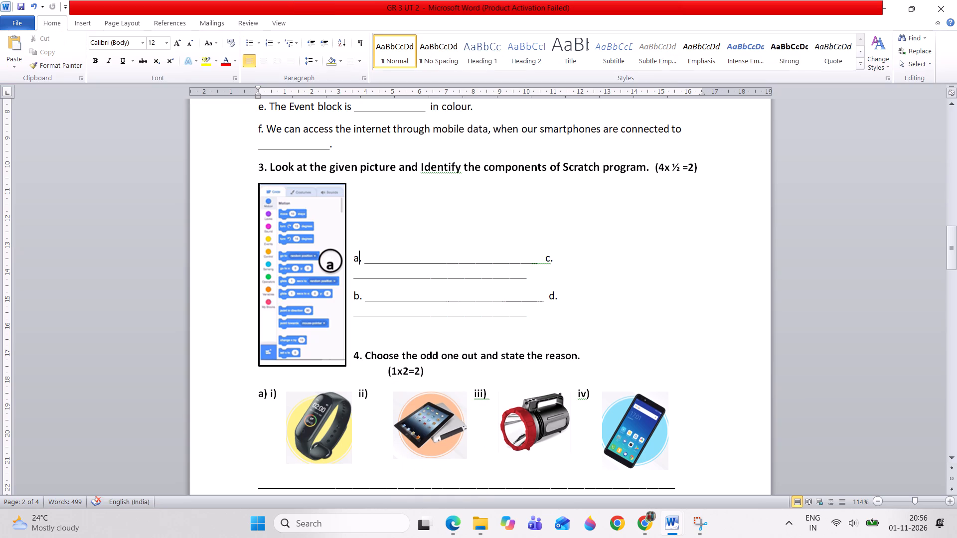
{"action": "key", "text": "Left"}
{"action": "key", "text": "Return"}
{"action": "key", "text": "Return"}
{"action": "key", "text": "Return"}
{"action": "key", "text": "Return"}
{"action": "key", "text": "Return"}
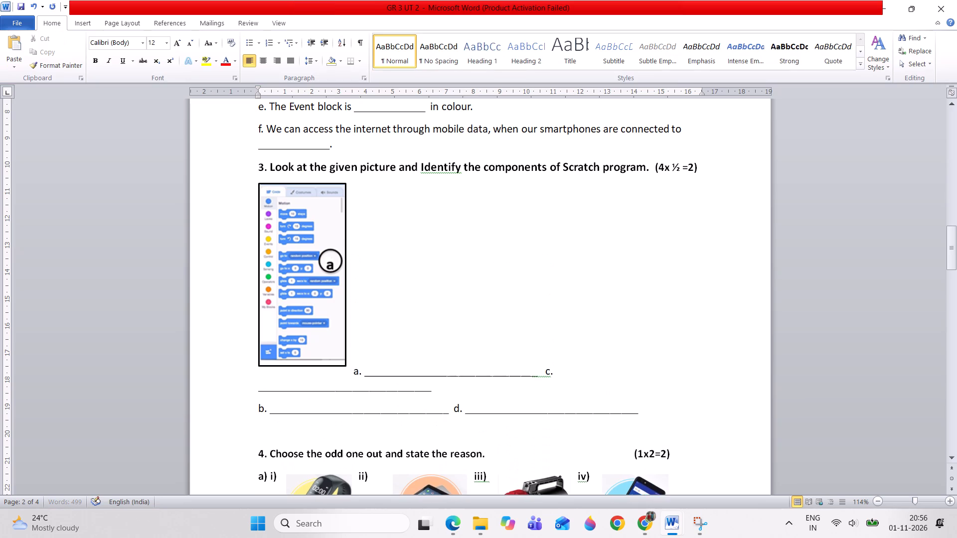
{"action": "key", "text": "Return"}
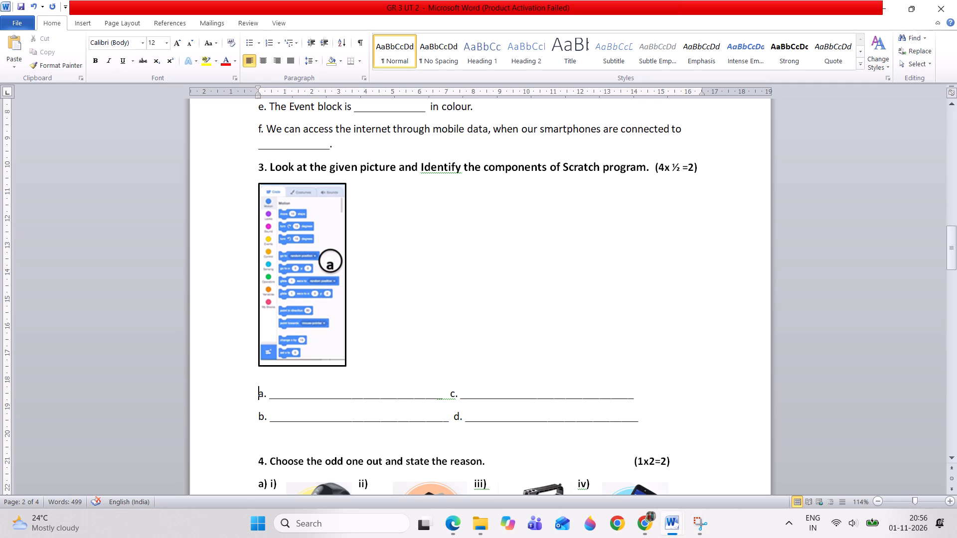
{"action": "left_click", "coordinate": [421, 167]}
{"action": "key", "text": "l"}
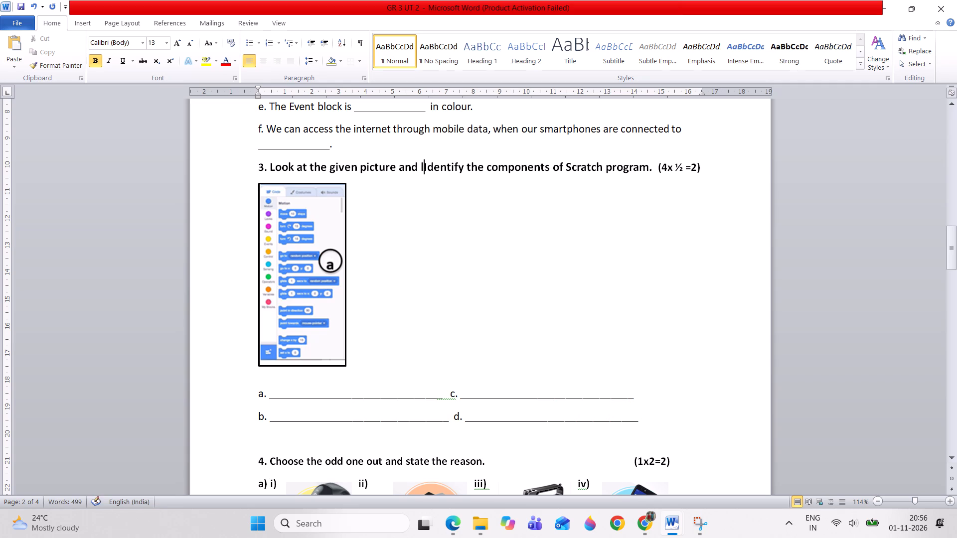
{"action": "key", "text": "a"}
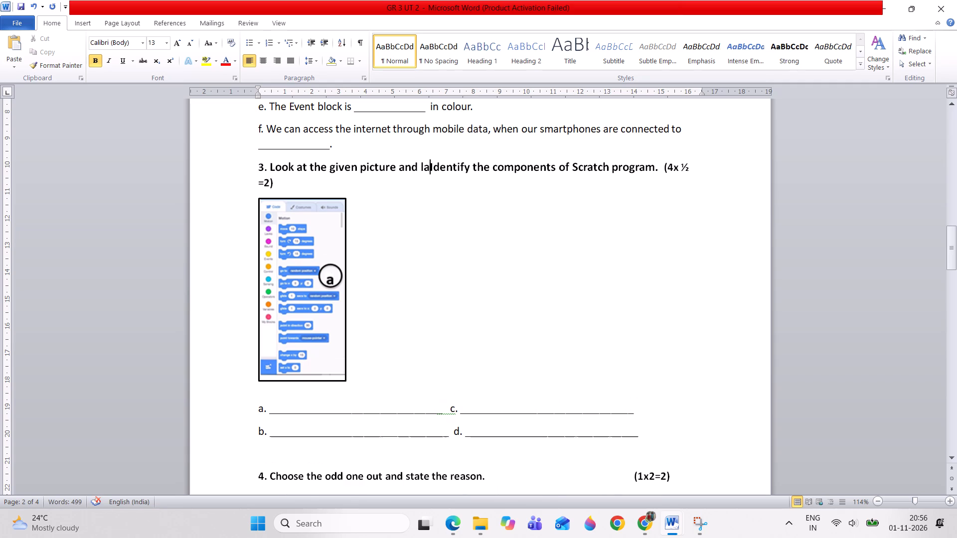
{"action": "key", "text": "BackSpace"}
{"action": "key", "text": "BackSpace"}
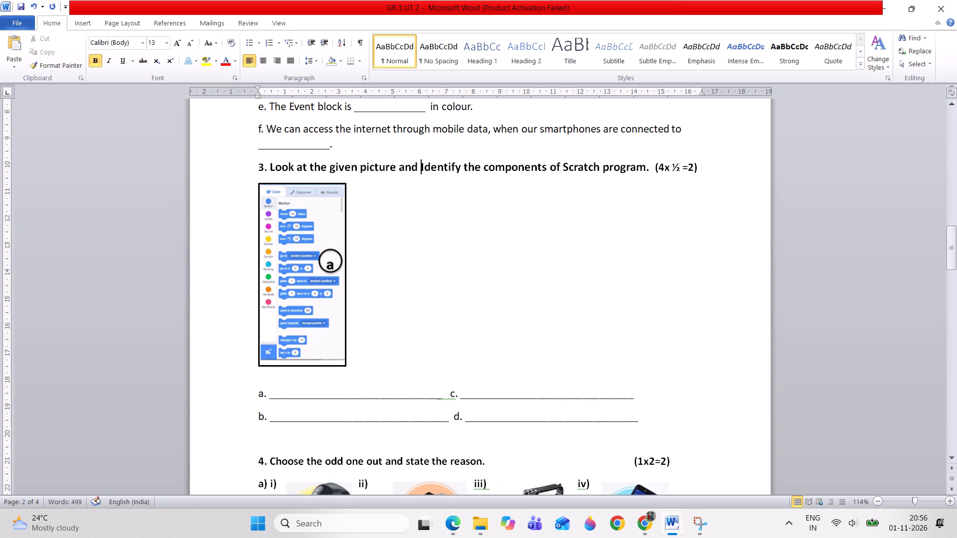
Switch to the GR 3 UT 2 PDF in Edge, then snip and copy the flag and stop sign picture from question 4.
{"action": "key", "text": "alt+Tab"}
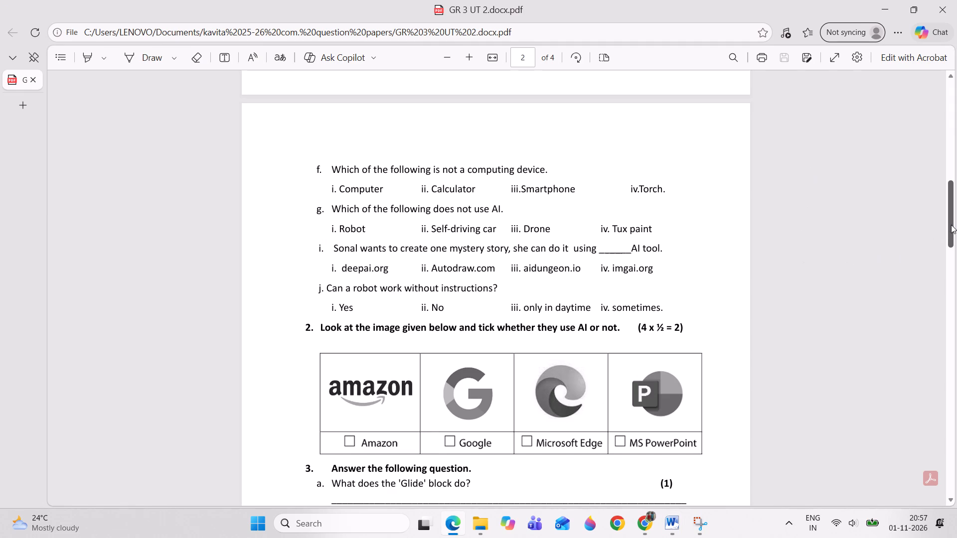
{"action": "left_click_drag", "start_coordinate": [951, 225], "coordinate": [953, 256]}
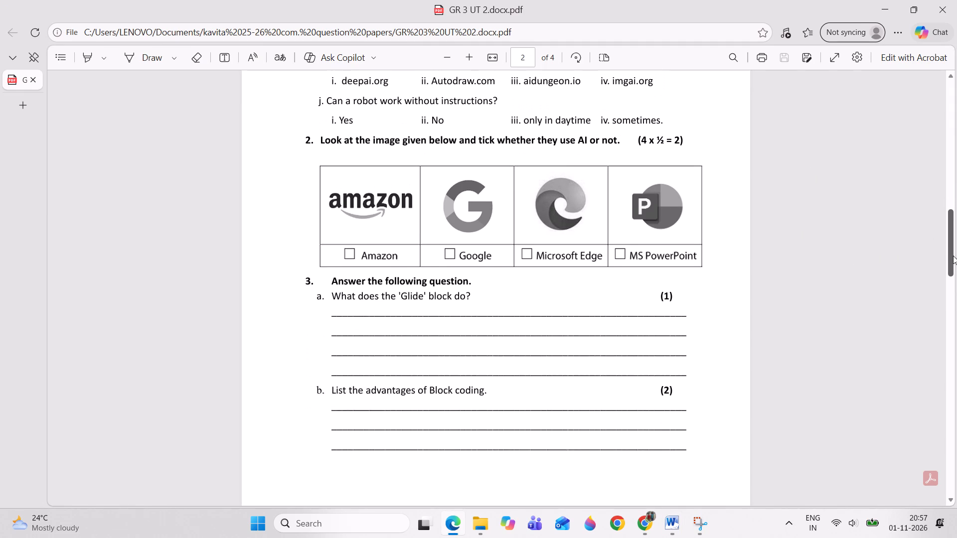
{"action": "left_click_drag", "start_coordinate": [953, 256], "coordinate": [954, 400]}
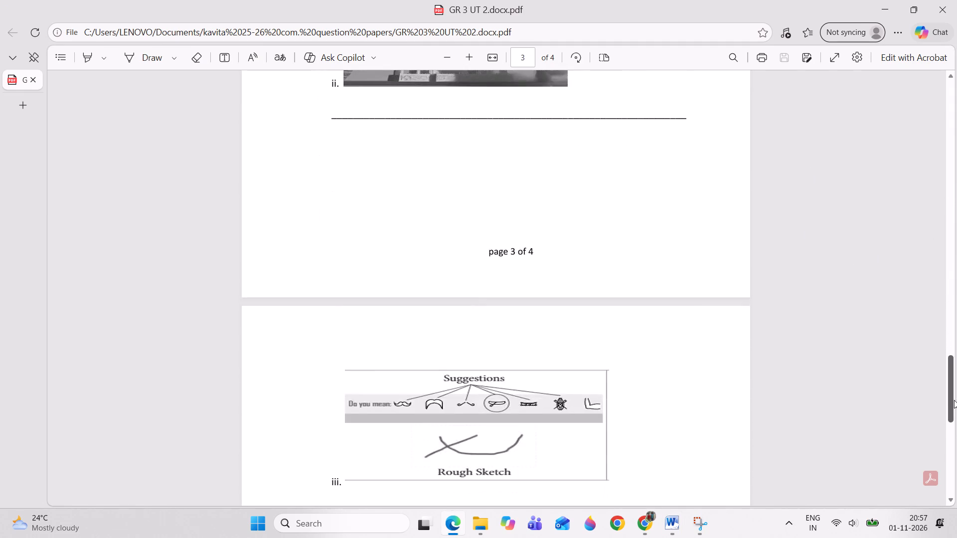
{"action": "left_click_drag", "start_coordinate": [954, 400], "coordinate": [956, 454]}
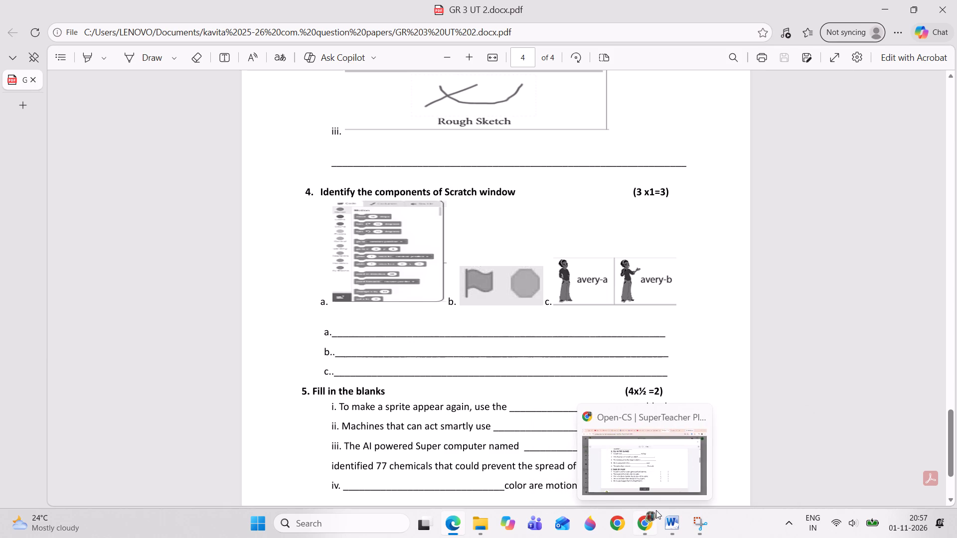
{"action": "left_click", "coordinate": [465, 530]}
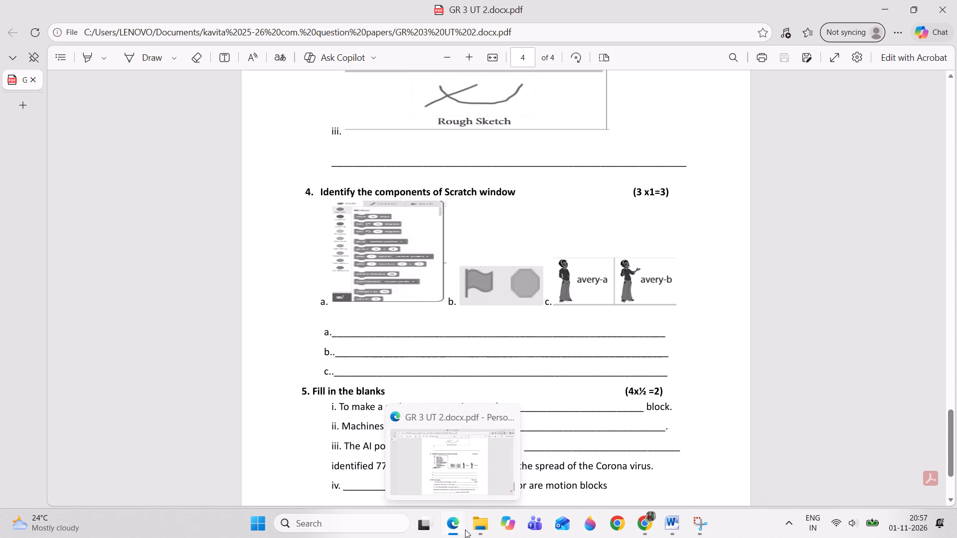
{"action": "left_click", "coordinate": [465, 530]}
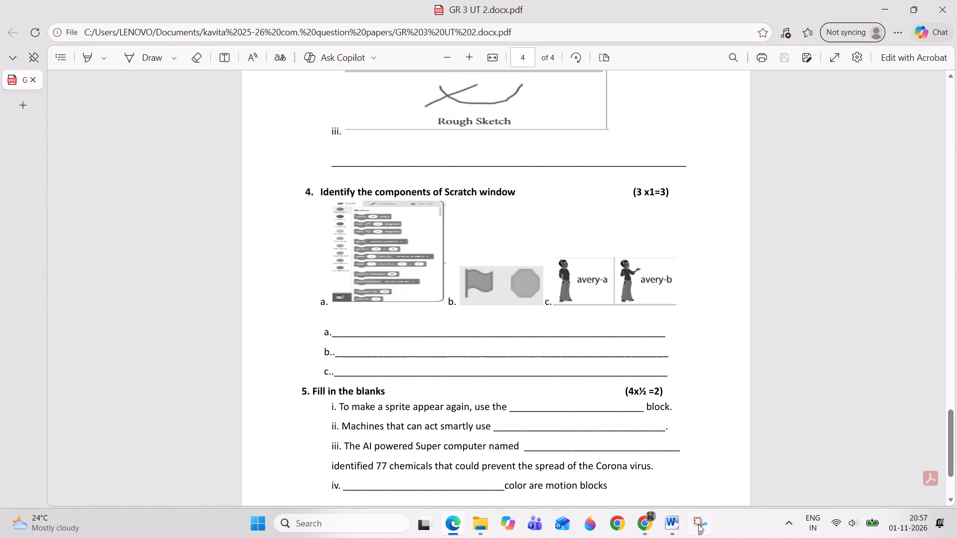
{"action": "left_click", "coordinate": [697, 525]}
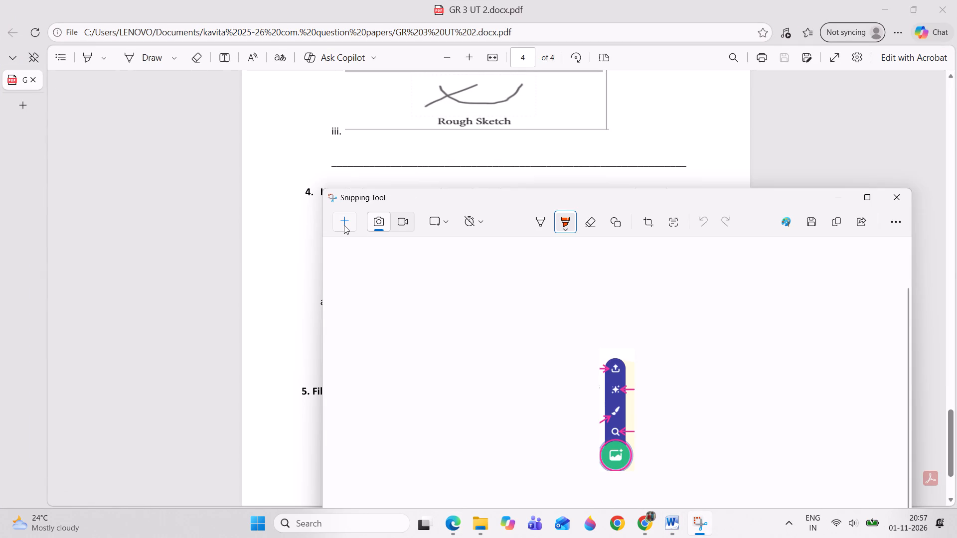
{"action": "left_click", "coordinate": [344, 225]}
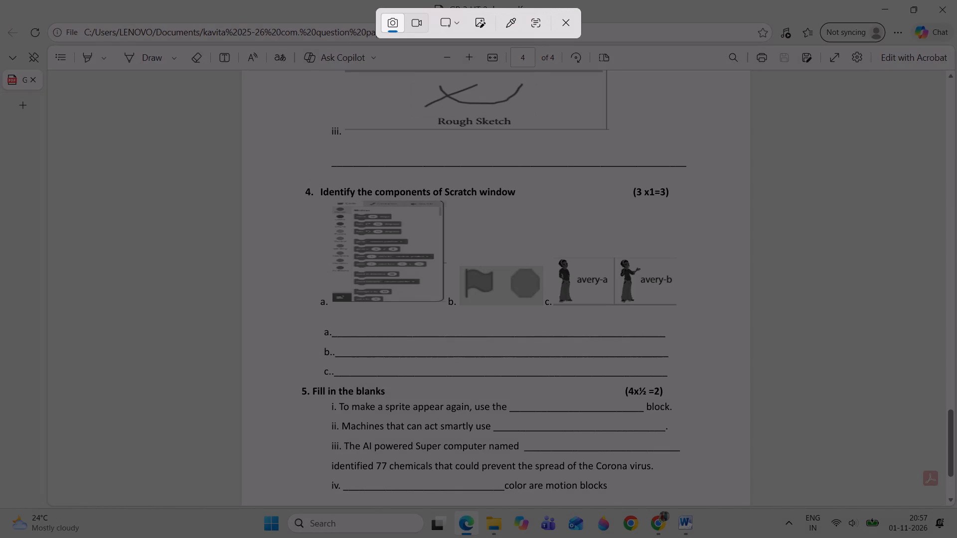
{"action": "left_click_drag", "start_coordinate": [460, 261], "coordinate": [544, 308]}
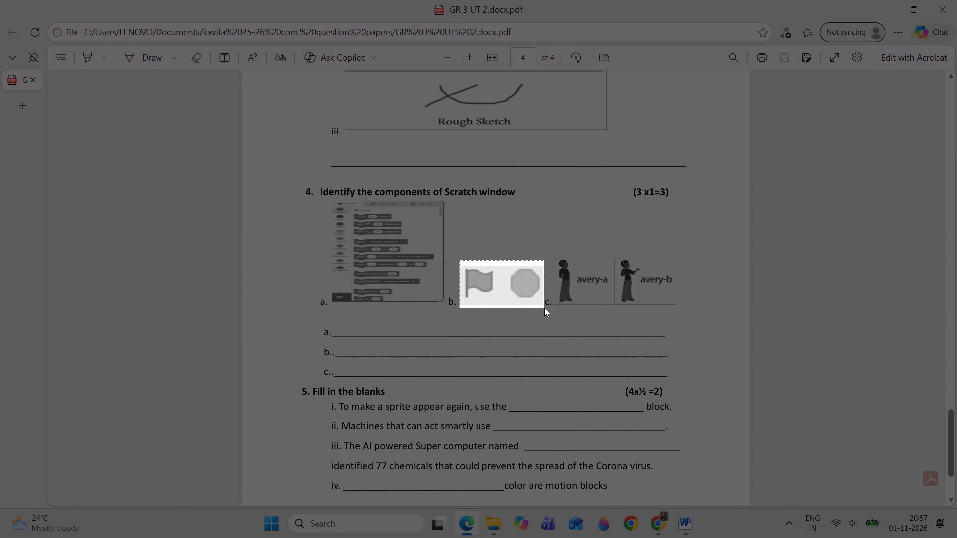
{"action": "left_click_drag", "start_coordinate": [544, 308], "coordinate": [544, 307]}
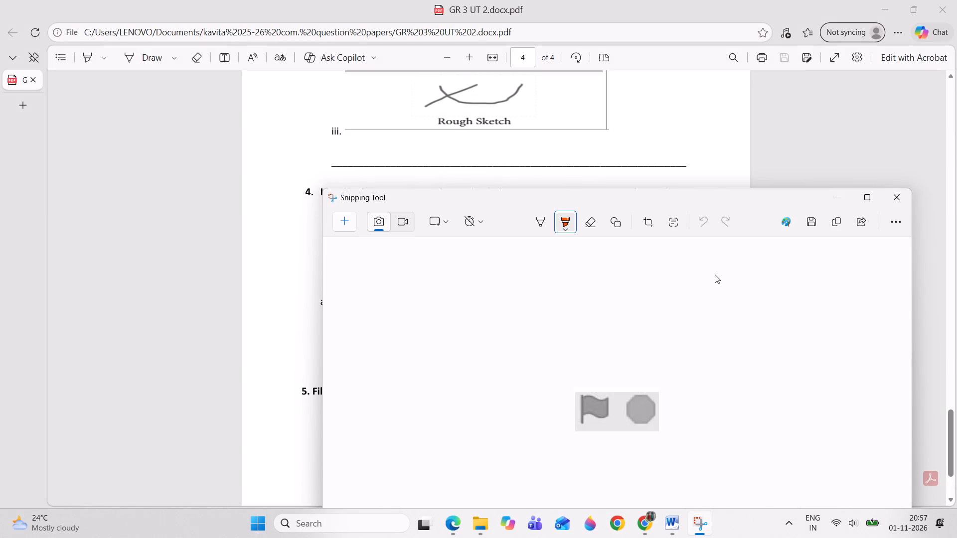
{"action": "left_click", "coordinate": [830, 217]}
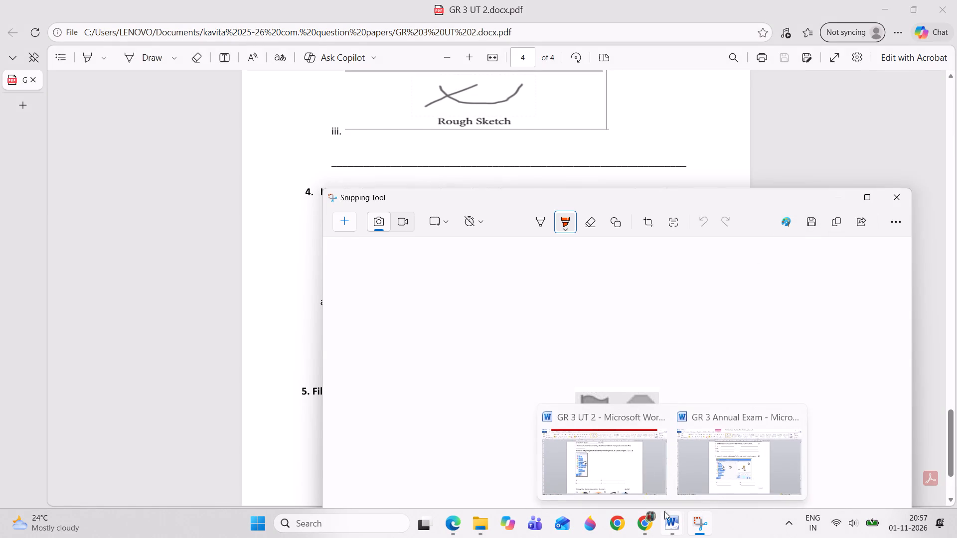
Switch to the GR 3 UT 2 document in Word and paste the flag and stop sign picture beside question 3's blocks palette.
{"action": "left_click", "coordinate": [636, 464]}
{"action": "left_click", "coordinate": [378, 252]}
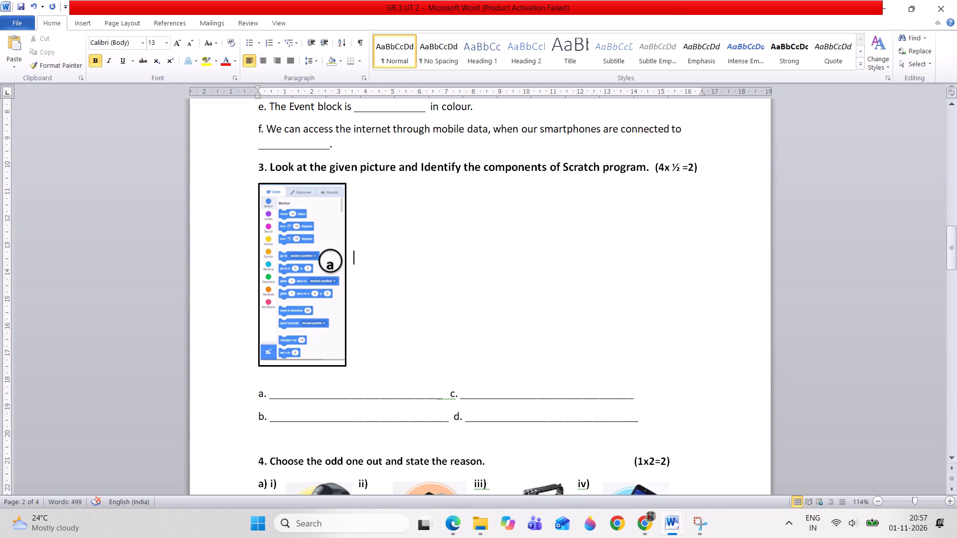
{"action": "key", "text": "space"}
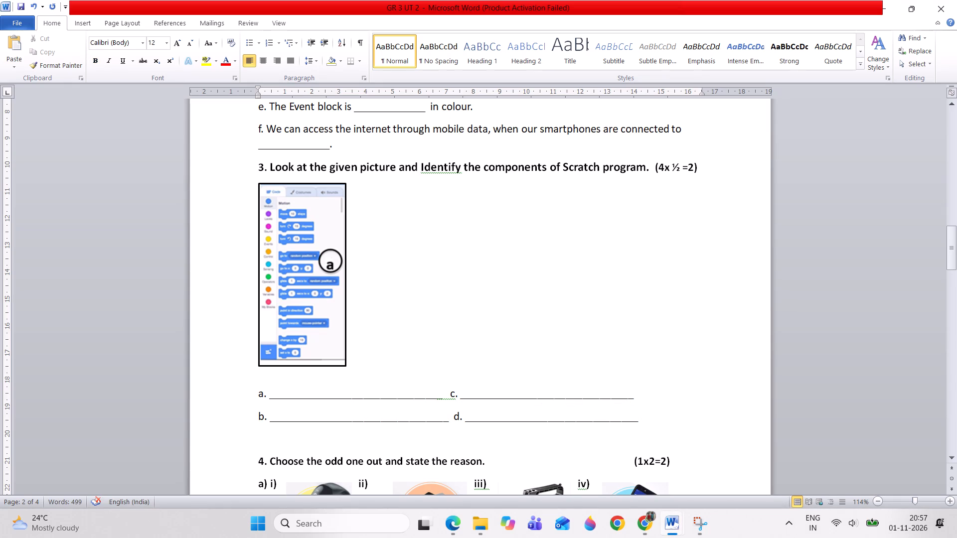
{"action": "key", "text": "ctrl+v"}
{"action": "left_click_drag", "start_coordinate": [393, 268], "coordinate": [418, 268]}
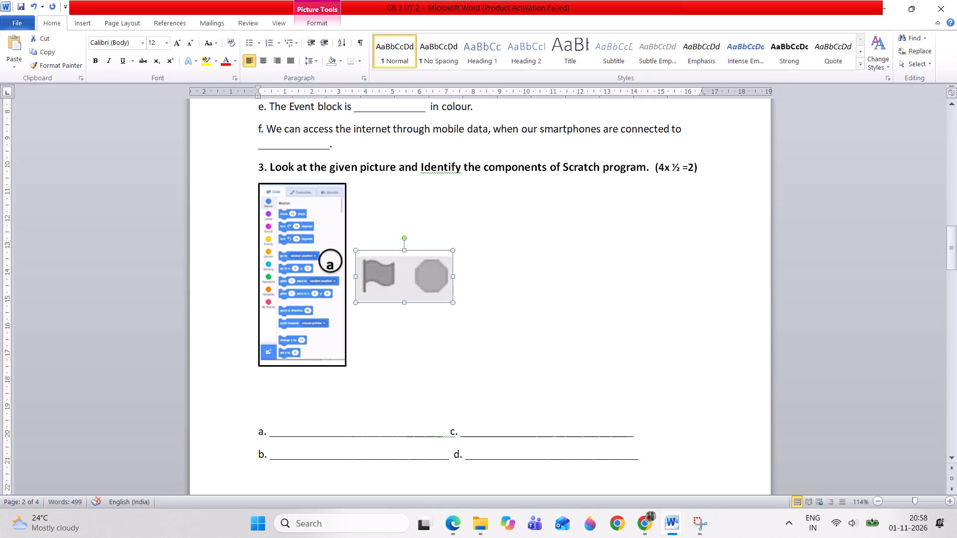
Set the text wrapping of the flag and stop sign picture to Tight.
{"action": "left_click", "coordinate": [415, 254]}
{"action": "right_click", "coordinate": [415, 254]}
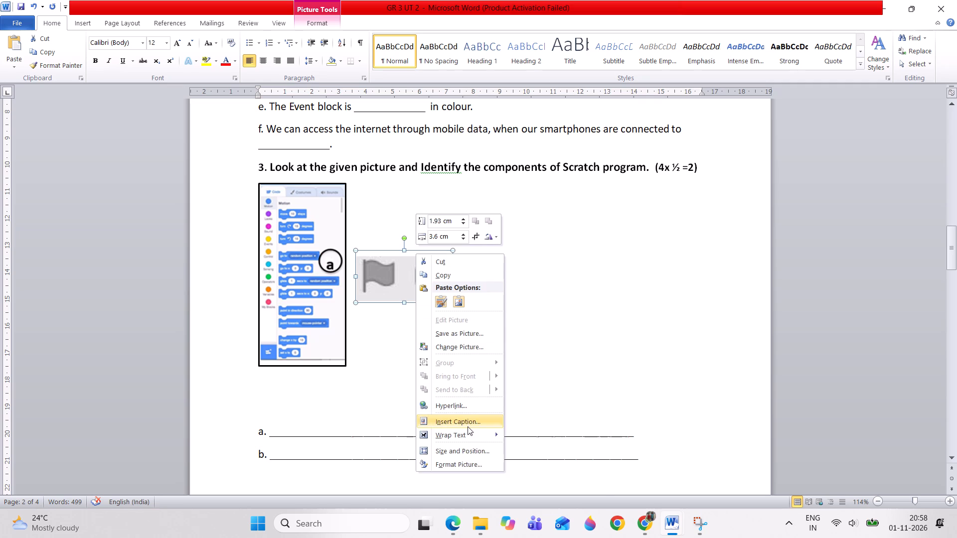
{"action": "left_click", "coordinate": [521, 415]}
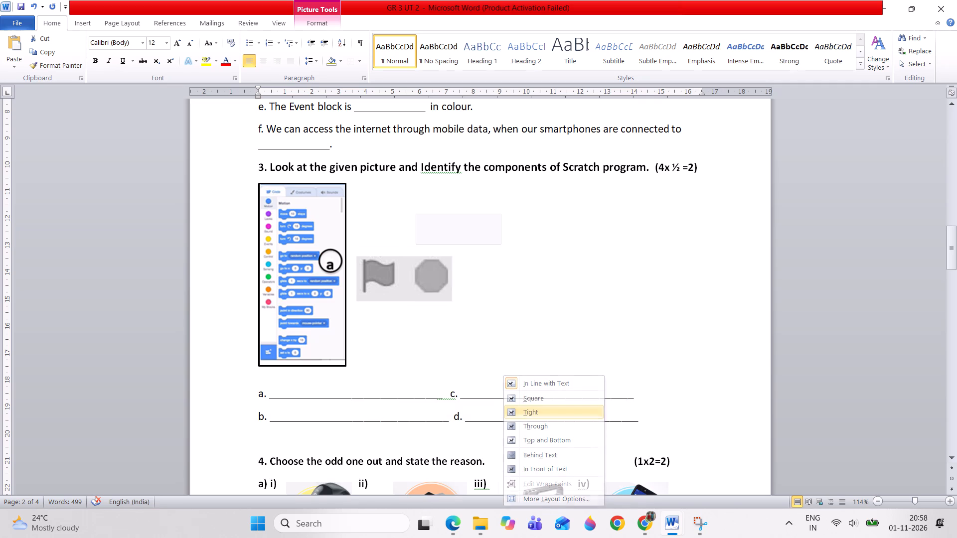
Give the flag and stop sign picture a black border with a 1½ pt weight.
{"action": "double_click", "coordinate": [416, 280]}
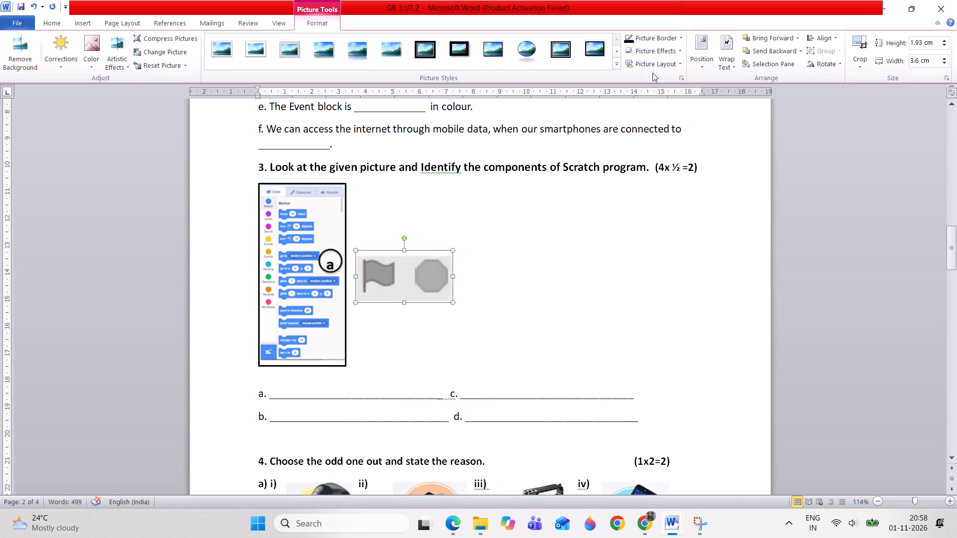
{"action": "left_click", "coordinate": [668, 35]}
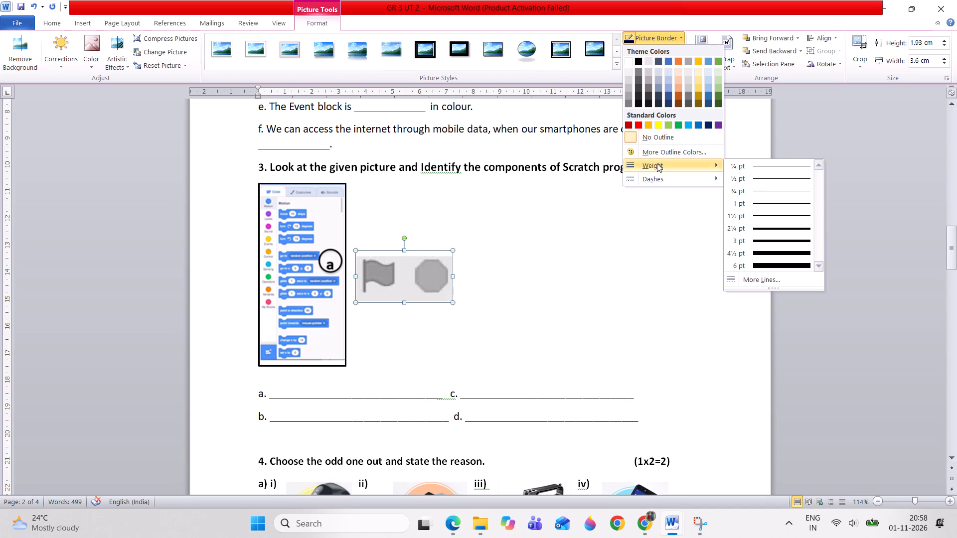
{"action": "left_click", "coordinate": [755, 211]}
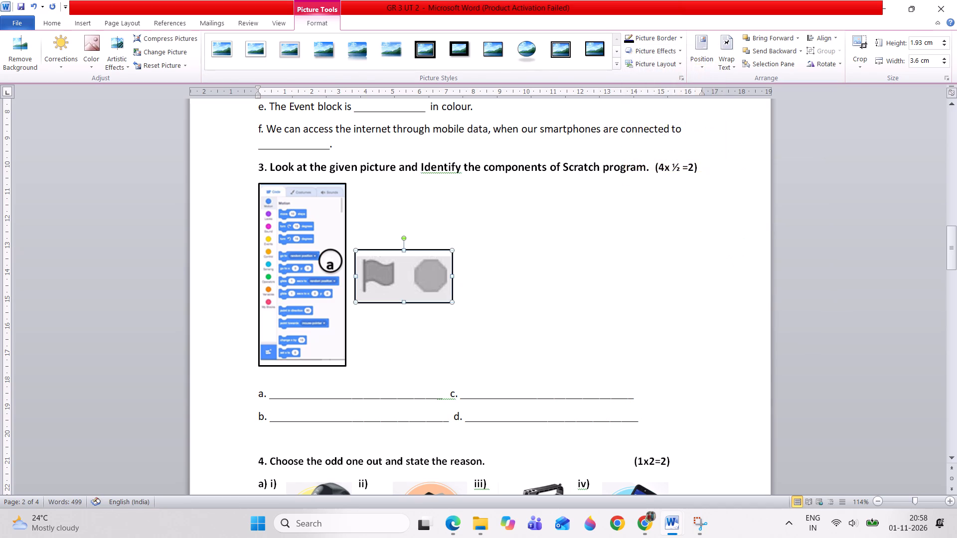
{"action": "left_click", "coordinate": [413, 231]}
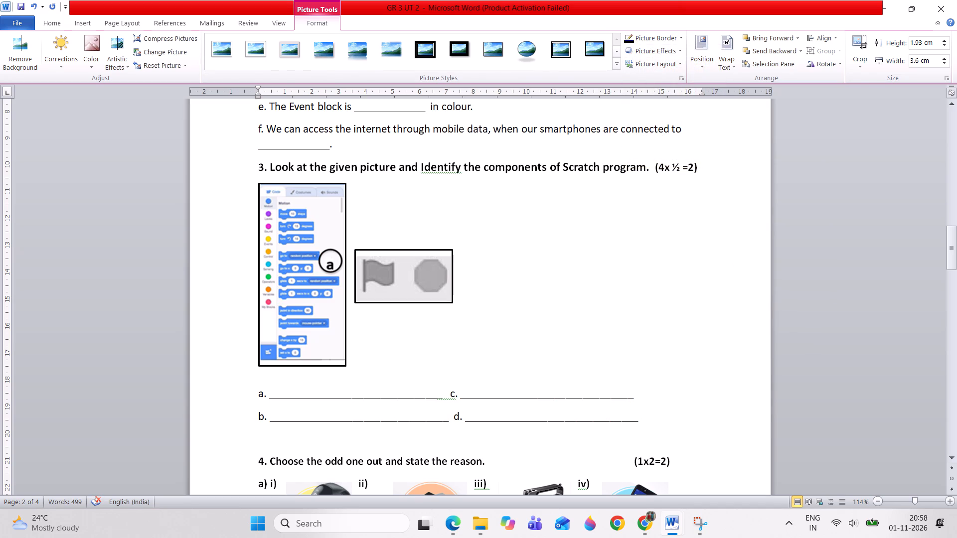
Draw a circle about 1.07 cm high by 1.09 cm wide just above the flag and stop sign picture.
{"action": "left_click", "coordinate": [90, 25]}
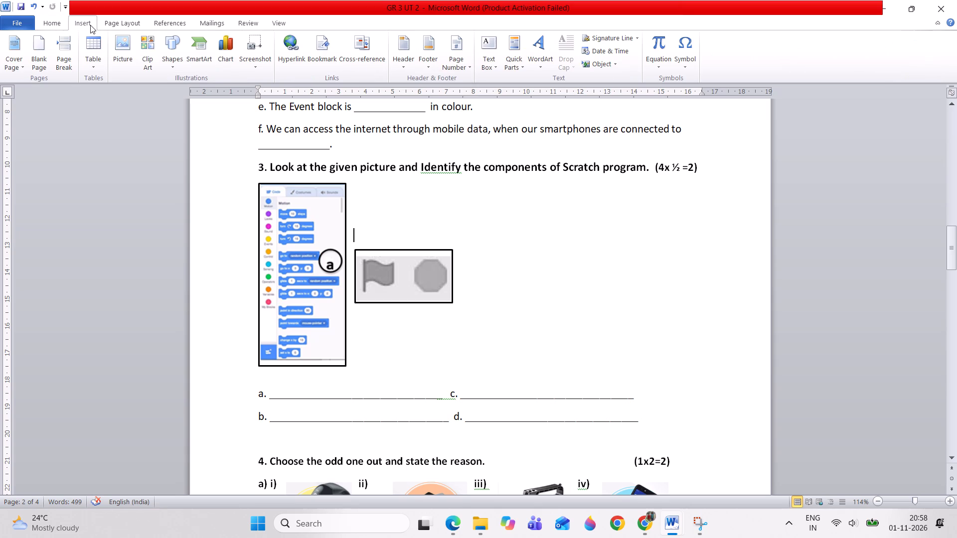
{"action": "left_click", "coordinate": [169, 59]}
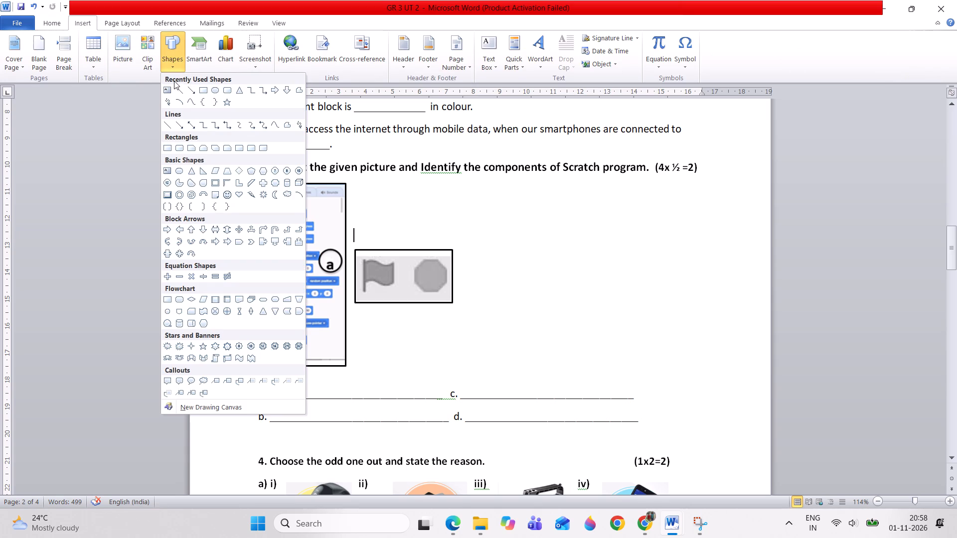
{"action": "left_click", "coordinate": [213, 93]}
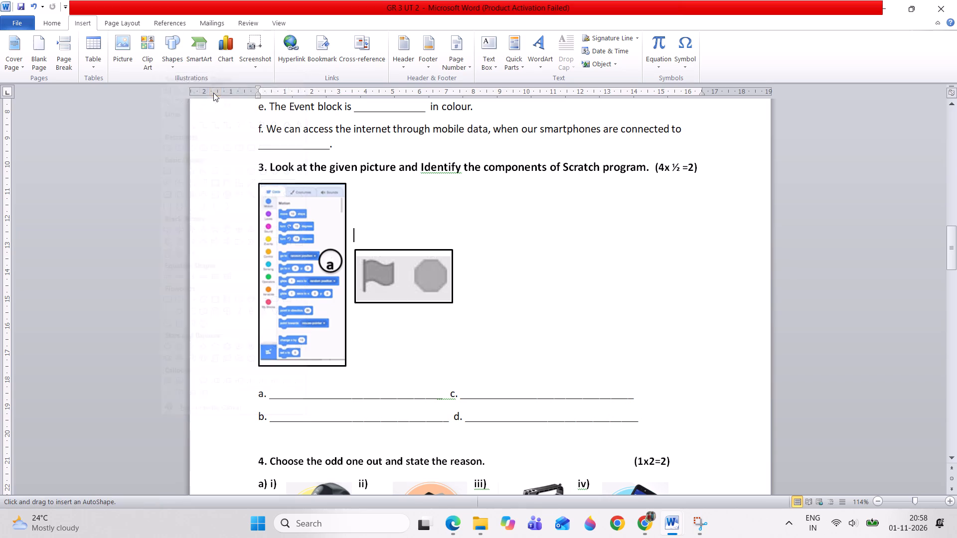
{"action": "left_click_drag", "start_coordinate": [386, 216], "coordinate": [413, 239]}
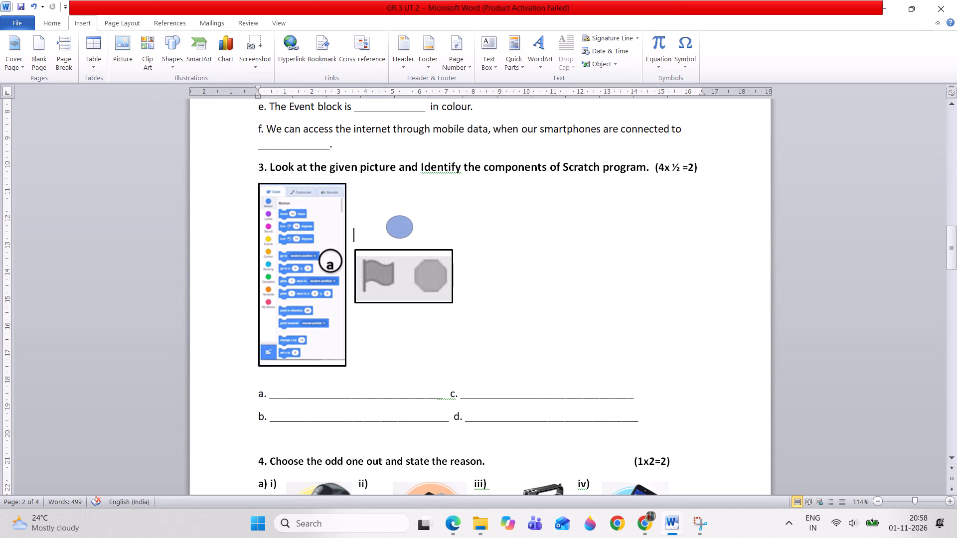
{"action": "left_click_drag", "start_coordinate": [413, 239], "coordinate": [416, 245]}
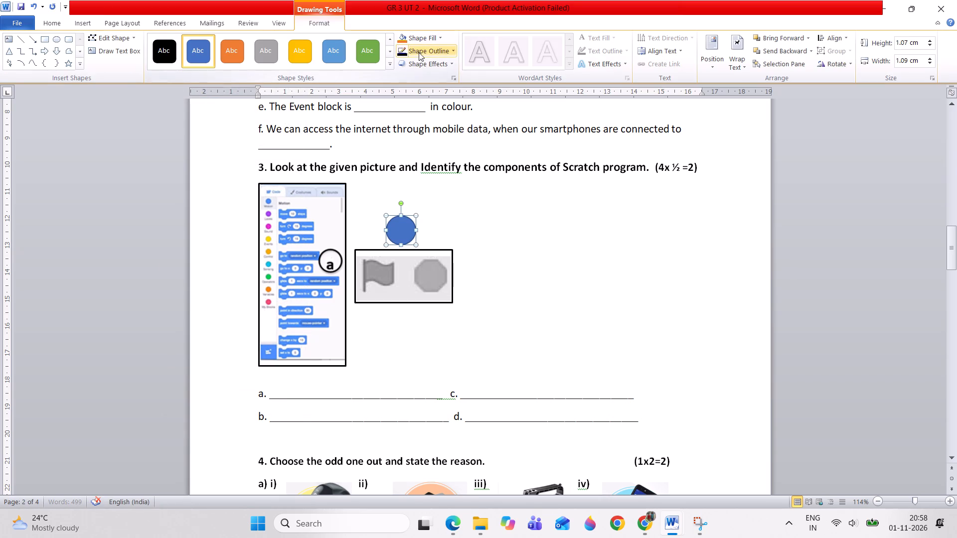
Format the new circle with a white fill and a black outline.
{"action": "left_click", "coordinate": [428, 37]}
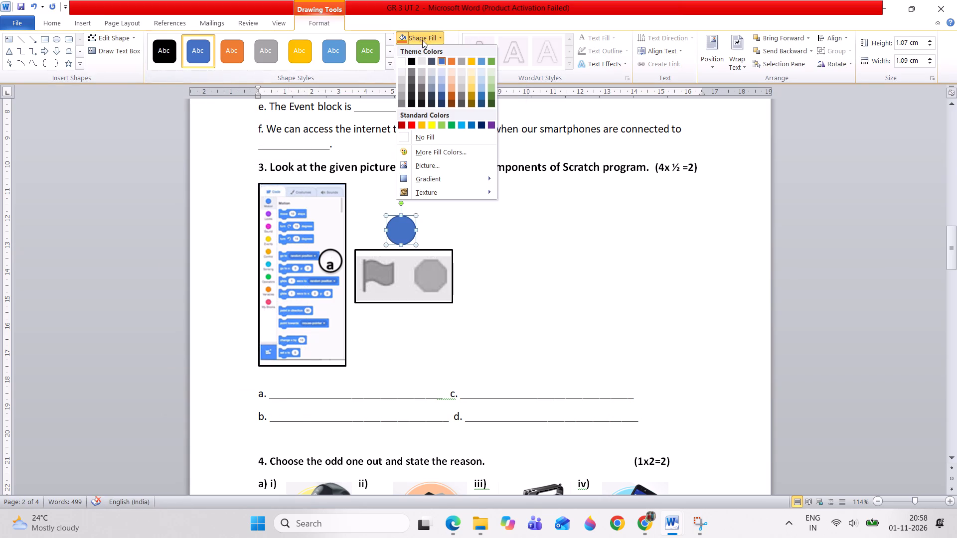
{"action": "left_click", "coordinate": [397, 64]}
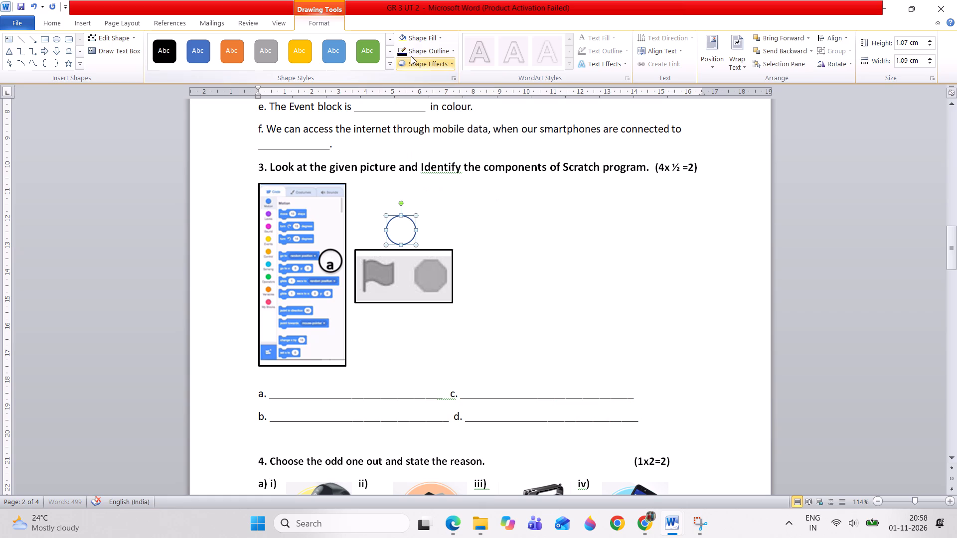
{"action": "left_click", "coordinate": [423, 49]}
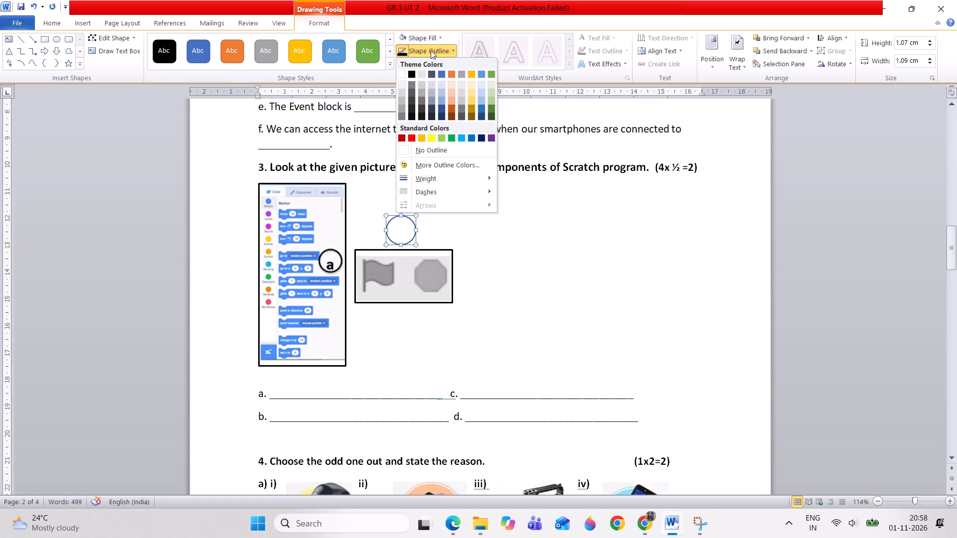
{"action": "left_click", "coordinate": [412, 74]}
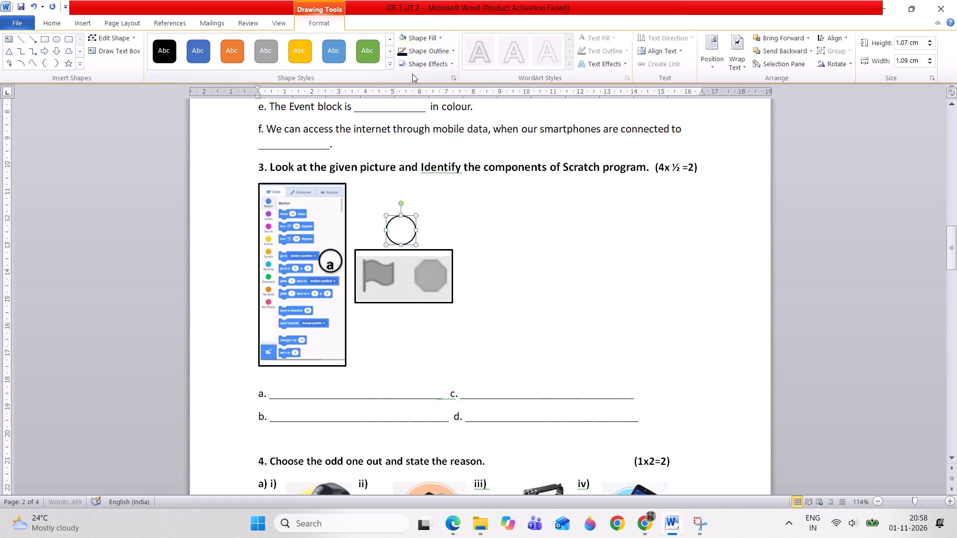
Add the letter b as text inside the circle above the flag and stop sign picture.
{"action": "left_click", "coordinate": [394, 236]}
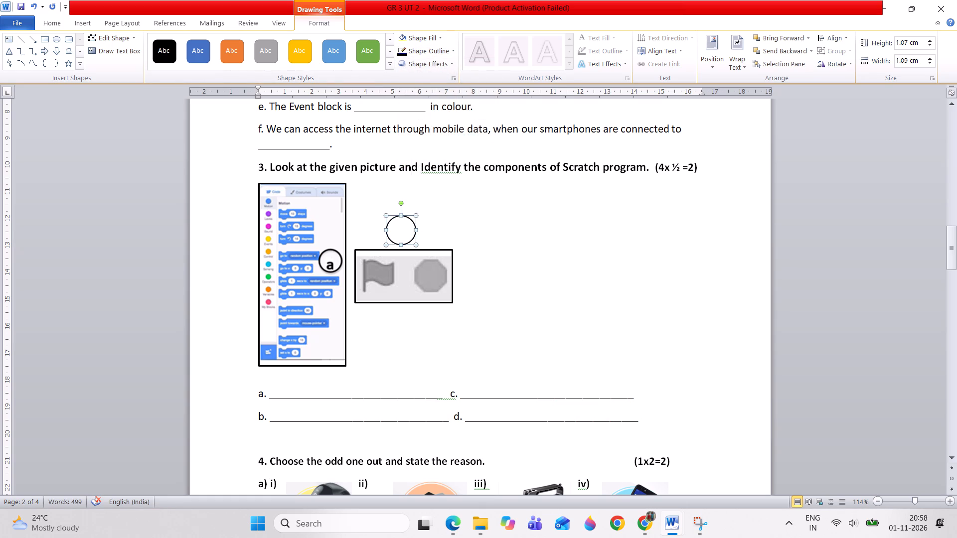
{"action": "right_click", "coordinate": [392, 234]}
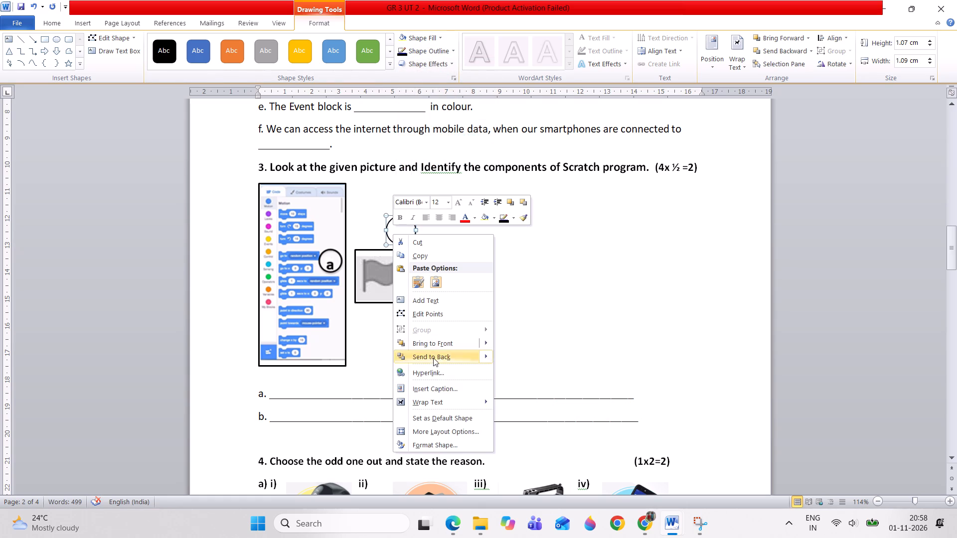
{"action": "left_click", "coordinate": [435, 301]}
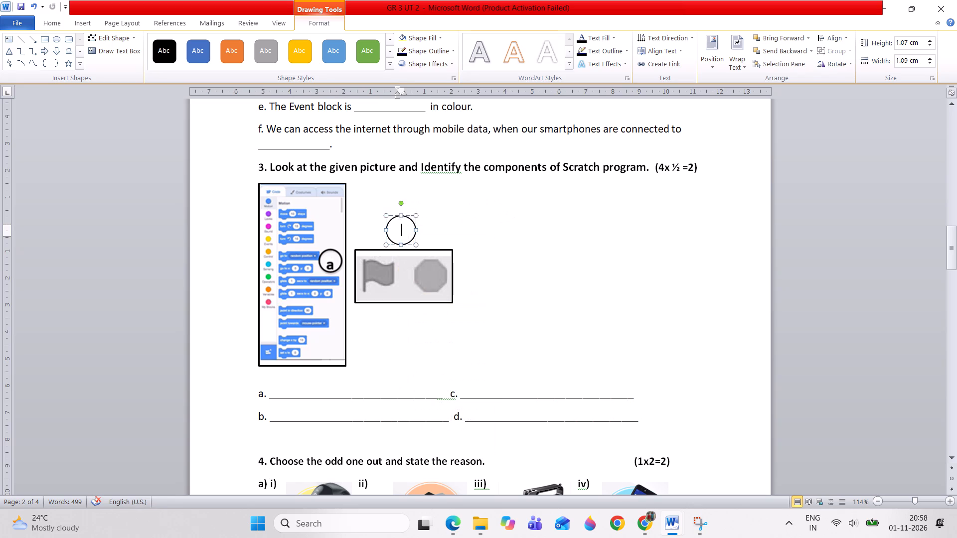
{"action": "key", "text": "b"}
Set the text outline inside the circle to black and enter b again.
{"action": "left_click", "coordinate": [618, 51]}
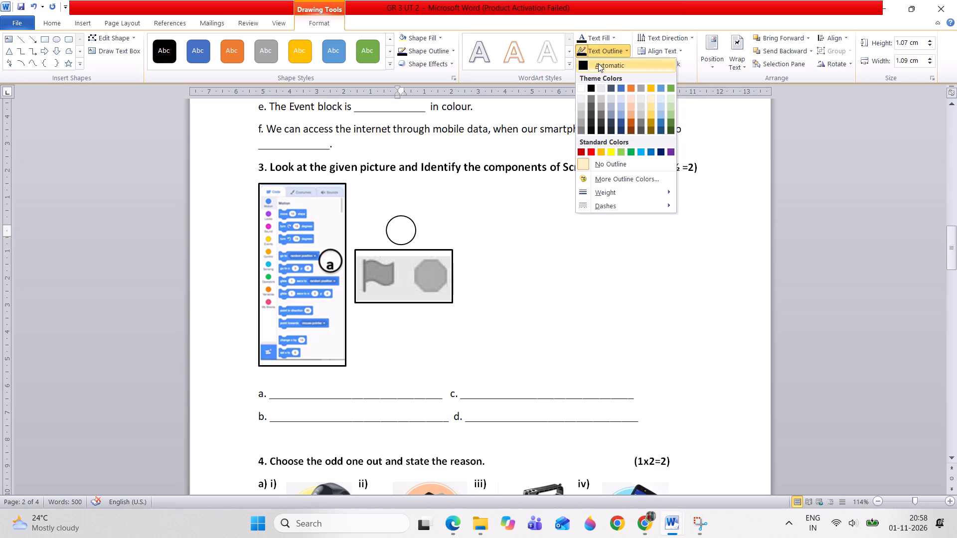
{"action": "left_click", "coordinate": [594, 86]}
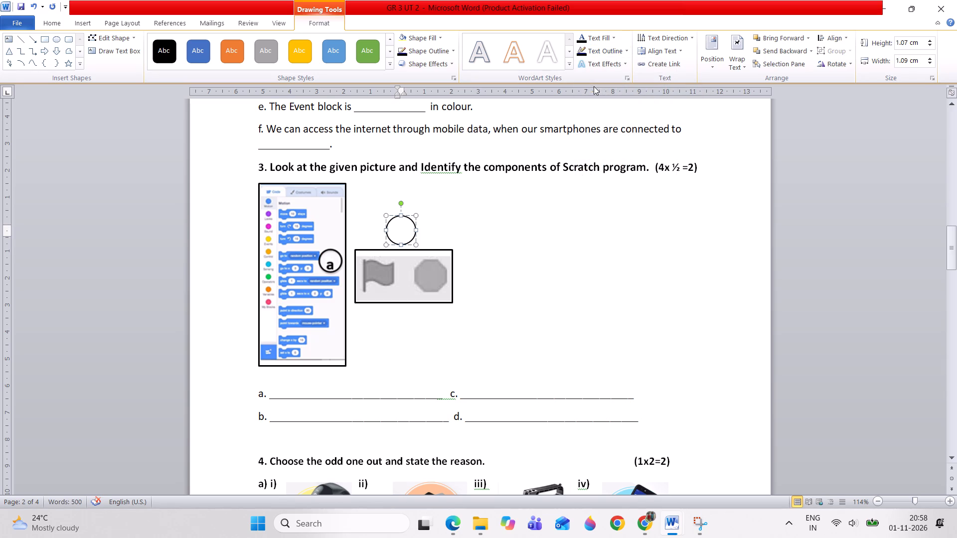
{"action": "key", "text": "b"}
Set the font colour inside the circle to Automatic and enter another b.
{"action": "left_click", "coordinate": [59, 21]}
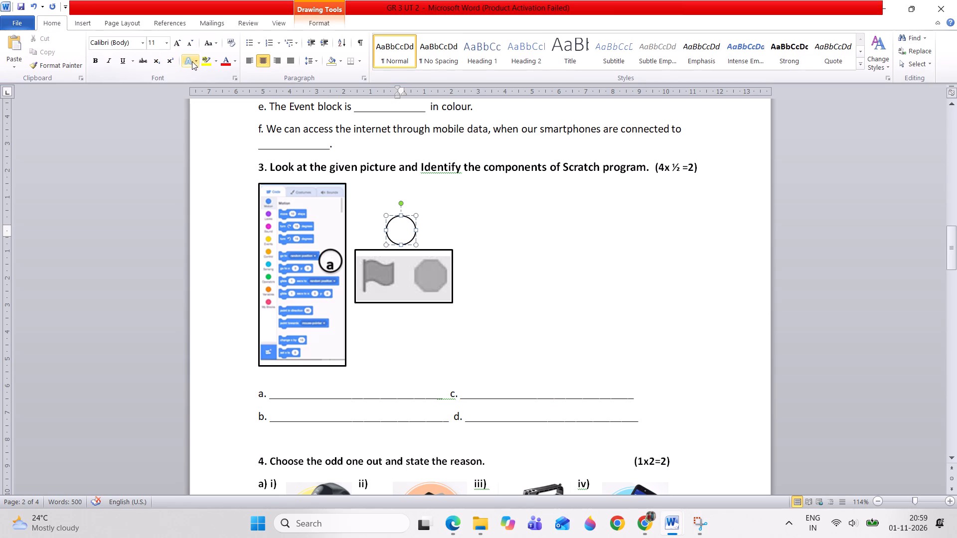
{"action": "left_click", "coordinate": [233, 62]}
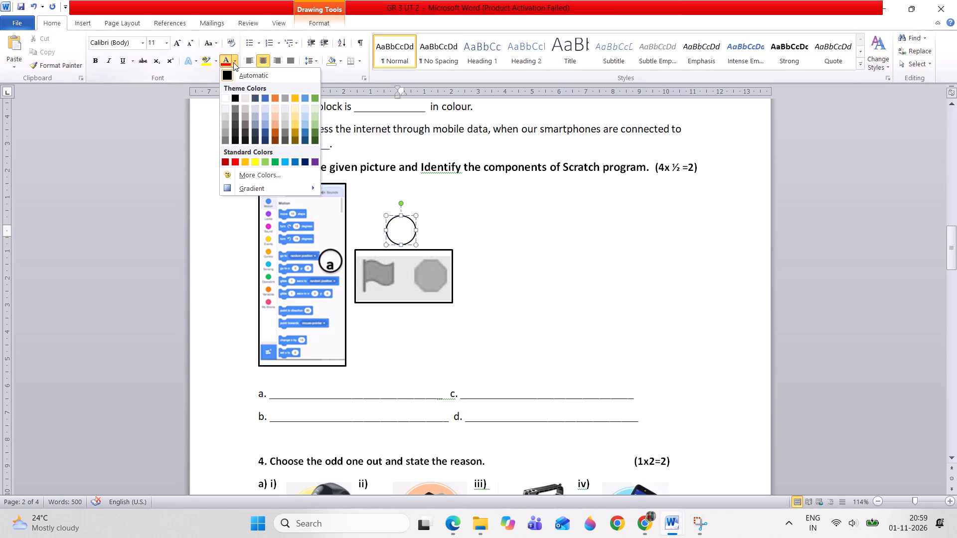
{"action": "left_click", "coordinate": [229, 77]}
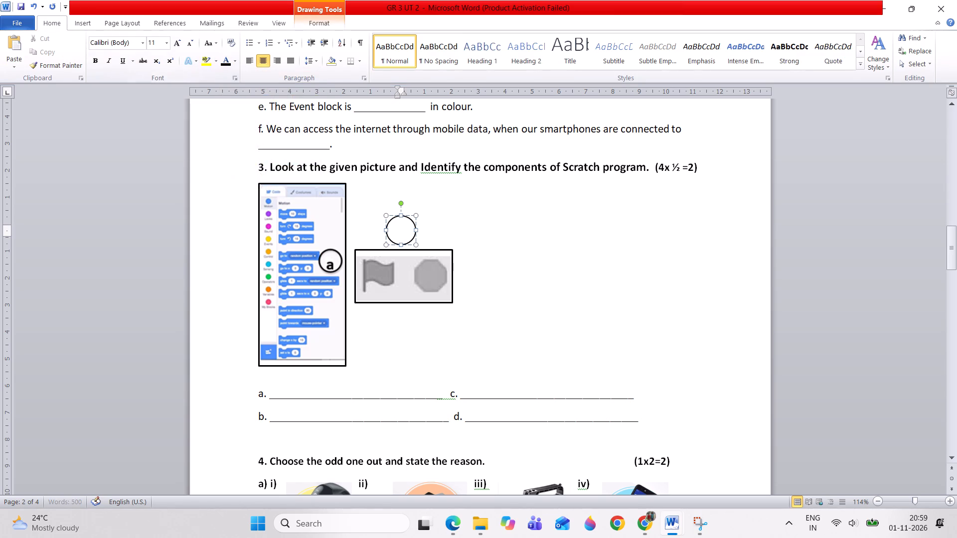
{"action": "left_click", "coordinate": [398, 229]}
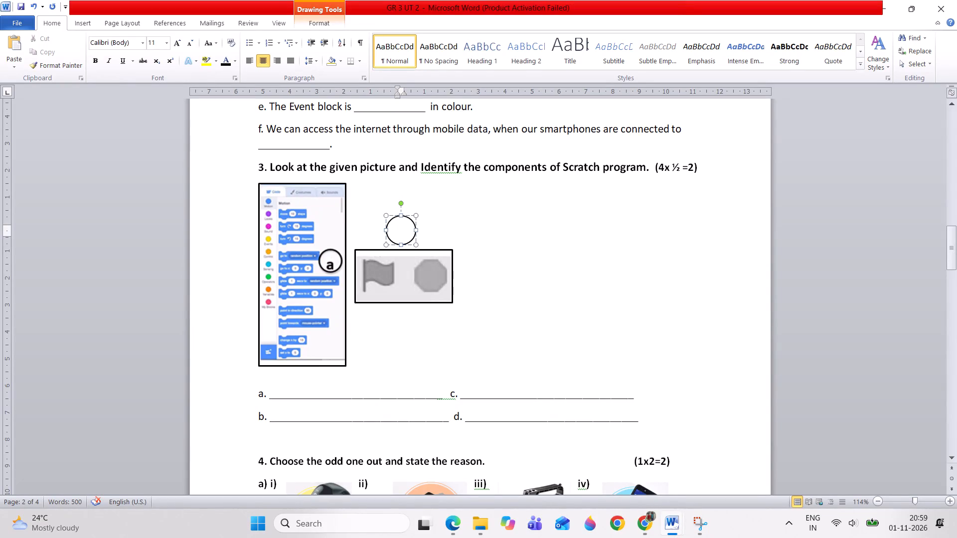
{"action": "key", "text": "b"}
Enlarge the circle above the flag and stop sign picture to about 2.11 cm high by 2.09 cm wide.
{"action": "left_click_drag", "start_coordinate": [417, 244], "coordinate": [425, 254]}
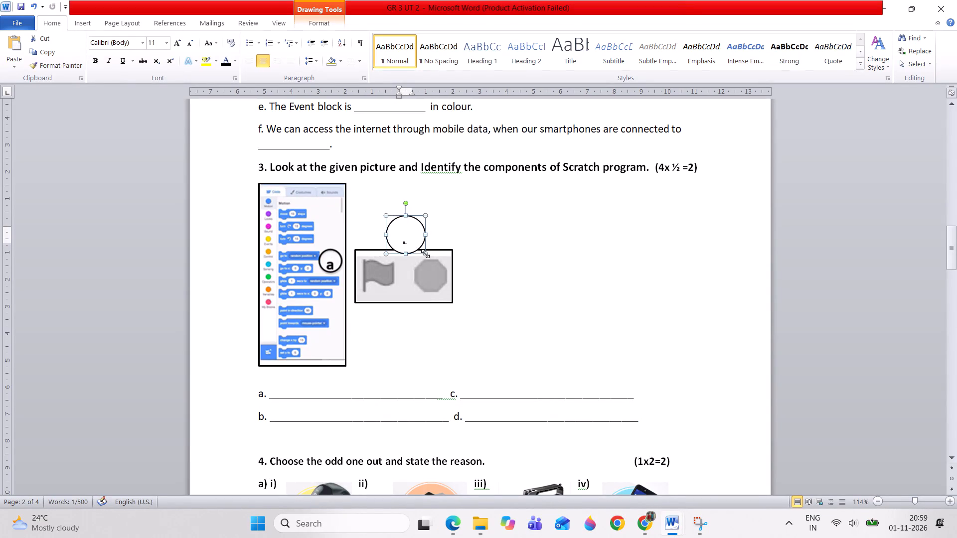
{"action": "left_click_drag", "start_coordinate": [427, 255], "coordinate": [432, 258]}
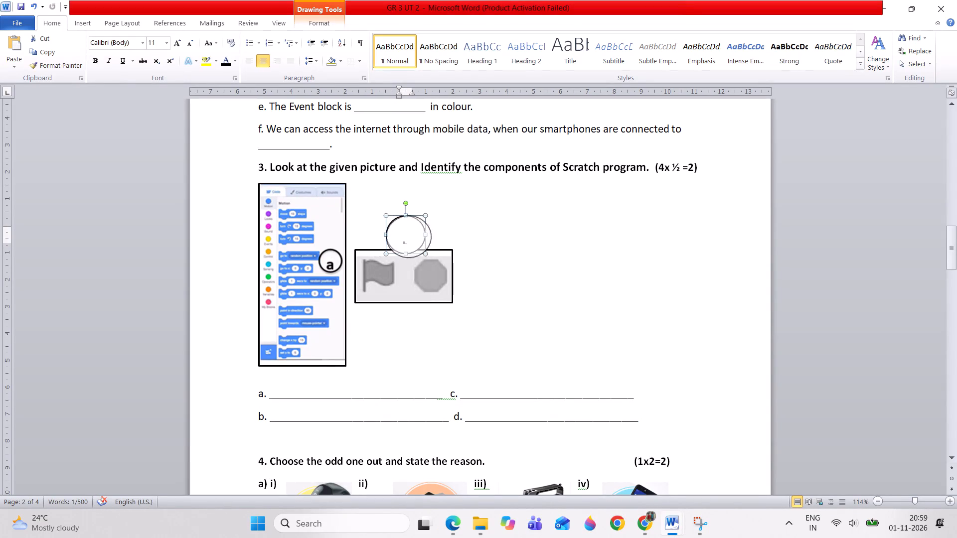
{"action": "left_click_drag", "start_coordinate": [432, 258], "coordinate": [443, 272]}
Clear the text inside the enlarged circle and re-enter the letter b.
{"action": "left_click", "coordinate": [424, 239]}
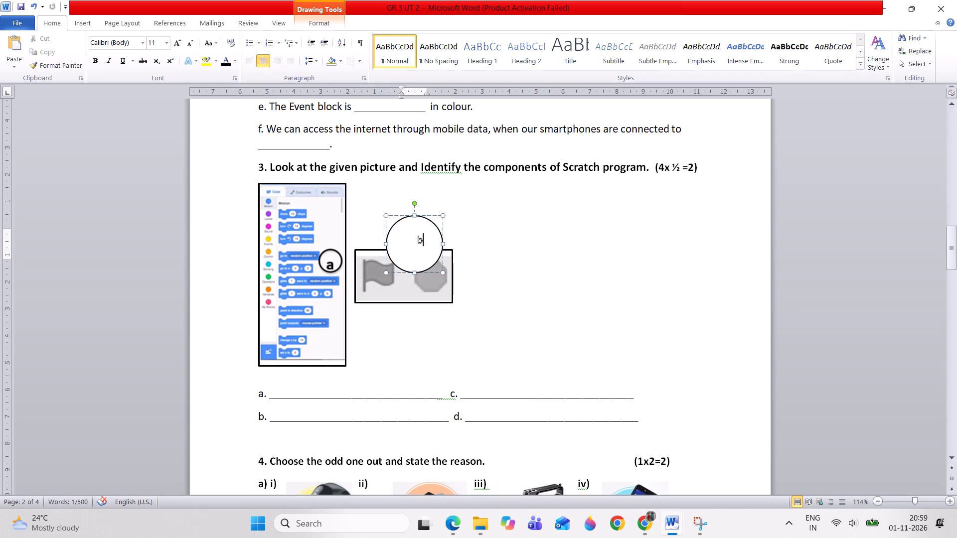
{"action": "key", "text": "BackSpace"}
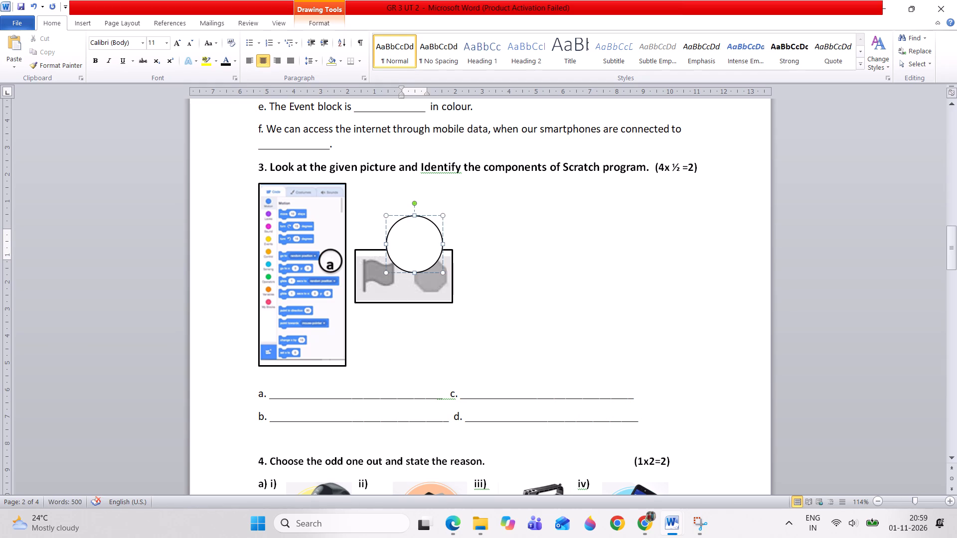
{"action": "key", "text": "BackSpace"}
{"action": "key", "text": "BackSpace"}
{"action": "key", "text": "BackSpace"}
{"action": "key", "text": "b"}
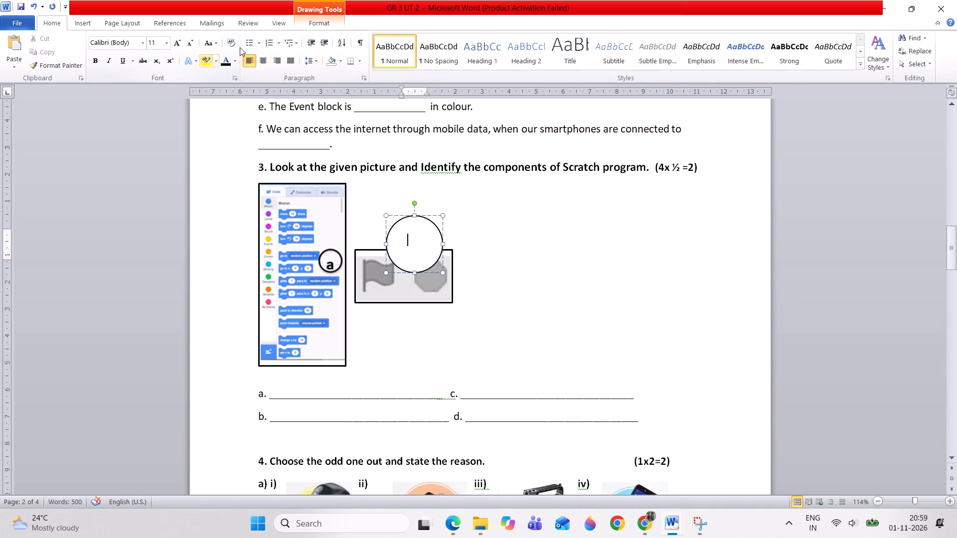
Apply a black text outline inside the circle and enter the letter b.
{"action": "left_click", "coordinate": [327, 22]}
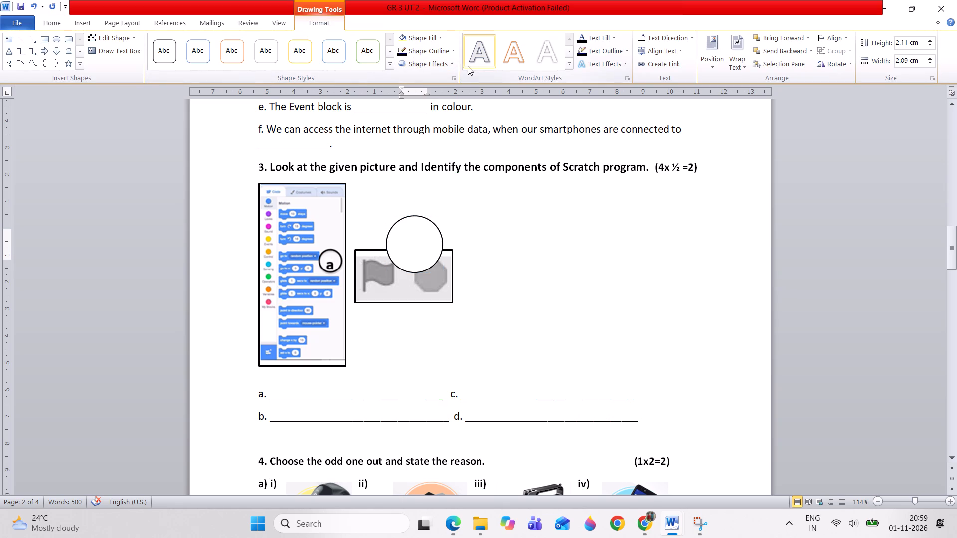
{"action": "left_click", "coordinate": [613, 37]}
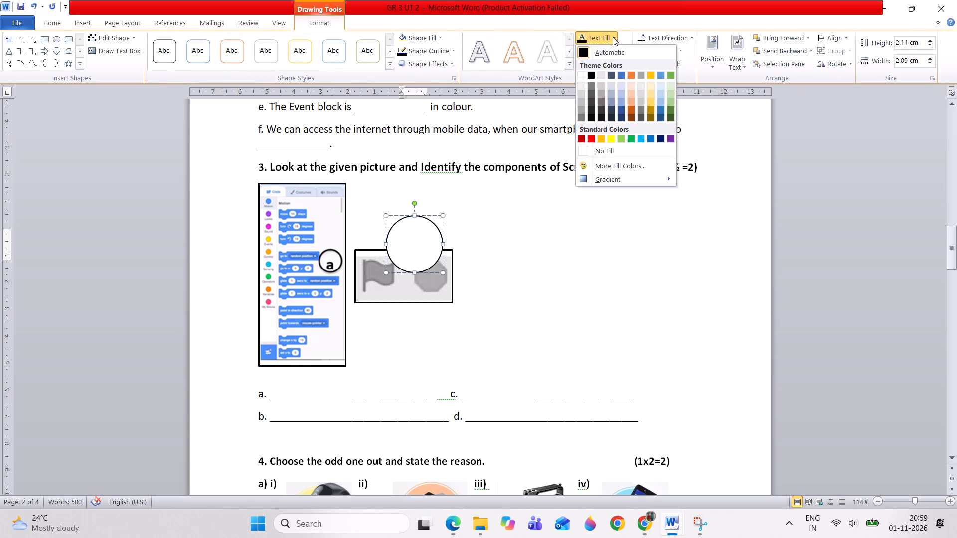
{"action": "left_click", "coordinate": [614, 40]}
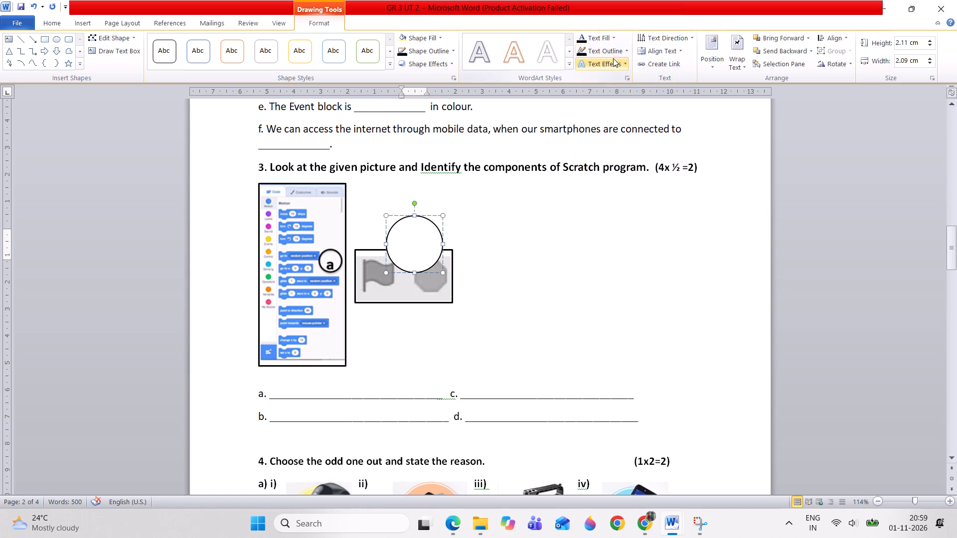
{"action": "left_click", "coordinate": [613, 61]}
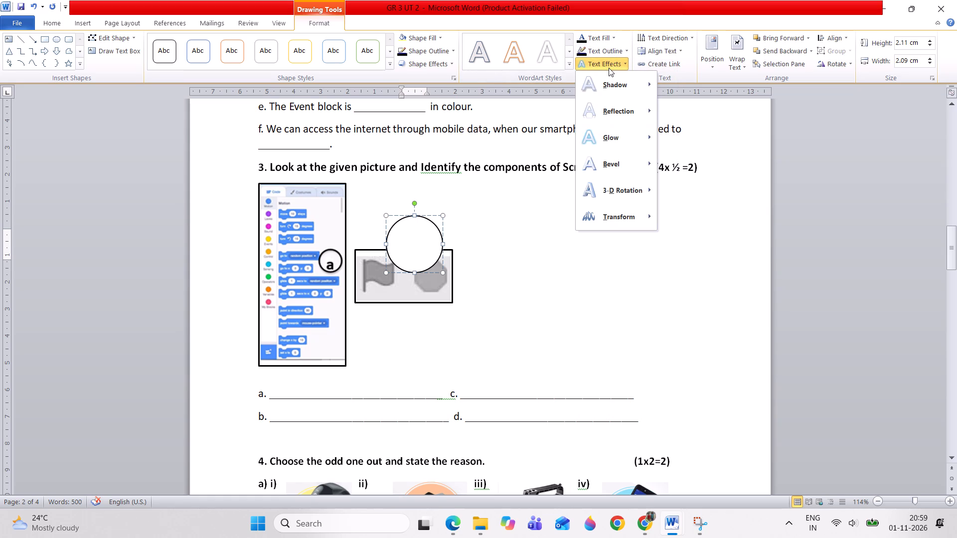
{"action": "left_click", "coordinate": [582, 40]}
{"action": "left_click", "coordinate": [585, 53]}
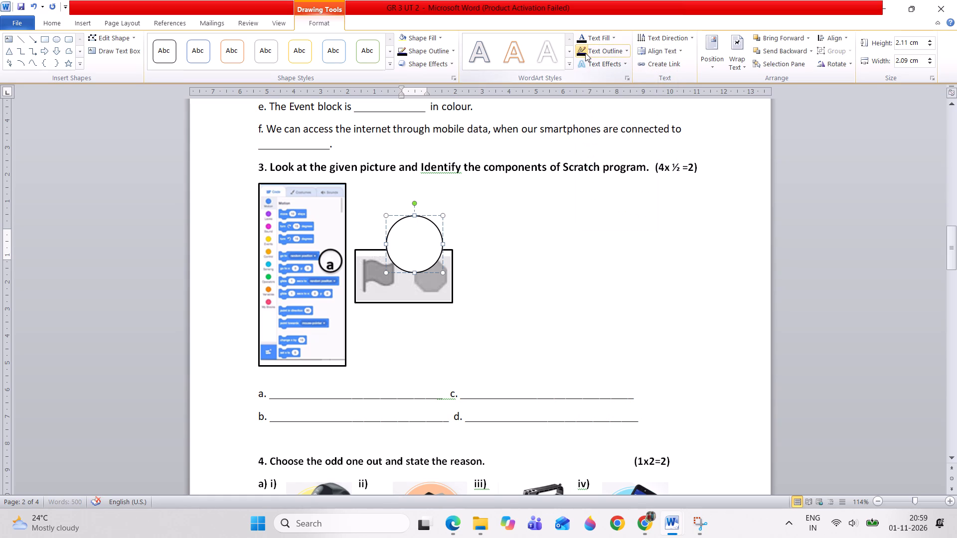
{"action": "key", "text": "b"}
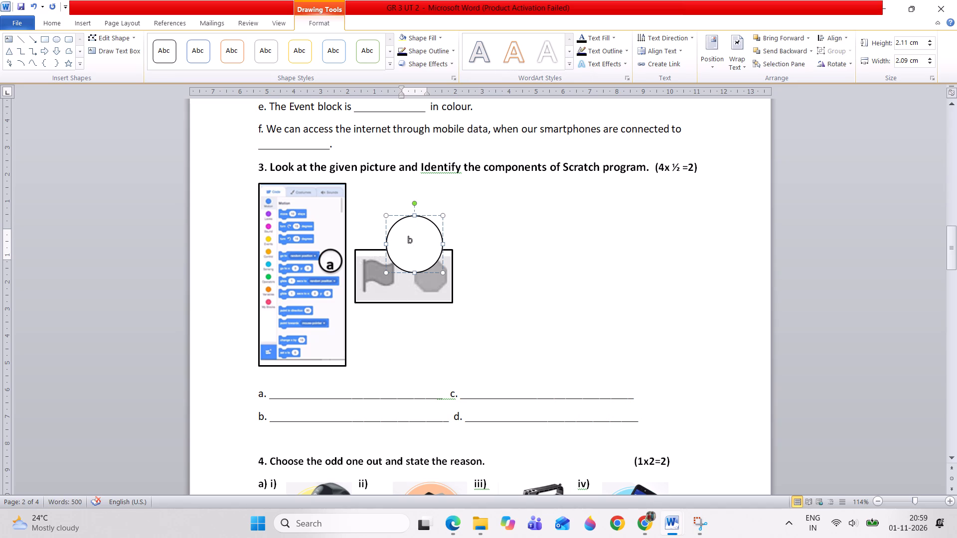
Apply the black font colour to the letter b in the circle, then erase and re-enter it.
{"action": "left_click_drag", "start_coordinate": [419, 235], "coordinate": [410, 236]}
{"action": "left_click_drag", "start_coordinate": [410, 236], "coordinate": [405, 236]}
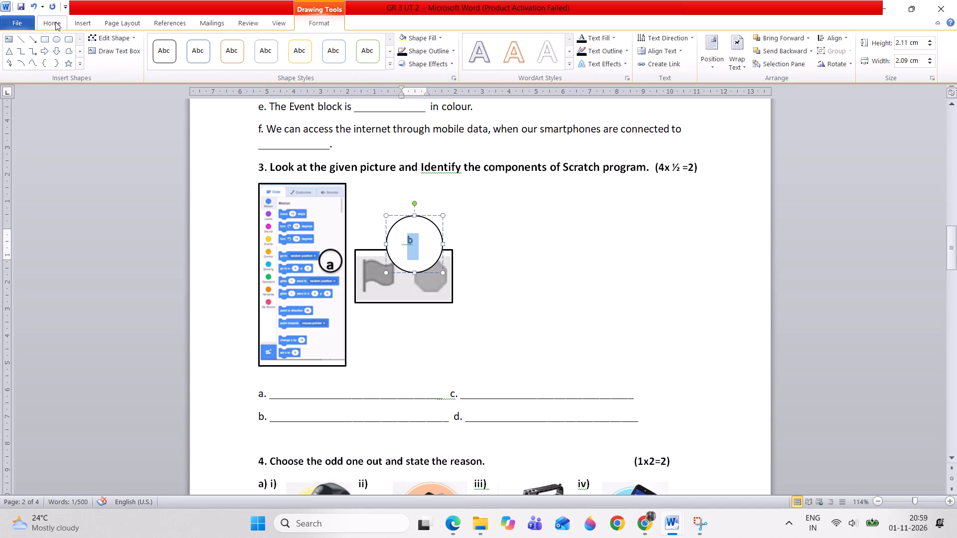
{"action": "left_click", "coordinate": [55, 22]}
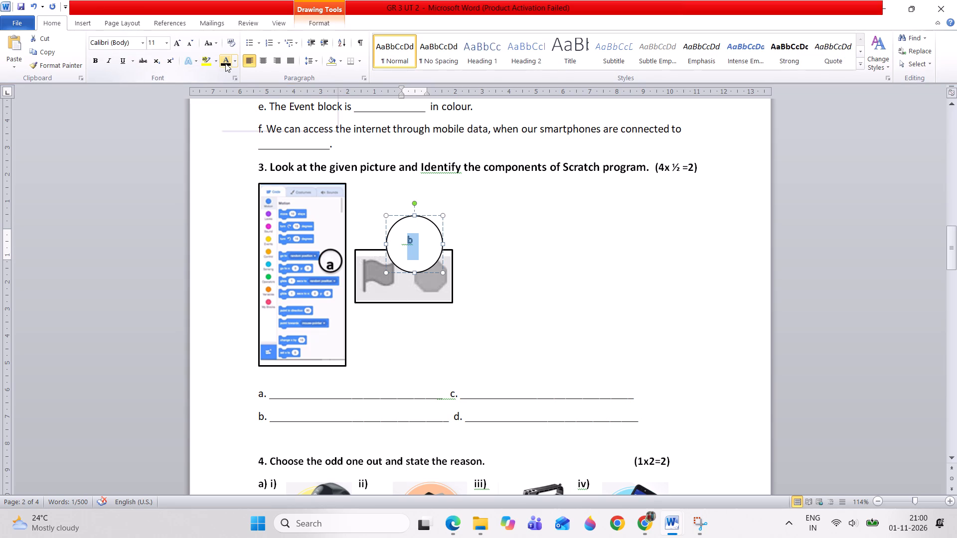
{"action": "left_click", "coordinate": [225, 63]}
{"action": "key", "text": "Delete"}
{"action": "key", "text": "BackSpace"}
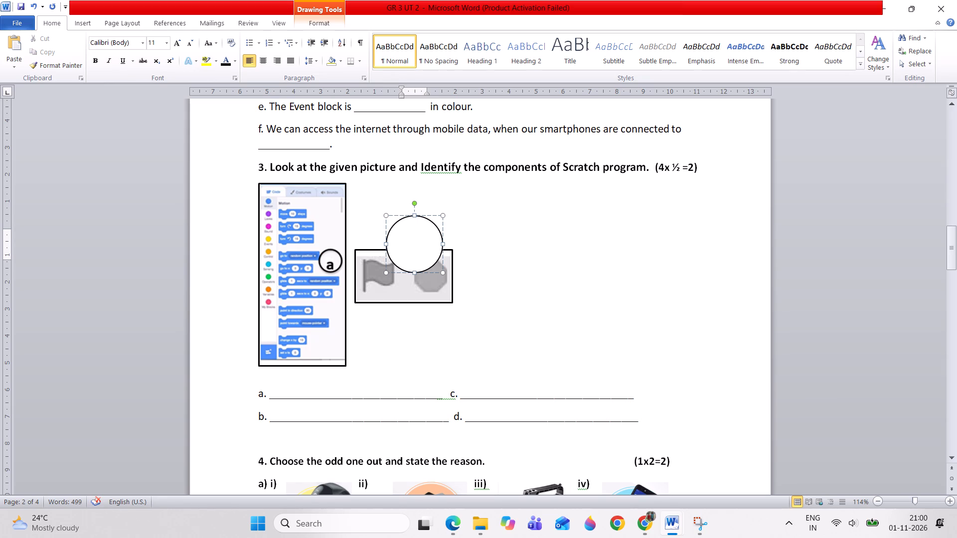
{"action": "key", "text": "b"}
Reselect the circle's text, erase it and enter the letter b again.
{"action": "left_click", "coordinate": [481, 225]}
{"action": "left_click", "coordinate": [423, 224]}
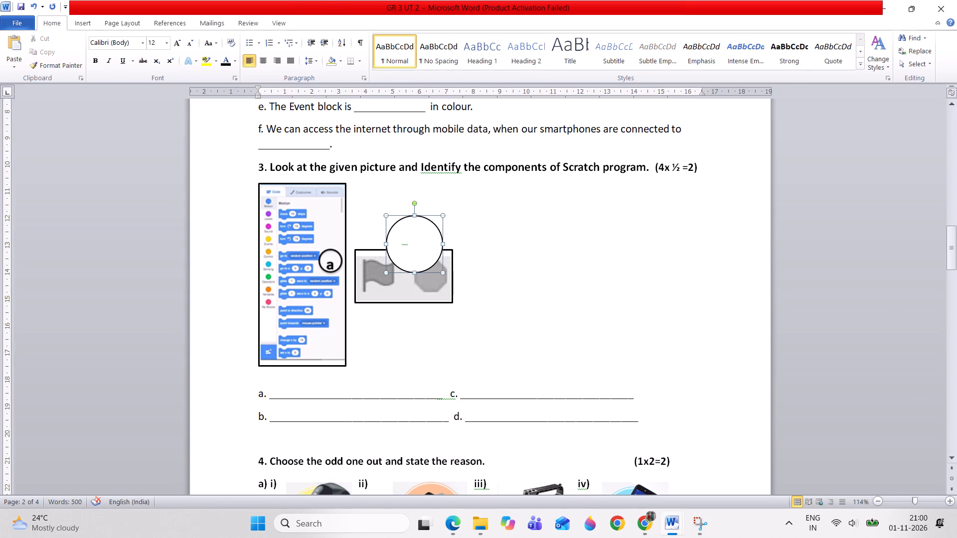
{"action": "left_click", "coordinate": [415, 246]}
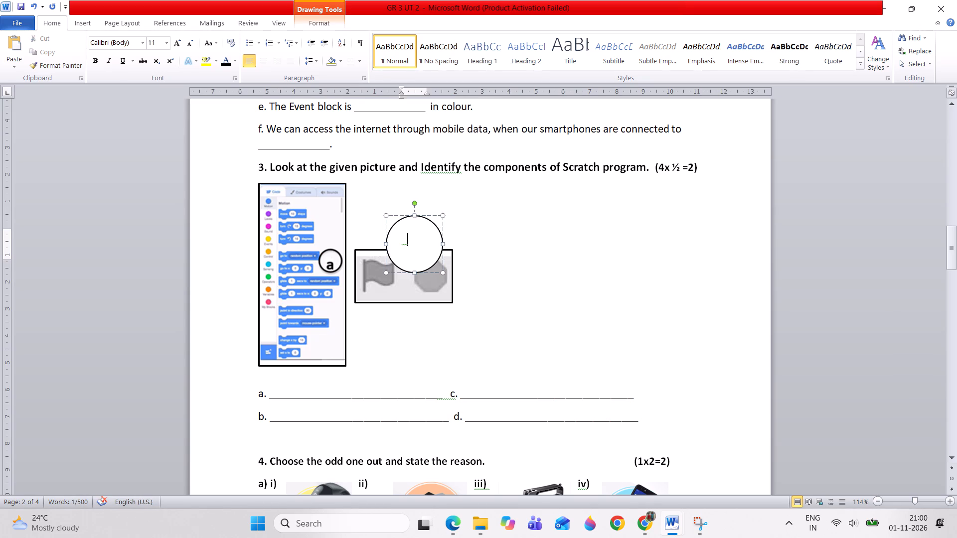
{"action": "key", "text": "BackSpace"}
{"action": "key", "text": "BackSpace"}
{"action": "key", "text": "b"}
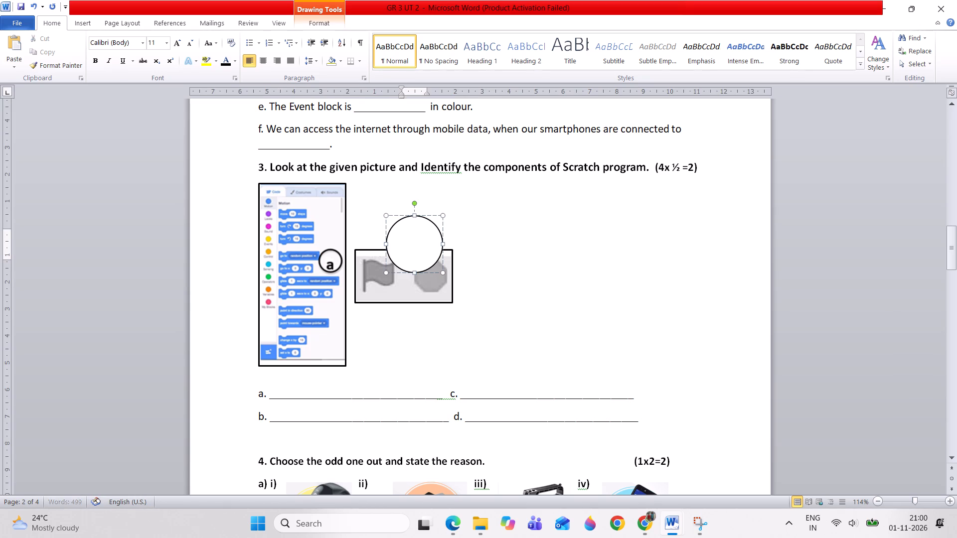
Delete the circle overlapping the flag and stop sign picture.
{"action": "left_click", "coordinate": [408, 218]}
{"action": "key", "text": "Delete"}
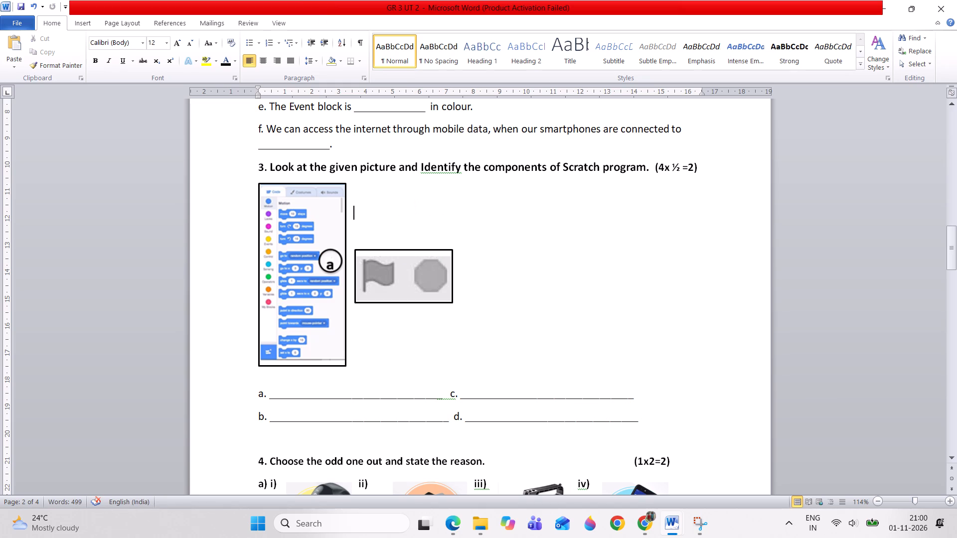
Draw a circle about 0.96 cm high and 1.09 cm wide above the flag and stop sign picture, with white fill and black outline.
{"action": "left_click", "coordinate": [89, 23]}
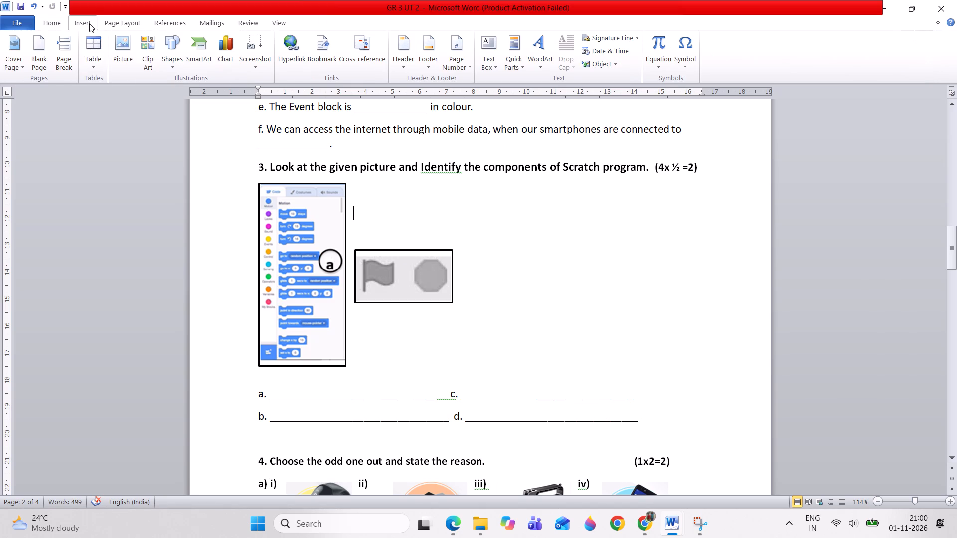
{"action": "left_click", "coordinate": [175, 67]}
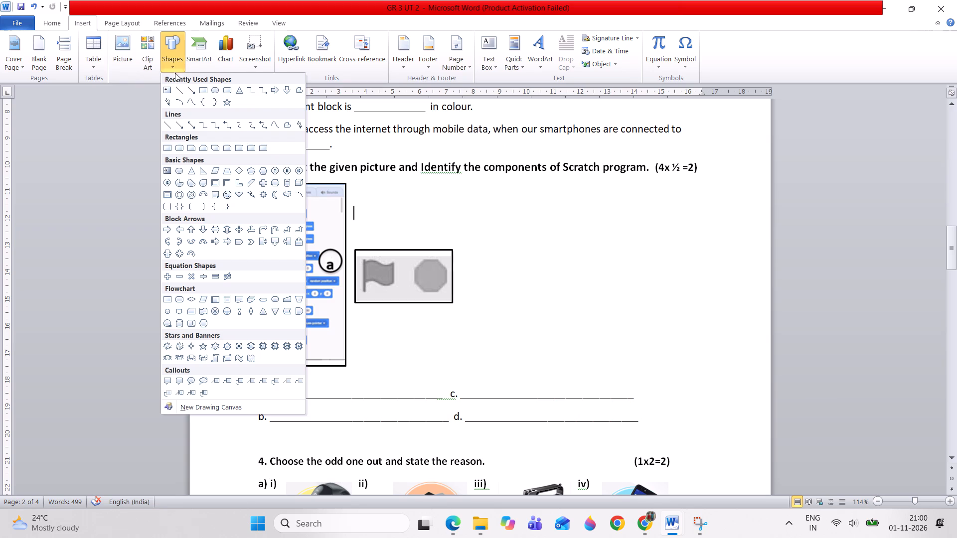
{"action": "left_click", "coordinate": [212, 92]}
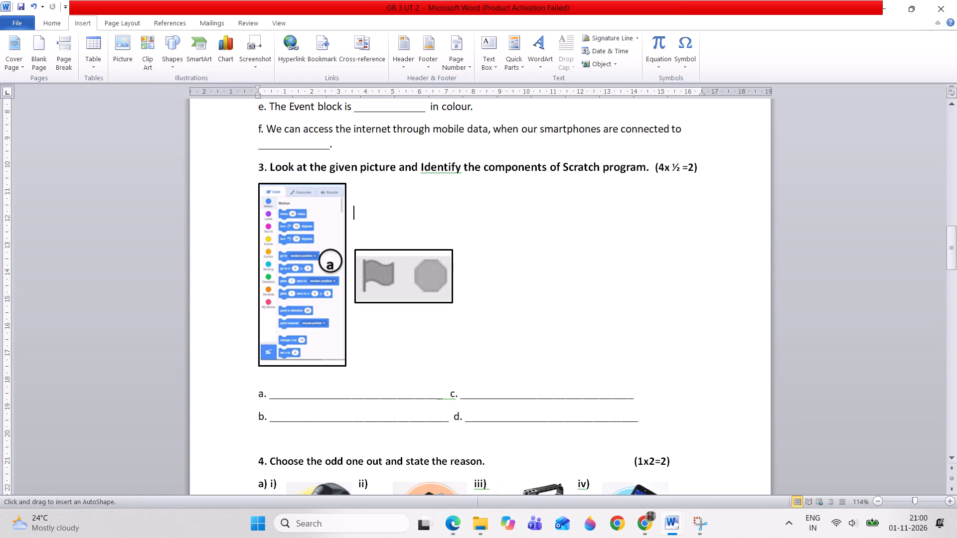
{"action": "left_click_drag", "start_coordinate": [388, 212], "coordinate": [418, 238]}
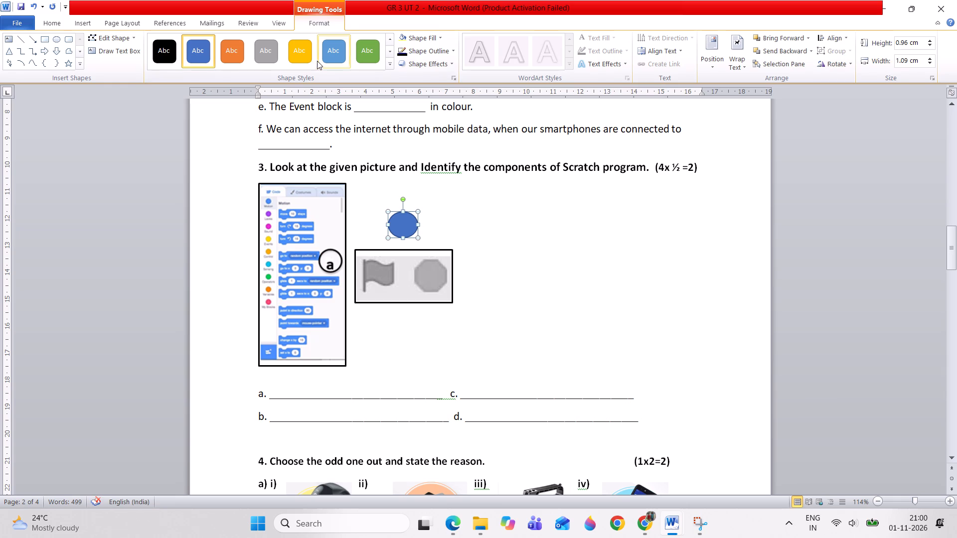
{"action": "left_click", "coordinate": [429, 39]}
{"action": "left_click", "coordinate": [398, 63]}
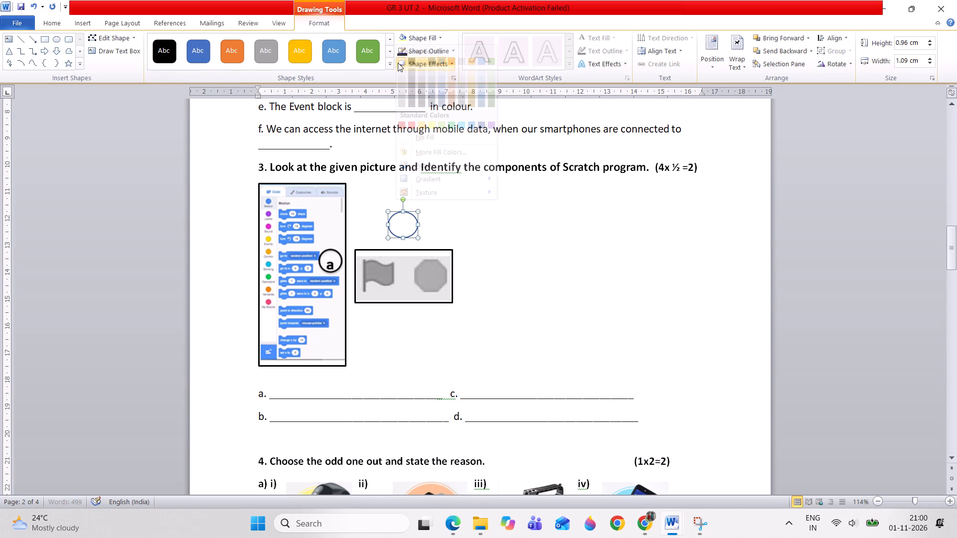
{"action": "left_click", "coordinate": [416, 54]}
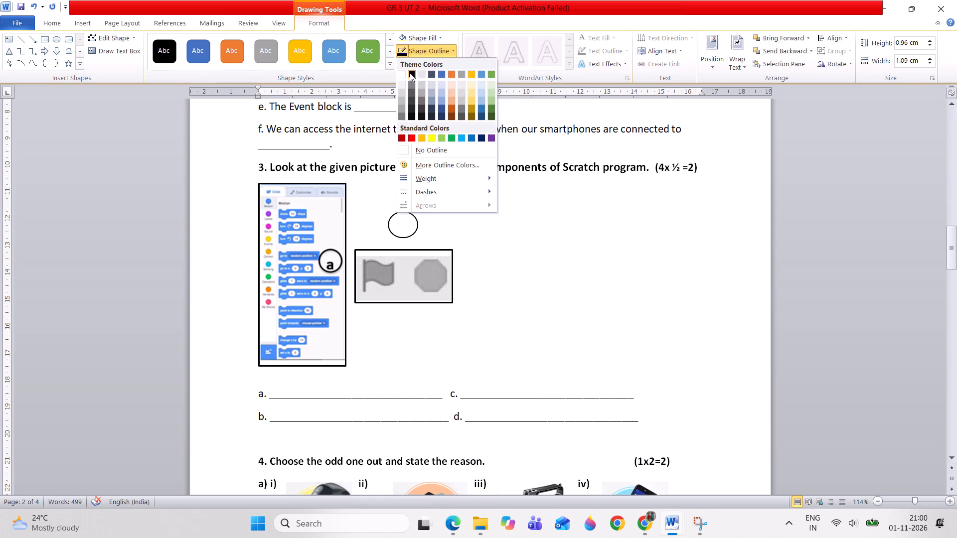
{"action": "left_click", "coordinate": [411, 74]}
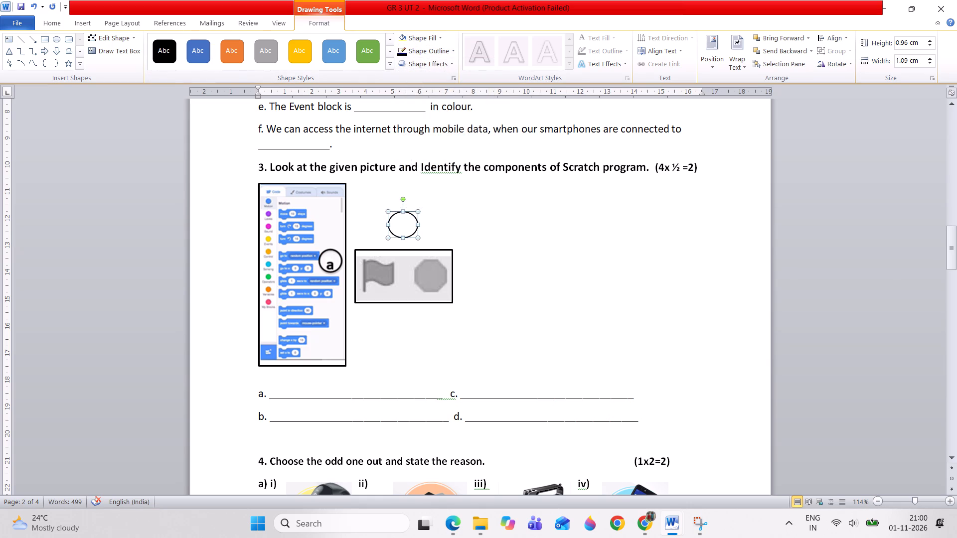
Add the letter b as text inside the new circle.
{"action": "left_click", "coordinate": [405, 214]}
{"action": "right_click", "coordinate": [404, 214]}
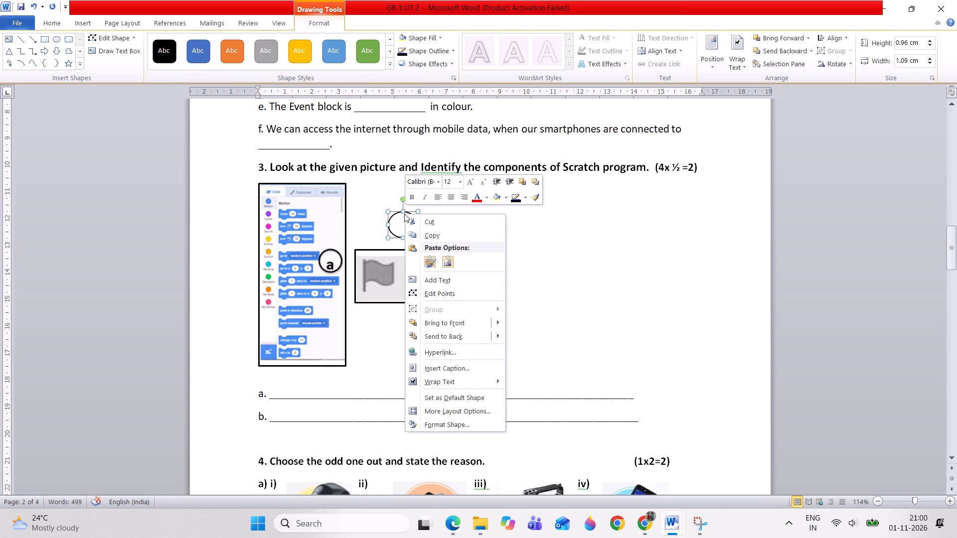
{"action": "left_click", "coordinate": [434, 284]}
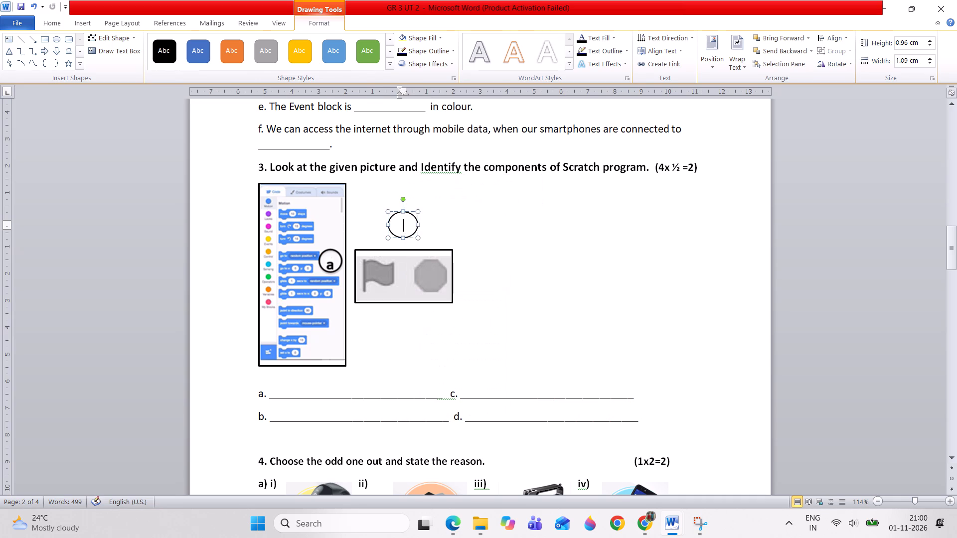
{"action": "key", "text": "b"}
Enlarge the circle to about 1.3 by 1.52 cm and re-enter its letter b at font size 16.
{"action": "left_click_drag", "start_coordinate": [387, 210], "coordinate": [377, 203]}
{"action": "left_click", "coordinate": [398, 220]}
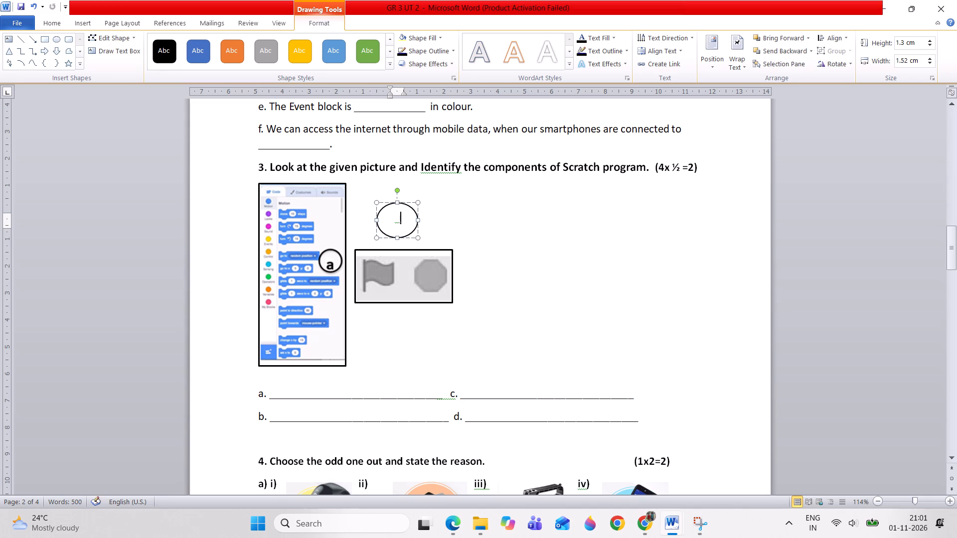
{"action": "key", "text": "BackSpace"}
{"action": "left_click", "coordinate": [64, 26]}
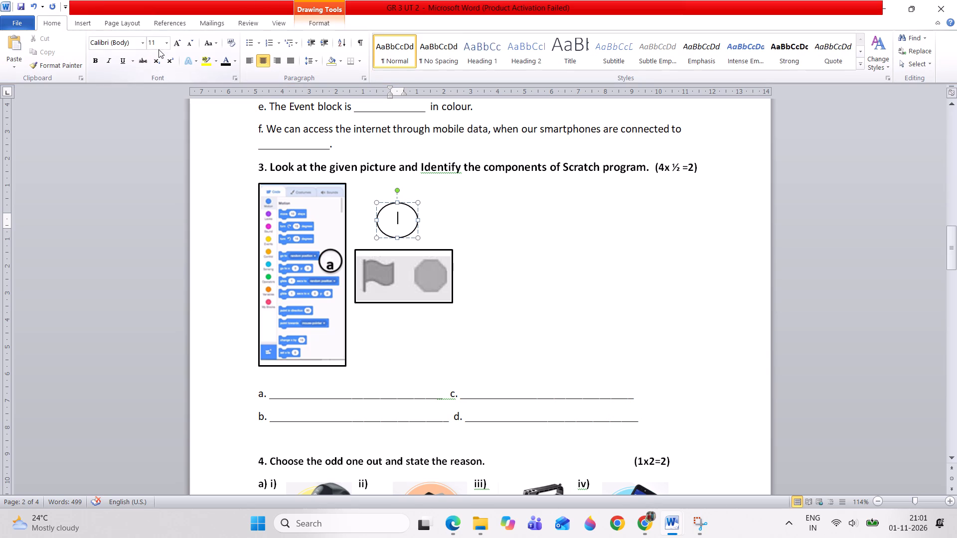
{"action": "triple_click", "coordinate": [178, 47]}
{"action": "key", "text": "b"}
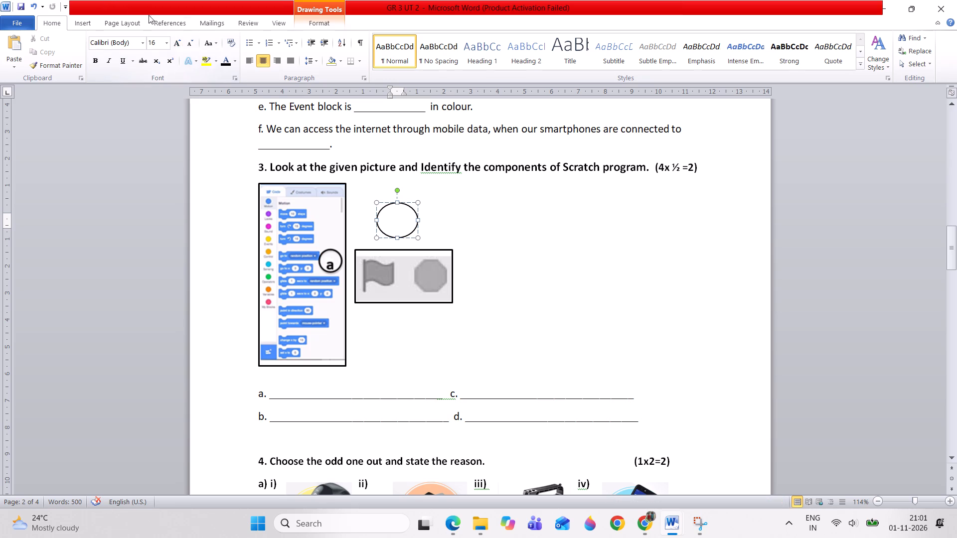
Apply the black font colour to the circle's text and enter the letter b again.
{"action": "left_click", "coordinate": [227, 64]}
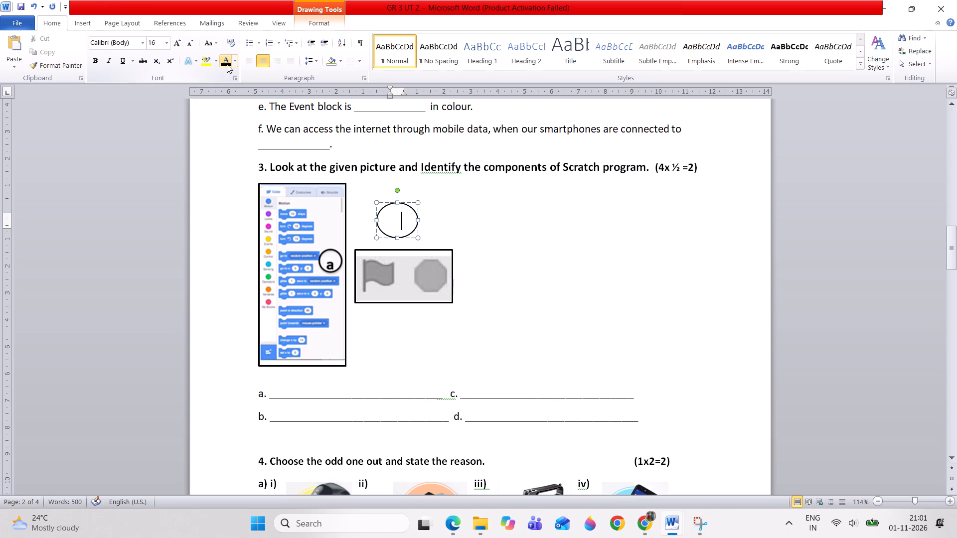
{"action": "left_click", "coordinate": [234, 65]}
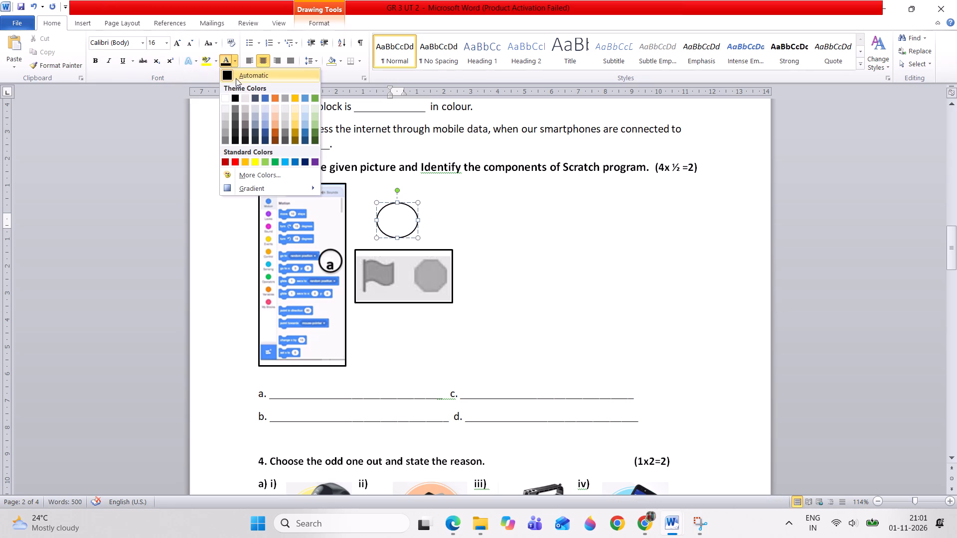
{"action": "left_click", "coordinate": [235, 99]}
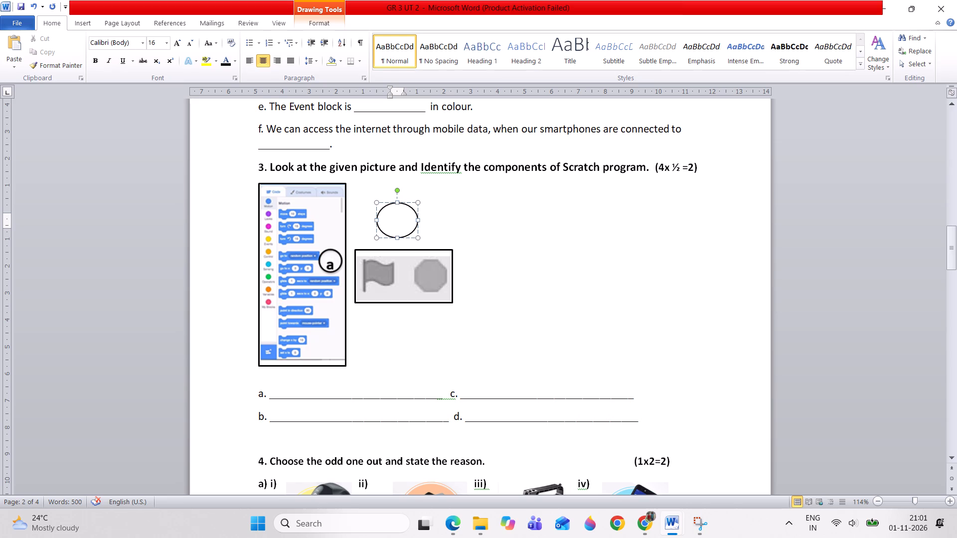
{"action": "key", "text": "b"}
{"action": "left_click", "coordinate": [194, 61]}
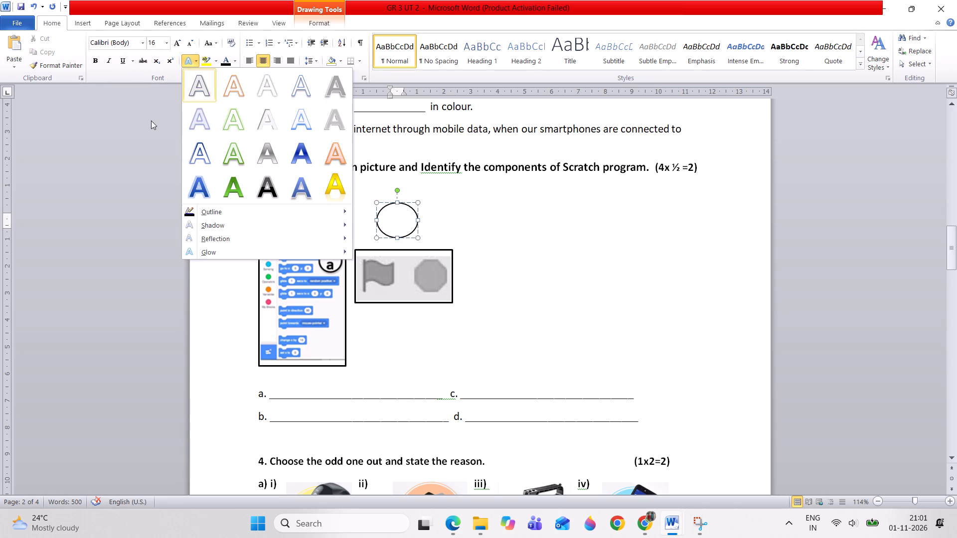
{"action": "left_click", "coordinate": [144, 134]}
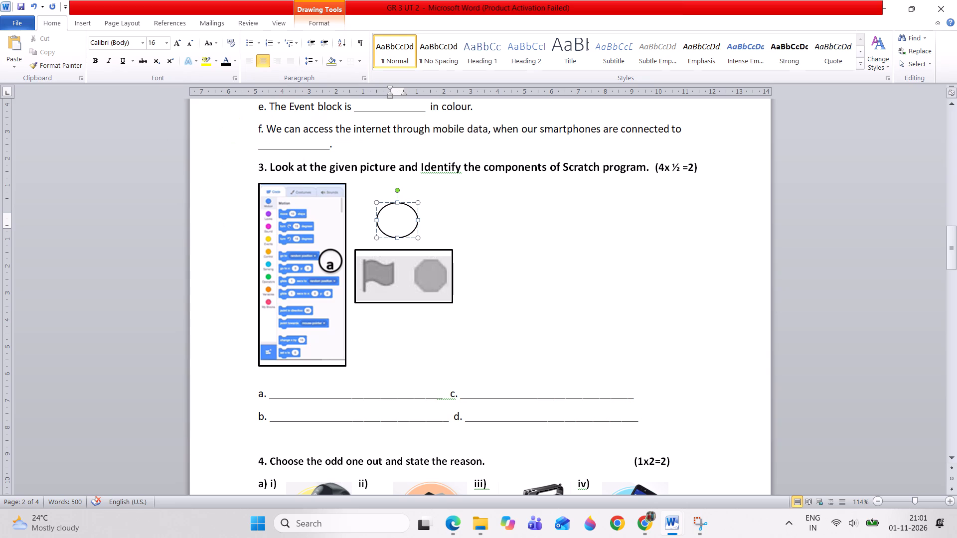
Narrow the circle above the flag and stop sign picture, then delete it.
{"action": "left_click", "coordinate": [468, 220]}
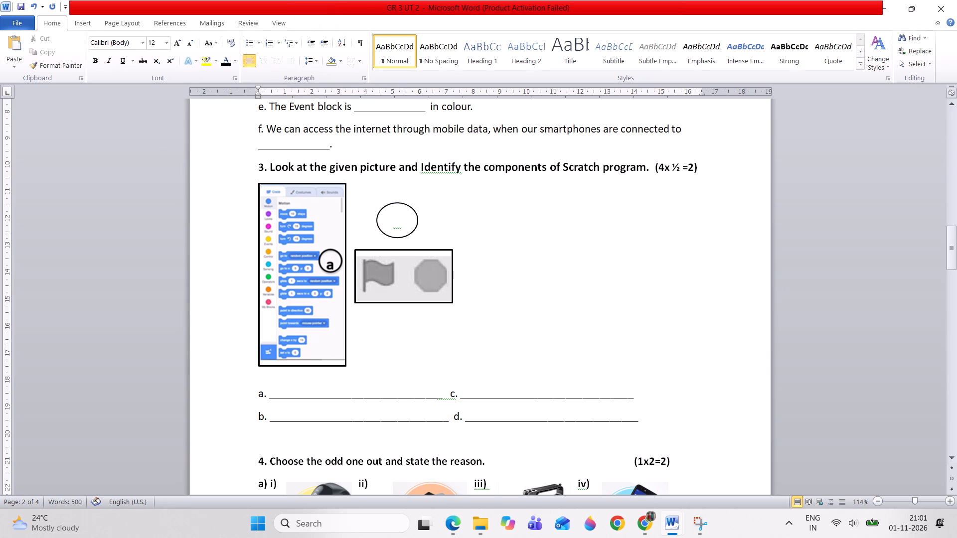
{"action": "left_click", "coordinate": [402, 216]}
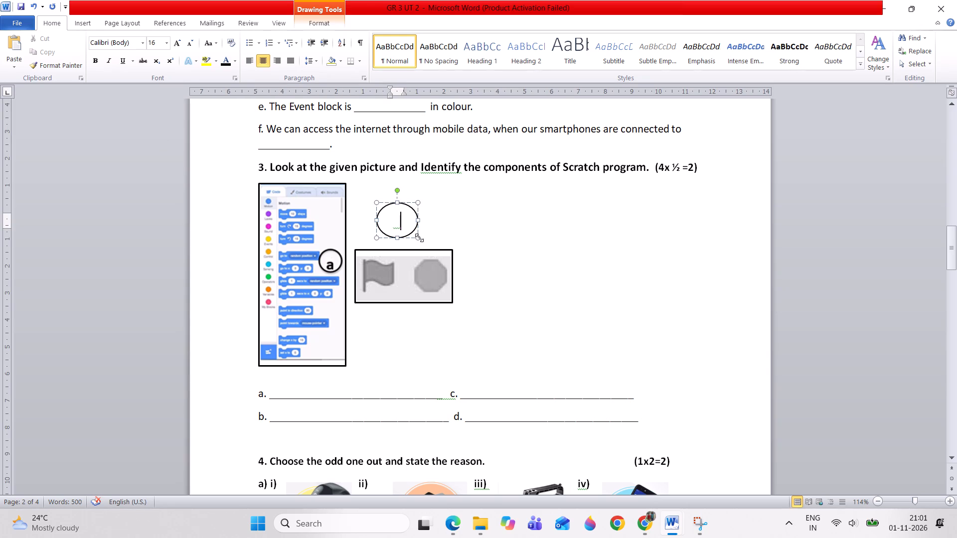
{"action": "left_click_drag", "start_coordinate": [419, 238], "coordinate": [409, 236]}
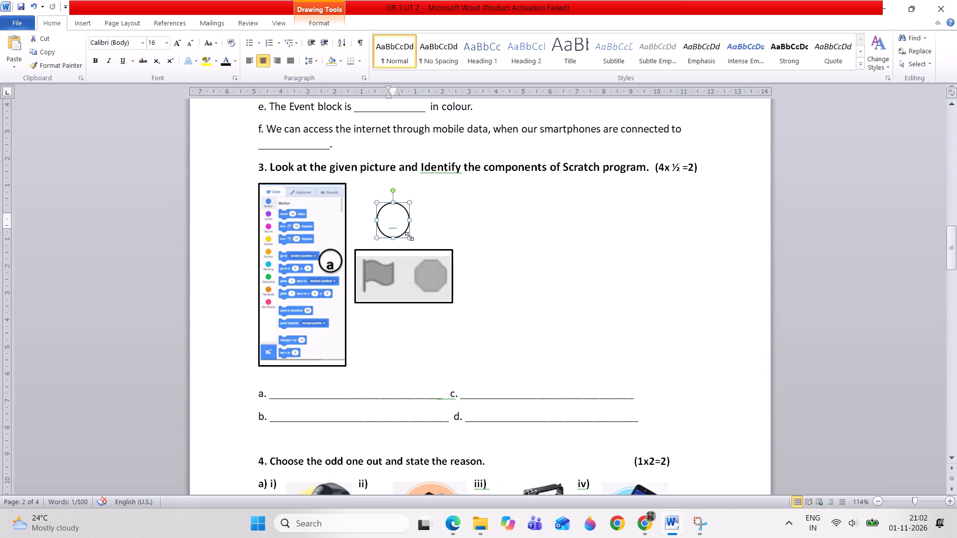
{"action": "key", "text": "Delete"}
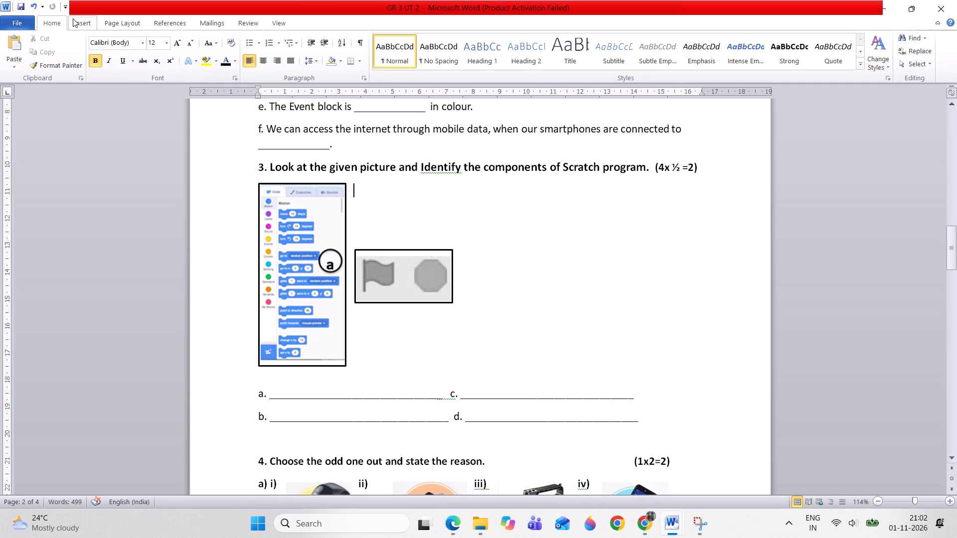
Draw a text box about 0.74 cm high and 0.95 cm wide above the flag and stop sign picture and enter b.
{"action": "left_click", "coordinate": [75, 18]}
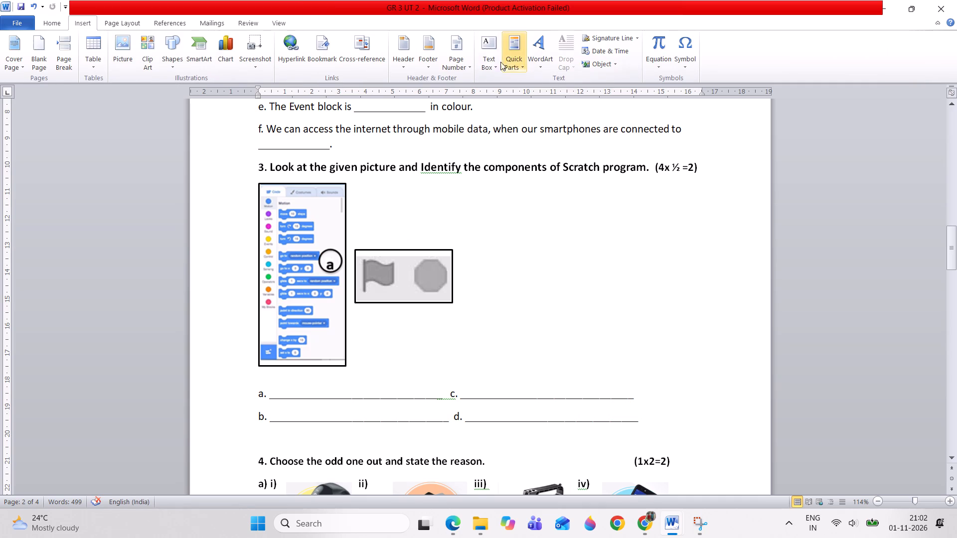
{"action": "left_click", "coordinate": [487, 61]}
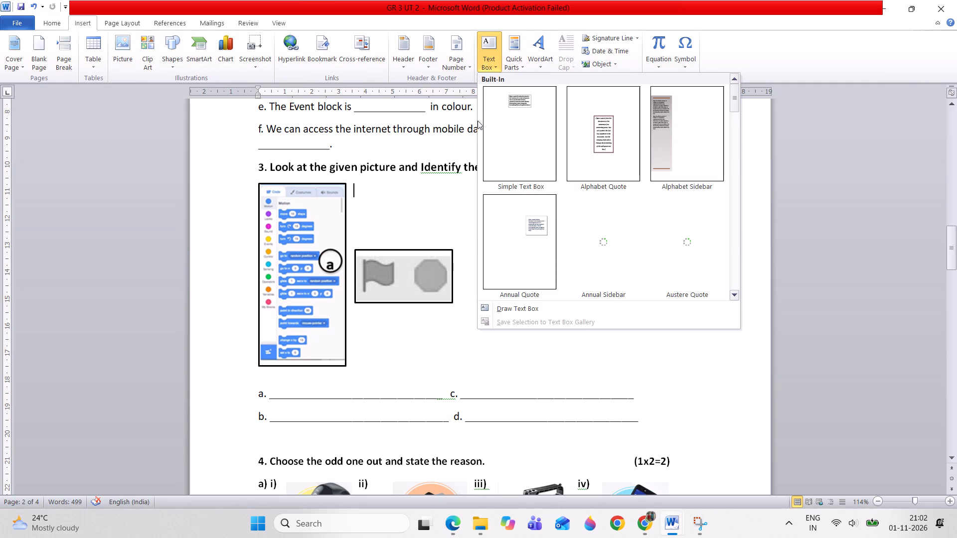
{"action": "left_click", "coordinate": [522, 305]}
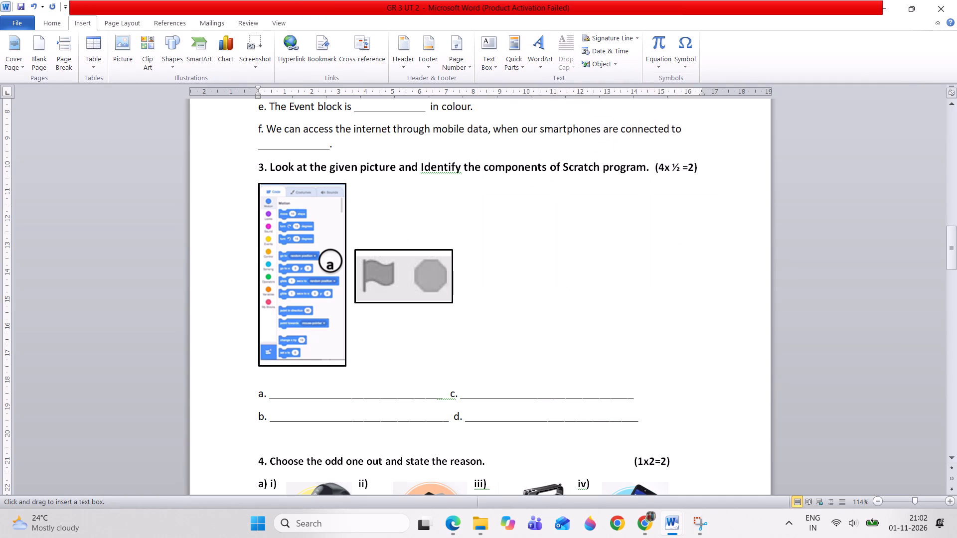
{"action": "left_click_drag", "start_coordinate": [377, 219], "coordinate": [400, 236]}
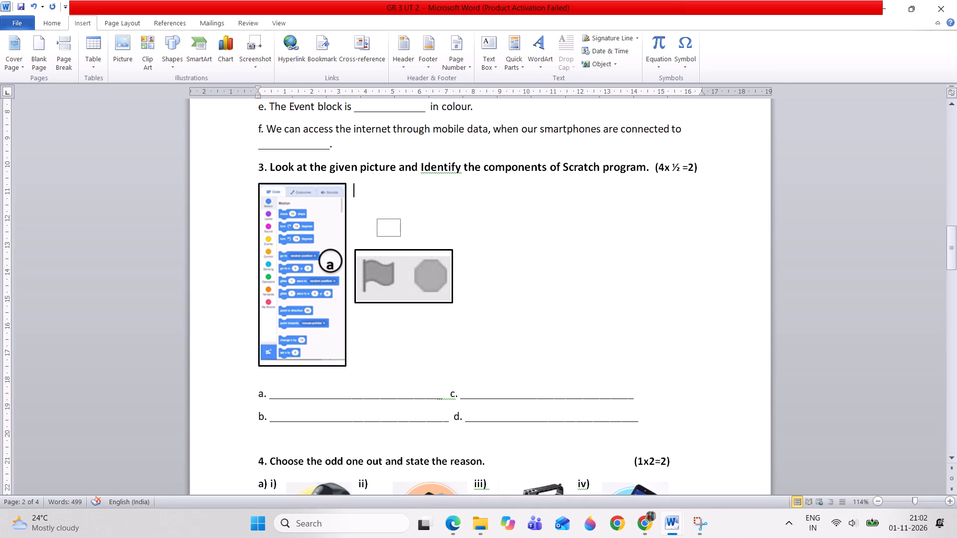
{"action": "left_click_drag", "start_coordinate": [400, 236], "coordinate": [402, 239]}
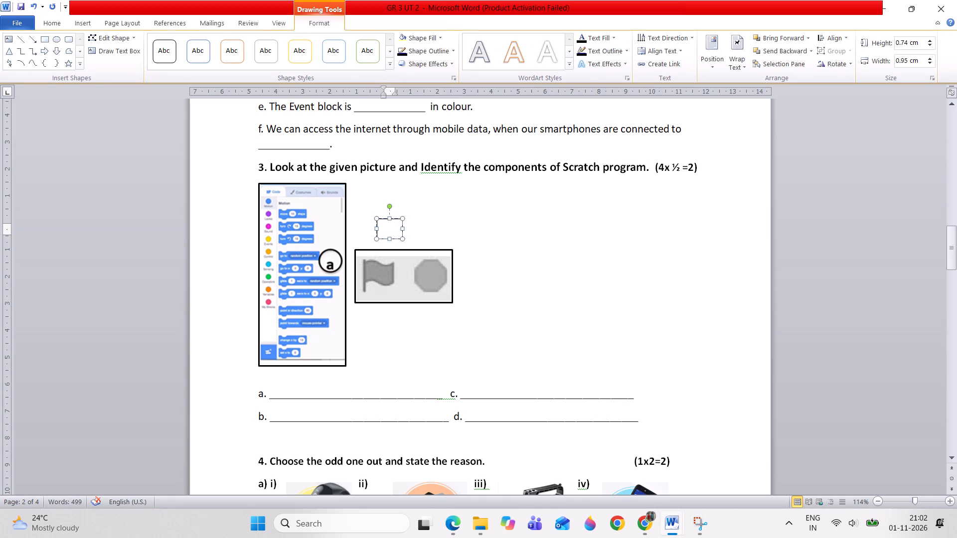
{"action": "key", "text": "b"}
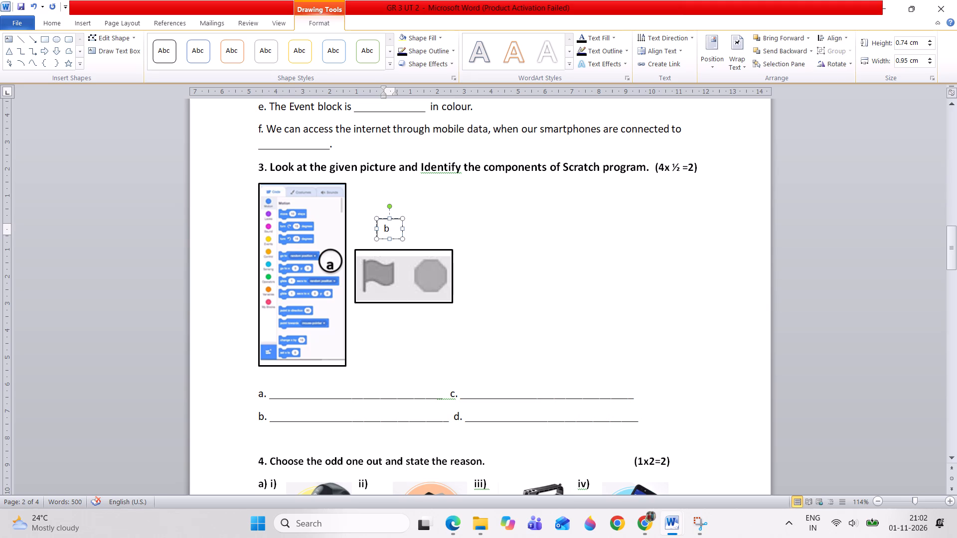
Duplicate the b text box and place the copy to its right at the same height, beyond the flag and stop sign picture.
{"action": "left_click", "coordinate": [383, 217]}
{"action": "key", "text": "ctrl+c"}
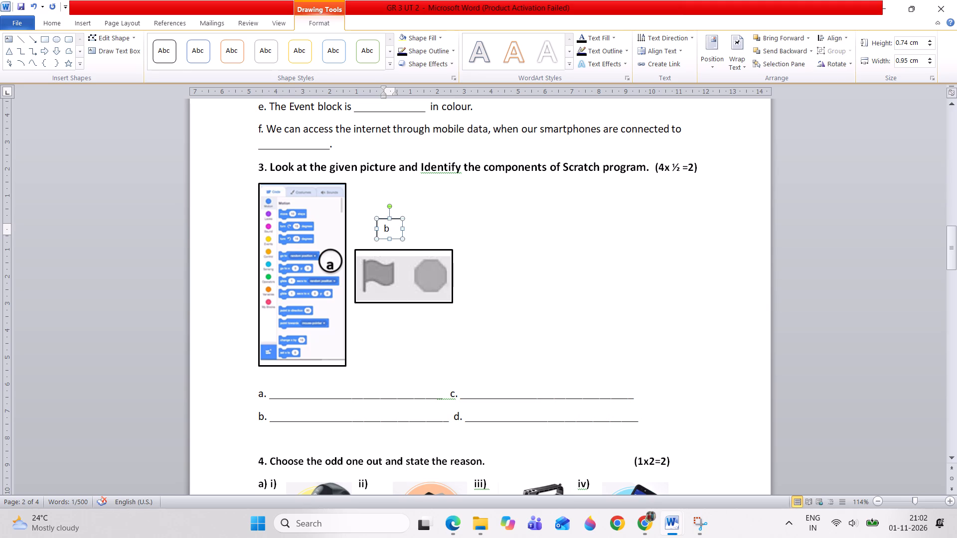
{"action": "key", "text": "ctrl+v"}
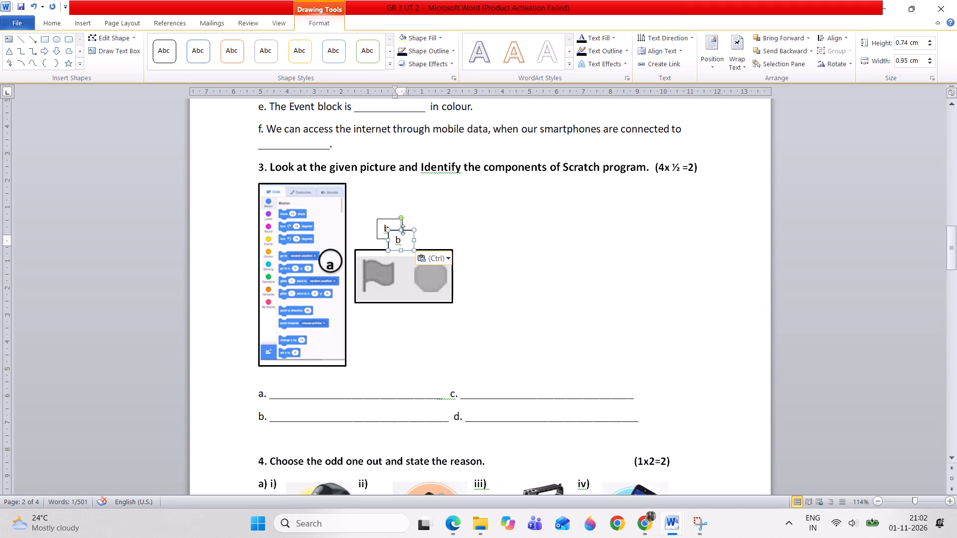
{"action": "left_click_drag", "start_coordinate": [404, 231], "coordinate": [514, 224]}
{"action": "left_click_drag", "start_coordinate": [514, 224], "coordinate": [517, 220]}
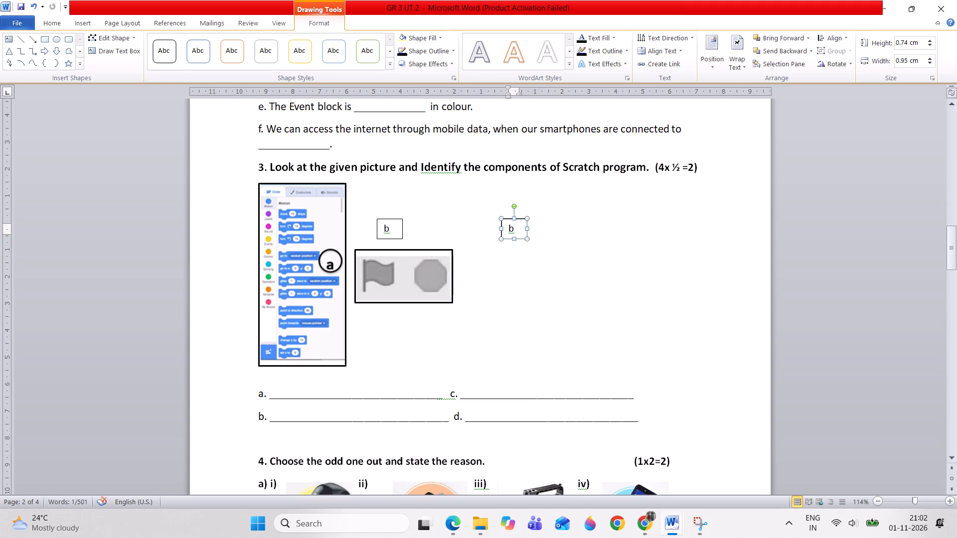
Format the letter b in the label above the flag and stop sign picture as 14 pt bold.
{"action": "left_click", "coordinate": [383, 230]}
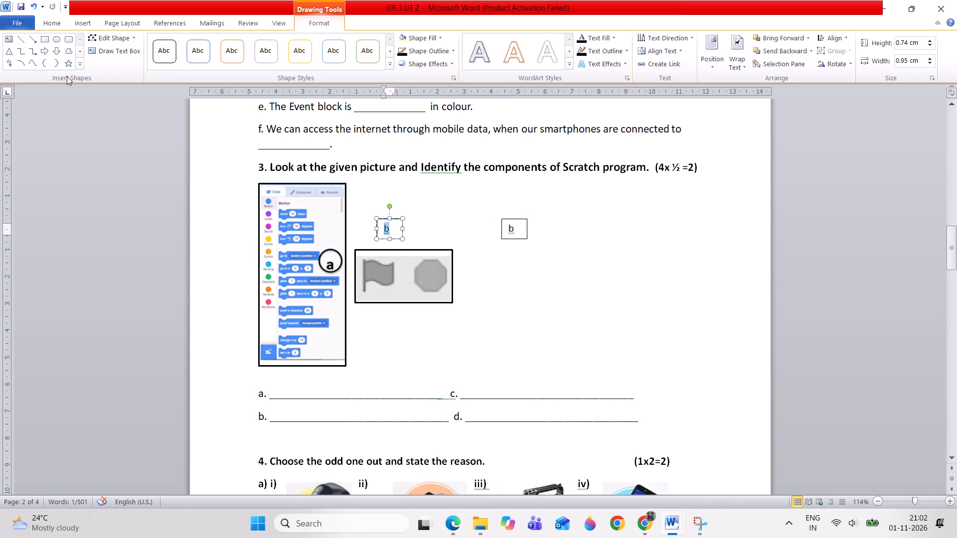
{"action": "left_click", "coordinate": [52, 27]}
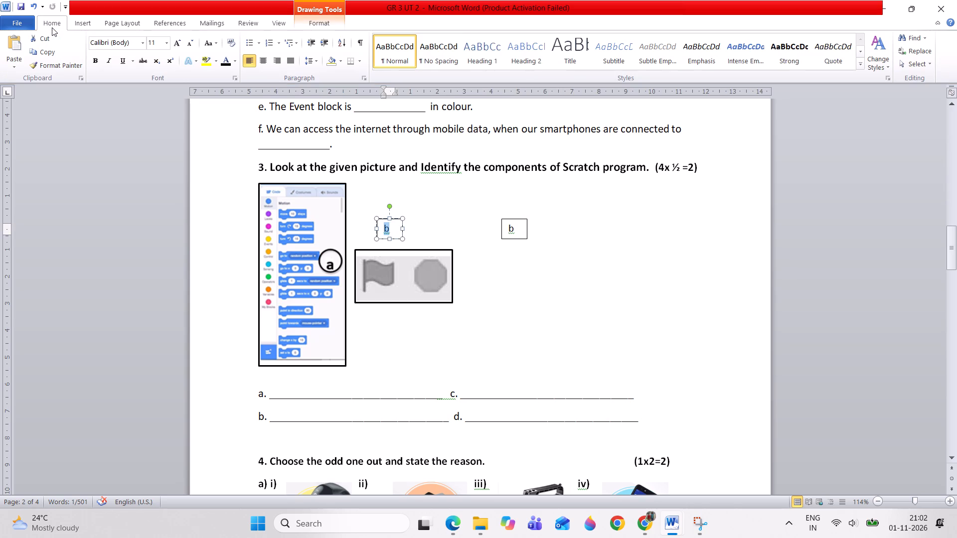
{"action": "left_click", "coordinate": [178, 39]}
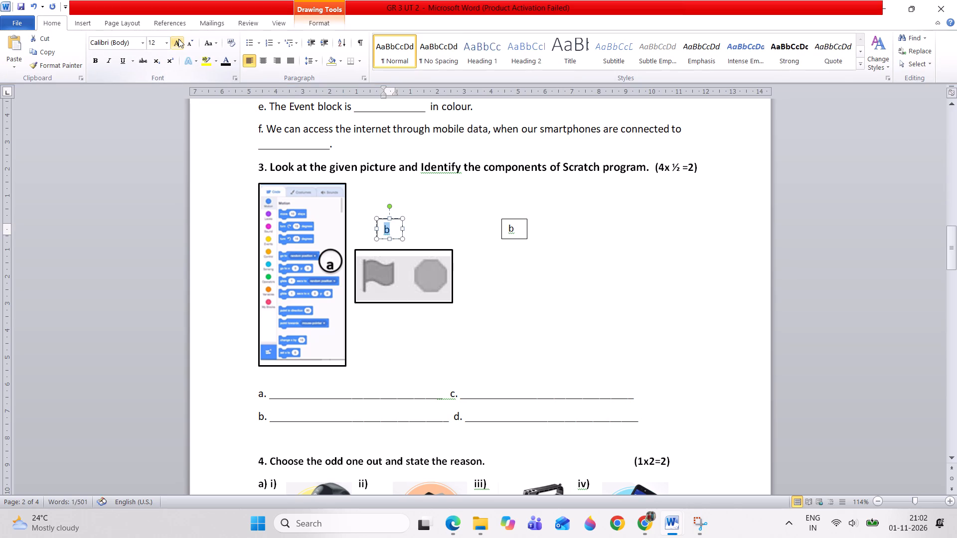
{"action": "left_click", "coordinate": [178, 39]}
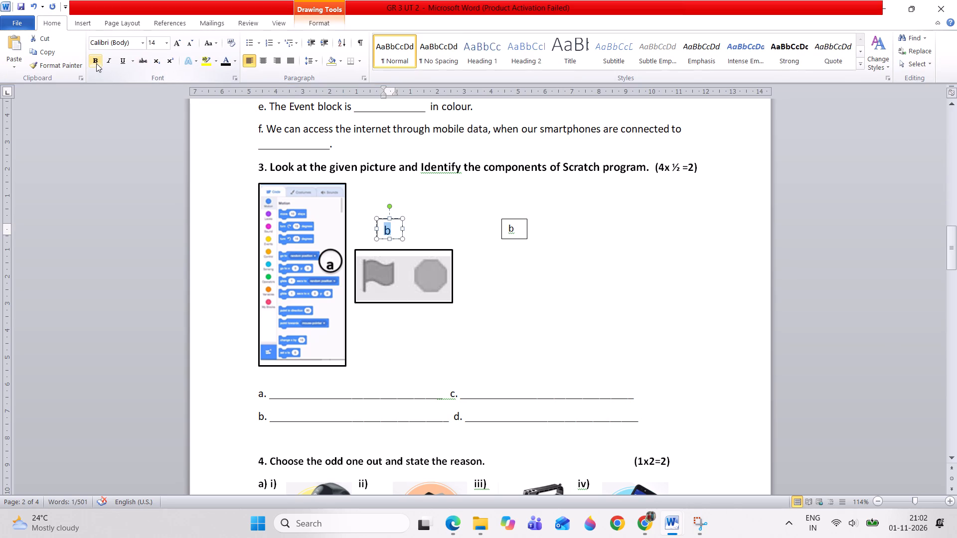
{"action": "left_click", "coordinate": [96, 63]}
Replace the letter in the duplicated label box with a capital C and format it as 14 pt bold.
{"action": "left_click", "coordinate": [515, 230]}
{"action": "key", "text": "BackSpace"}
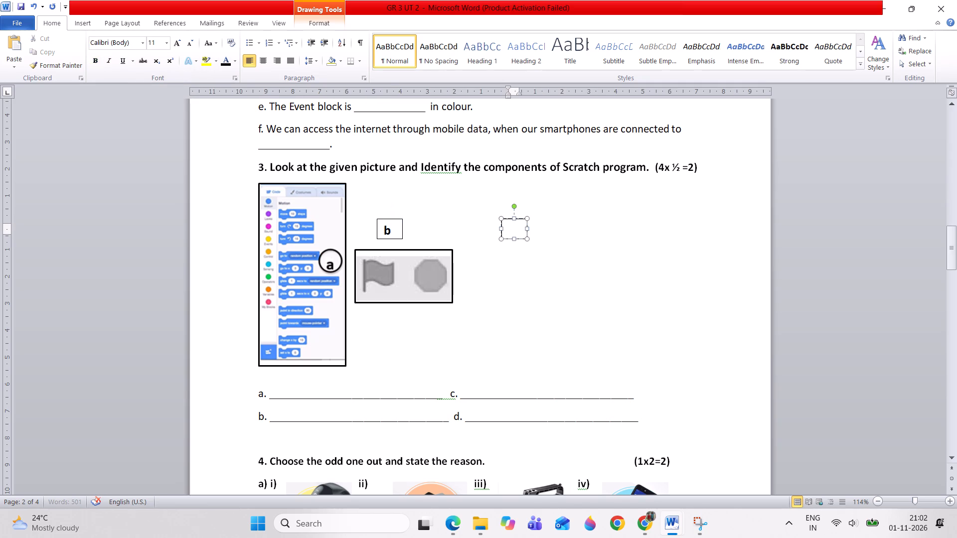
{"action": "key", "text": "shift+c"}
{"action": "left_click_drag", "start_coordinate": [518, 226], "coordinate": [509, 227]}
{"action": "left_click_drag", "start_coordinate": [509, 227], "coordinate": [507, 229]}
{"action": "left_click", "coordinate": [96, 58]}
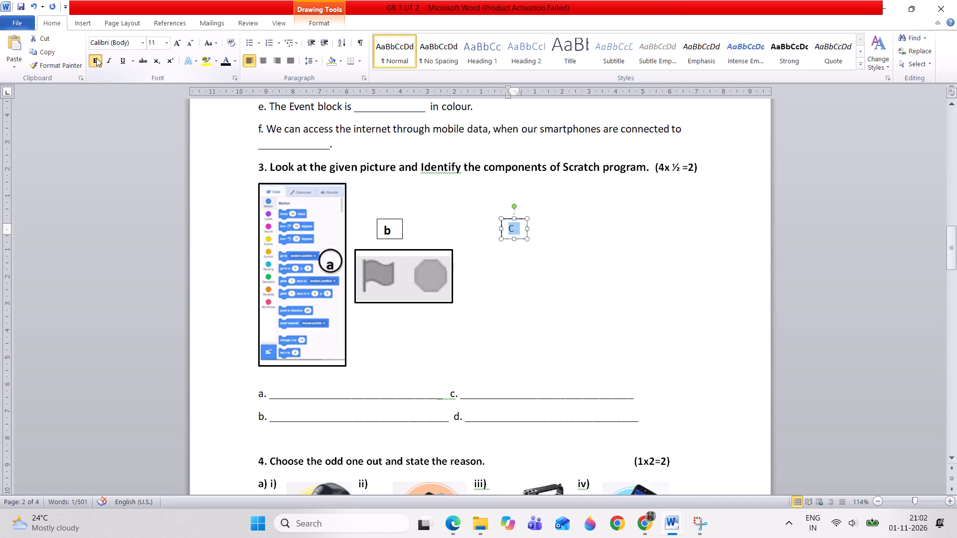
{"action": "left_click", "coordinate": [176, 42]}
{"action": "left_click", "coordinate": [176, 42]}
Switch to the Open-CS site in Chrome, close the open worksheet and return to the Chapters page.
{"action": "left_click", "coordinate": [638, 524]}
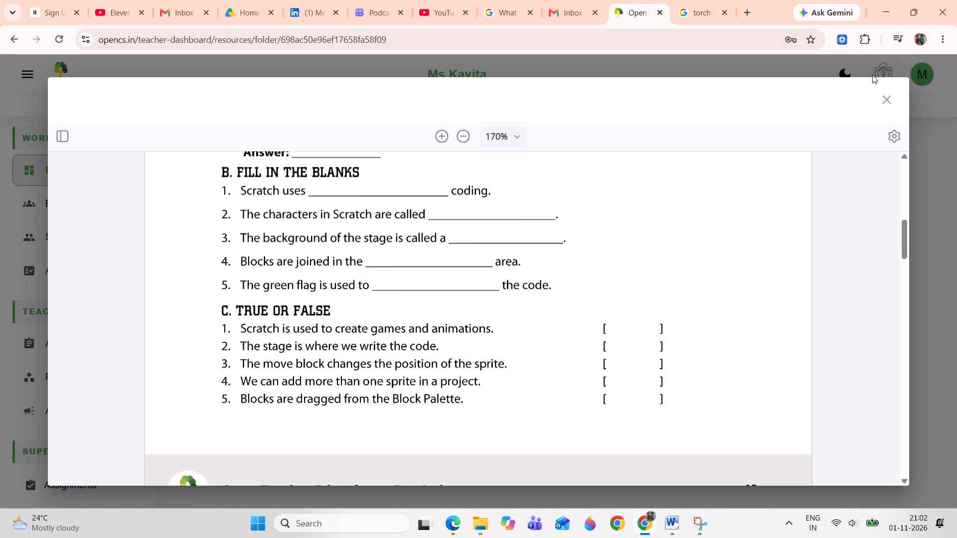
{"action": "left_click", "coordinate": [883, 97]}
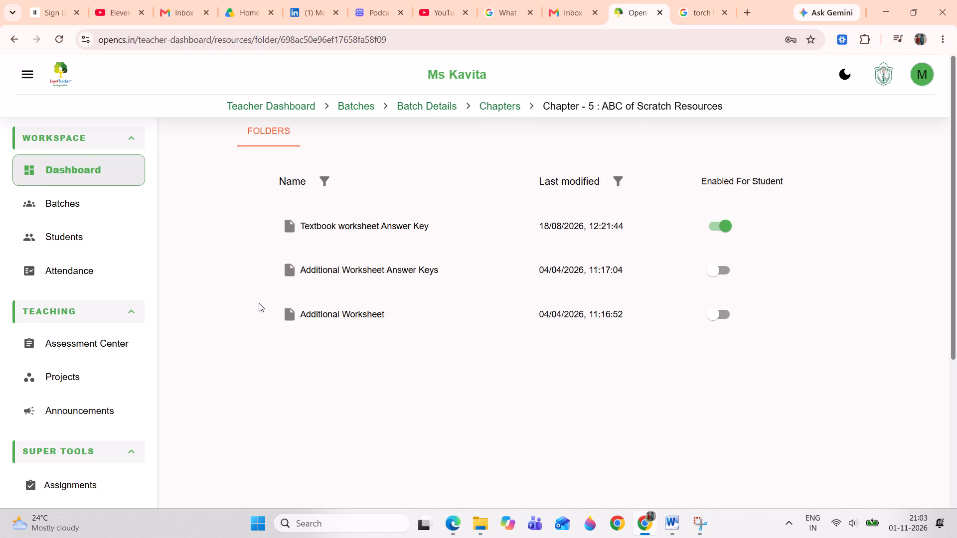
{"action": "left_click", "coordinate": [509, 110]}
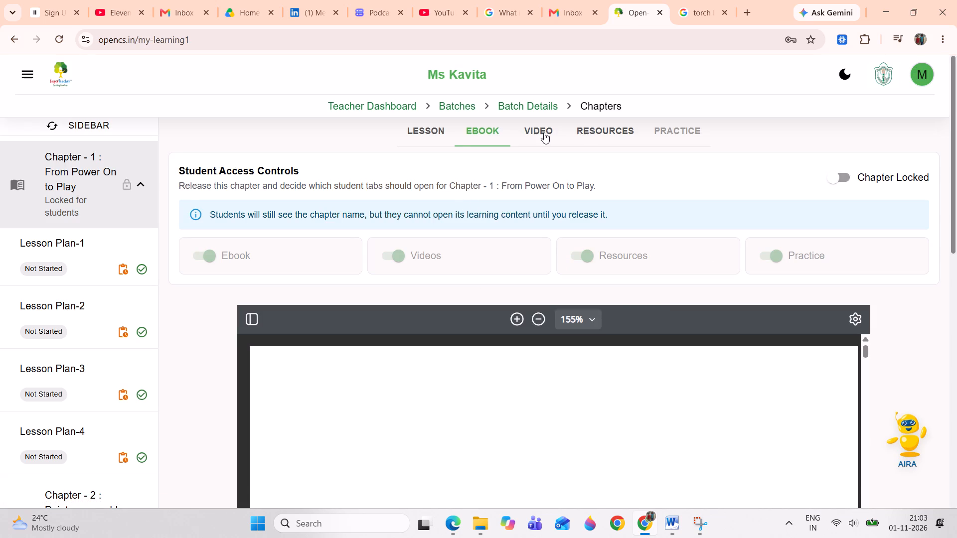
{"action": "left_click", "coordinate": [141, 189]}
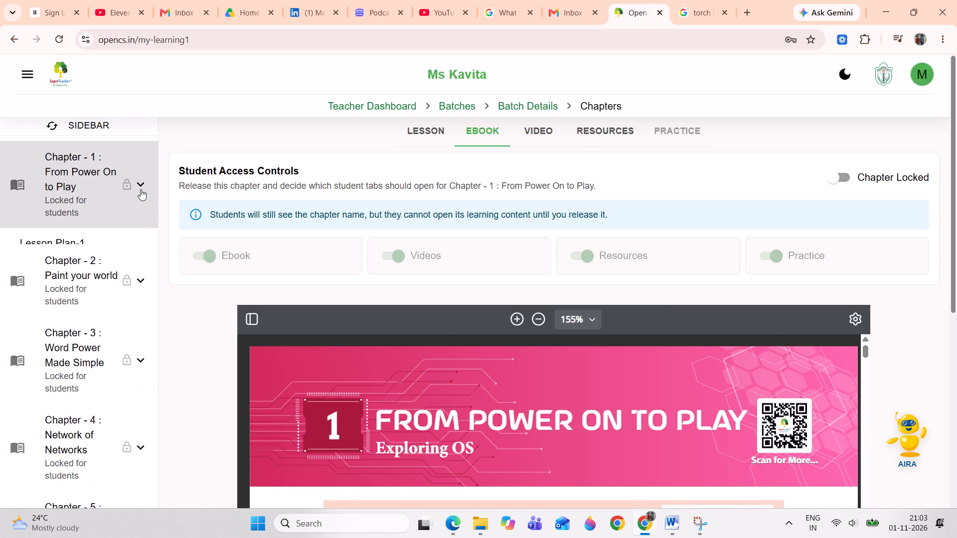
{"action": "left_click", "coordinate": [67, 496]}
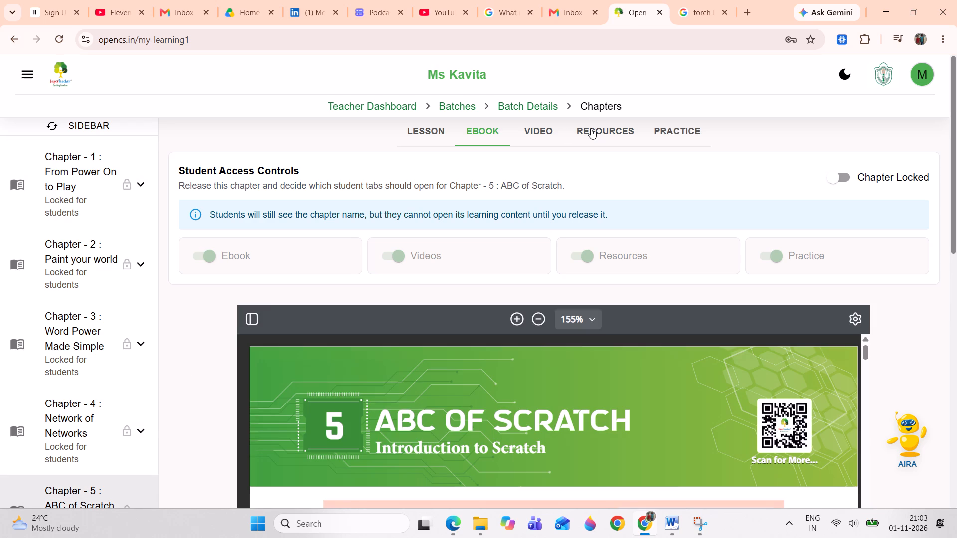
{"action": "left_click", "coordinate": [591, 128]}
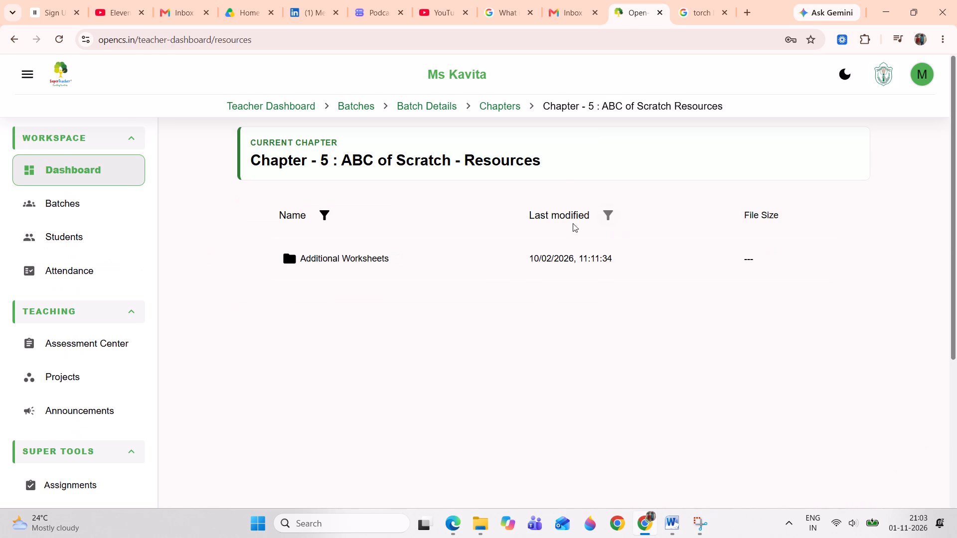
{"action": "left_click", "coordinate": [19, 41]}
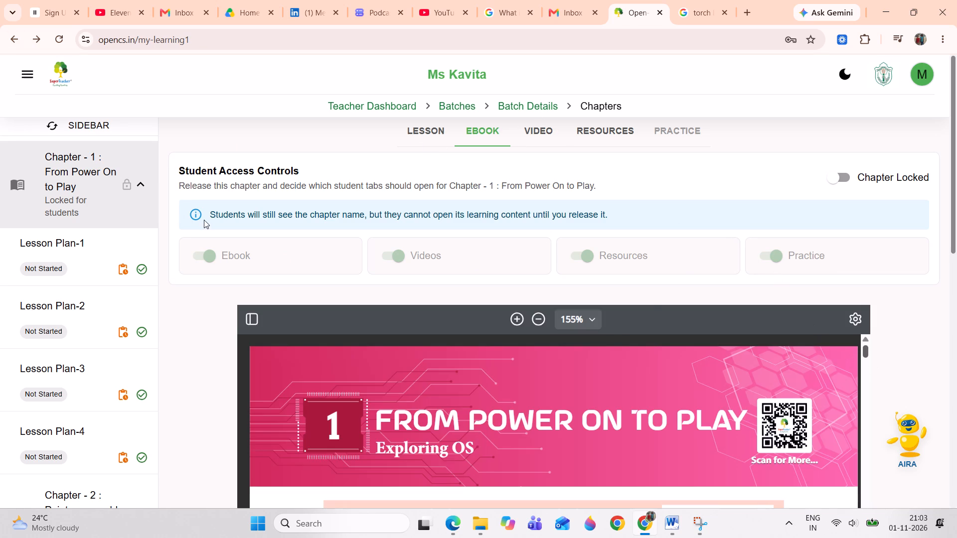
Open the Chapter 5 ABC of Scratch ebook and go to the sprite pane figure on page 77.
{"action": "left_click", "coordinate": [146, 184]}
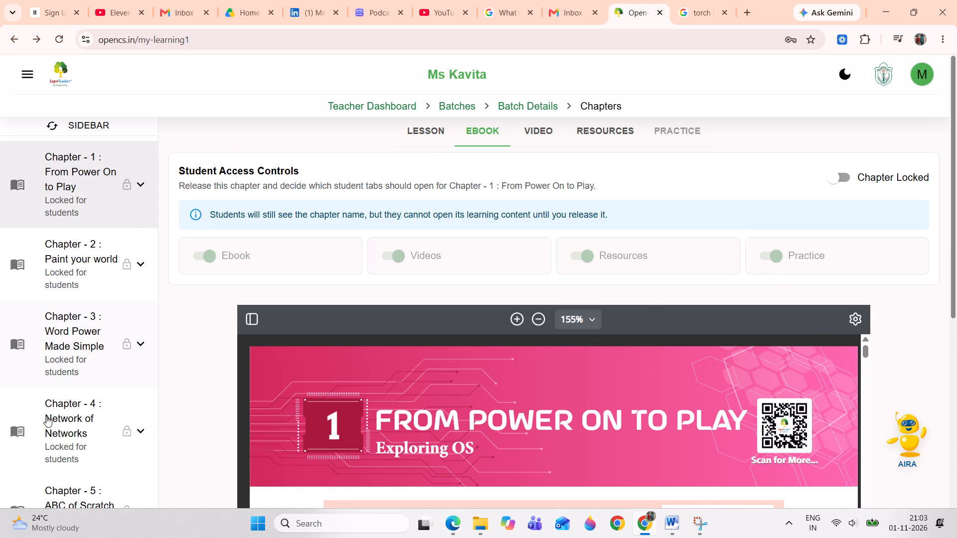
{"action": "left_click", "coordinate": [68, 493]}
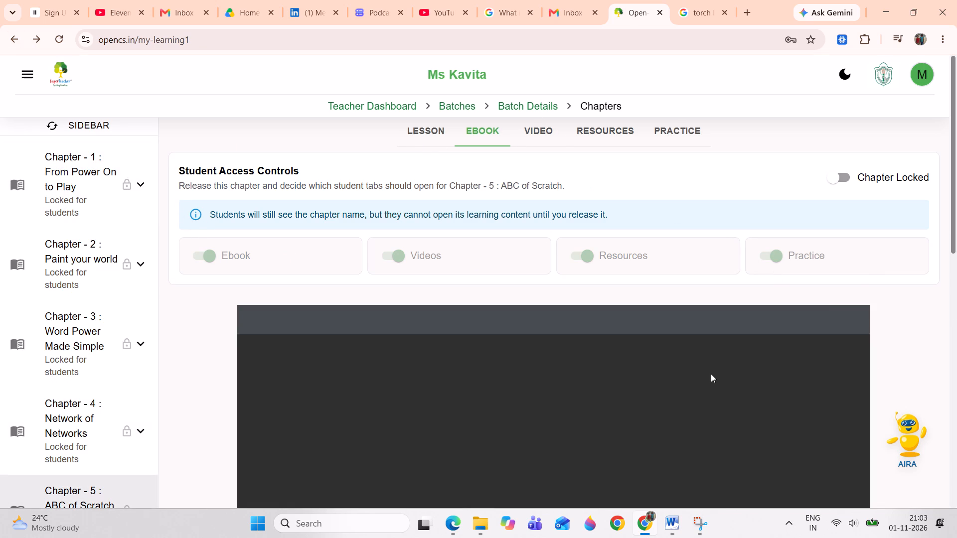
{"action": "left_click_drag", "start_coordinate": [953, 243], "coordinate": [956, 413]}
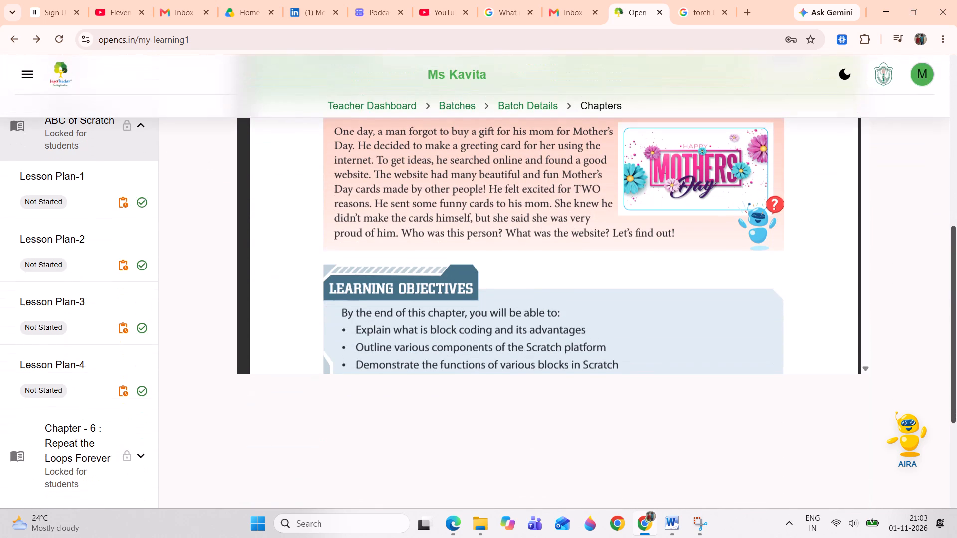
{"action": "left_click", "coordinate": [867, 369]}
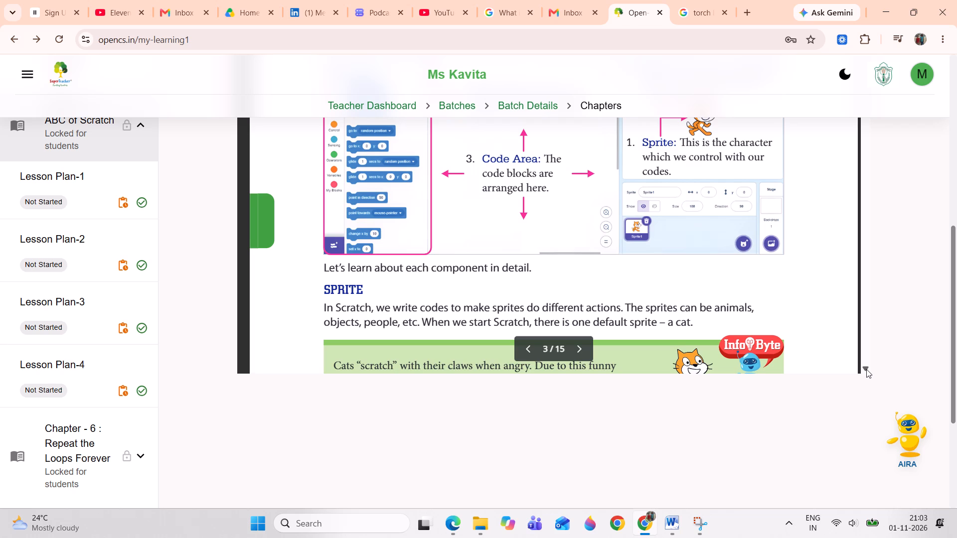
{"action": "left_click", "coordinate": [866, 369]}
{"action": "left_click", "coordinate": [866, 369]}
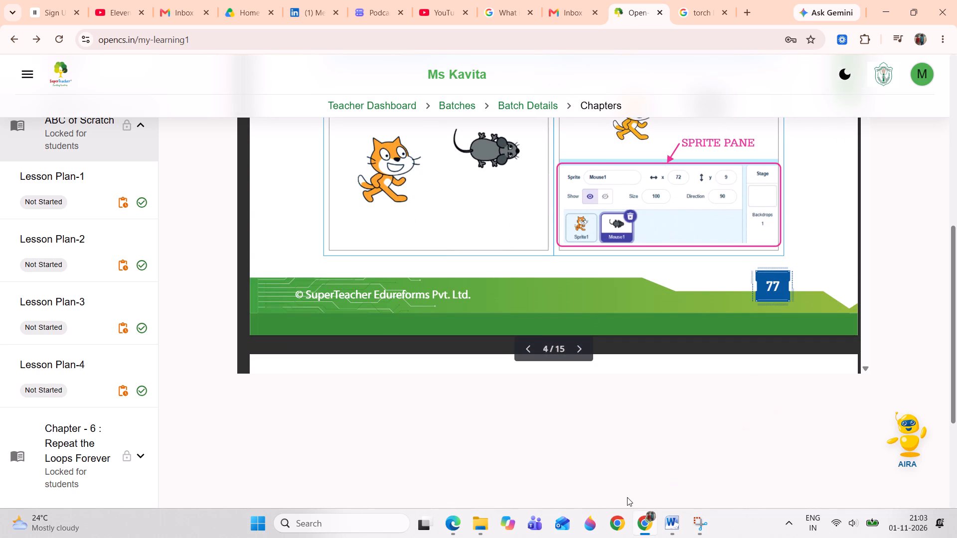
Capture the outlined sprite pane from the ebook figure with Snipping Tool and copy the snip.
{"action": "left_click", "coordinate": [703, 525]}
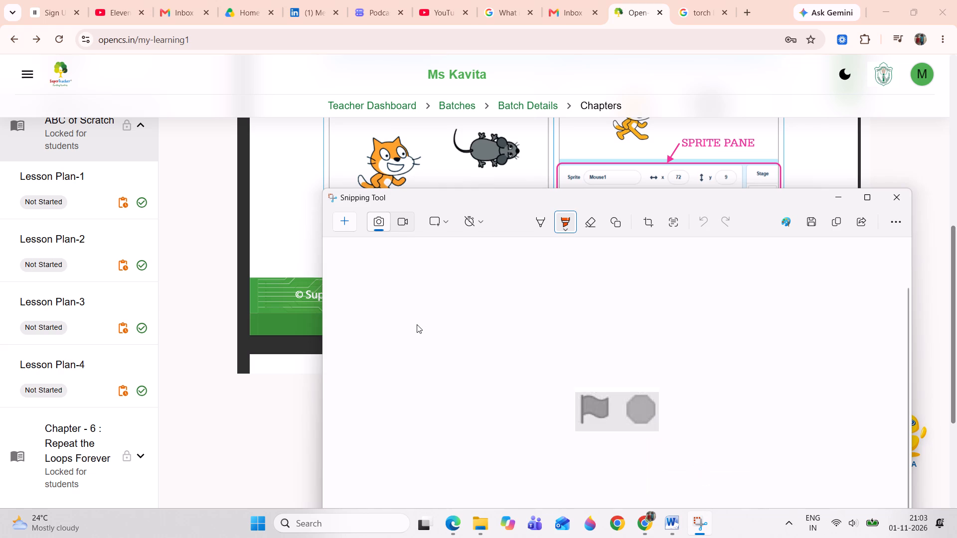
{"action": "left_click", "coordinate": [347, 222]}
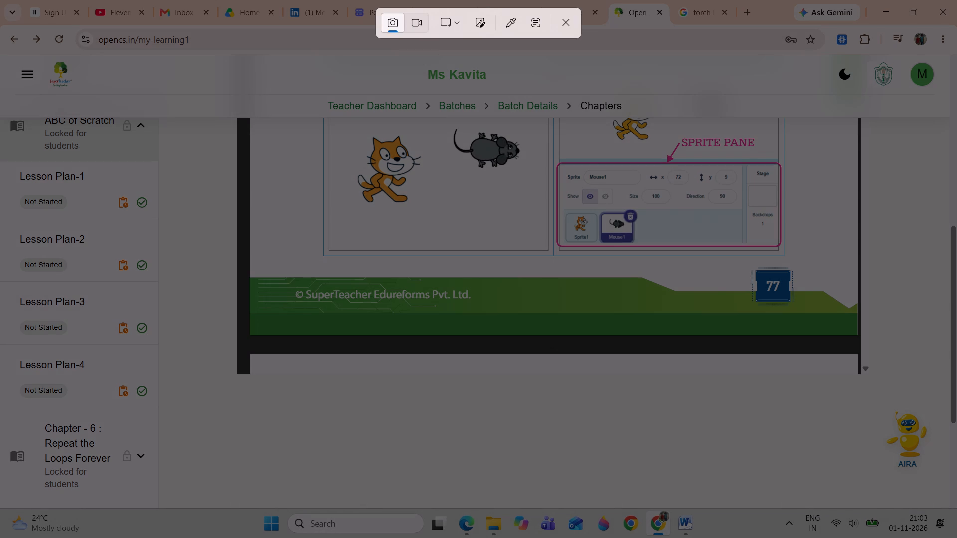
{"action": "left_click_drag", "start_coordinate": [553, 157], "coordinate": [760, 256]}
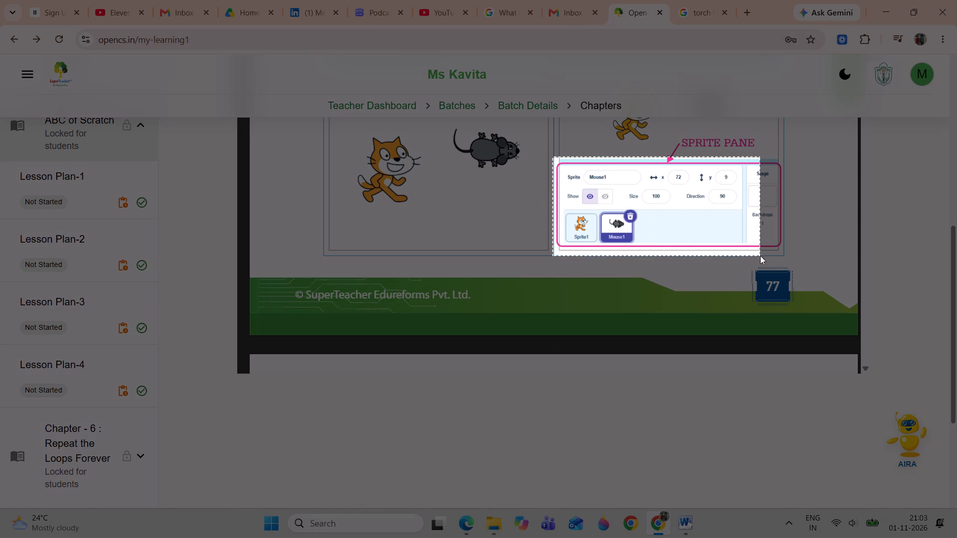
{"action": "left_click_drag", "start_coordinate": [760, 256], "coordinate": [788, 251]}
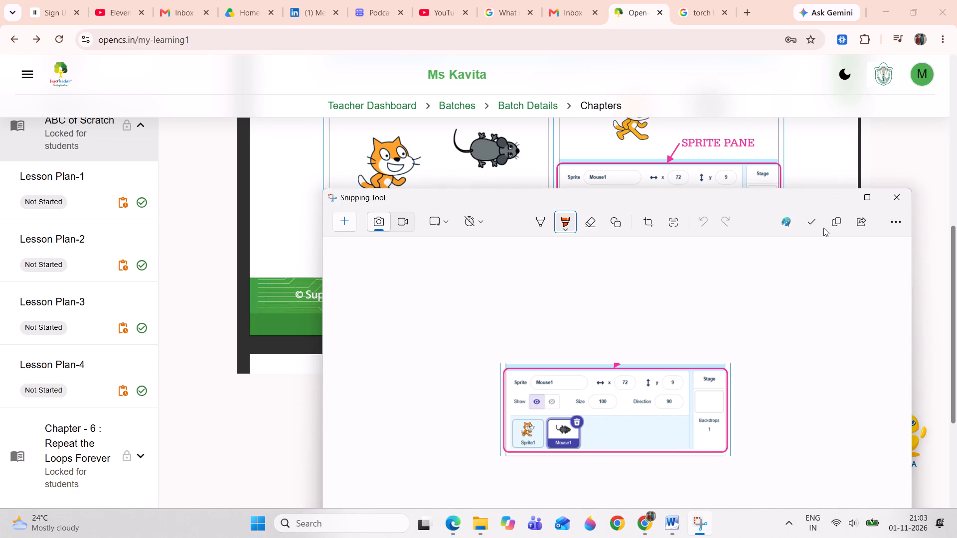
{"action": "left_click", "coordinate": [835, 226]}
Paste the sprite pane snip below label C in GR 3 UT 2 and shrink it to about 3.09 cm by 7.77 cm.
{"action": "left_click", "coordinate": [676, 522]}
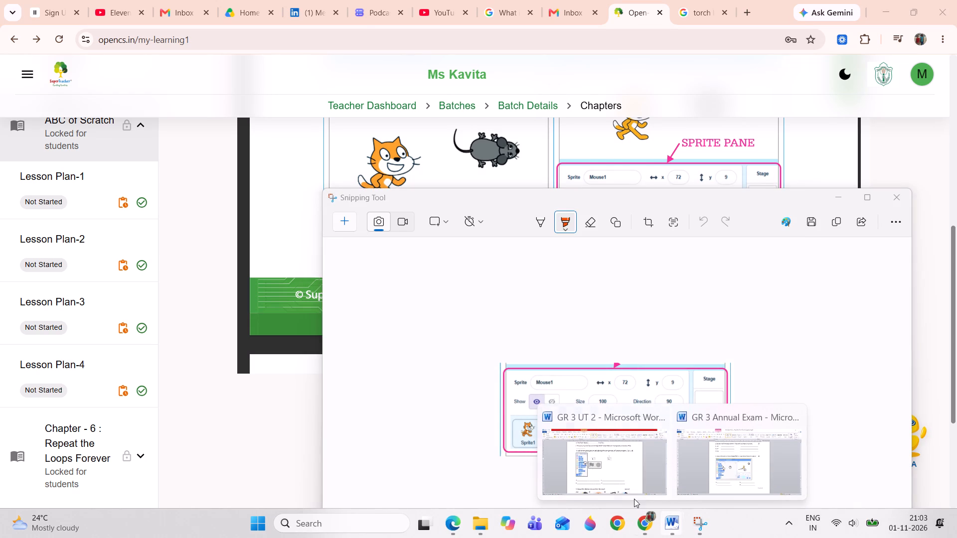
{"action": "left_click", "coordinate": [601, 473]}
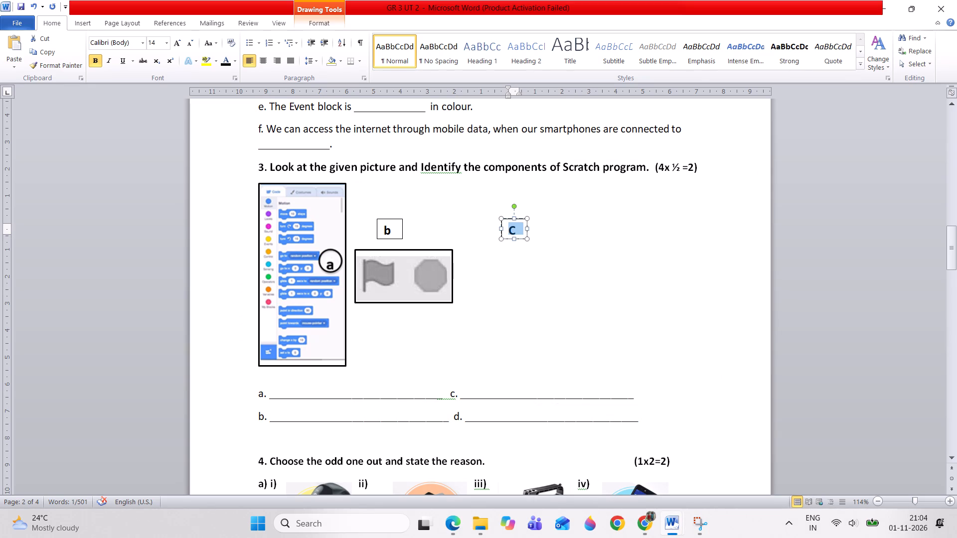
{"action": "left_click", "coordinate": [543, 275]}
{"action": "key", "text": "ctrl+v"}
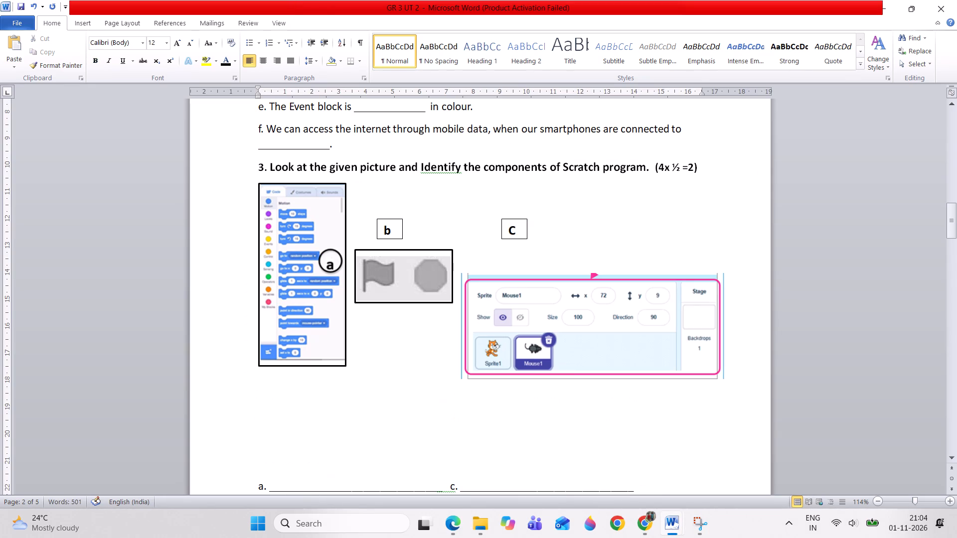
{"action": "left_click", "coordinate": [556, 291]}
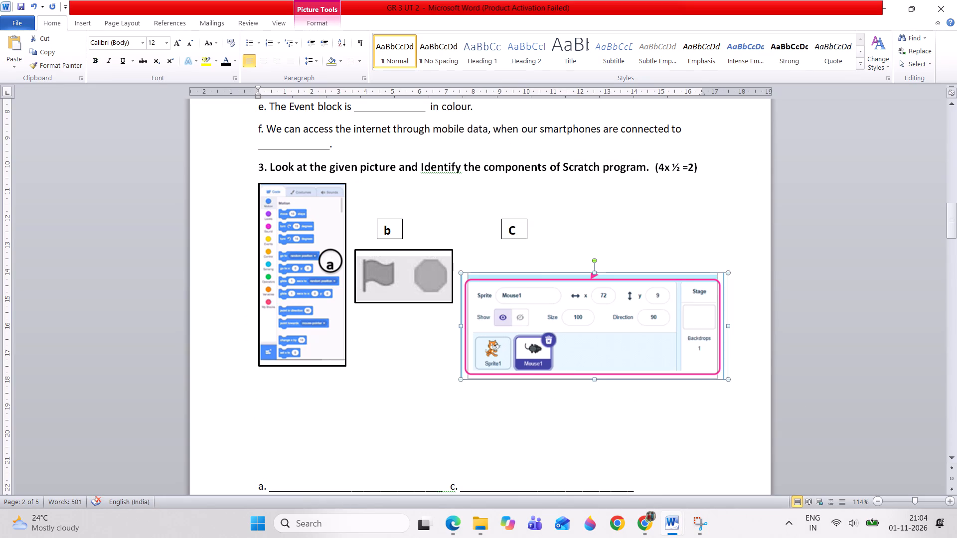
{"action": "left_click_drag", "start_coordinate": [727, 377], "coordinate": [670, 350]}
Set the sprite pane picture's text wrapping to Tight.
{"action": "left_click_drag", "start_coordinate": [591, 324], "coordinate": [597, 294]}
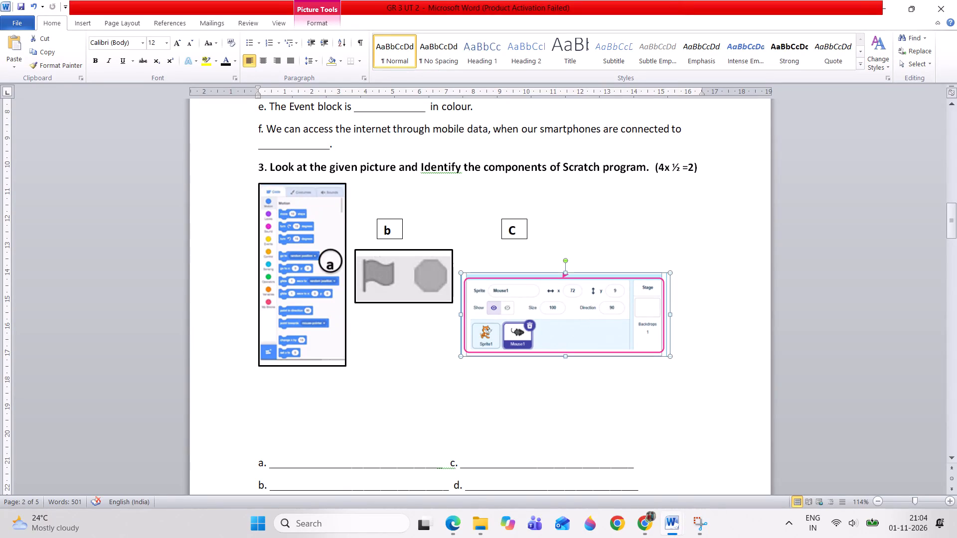
{"action": "left_click", "coordinate": [594, 293]}
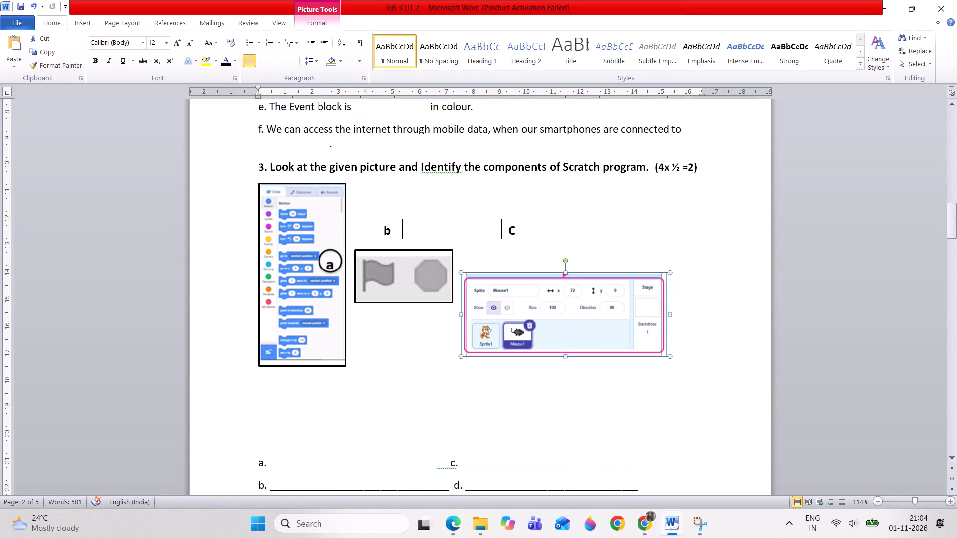
{"action": "right_click", "coordinate": [594, 293]}
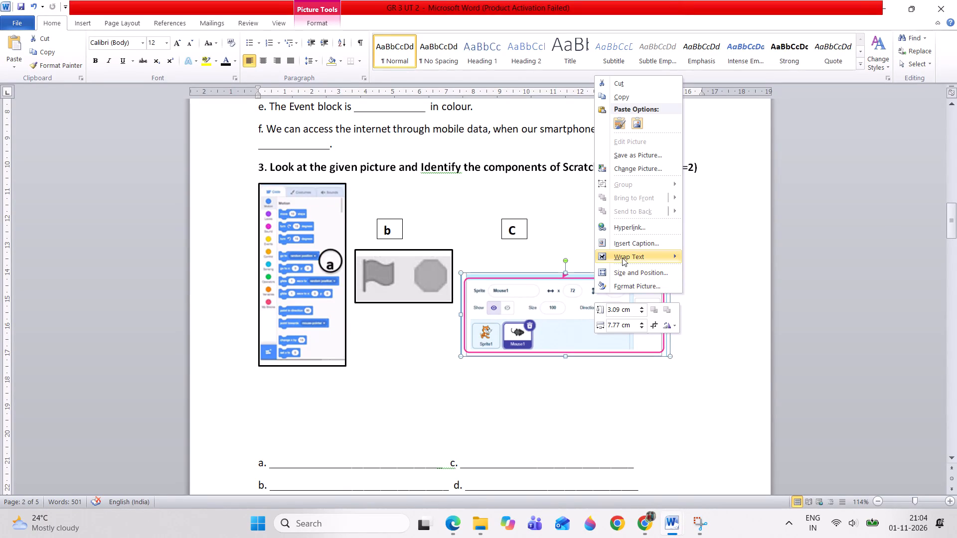
{"action": "left_click", "coordinate": [698, 286]}
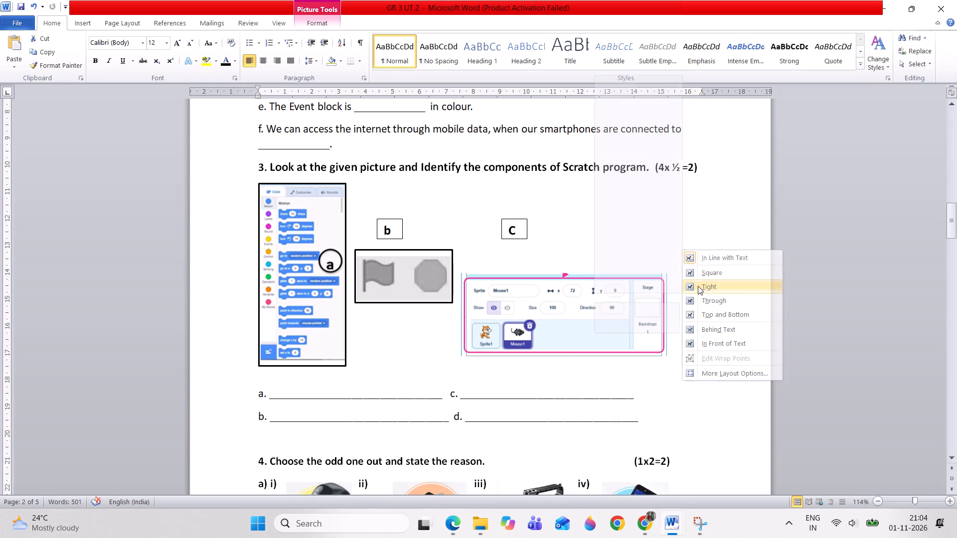
Move the sprite pane picture slightly up so it sits beside the flag and stop sign picture.
{"action": "right_click_drag", "start_coordinate": [568, 316], "coordinate": [577, 289]}
{"action": "left_click", "coordinate": [593, 294]}
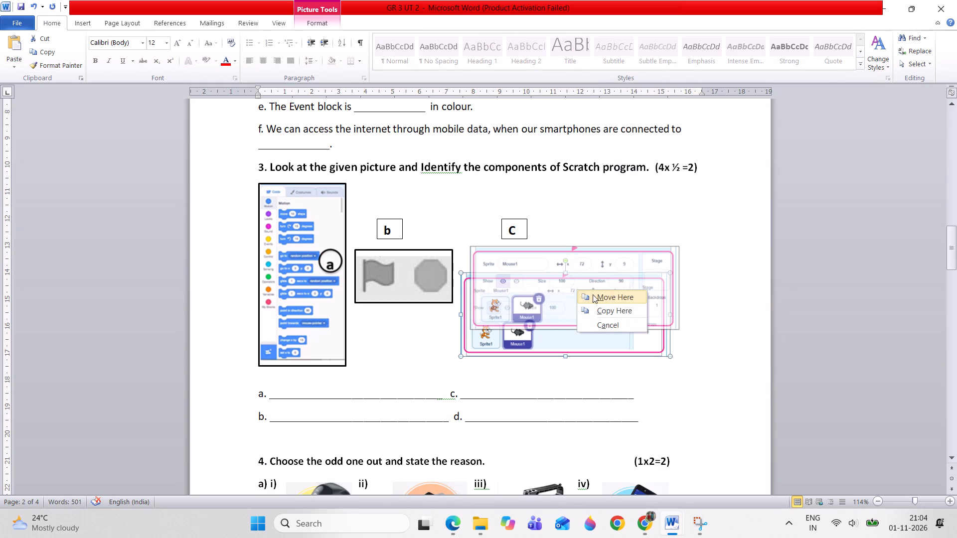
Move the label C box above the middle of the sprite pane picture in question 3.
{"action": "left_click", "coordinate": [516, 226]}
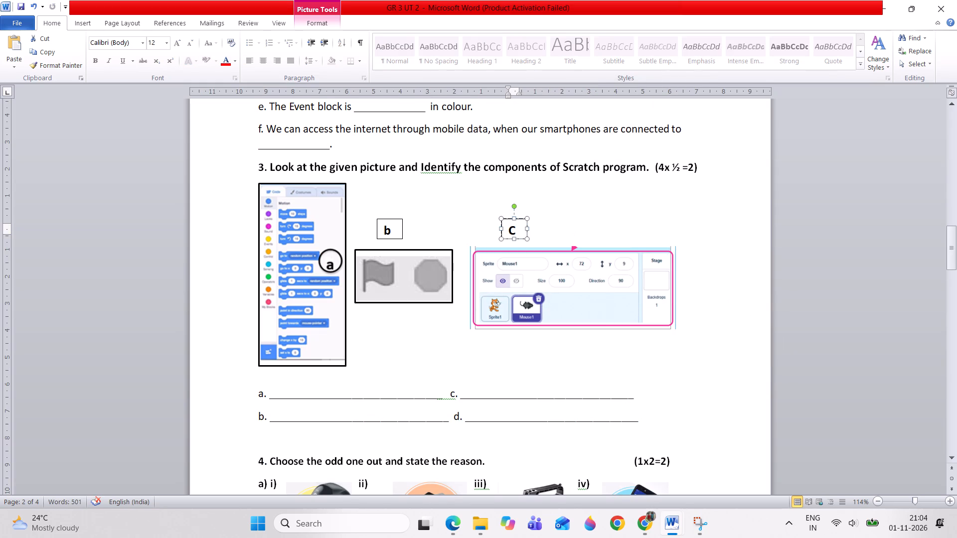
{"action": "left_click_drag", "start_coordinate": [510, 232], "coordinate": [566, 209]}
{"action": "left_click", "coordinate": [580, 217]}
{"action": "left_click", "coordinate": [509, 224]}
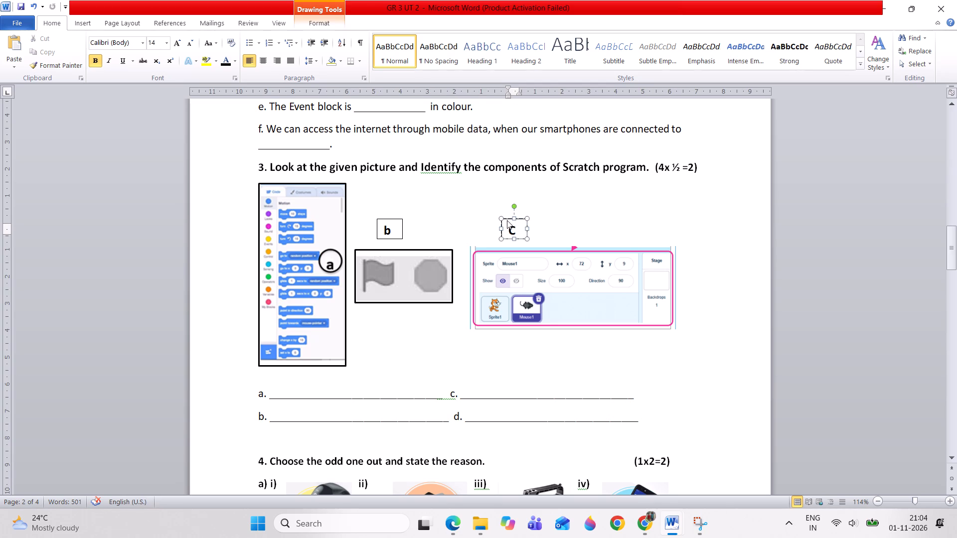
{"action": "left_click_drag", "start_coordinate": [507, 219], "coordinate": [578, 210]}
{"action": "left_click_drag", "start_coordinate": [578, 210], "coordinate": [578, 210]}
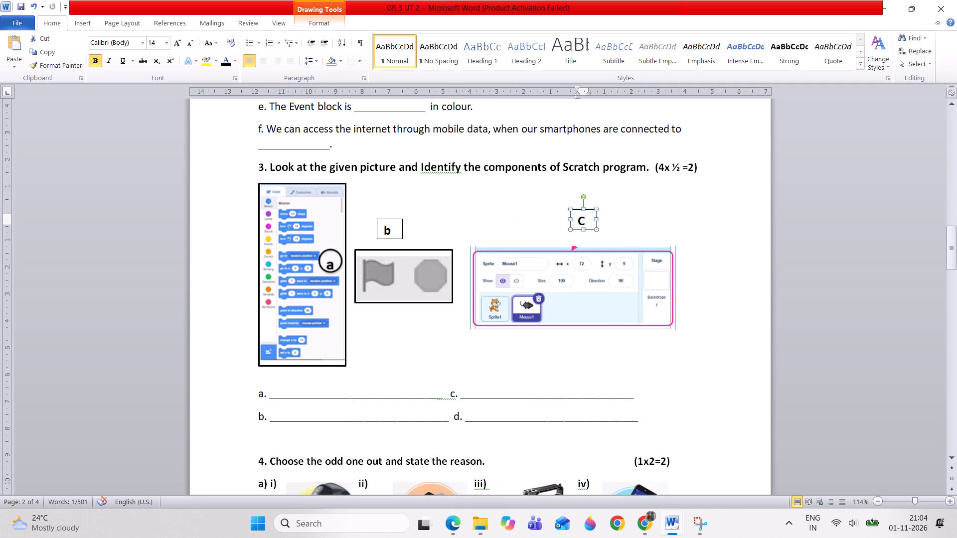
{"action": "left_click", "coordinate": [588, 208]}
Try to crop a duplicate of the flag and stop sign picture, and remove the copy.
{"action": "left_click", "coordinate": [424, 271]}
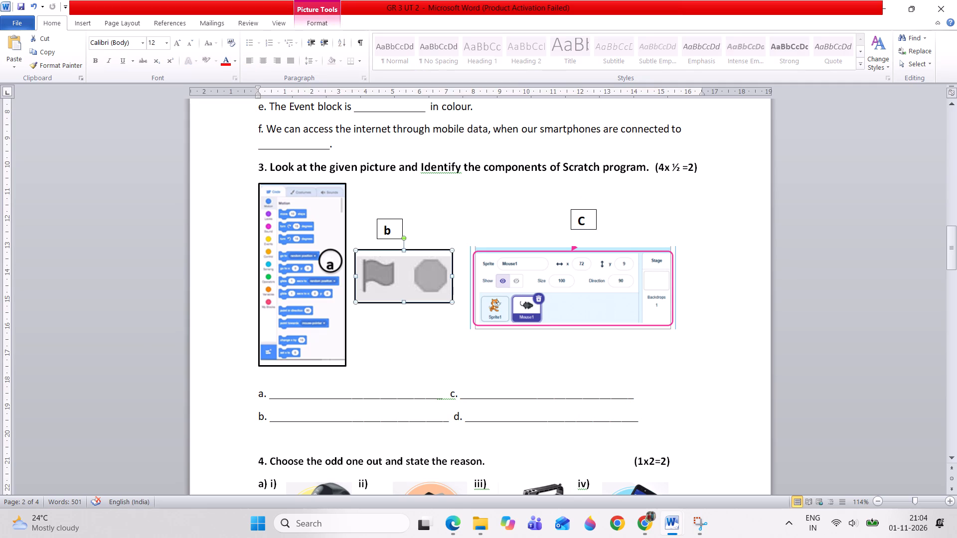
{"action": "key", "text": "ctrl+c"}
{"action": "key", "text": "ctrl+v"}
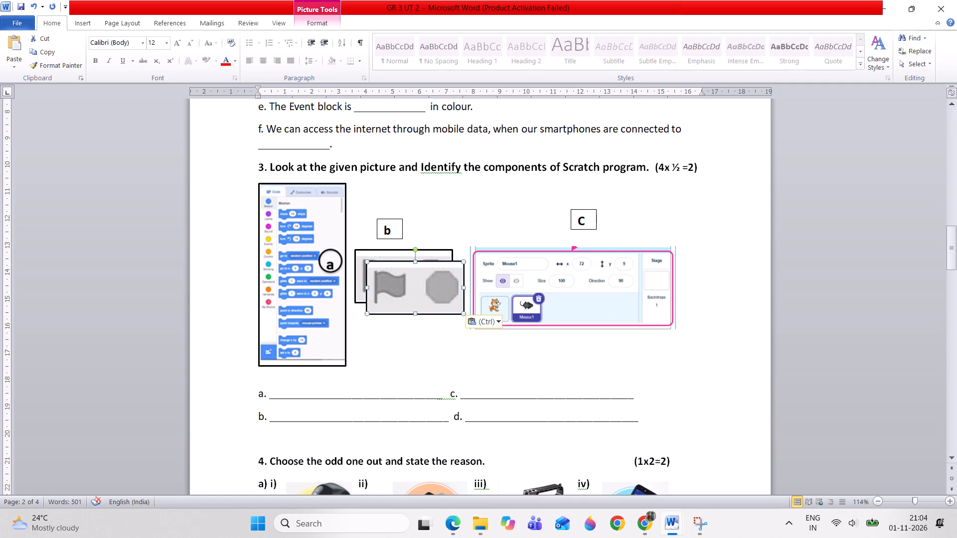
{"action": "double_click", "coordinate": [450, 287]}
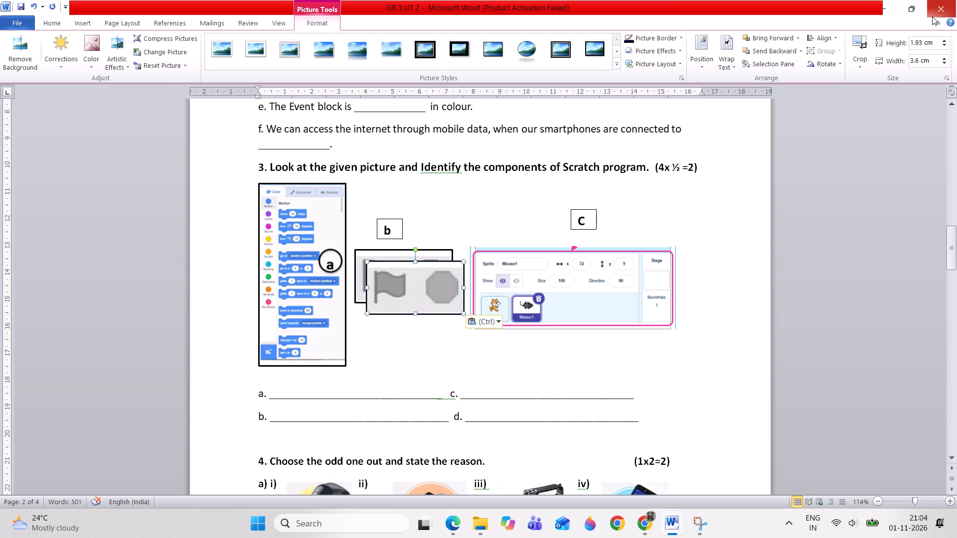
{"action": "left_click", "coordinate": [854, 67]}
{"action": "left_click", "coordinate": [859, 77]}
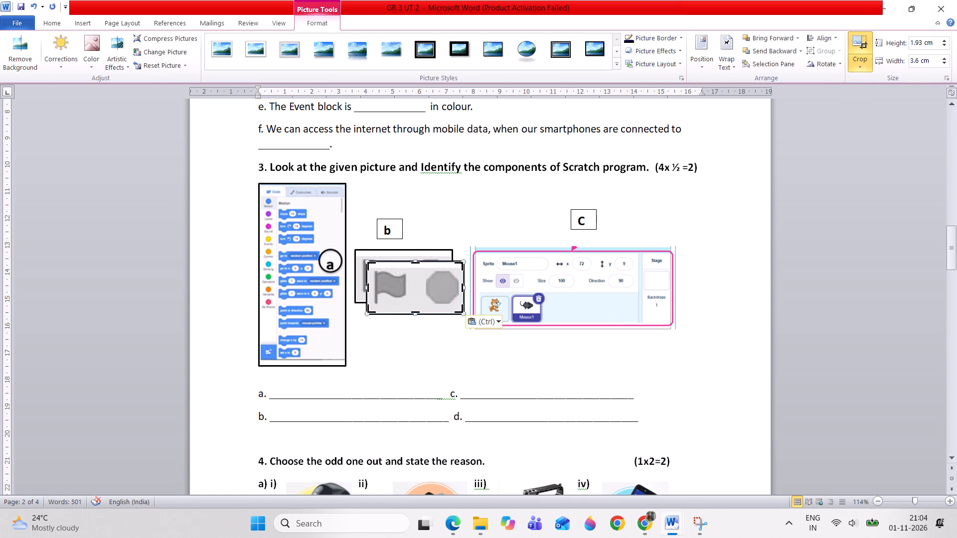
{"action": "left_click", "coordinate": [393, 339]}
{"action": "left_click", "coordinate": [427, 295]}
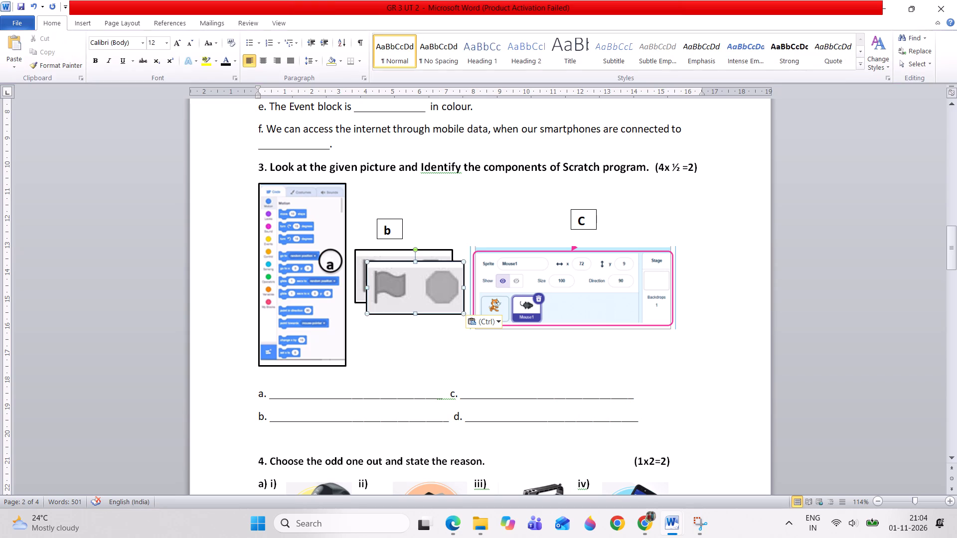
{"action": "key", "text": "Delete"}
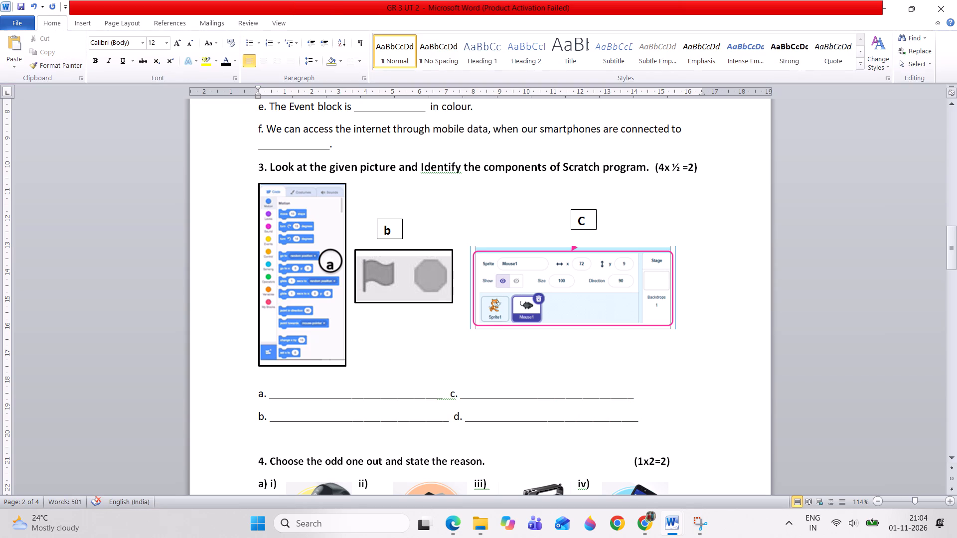
Position label b above the flag and label C above the stop sign in question 3.
{"action": "left_click", "coordinate": [391, 221]}
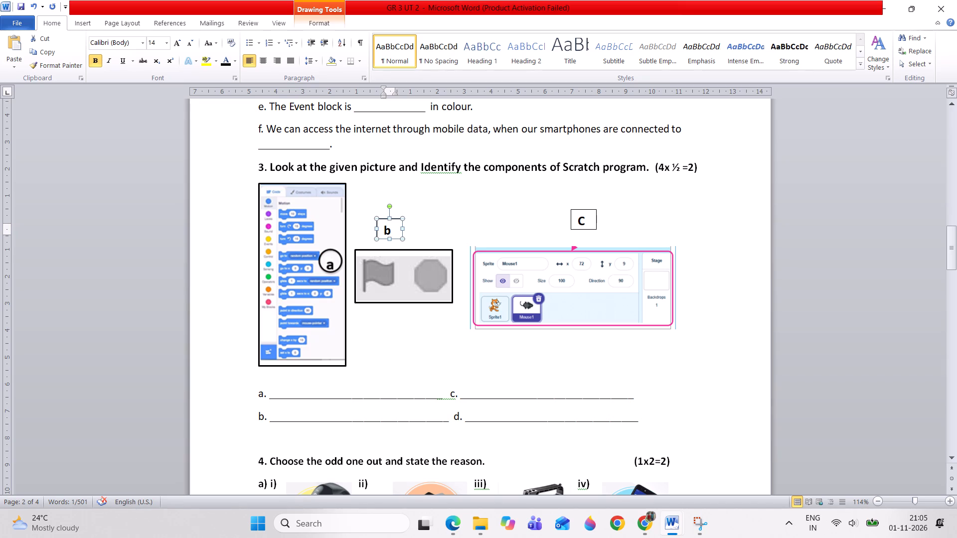
{"action": "left_click_drag", "start_coordinate": [386, 219], "coordinate": [369, 222]}
{"action": "left_click", "coordinate": [584, 206]}
{"action": "left_click", "coordinate": [584, 229]}
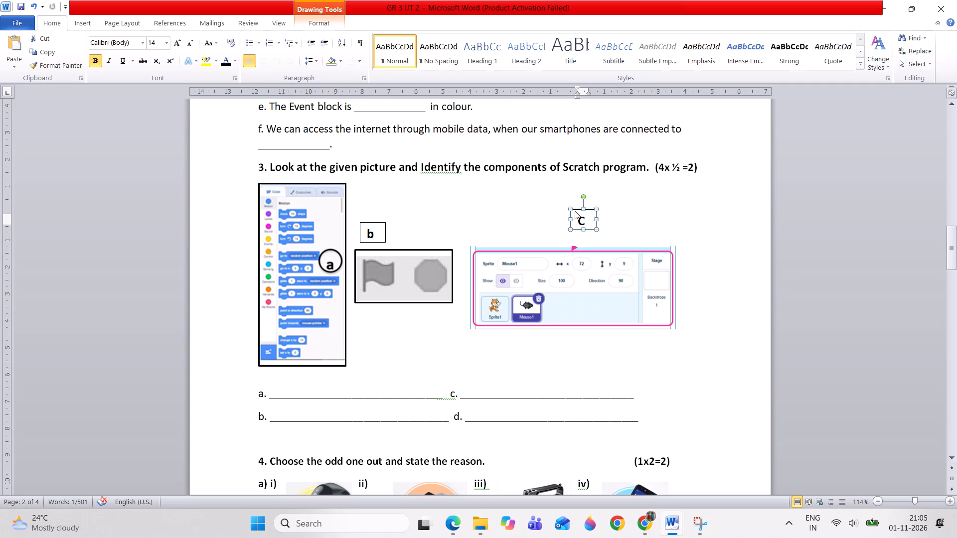
{"action": "left_click_drag", "start_coordinate": [575, 210], "coordinate": [515, 232]}
{"action": "left_click_drag", "start_coordinate": [515, 232], "coordinate": [421, 221]}
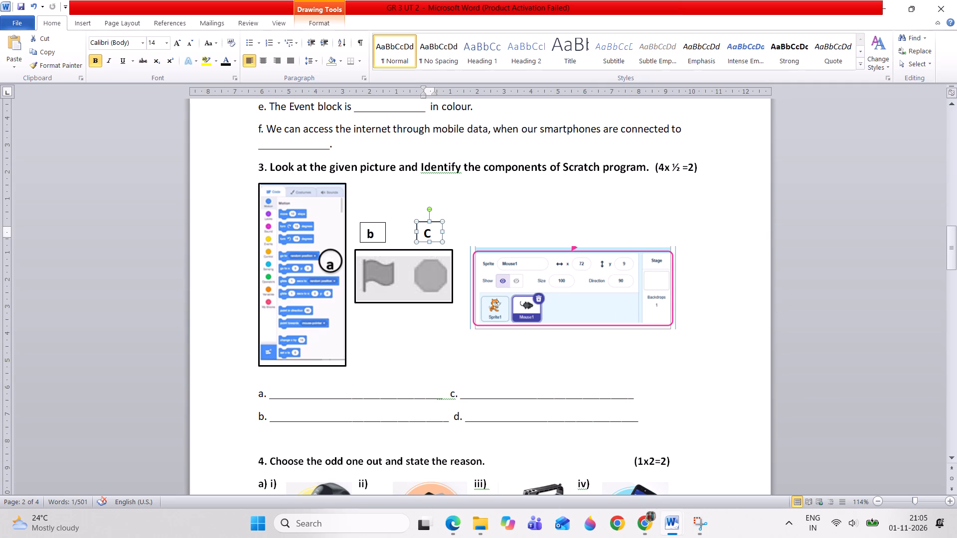
Duplicate the label C box, place the copy above the sprite pane picture, and change its letter to d.
{"action": "left_click", "coordinate": [547, 276]}
{"action": "left_click", "coordinate": [439, 229]}
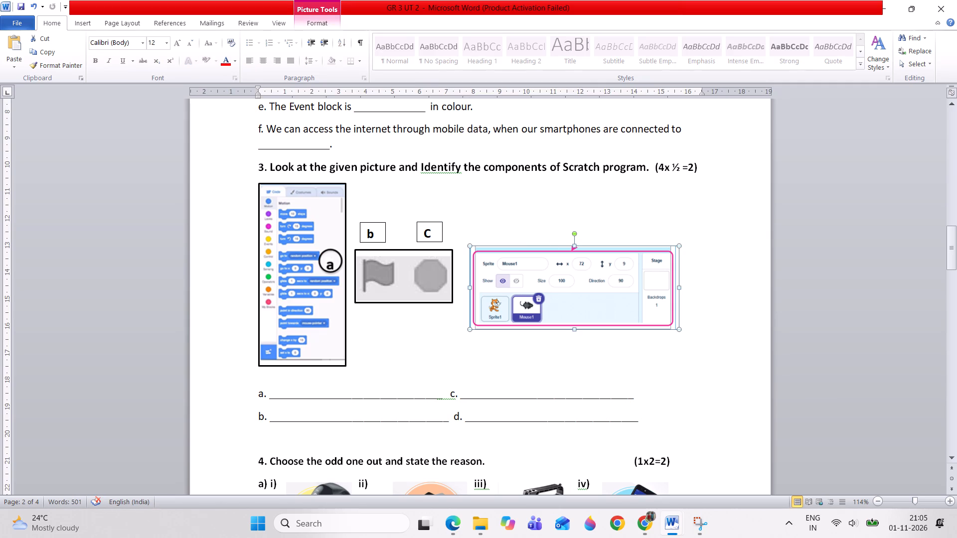
{"action": "left_click", "coordinate": [421, 222]}
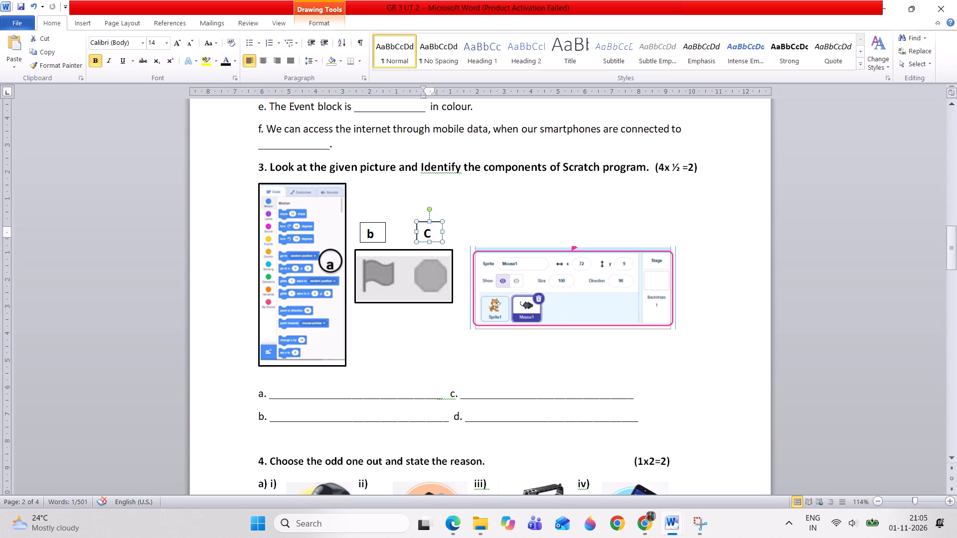
{"action": "key", "text": "ctrl+c"}
{"action": "key", "text": "ctrl+v"}
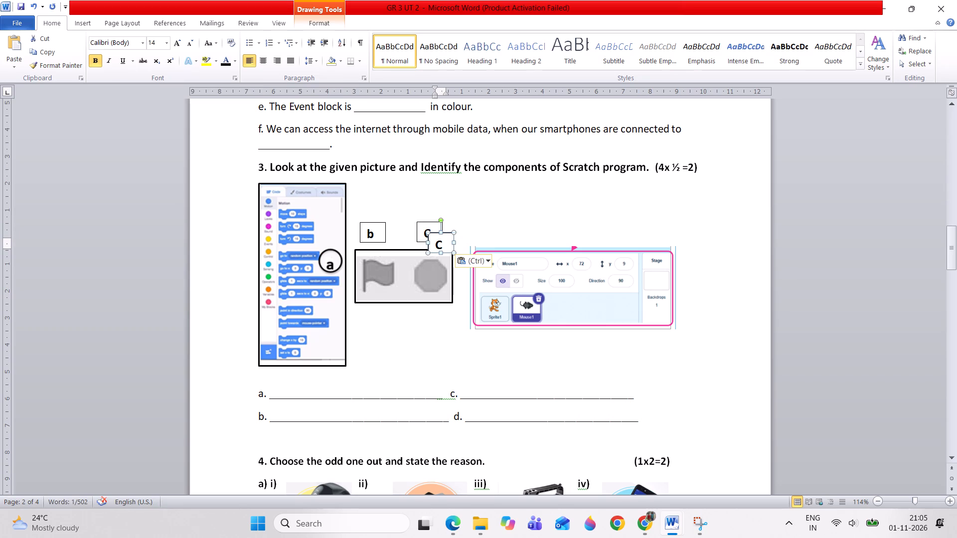
{"action": "left_click_drag", "start_coordinate": [446, 232], "coordinate": [597, 218]}
{"action": "left_click_drag", "start_coordinate": [597, 218], "coordinate": [596, 216]}
{"action": "left_click", "coordinate": [592, 231]}
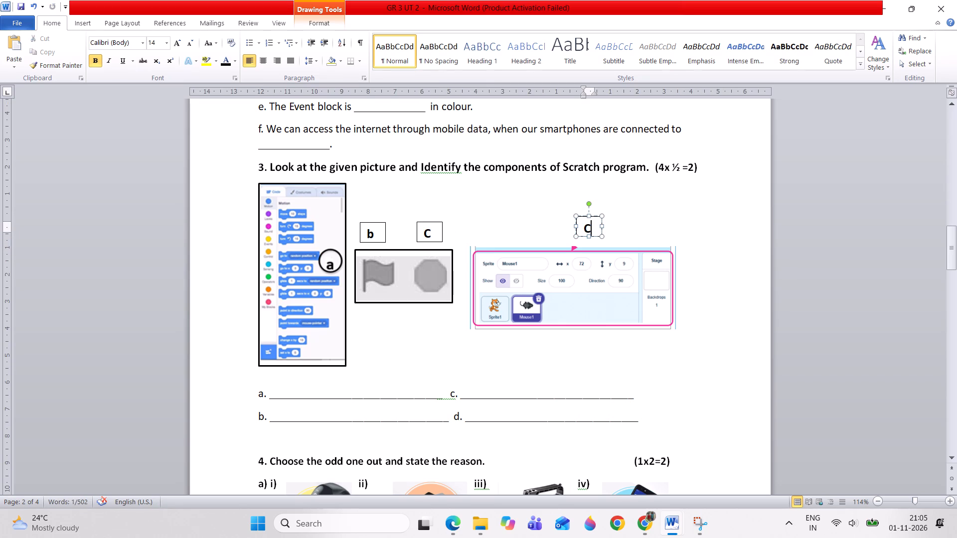
{"action": "key", "text": "BackSpace"}
{"action": "left_click", "coordinate": [592, 231]}
{"action": "key", "text": "d"}
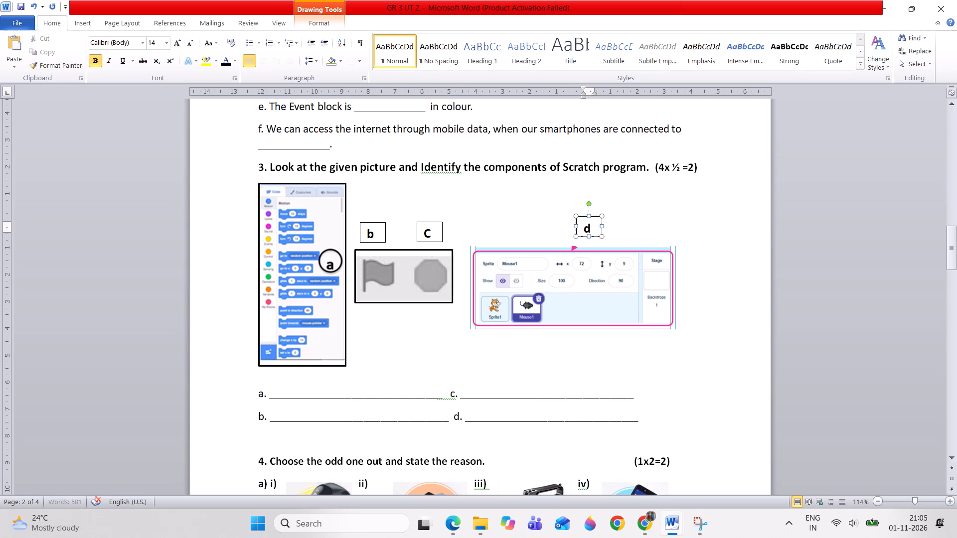
{"action": "left_click", "coordinate": [488, 354]}
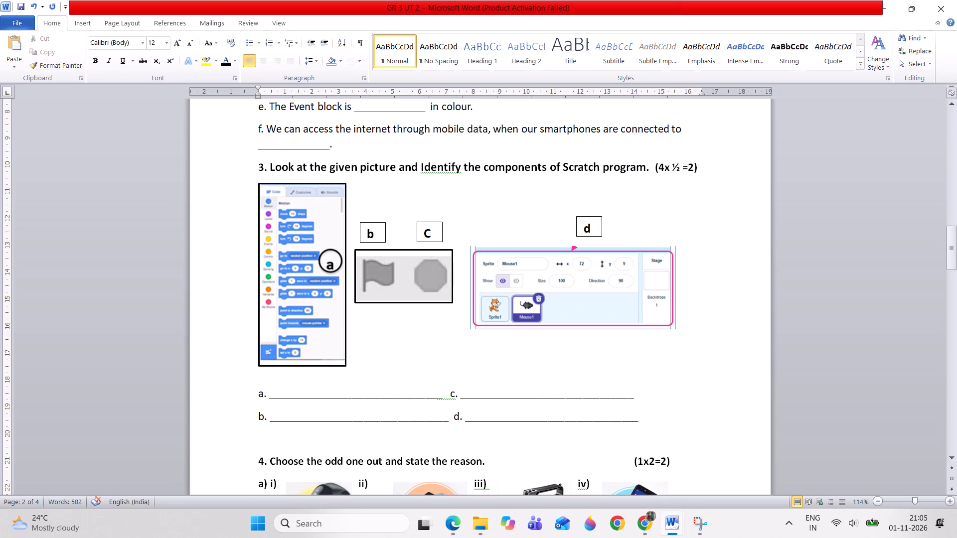
Change the marks in question 3's heading to (1x 4 =4).
{"action": "left_click", "coordinate": [660, 167]}
{"action": "key", "text": "Delete"}
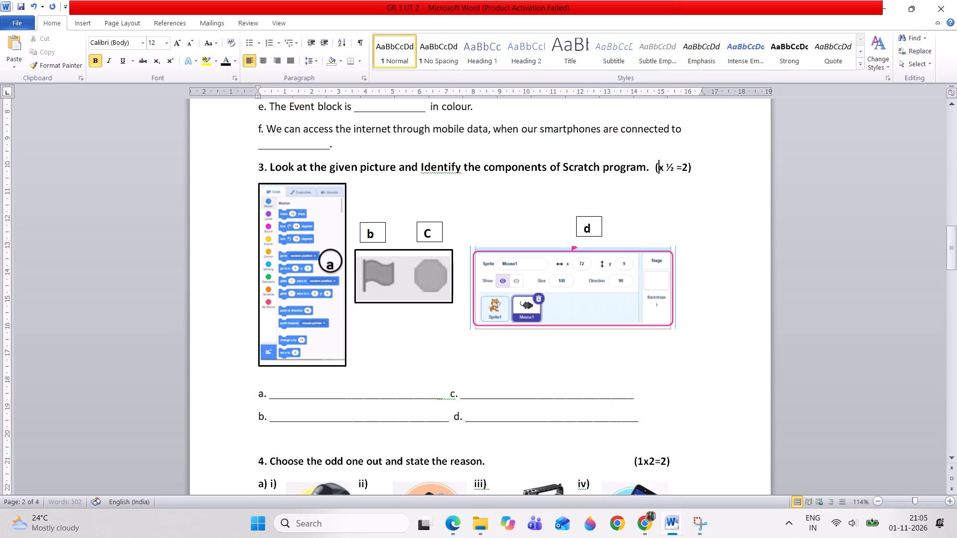
{"action": "key", "text": "1"}
{"action": "key", "text": "Right"}
{"action": "key", "text": "Delete"}
{"action": "key", "text": "Delete"}
{"action": "key", "text": "space"}
{"action": "type", "text": "4"}
{"action": "key", "text": "Right"}
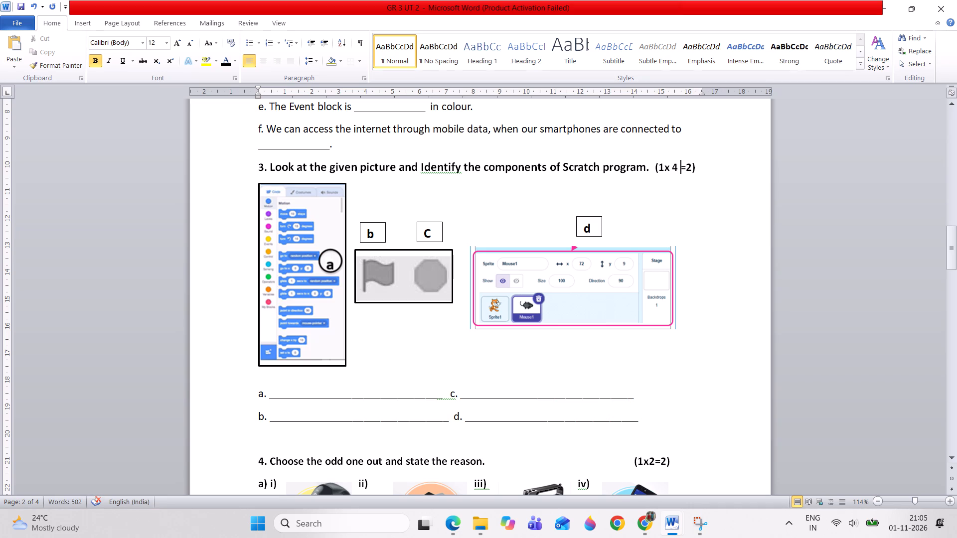
{"action": "key", "text": "Right"}
{"action": "key", "text": "Delete"}
{"action": "key", "text": "4"}
Review the paper from its first page through the fill-in-the-blanks items to the labelled pictures in question 3.
{"action": "left_click", "coordinate": [954, 130]}
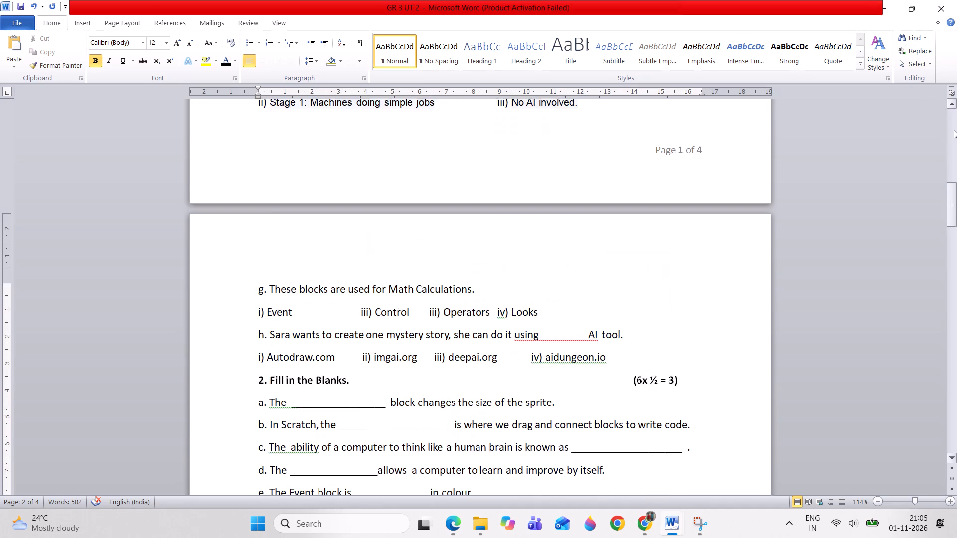
{"action": "double_click", "coordinate": [954, 130]}
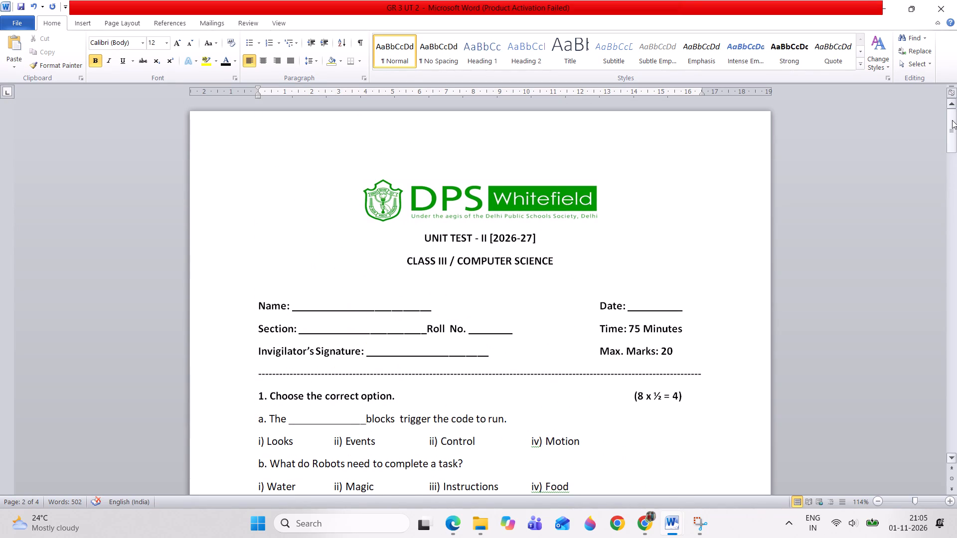
{"action": "left_click_drag", "start_coordinate": [952, 120], "coordinate": [946, 202]}
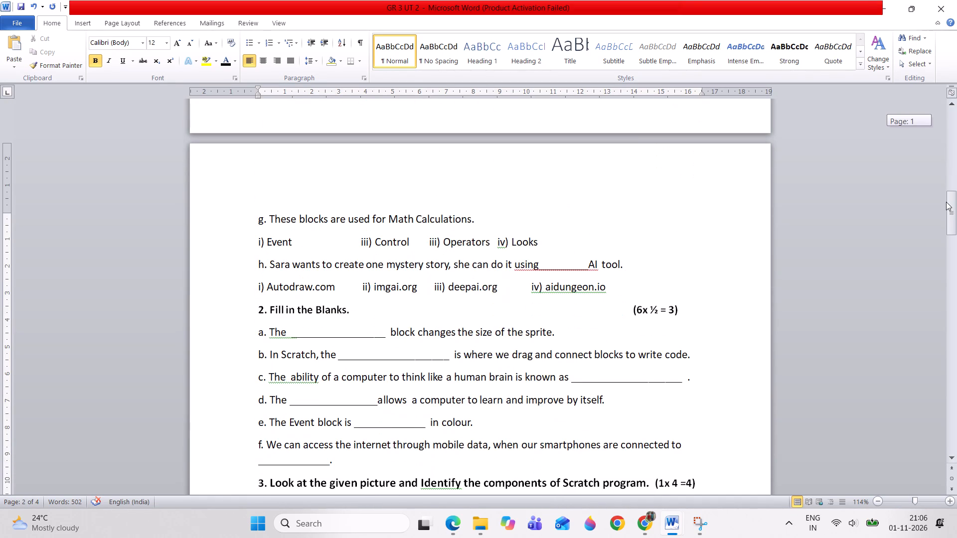
{"action": "left_click_drag", "start_coordinate": [946, 202], "coordinate": [944, 212]}
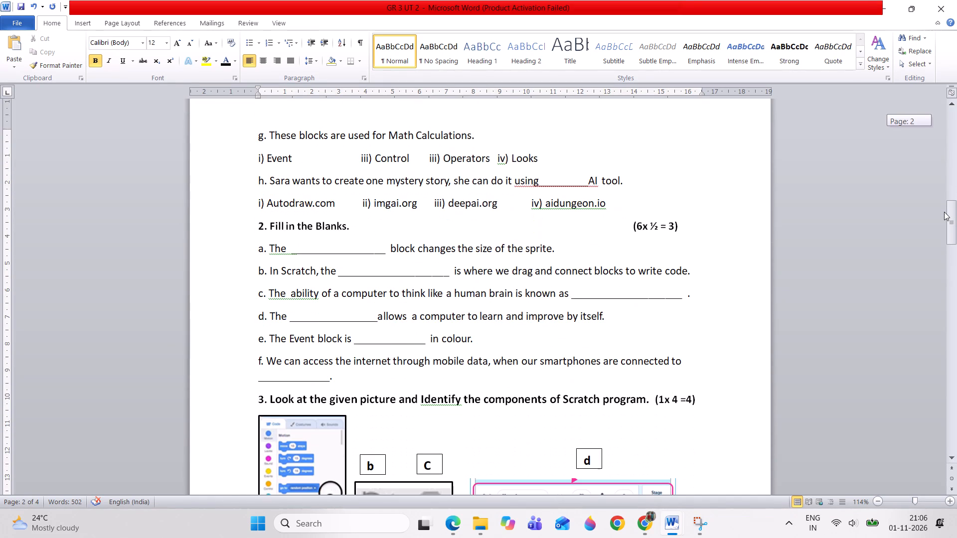
{"action": "left_click_drag", "start_coordinate": [944, 212], "coordinate": [944, 217]}
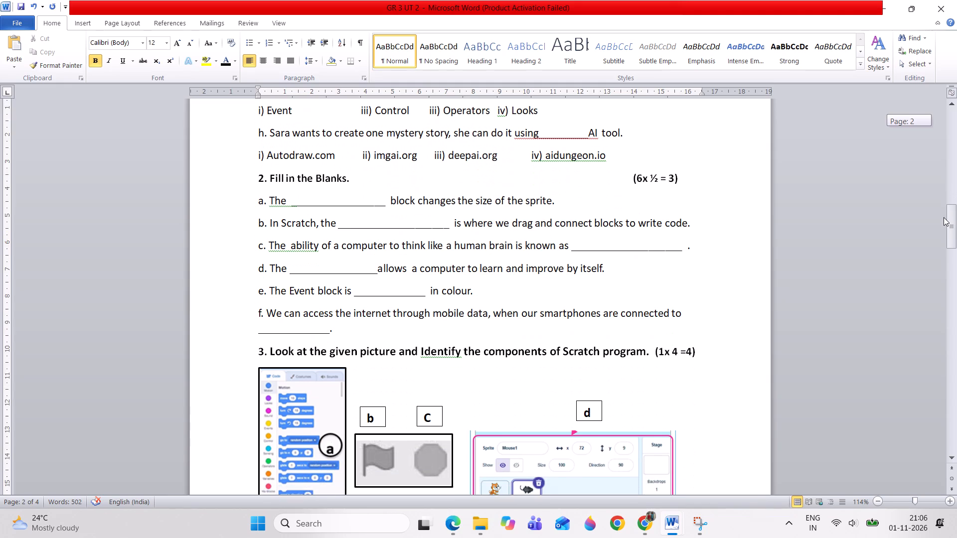
{"action": "left_click_drag", "start_coordinate": [944, 217], "coordinate": [944, 220]}
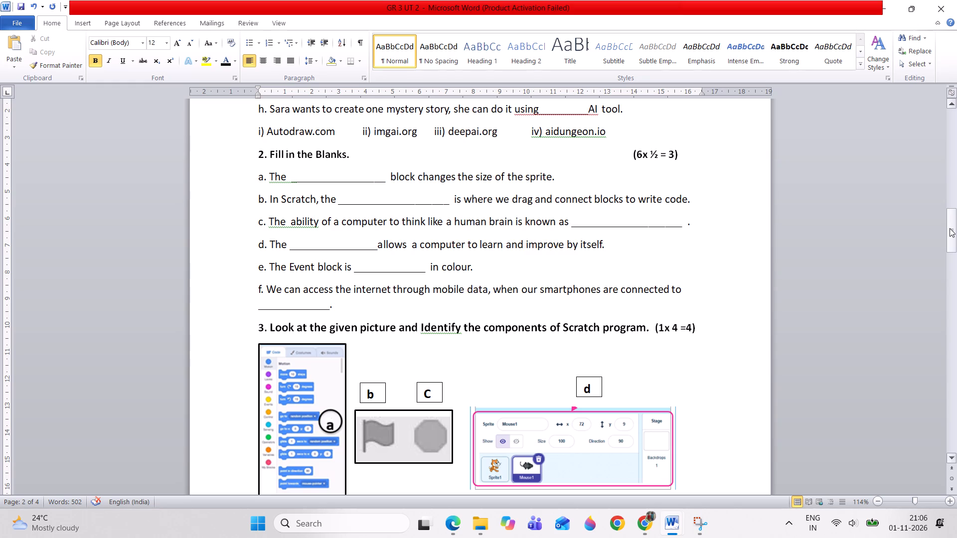
{"action": "left_click_drag", "start_coordinate": [950, 228], "coordinate": [951, 230]}
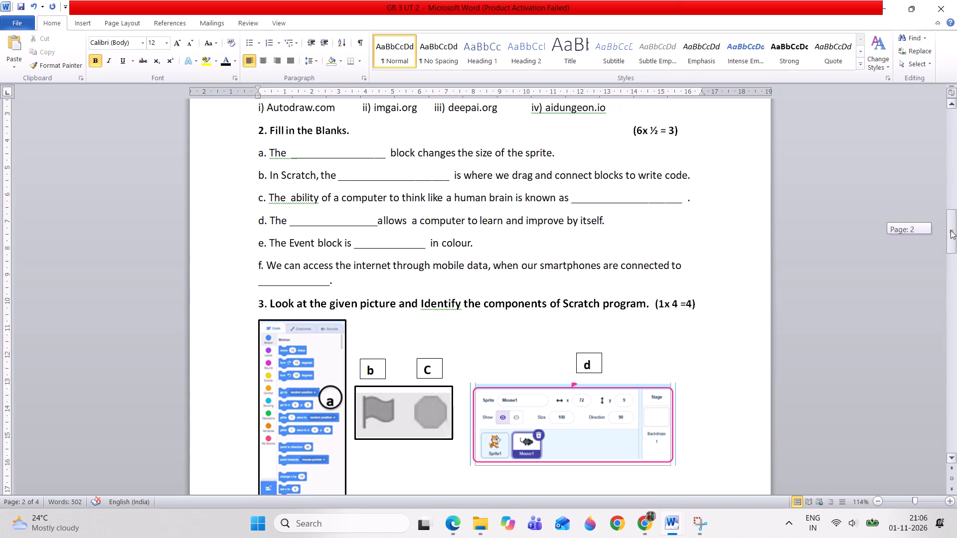
{"action": "left_click_drag", "start_coordinate": [951, 230], "coordinate": [947, 245]}
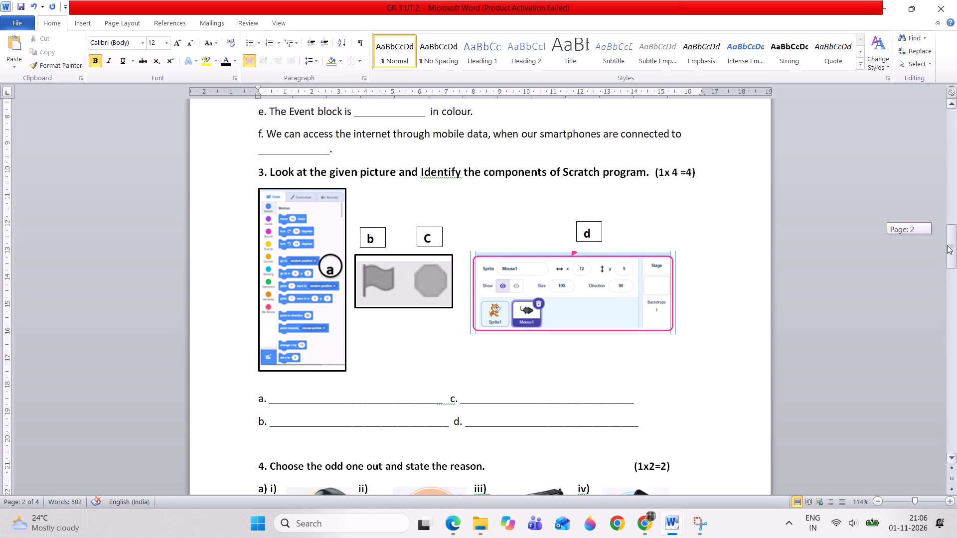
{"action": "left_click_drag", "start_coordinate": [947, 245], "coordinate": [947, 246]}
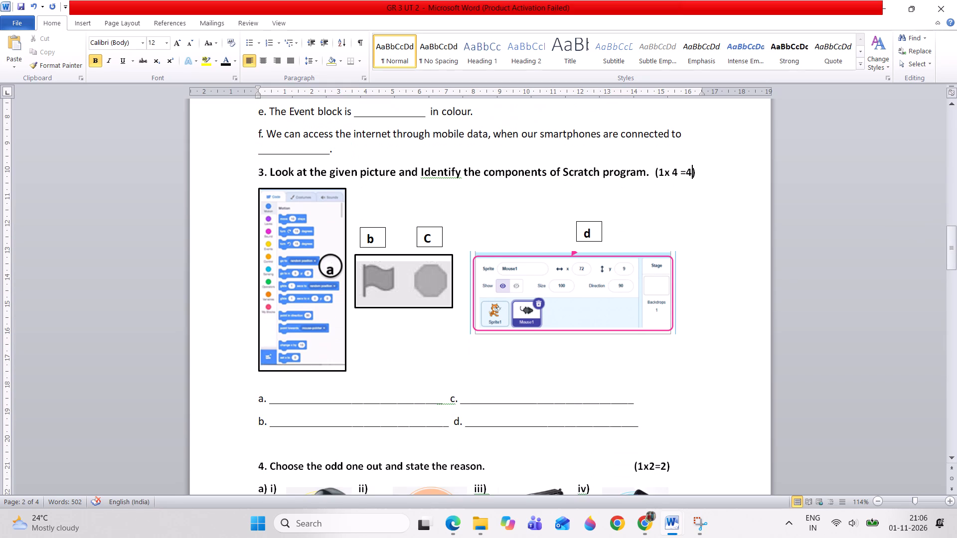
Crop the sprite pane picture in question 3 on all four sides to 2.58 cm high by 7.3 cm wide, removing its pink outline.
{"action": "double_click", "coordinate": [640, 321]}
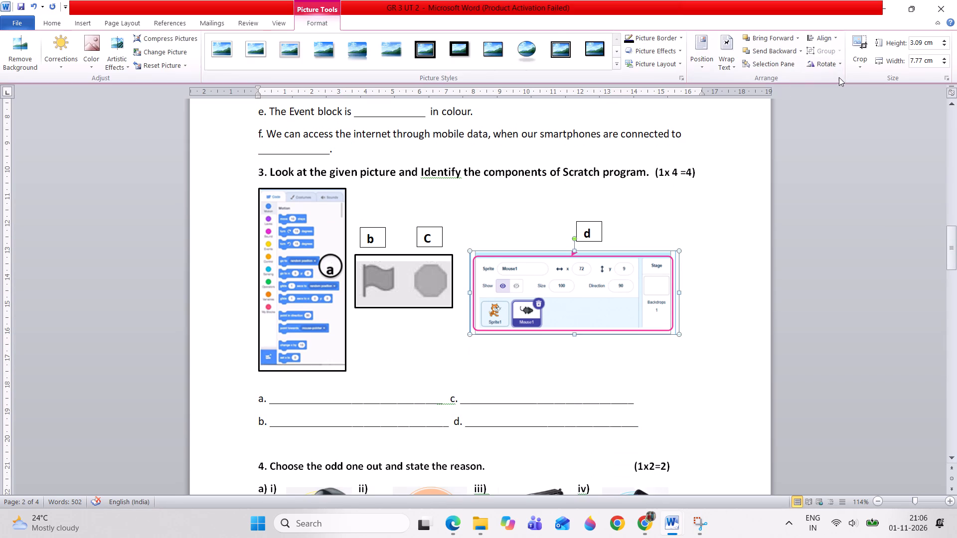
{"action": "left_click", "coordinate": [865, 58]}
{"action": "left_click", "coordinate": [863, 84]}
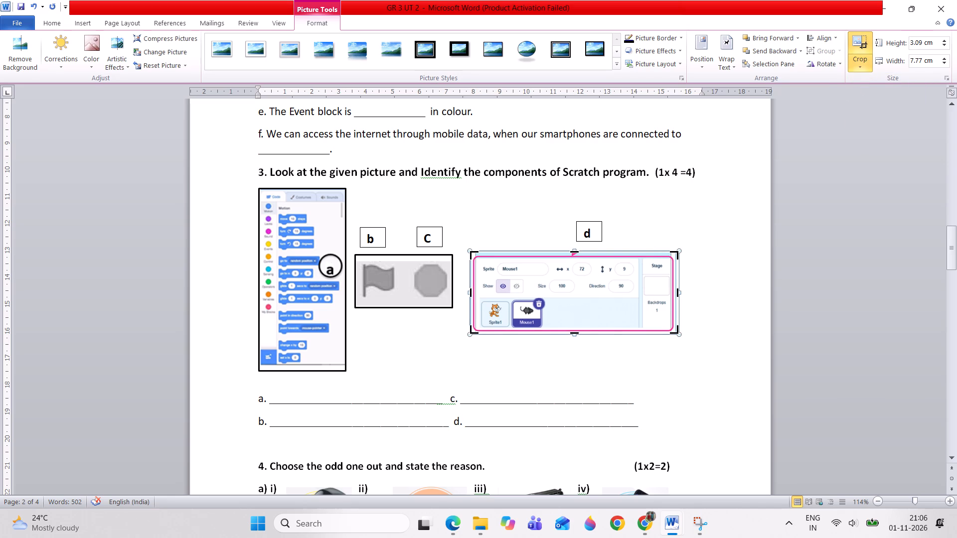
{"action": "left_click_drag", "start_coordinate": [575, 252], "coordinate": [575, 258]}
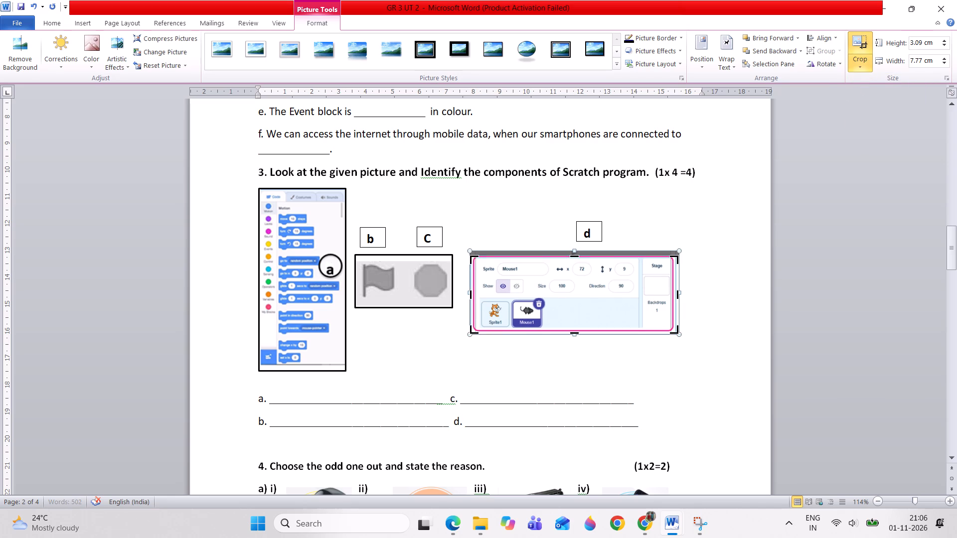
{"action": "left_click", "coordinate": [471, 295]}
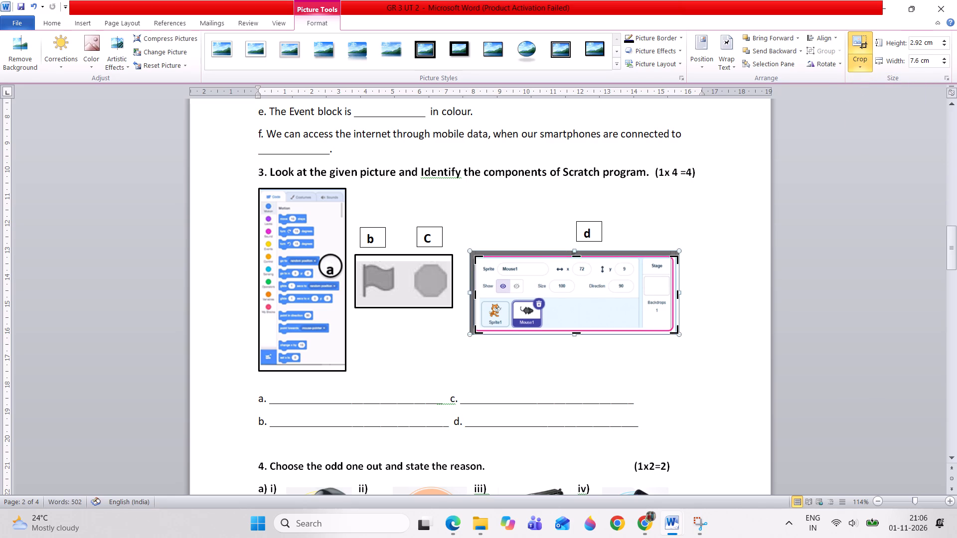
{"action": "left_click_drag", "start_coordinate": [578, 334], "coordinate": [578, 331]}
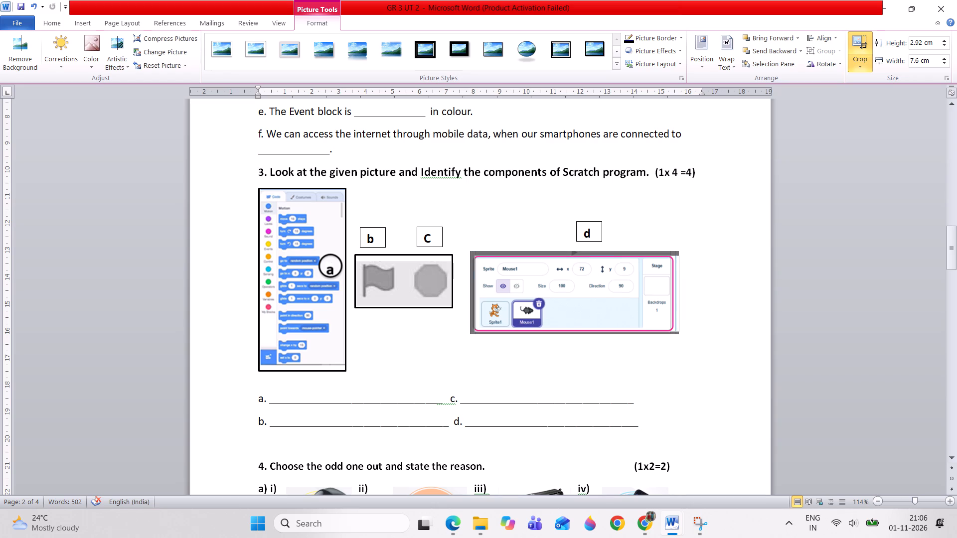
{"action": "left_click_drag", "start_coordinate": [578, 331], "coordinate": [578, 328]}
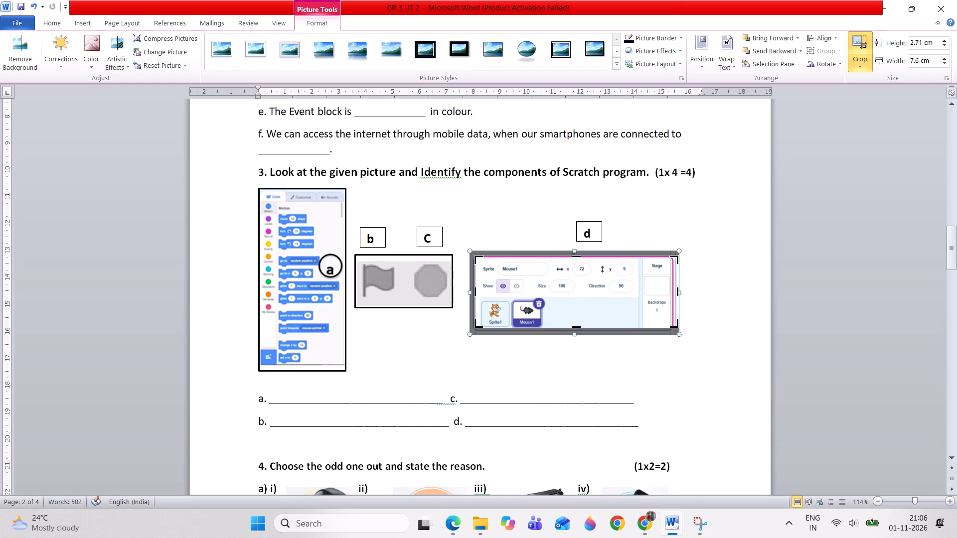
{"action": "left_click_drag", "start_coordinate": [678, 289], "coordinate": [677, 291]}
{"action": "left_click_drag", "start_coordinate": [677, 291], "coordinate": [673, 296]}
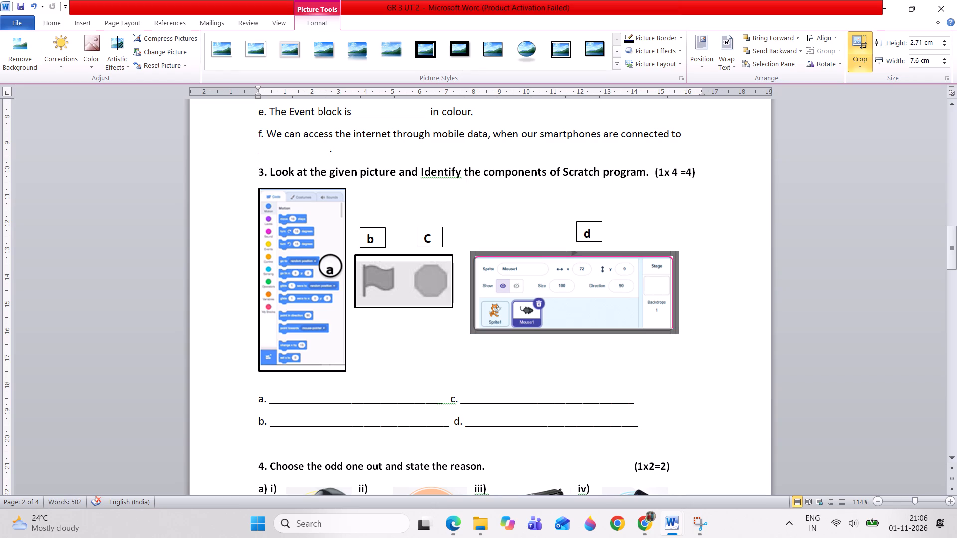
{"action": "left_click_drag", "start_coordinate": [673, 296], "coordinate": [671, 298]}
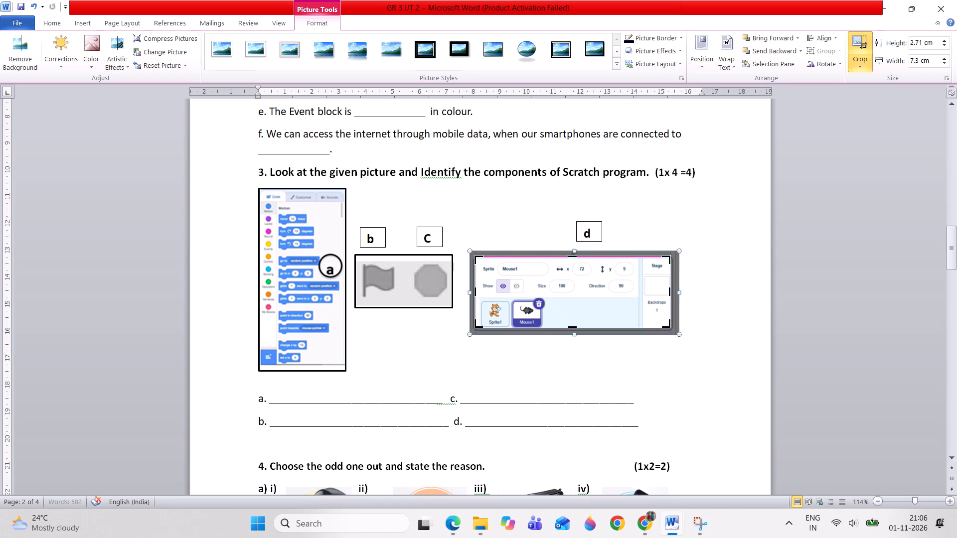
{"action": "left_click", "coordinate": [570, 257]}
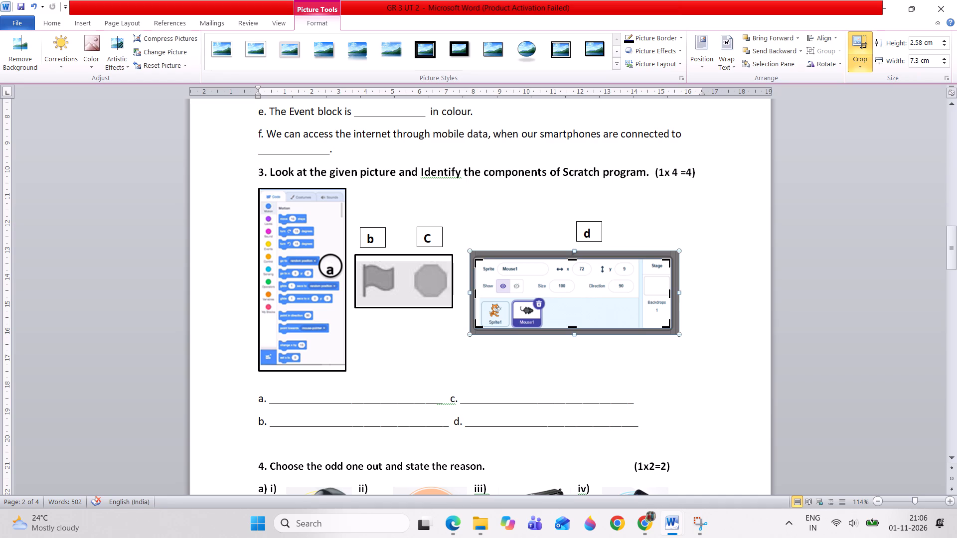
{"action": "key", "text": "Return"}
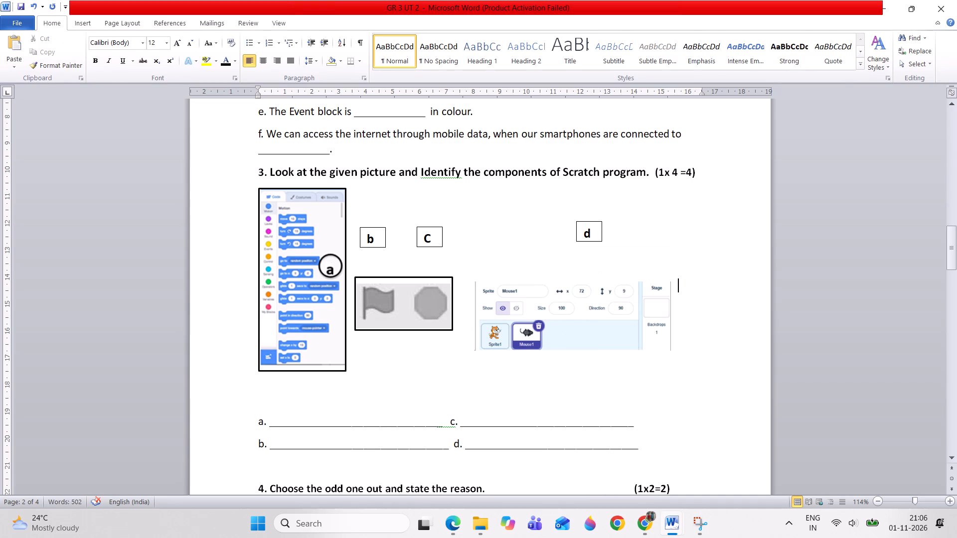
{"action": "left_click", "coordinate": [548, 321]}
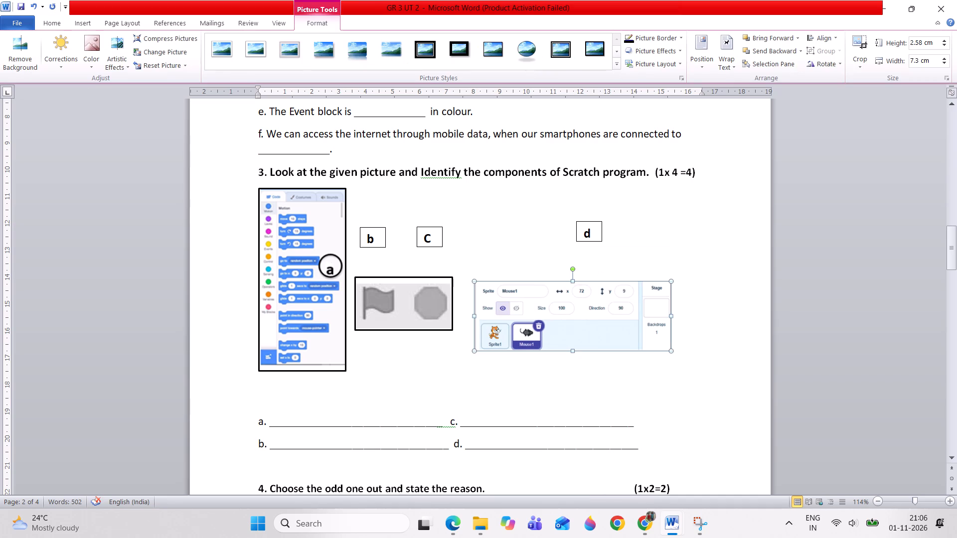
{"action": "key", "text": "ctrl+z"}
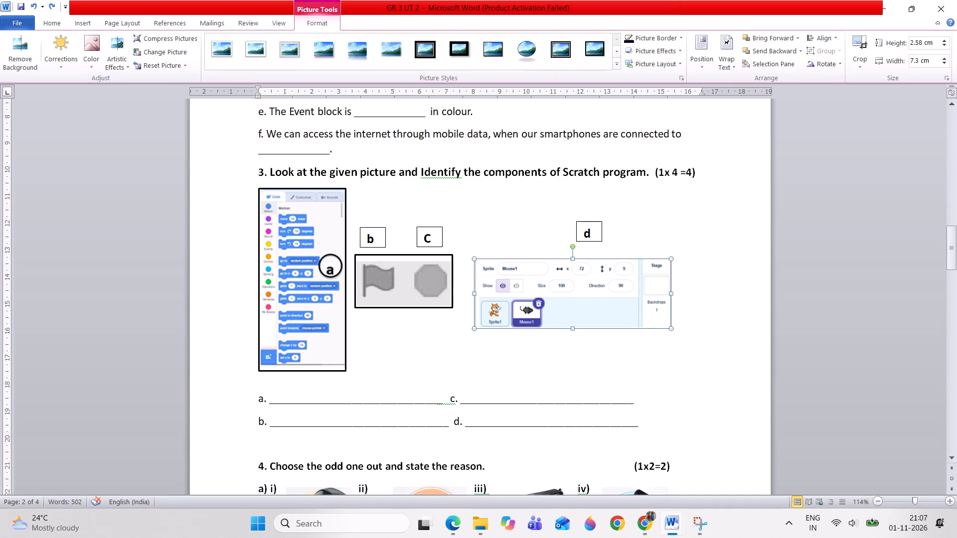
Add a 1½ pt border around the cropped sprite pane picture in question 3.
{"action": "double_click", "coordinate": [578, 294]}
{"action": "left_click", "coordinate": [677, 39]}
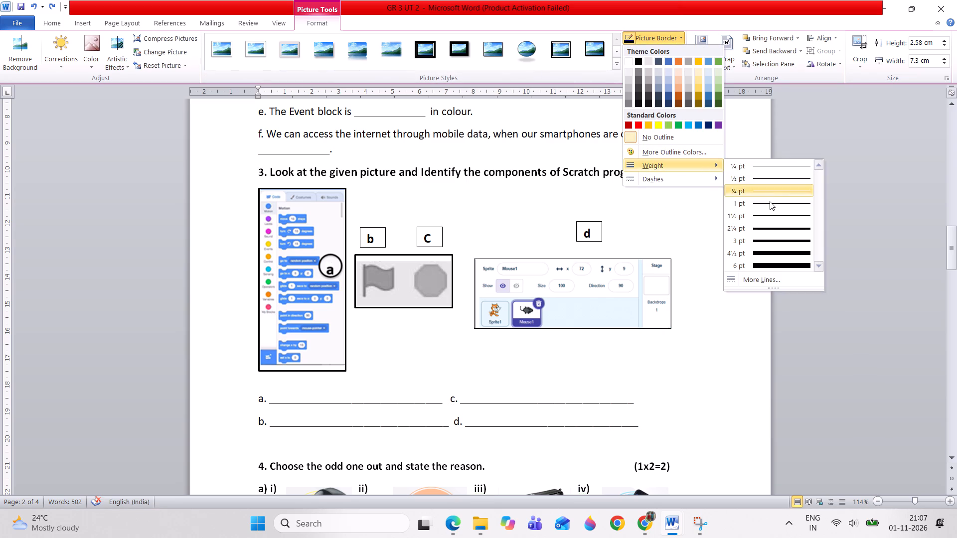
{"action": "left_click", "coordinate": [768, 219]}
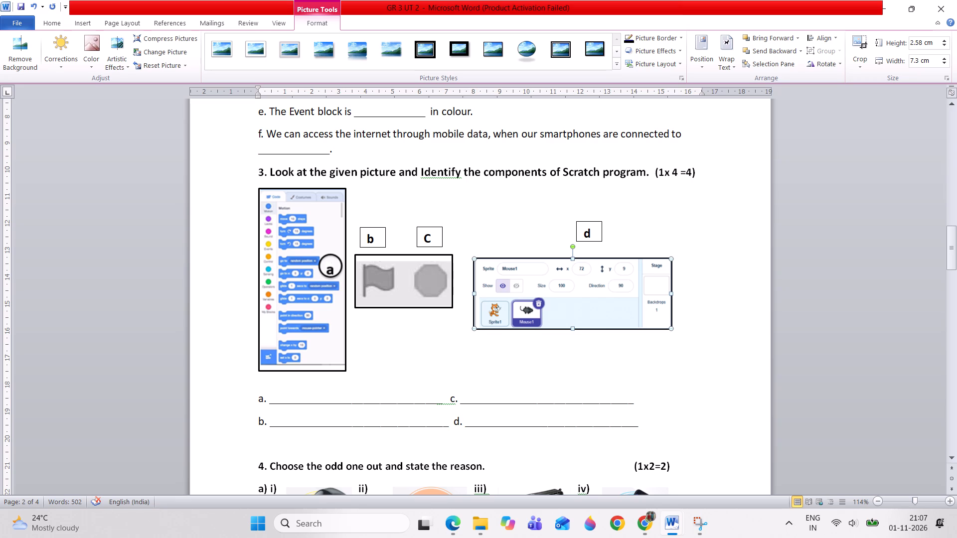
Nudge the sprite pane picture slightly upward toward label d, roughly in line with the flag and stop sign picture.
{"action": "key", "text": "Up"}
{"action": "key", "text": "Up"}
{"action": "key", "text": "Up"}
{"action": "key", "text": "Up"}
{"action": "key", "text": "Up"}
{"action": "key", "text": "Up"}
{"action": "key", "text": "Up"}
{"action": "key", "text": "Up"}
{"action": "key", "text": "Up"}
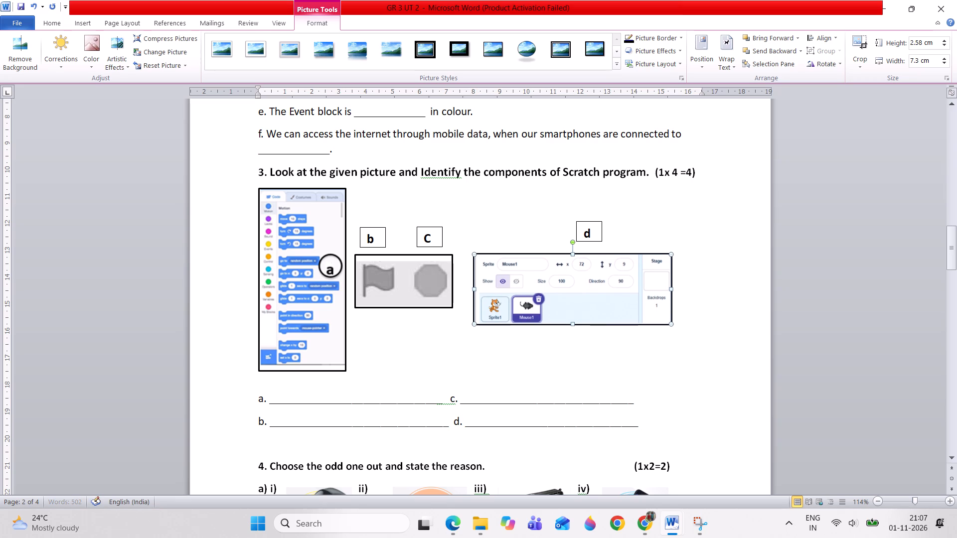
{"action": "key", "text": "Up"}
{"action": "key", "text": "Up"}
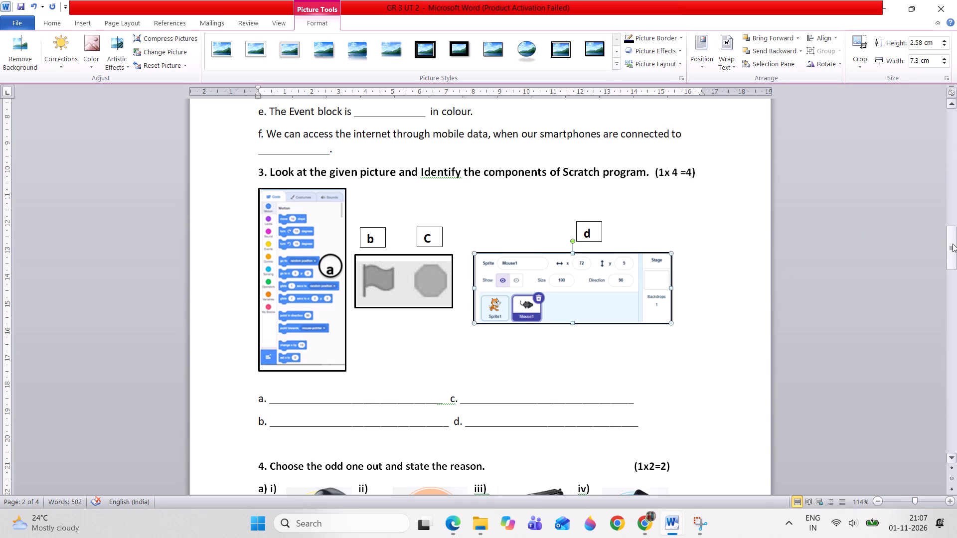
Cut the "Write T for True and F for False." heading text and its statements a to d from page 4, keeping the number 5.
{"action": "left_click_drag", "start_coordinate": [953, 244], "coordinate": [956, 273]}
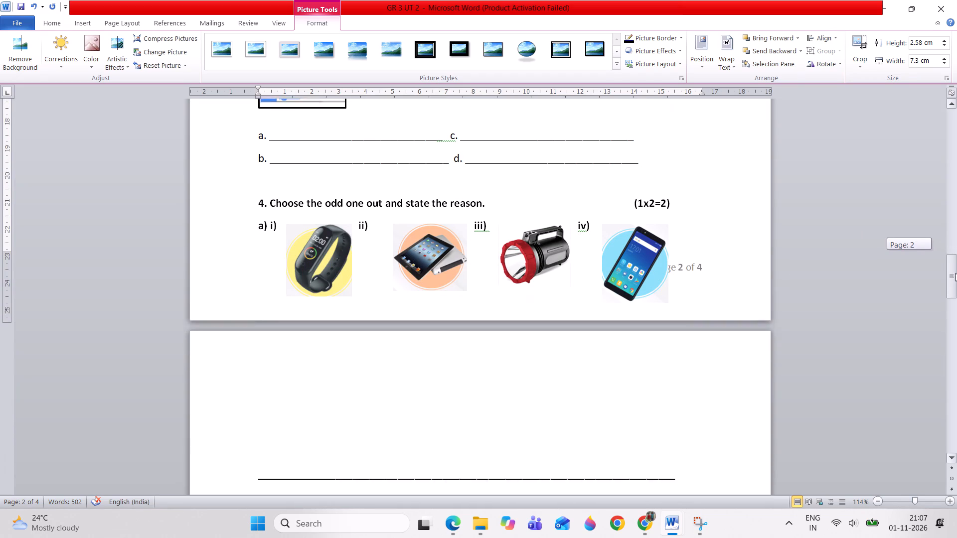
{"action": "left_click_drag", "start_coordinate": [956, 273], "coordinate": [929, 213]}
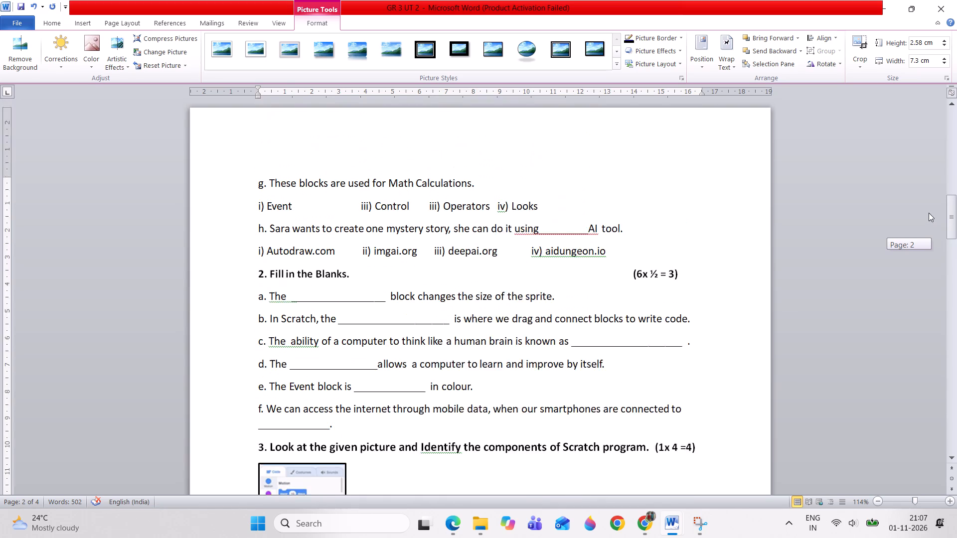
{"action": "left_click_drag", "start_coordinate": [929, 213], "coordinate": [924, 192]}
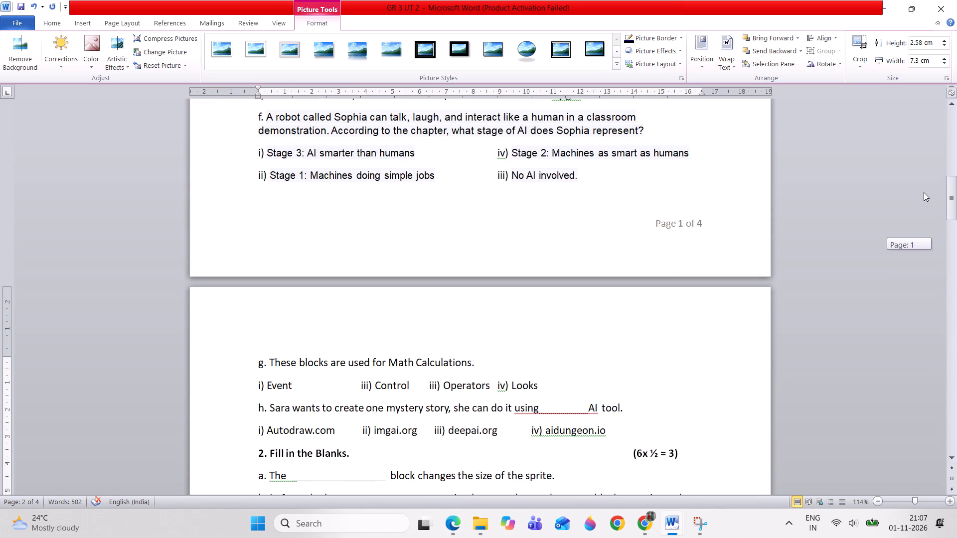
{"action": "left_click_drag", "start_coordinate": [924, 192], "coordinate": [956, 290]}
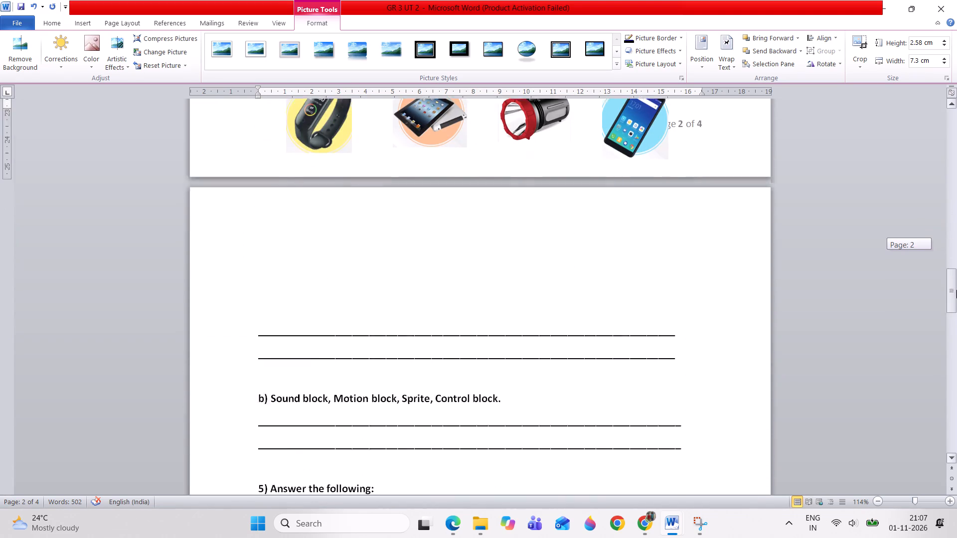
{"action": "left_click_drag", "start_coordinate": [956, 290], "coordinate": [956, 353]}
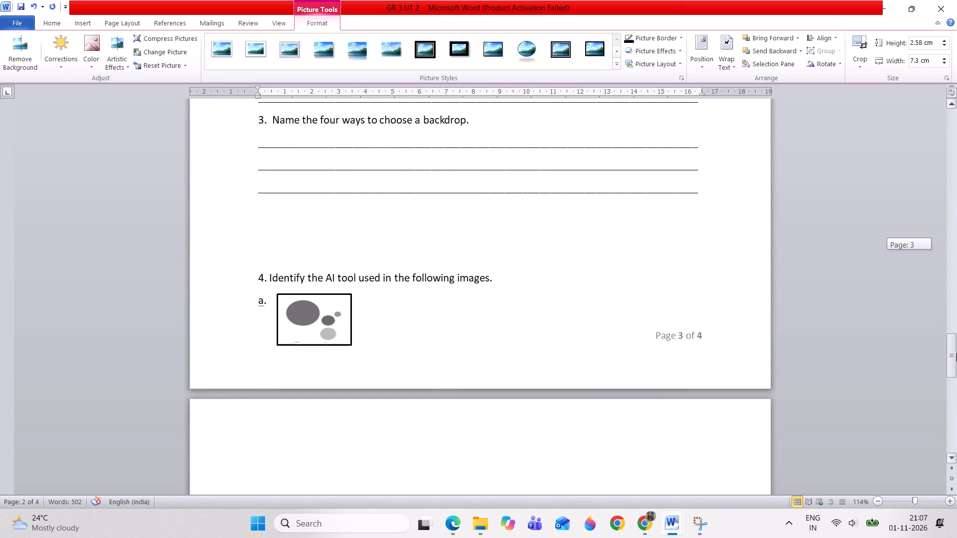
{"action": "left_click_drag", "start_coordinate": [956, 353], "coordinate": [952, 409]}
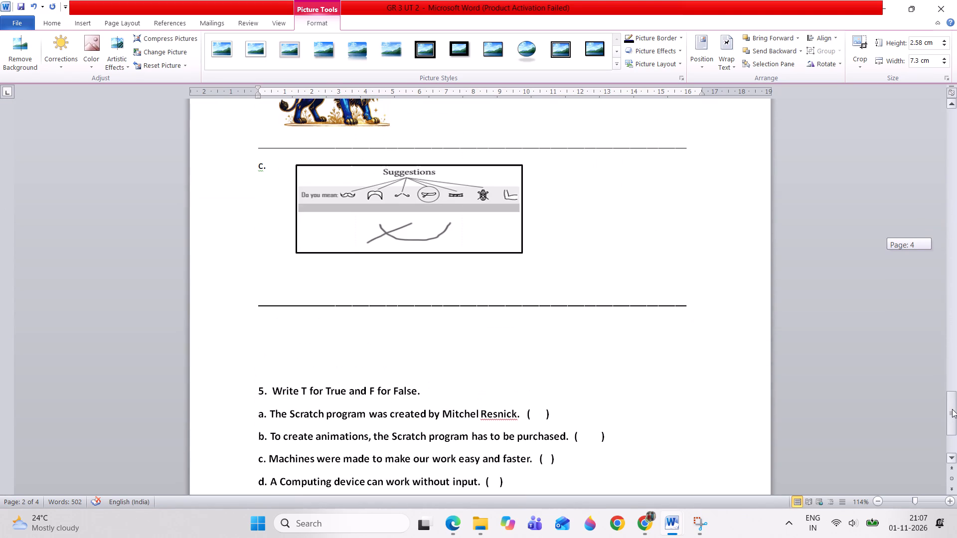
{"action": "left_click_drag", "start_coordinate": [952, 409], "coordinate": [953, 422]}
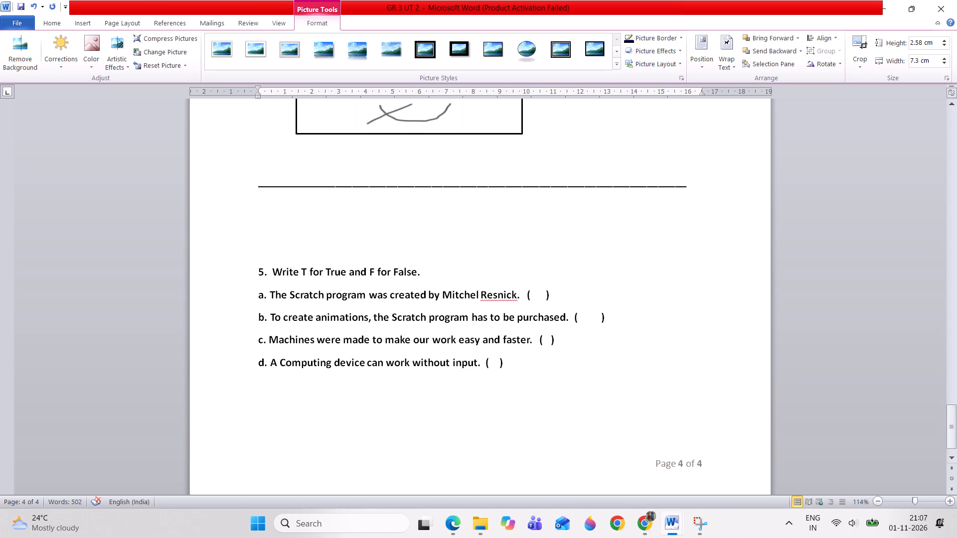
{"action": "left_click_drag", "start_coordinate": [272, 269], "coordinate": [512, 390]}
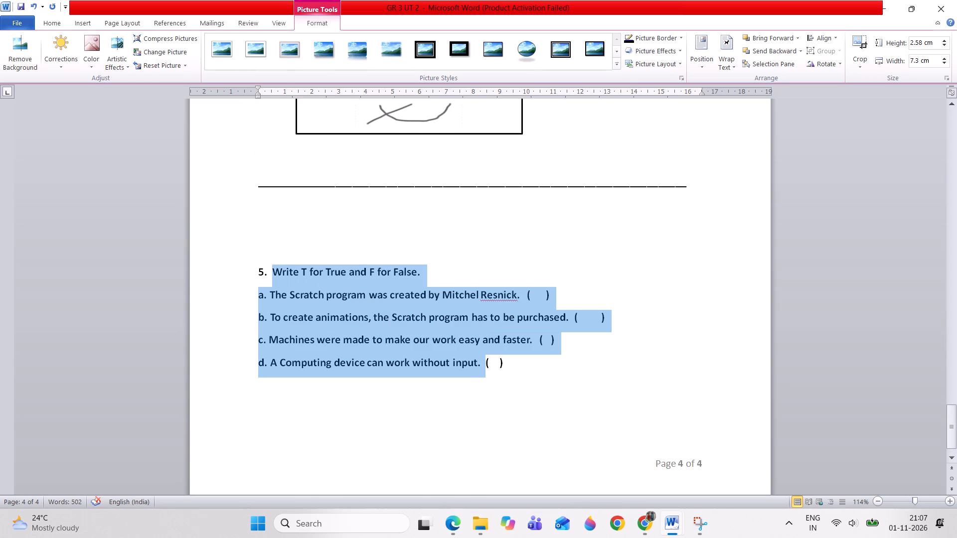
{"action": "left_click_drag", "start_coordinate": [512, 390], "coordinate": [513, 390]}
{"action": "key", "text": "ctrl+x"}
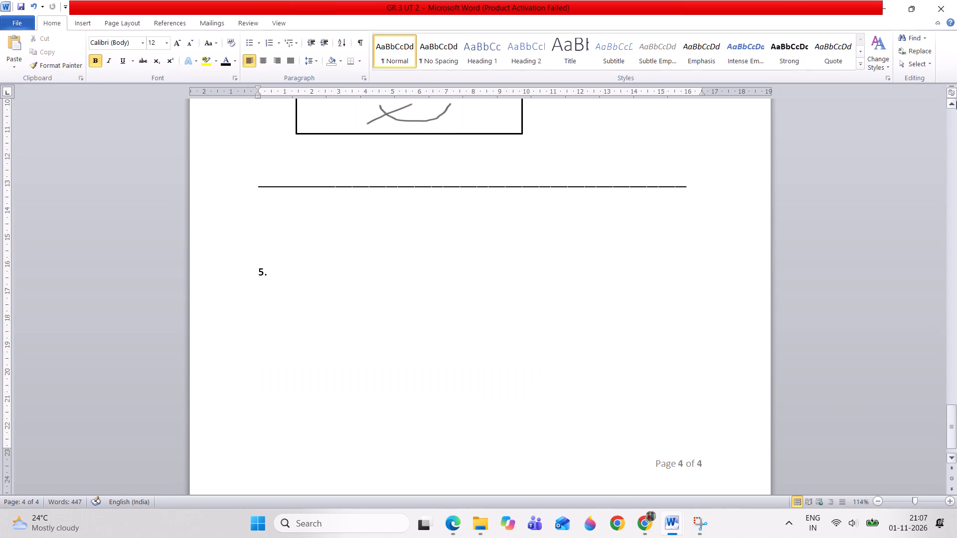
Paste the cut True/False question after the number 4 on page 2, putting the odd-one-out heading on its own line below without the extra blank line.
{"action": "left_click", "coordinate": [956, 119]}
{"action": "left_click", "coordinate": [956, 119]}
{"action": "left_click", "coordinate": [956, 119]}
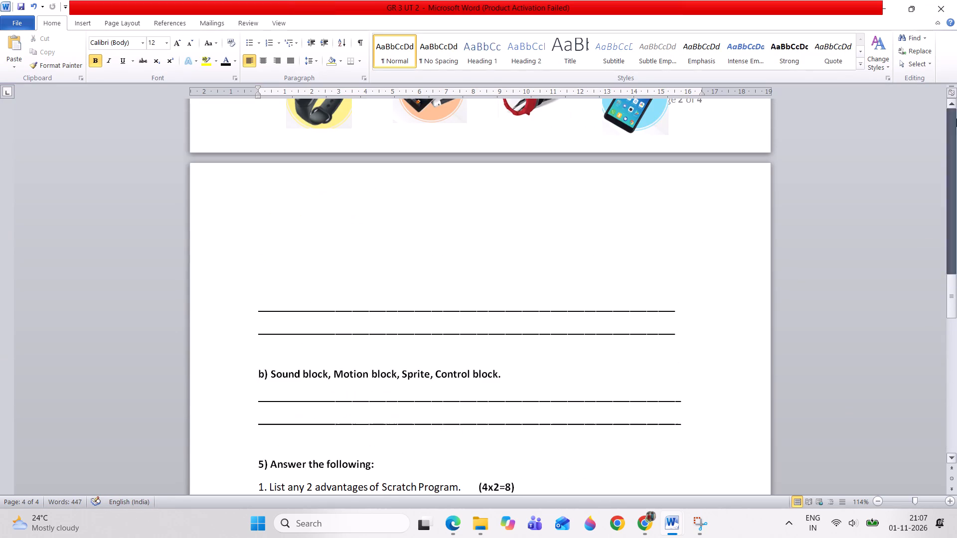
{"action": "left_click", "coordinate": [956, 119]}
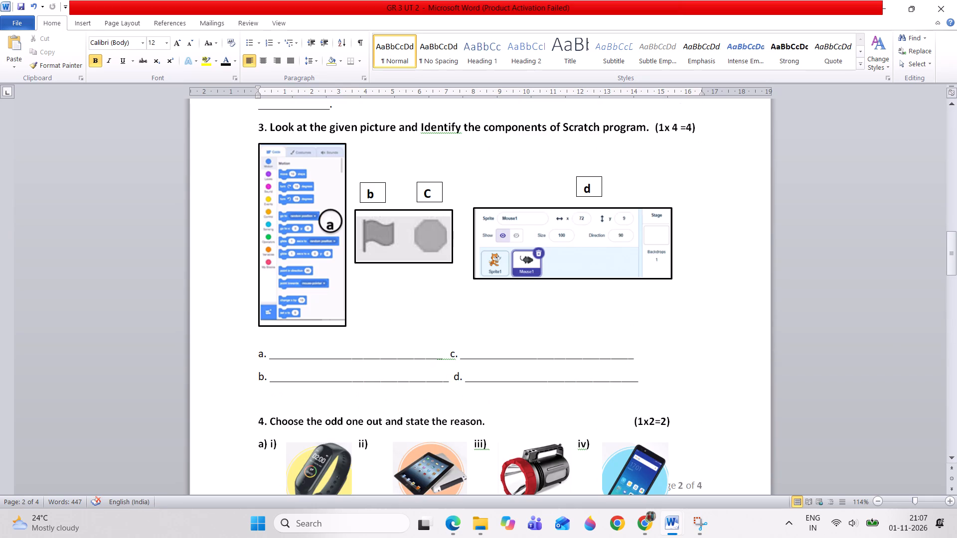
{"action": "left_click", "coordinate": [298, 404]}
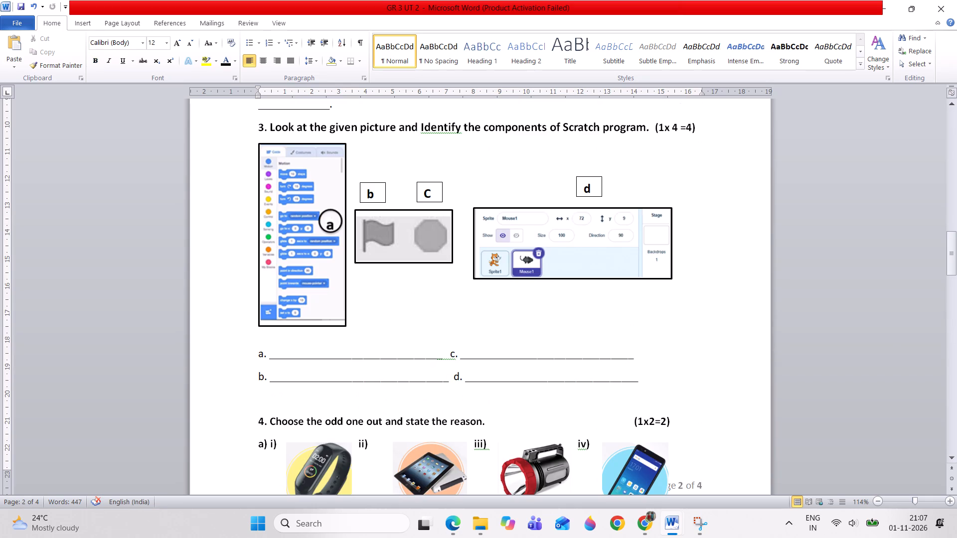
{"action": "left_click", "coordinate": [271, 420]}
{"action": "key", "text": "Return"}
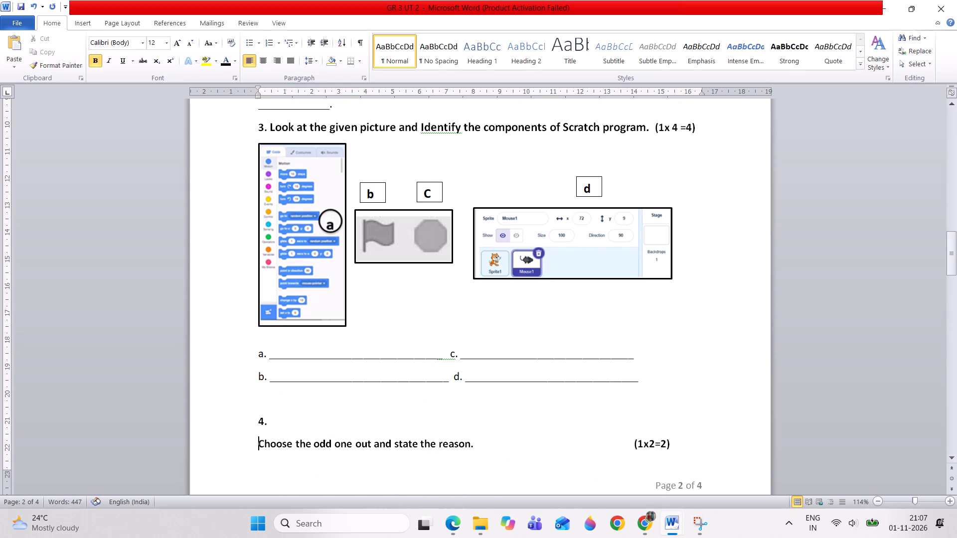
{"action": "left_click", "coordinate": [278, 420]}
{"action": "key", "text": "ctrl+v"}
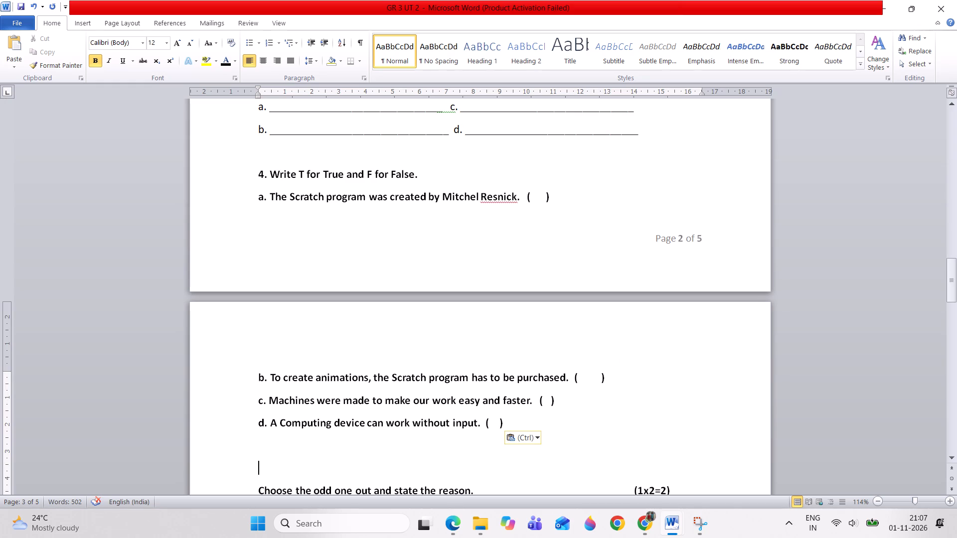
{"action": "key", "text": "Delete"}
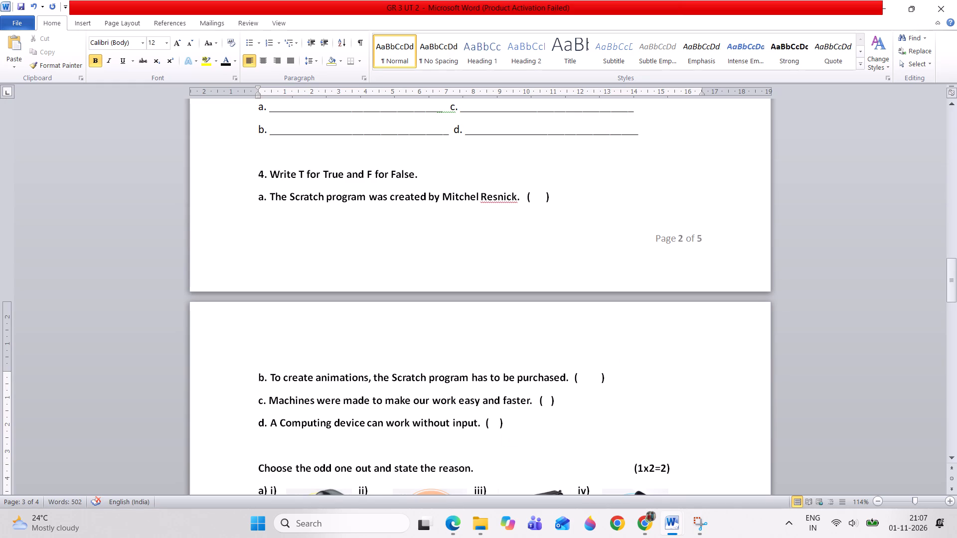
Number the "Choose the odd one out and state the reason." heading as 5.
{"action": "key", "text": "5"}
{"action": "type", "text": "."}
{"action": "key", "text": "space"}
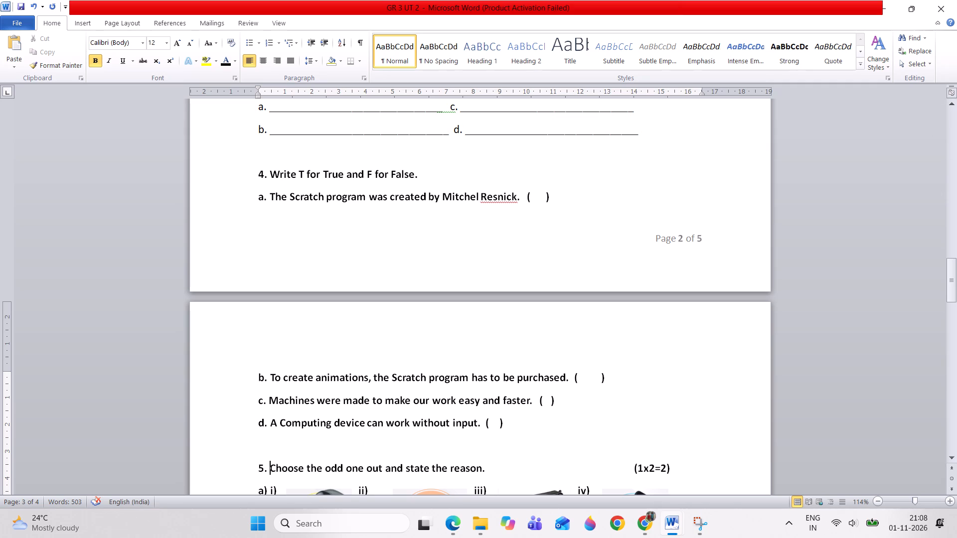
Remove the bold formatting from True/False statements a to d in question 4.
{"action": "left_click_drag", "start_coordinate": [256, 198], "coordinate": [486, 417]}
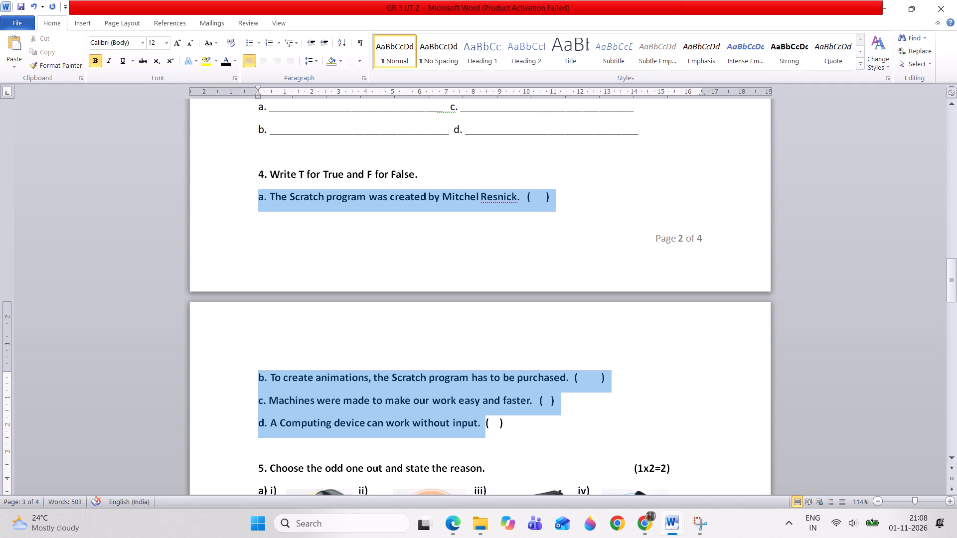
{"action": "left_click_drag", "start_coordinate": [486, 417], "coordinate": [525, 422]}
{"action": "key", "text": "ctrl+b"}
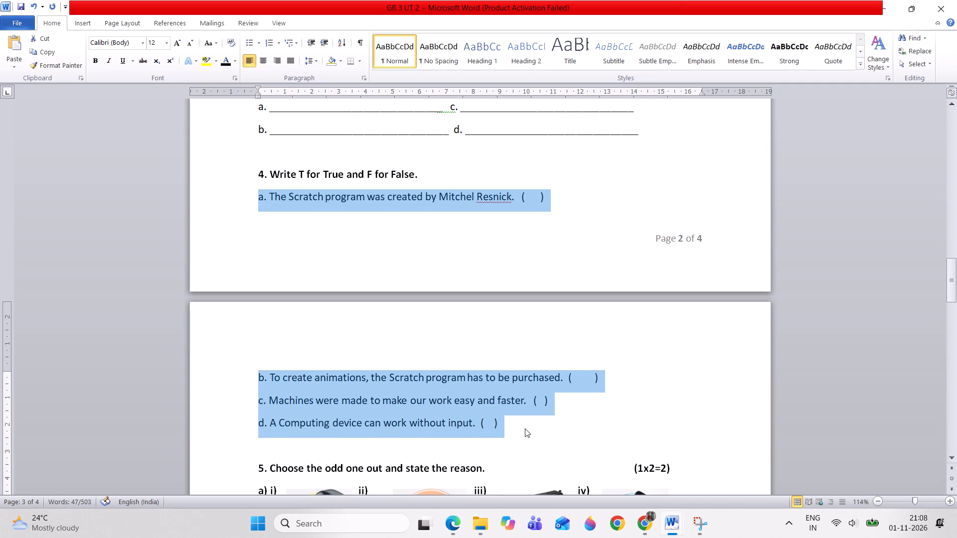
{"action": "left_click", "coordinate": [684, 403]}
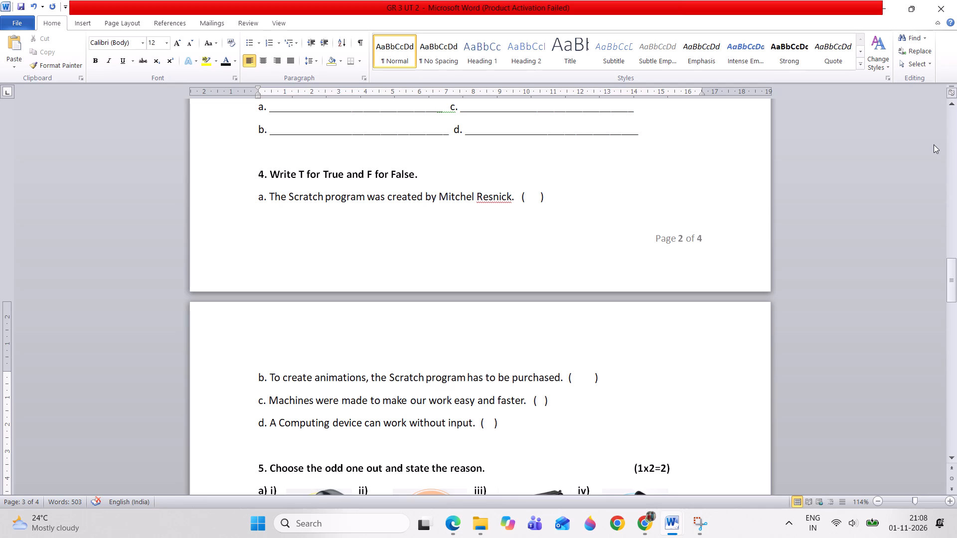
Add the marks "( ¼ x4=2)" at the far end of question 4's True/False heading line, roughly in line with the other questions' marks.
{"action": "left_click", "coordinate": [954, 126]}
{"action": "left_click", "coordinate": [954, 126]}
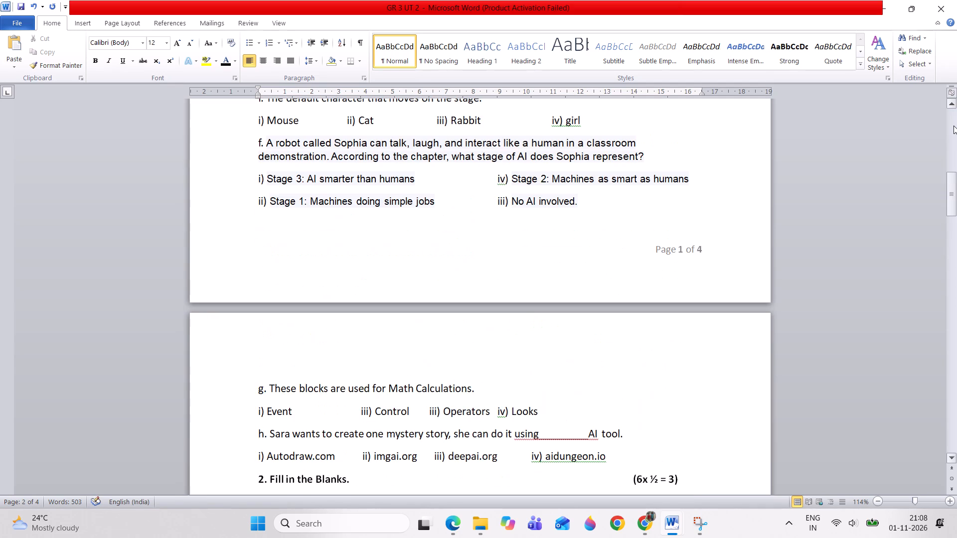
{"action": "left_click_drag", "start_coordinate": [955, 182], "coordinate": [956, 198]}
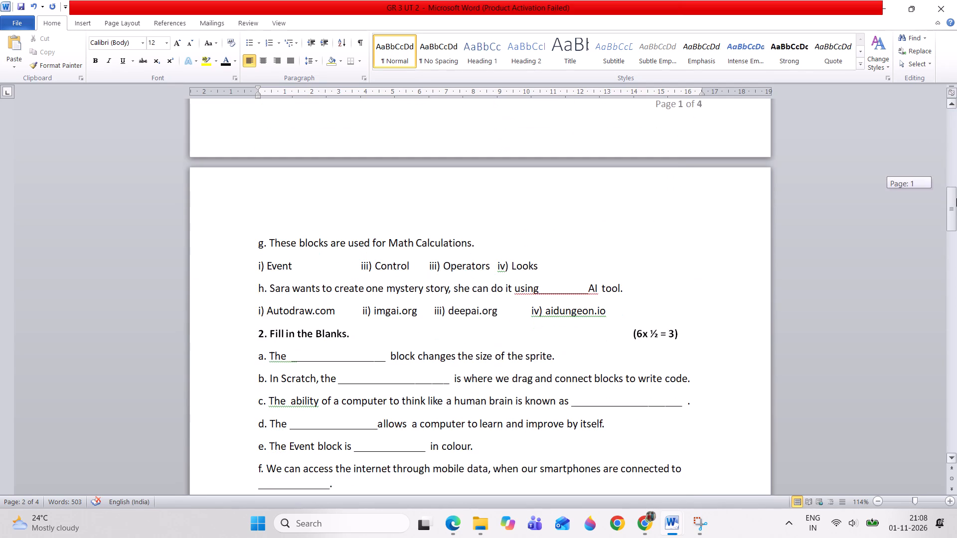
{"action": "left_click_drag", "start_coordinate": [956, 198], "coordinate": [955, 249]}
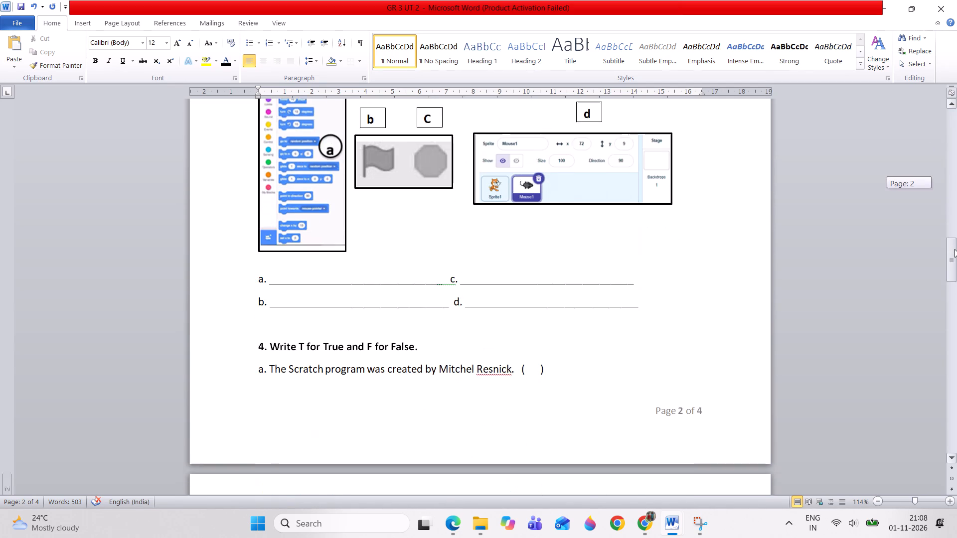
{"action": "left_click_drag", "start_coordinate": [955, 249], "coordinate": [955, 258]}
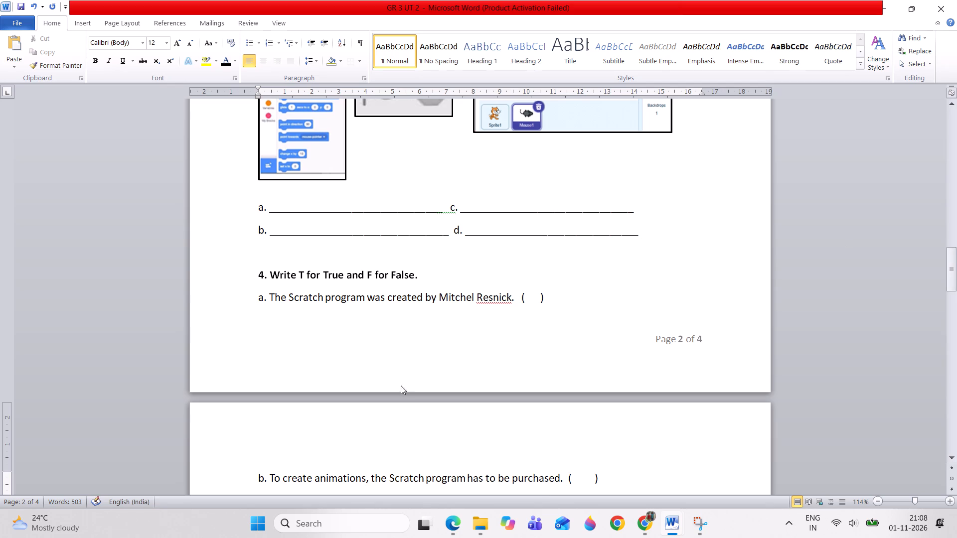
{"action": "left_click", "coordinate": [442, 277]}
{"action": "key", "text": "Tab"}
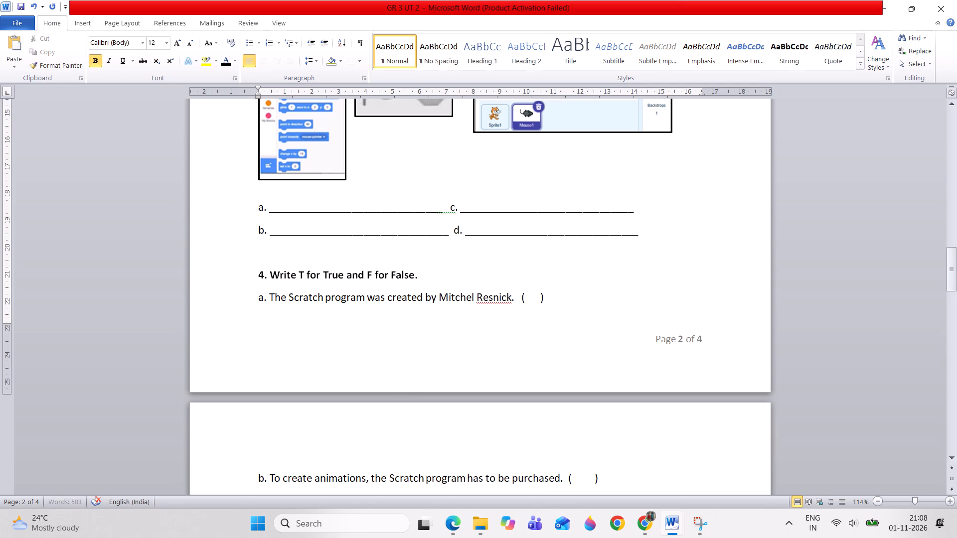
{"action": "key", "text": "Tab"}
{"action": "key", "text": "Tab"}
{"action": "key", "text": "Tab"}
{"action": "key", "text": "Tab"}
{"action": "key", "text": "Tab"}
{"action": "key", "text": "Tab"}
{"action": "type", "text": "(1/"}
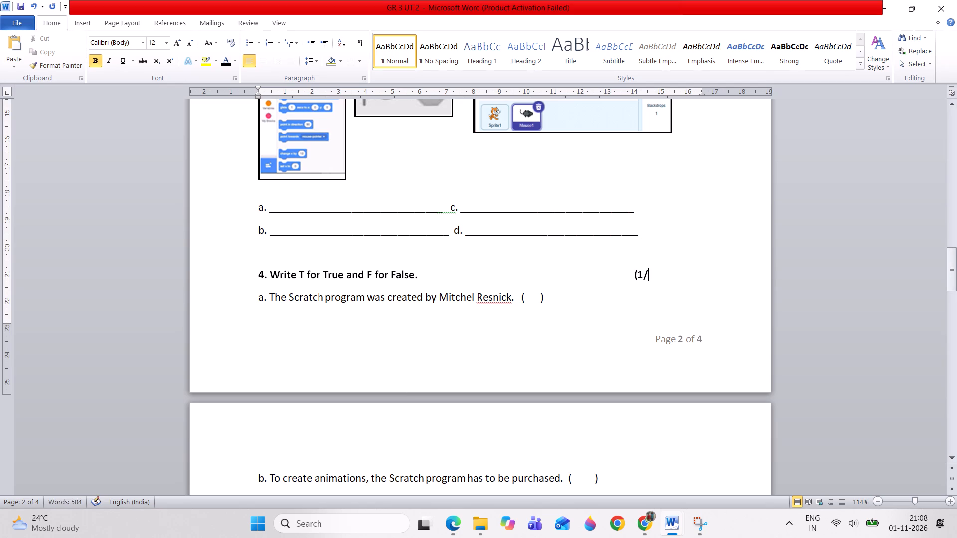
{"action": "key", "text": "4"}
{"action": "key", "text": "Left"}
{"action": "key", "text": "Left"}
{"action": "key", "text": "Left"}
{"action": "key", "text": "space"}
{"action": "key", "text": "Right"}
{"action": "key", "text": "Right"}
{"action": "key", "text": "Right"}
{"action": "key", "text": "space"}
{"action": "key", "text": "x"}
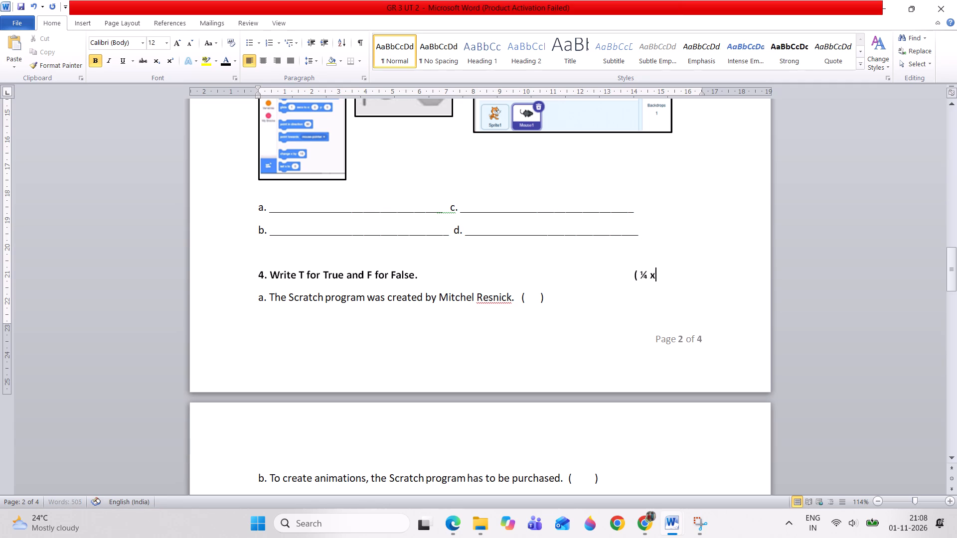
{"action": "key", "text": "4"}
{"action": "key", "text": "equal"}
{"action": "type", "text": "2)"}
Change the total in question 4's marks to 1, making it "( ¼ x4=1)".
{"action": "left_click", "coordinate": [951, 146]}
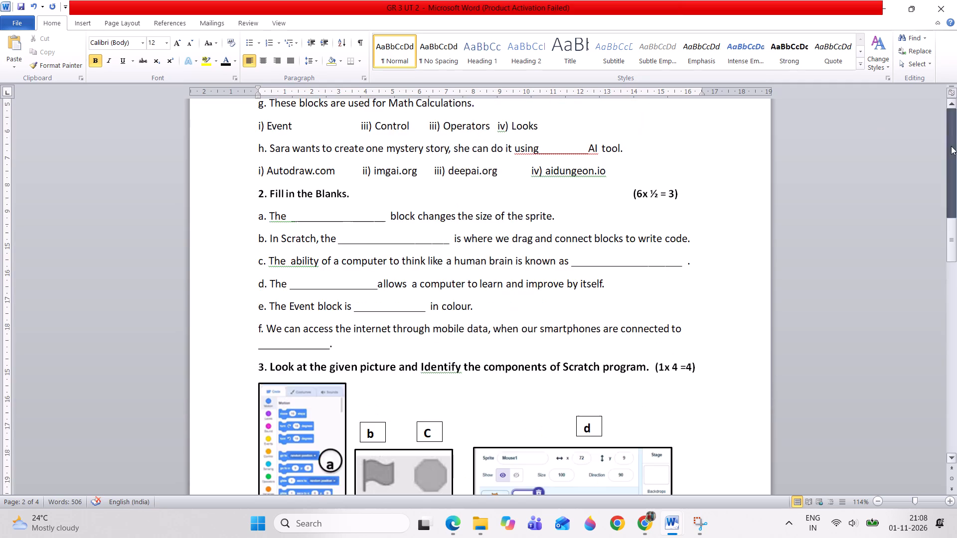
{"action": "left_click", "coordinate": [951, 146]}
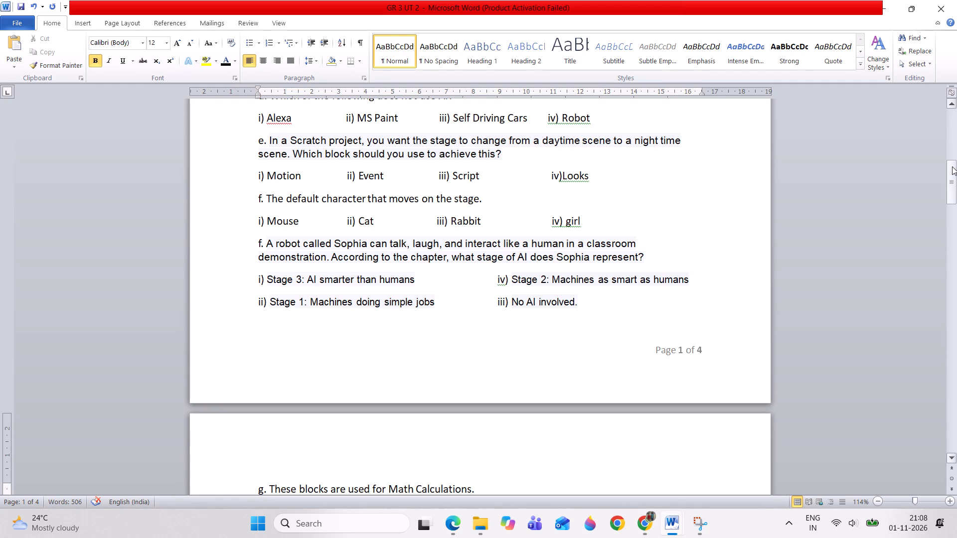
{"action": "left_click_drag", "start_coordinate": [952, 166], "coordinate": [952, 173]}
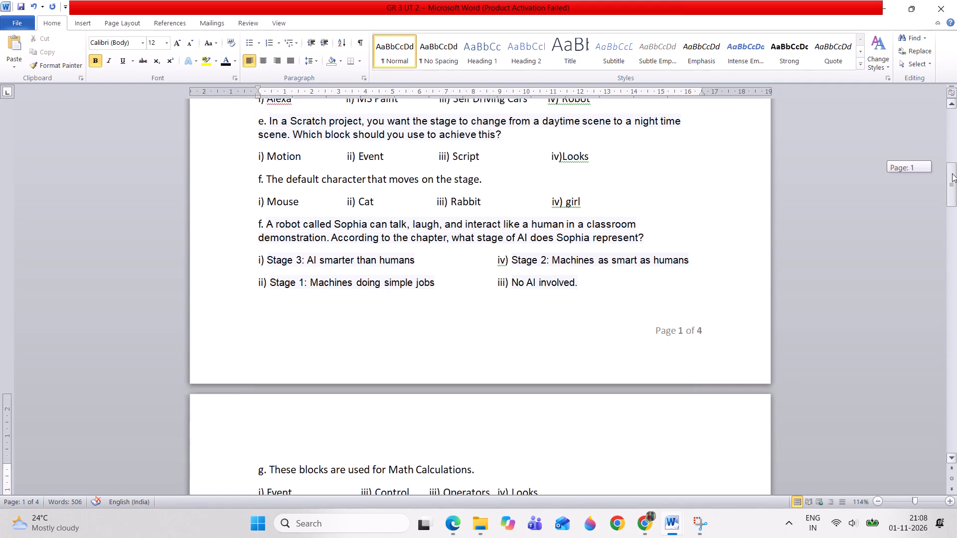
{"action": "left_click_drag", "start_coordinate": [952, 173], "coordinate": [942, 245]}
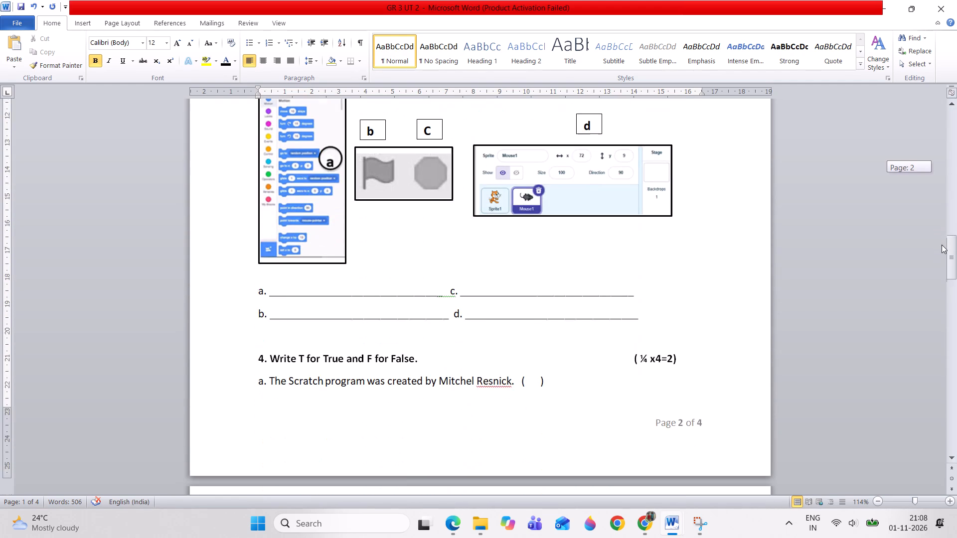
{"action": "left_click_drag", "start_coordinate": [942, 245], "coordinate": [938, 259]}
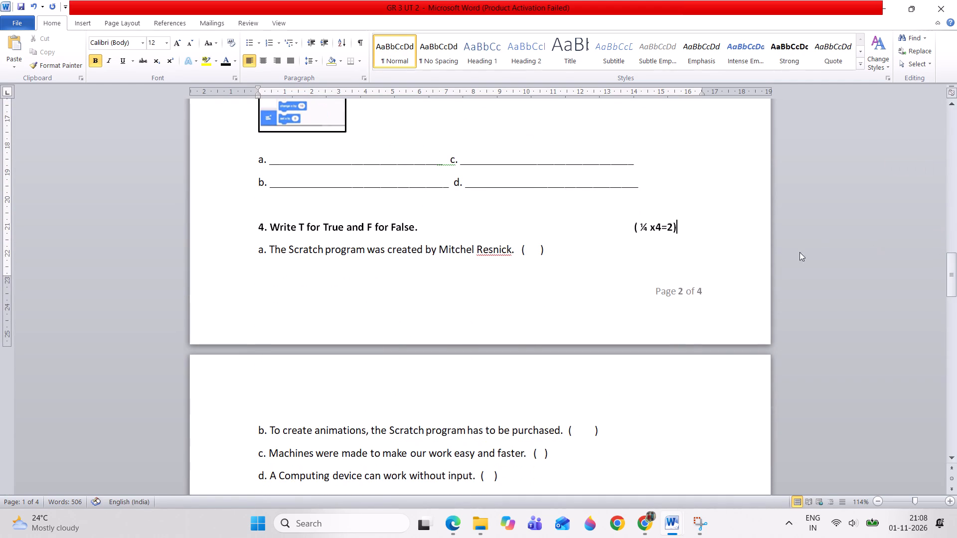
{"action": "left_click", "coordinate": [670, 228]}
{"action": "key", "text": "BackSpace"}
{"action": "key", "text": "1"}
Change the marks beside the first "Answer the following" question, on Scratch Program advantages, to "(3x2=6)".
{"action": "left_click_drag", "start_coordinate": [952, 257], "coordinate": [955, 268]}
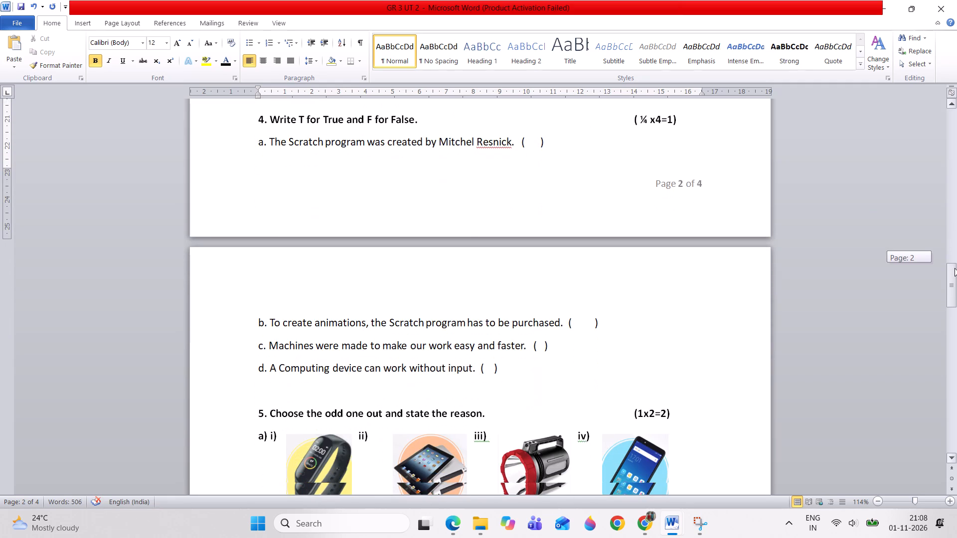
{"action": "left_click_drag", "start_coordinate": [955, 268], "coordinate": [950, 296]}
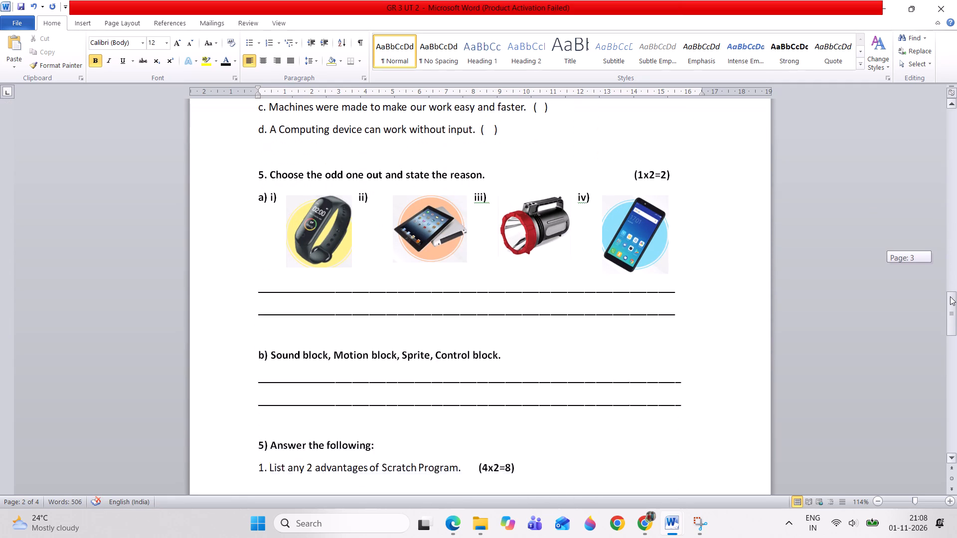
{"action": "left_click_drag", "start_coordinate": [950, 296], "coordinate": [948, 319]}
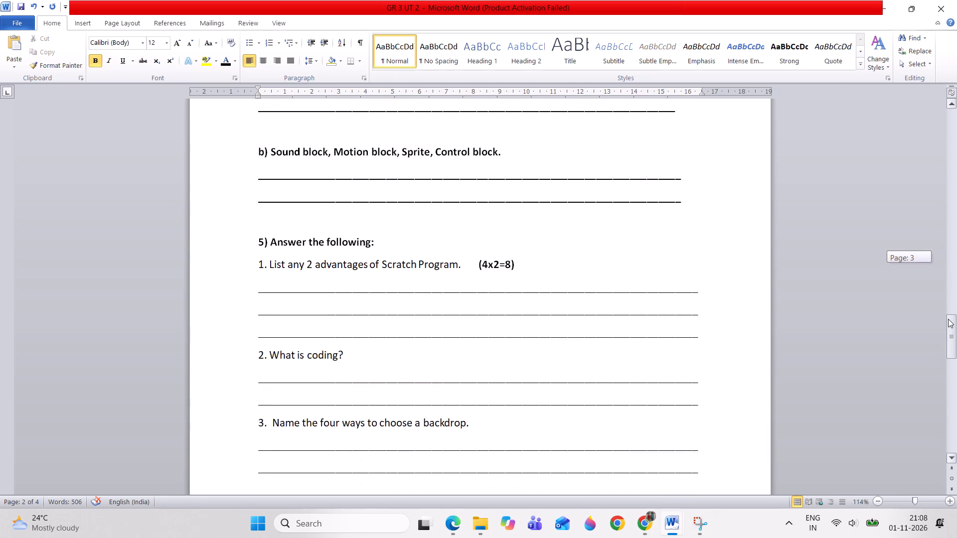
{"action": "left_click_drag", "start_coordinate": [948, 319], "coordinate": [948, 325]}
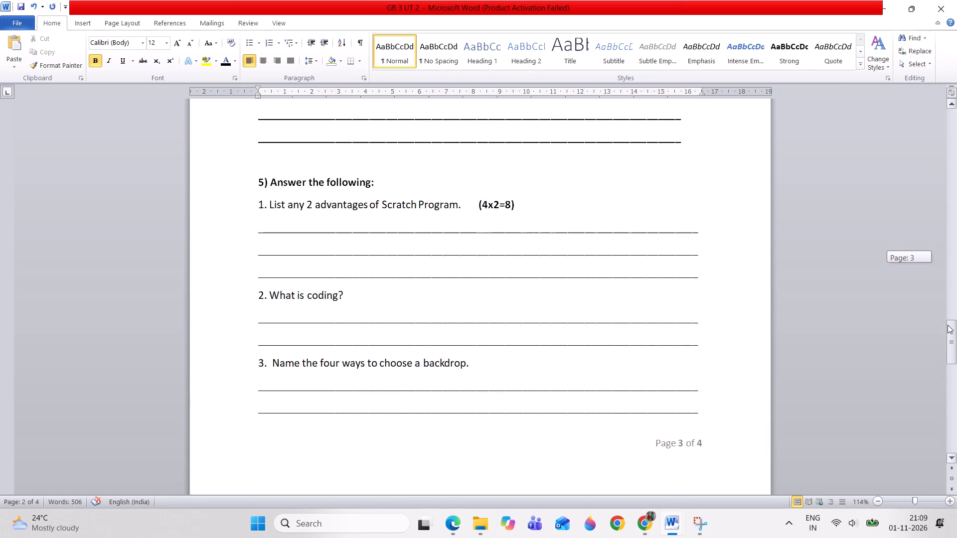
{"action": "left_click_drag", "start_coordinate": [948, 325], "coordinate": [948, 326]}
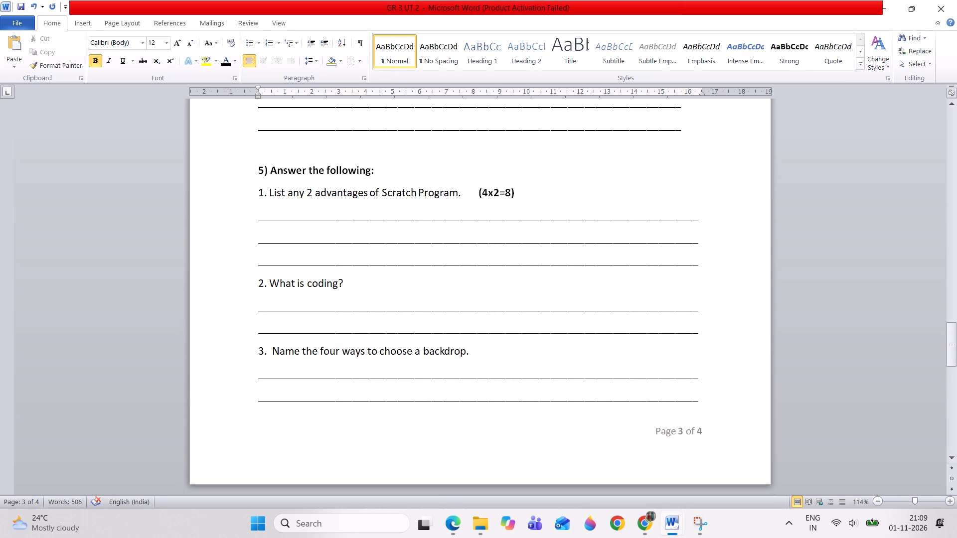
{"action": "left_click", "coordinate": [483, 198]}
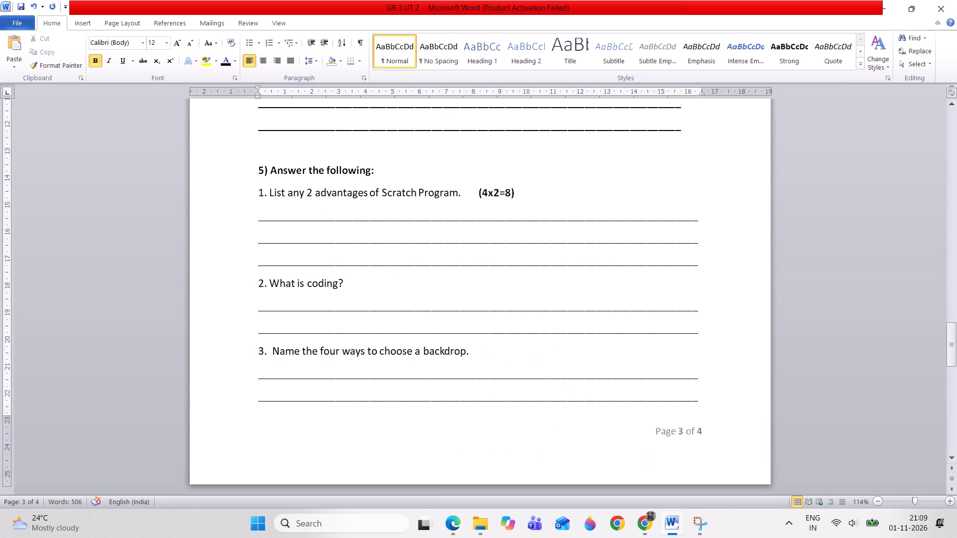
{"action": "key", "text": "3"}
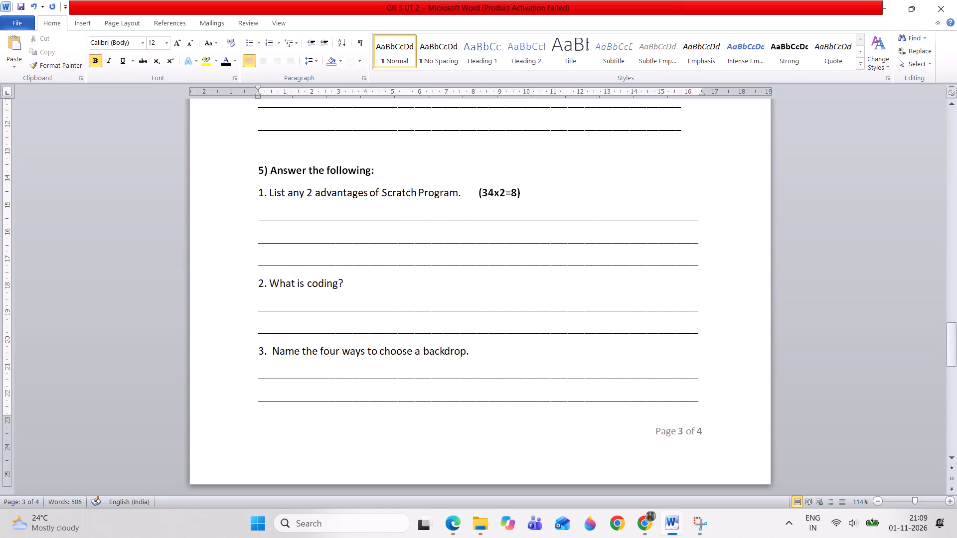
{"action": "key", "text": "Delete"}
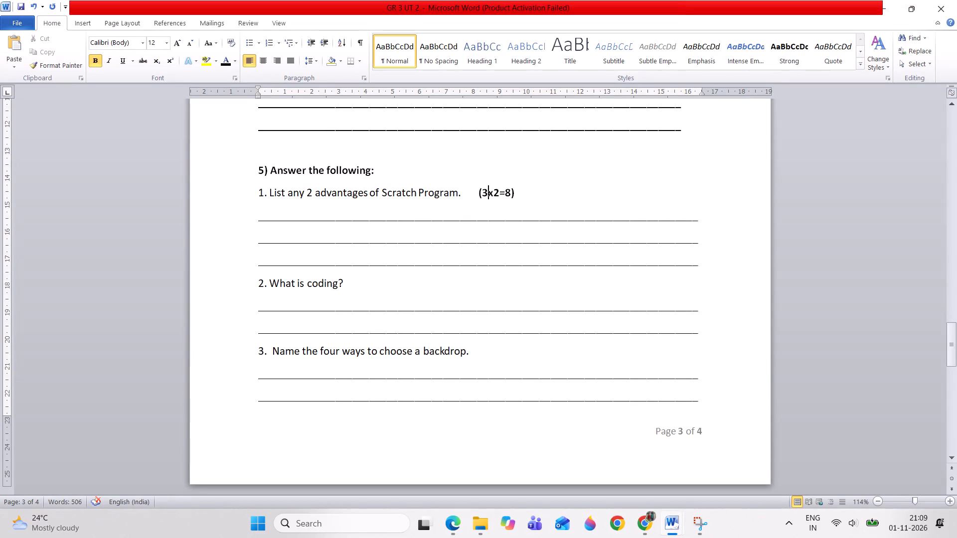
{"action": "left_click", "coordinate": [506, 196]}
{"action": "key", "text": "Delete"}
{"action": "key", "text": "6"}
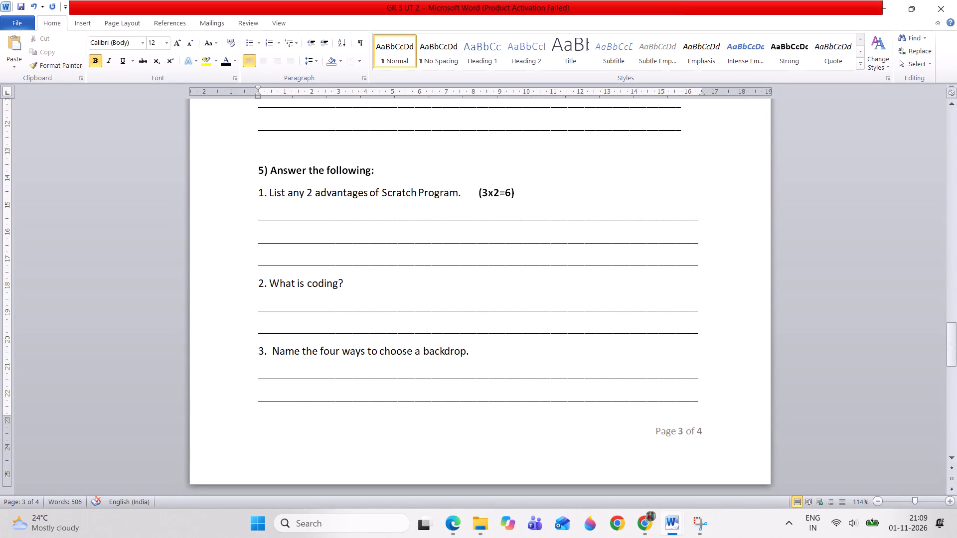
Shift the "(3x2=6)" marks along their line so they line up with the marks of the other questions.
{"action": "left_click", "coordinate": [478, 191]}
{"action": "key", "text": "Tab"}
{"action": "key", "text": "Tab"}
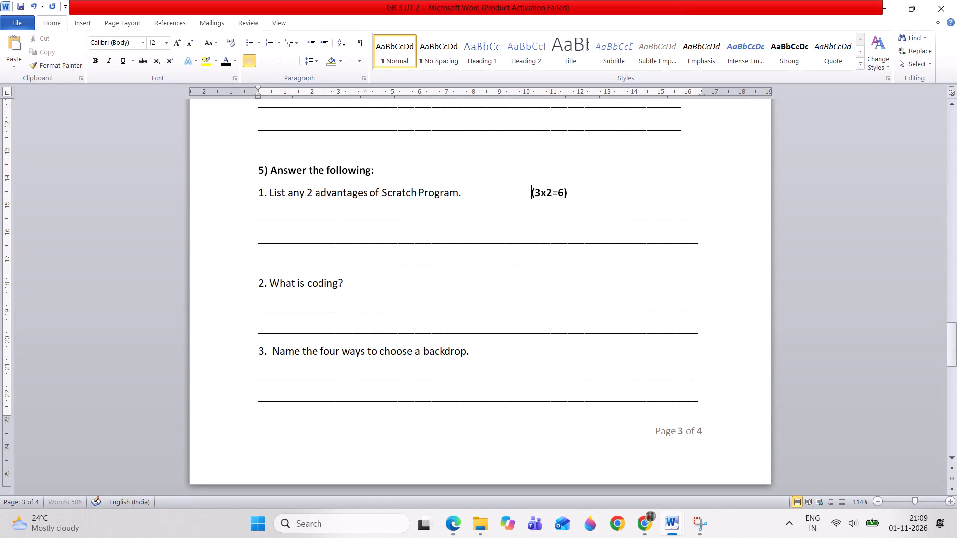
{"action": "key", "text": "Tab"}
{"action": "key", "text": "Tab"}
{"action": "key", "text": "Tab"}
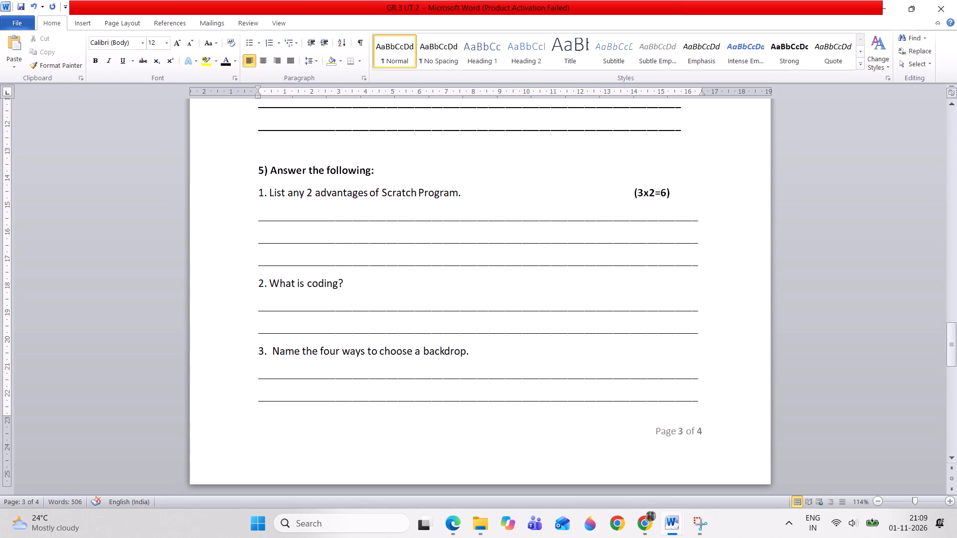
Change the per-item mark in question 3's Scratch components heading to ½, with spaces around the fraction.
{"action": "left_click", "coordinate": [953, 122]}
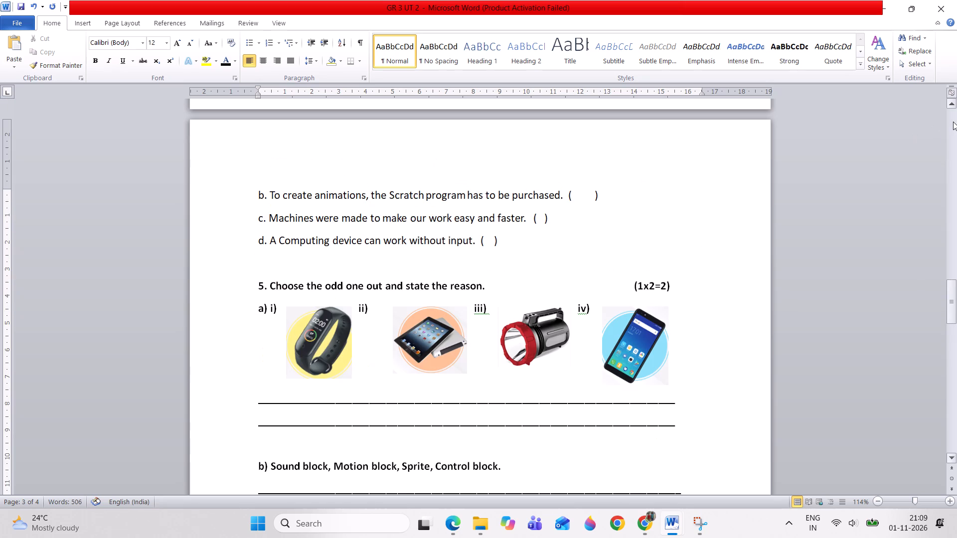
{"action": "left_click", "coordinate": [953, 122]}
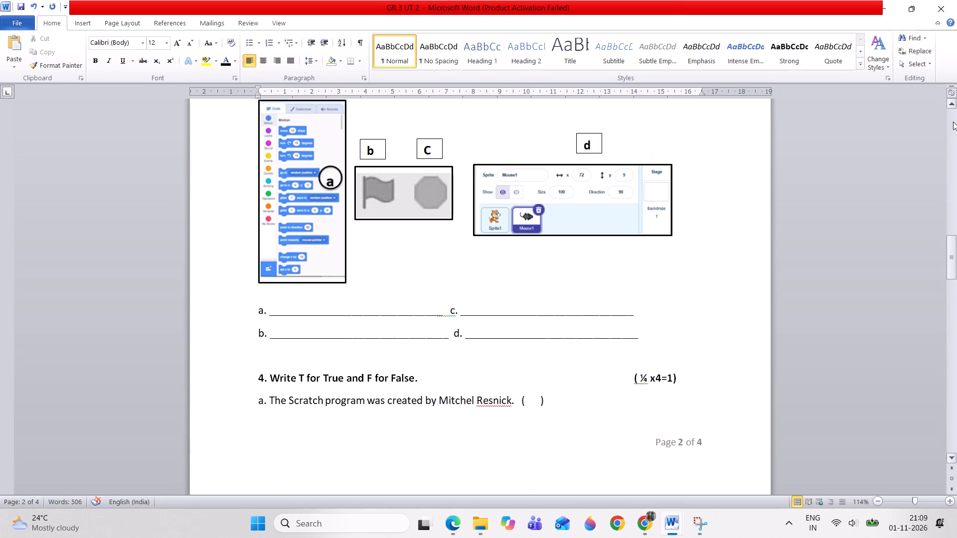
{"action": "left_click", "coordinate": [951, 107]}
{"action": "left_click_drag", "start_coordinate": [951, 107], "coordinate": [662, 173]}
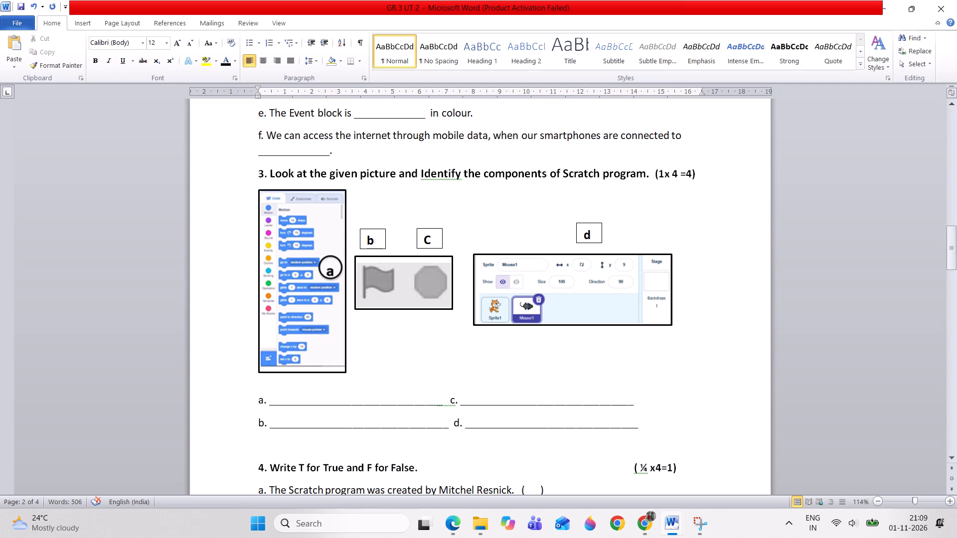
{"action": "left_click", "coordinate": [662, 173]}
{"action": "type", "text": "/2"}
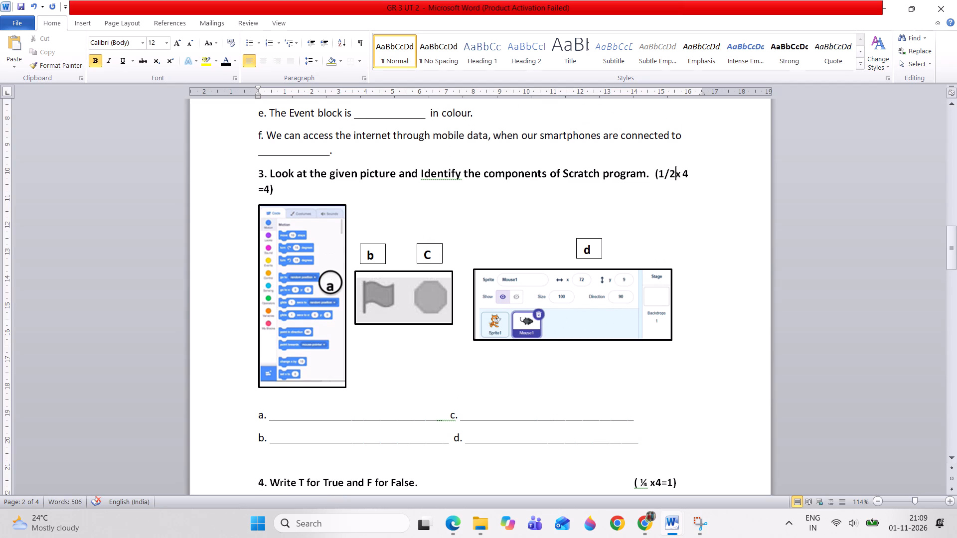
{"action": "key", "text": "Left"}
{"action": "key", "text": "Left"}
{"action": "key", "text": "Left"}
{"action": "key", "text": "space"}
{"action": "key", "text": "Right"}
{"action": "key", "text": "Right"}
{"action": "key", "text": "Right"}
{"action": "key", "text": "space"}
Replace the total in question 3's marks with 2 so they read "( ½ x 4=2)", leaving no leftover text.
{"action": "key", "text": "Right"}
{"action": "key", "text": "Right"}
{"action": "key", "text": "Right"}
{"action": "type", "text": "=2"}
{"action": "key", "text": "shift+parenright"}
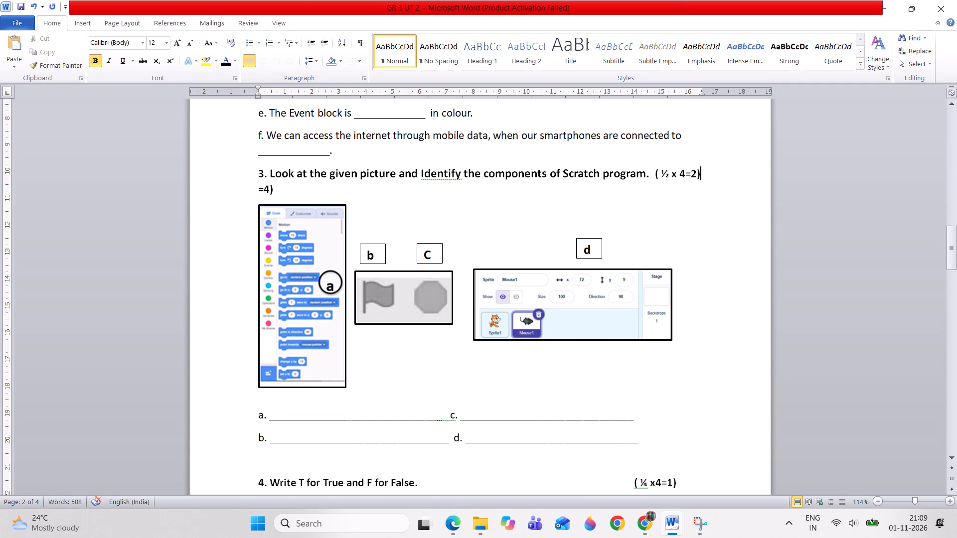
{"action": "left_click", "coordinate": [313, 191]}
{"action": "key", "text": "BackSpace"}
{"action": "key", "text": "BackSpace"}
{"action": "key", "text": "BackSpace"}
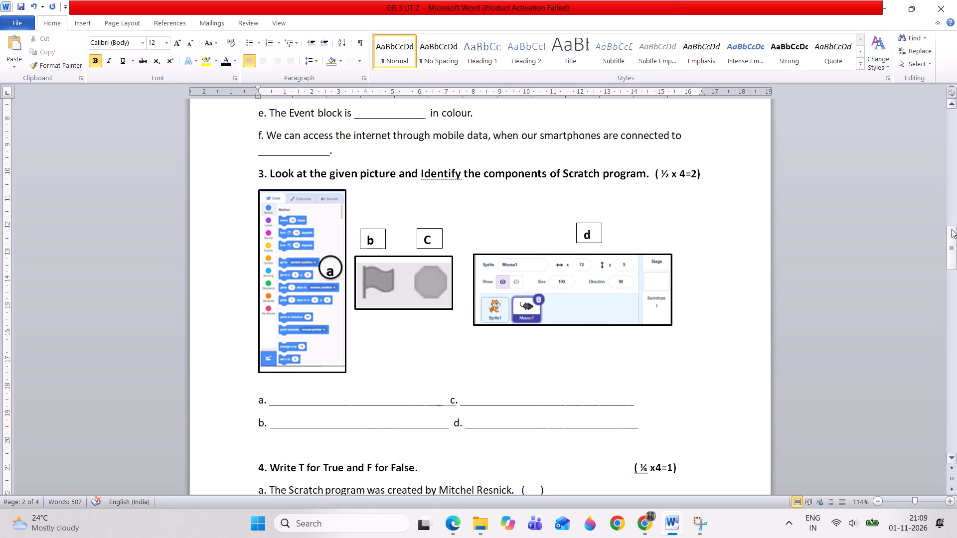
Insert a blank line between the options of question 1h and the "2. Fill in the Blanks." heading.
{"action": "left_click_drag", "start_coordinate": [952, 229], "coordinate": [922, 181]}
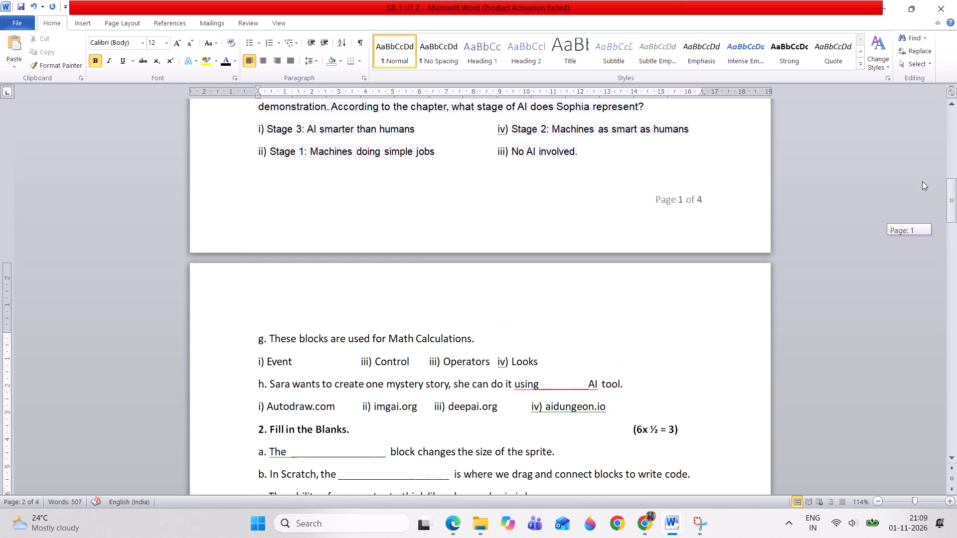
{"action": "left_click_drag", "start_coordinate": [922, 181], "coordinate": [926, 205]}
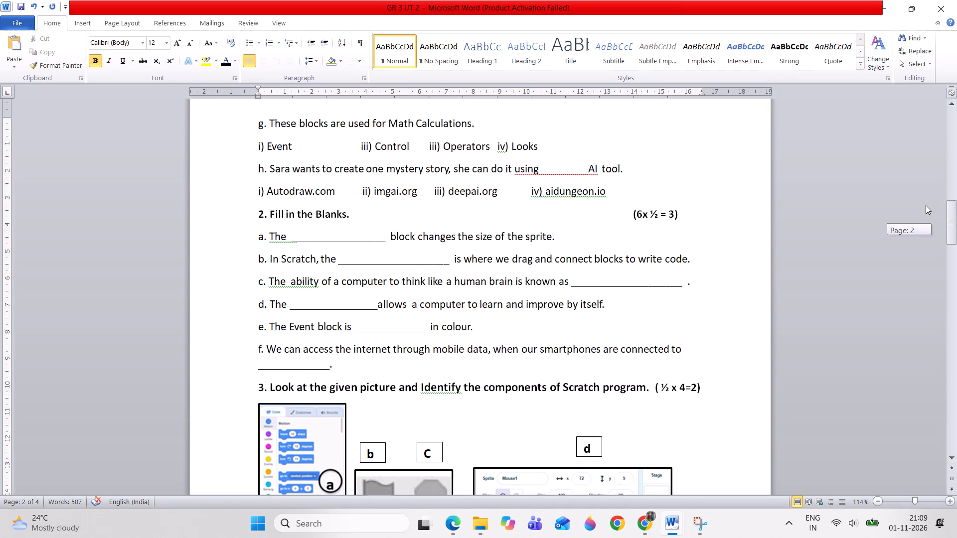
{"action": "left_click_drag", "start_coordinate": [926, 205], "coordinate": [925, 206]}
{"action": "left_click", "coordinate": [647, 178]}
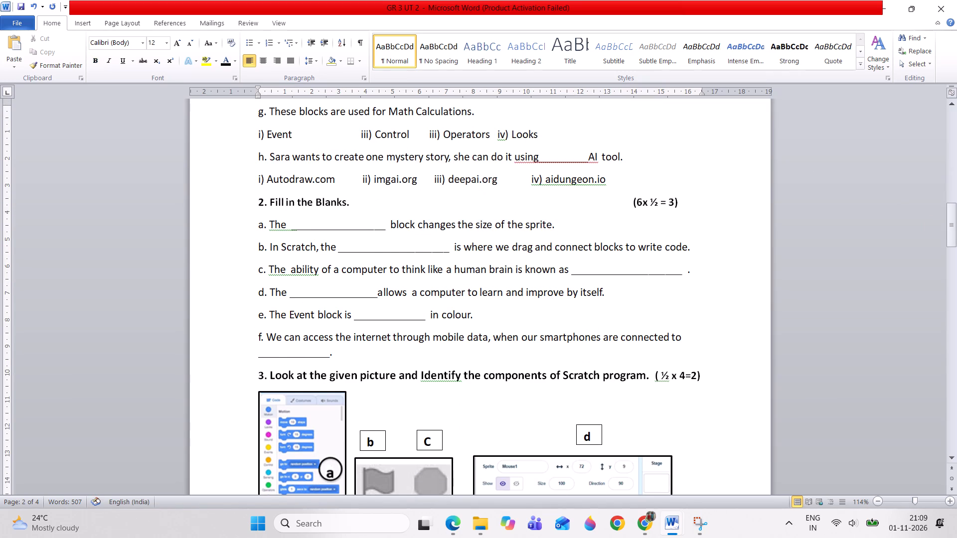
{"action": "key", "text": "Return"}
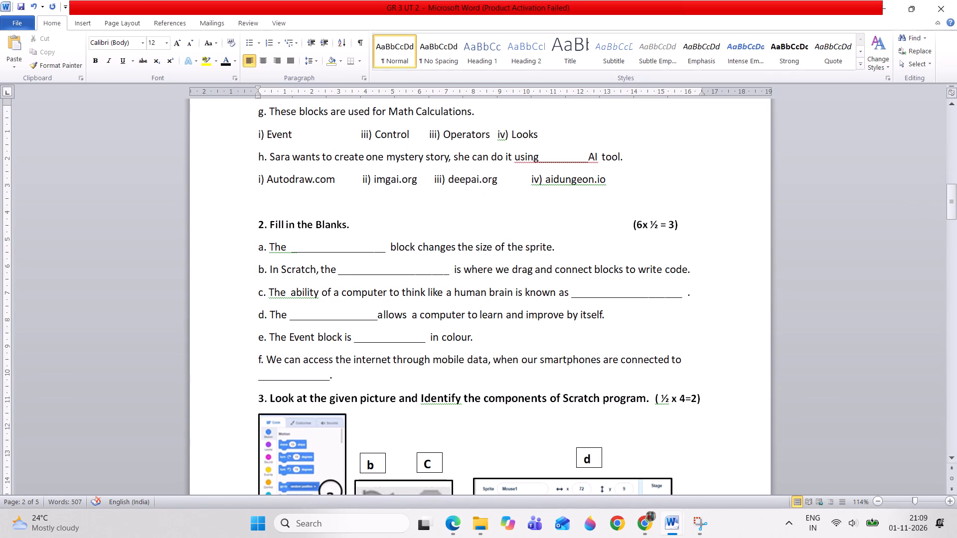
Reorder the marks of the "Fill in the Blanks" heading to read "(½ x 6= 3)".
{"action": "left_click", "coordinate": [637, 227]}
{"action": "key", "text": "Delete"}
{"action": "key", "text": "Delete"}
{"action": "key", "text": "Delete"}
{"action": "key", "text": "Right"}
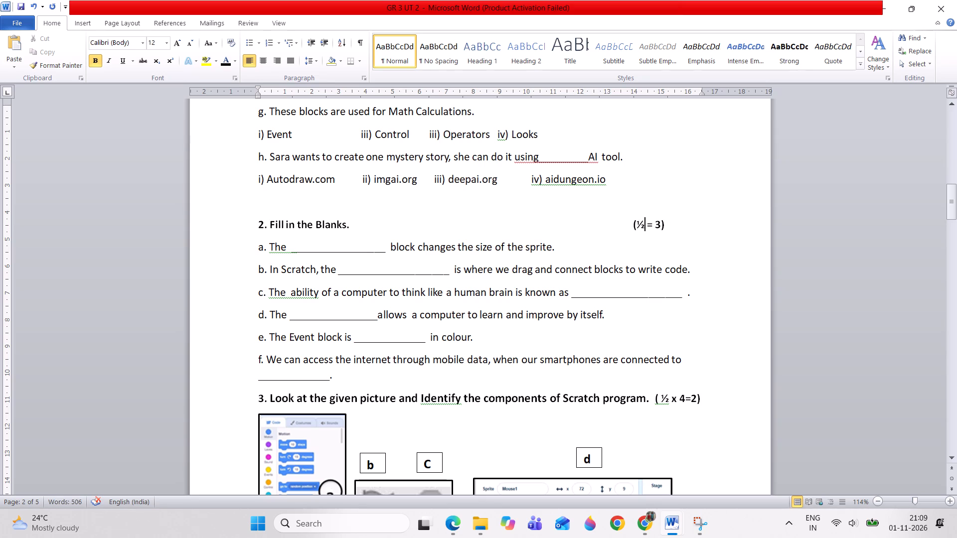
{"action": "key", "text": "Right"}
{"action": "key", "text": "x"}
{"action": "key", "text": "6"}
{"action": "key", "text": "Left"}
{"action": "key", "text": "space"}
Move question 3's marks "( ½ x 4=2)" onto their own line below the heading, indented to align with question 2's marks.
{"action": "left_click_drag", "start_coordinate": [956, 201], "coordinate": [956, 203]}
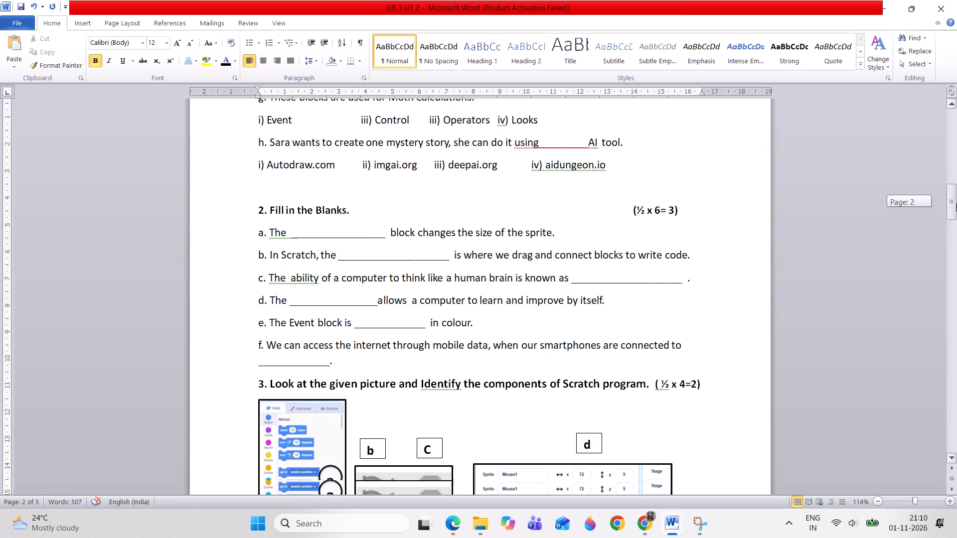
{"action": "left_click_drag", "start_coordinate": [956, 203], "coordinate": [956, 210]}
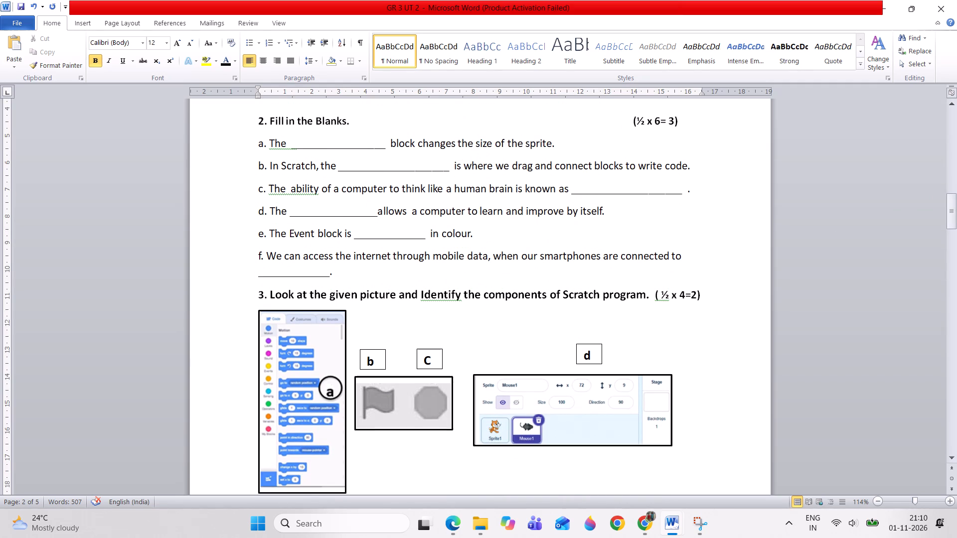
{"action": "left_click", "coordinate": [656, 294]}
{"action": "key", "text": "Return"}
{"action": "key", "text": "Tab"}
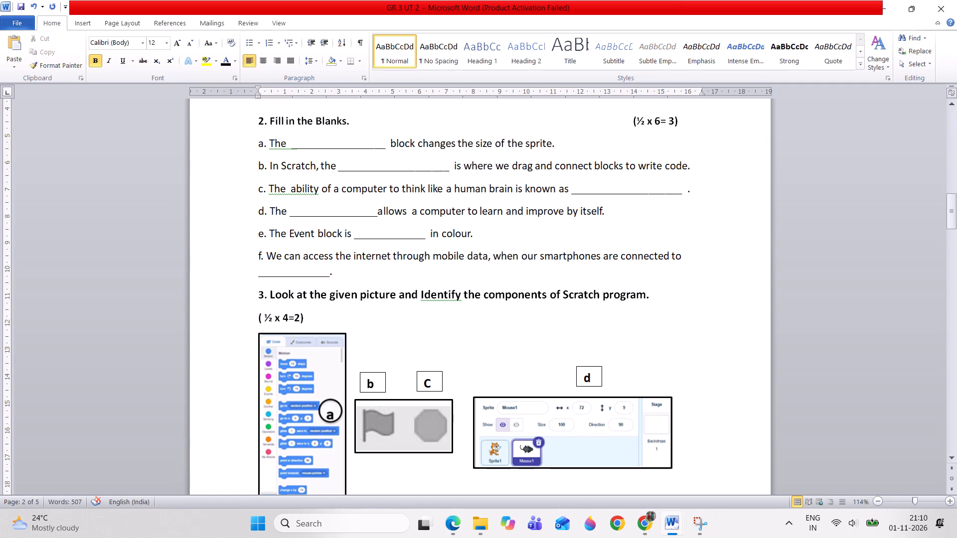
{"action": "key", "text": "Tab"}
{"action": "key", "text": "Tab"}
{"action": "key", "text": "Tab"}
{"action": "key", "text": "Tab"}
{"action": "key", "text": "Tab"}
{"action": "key", "text": "Tab"}
{"action": "key", "text": "Tab"}
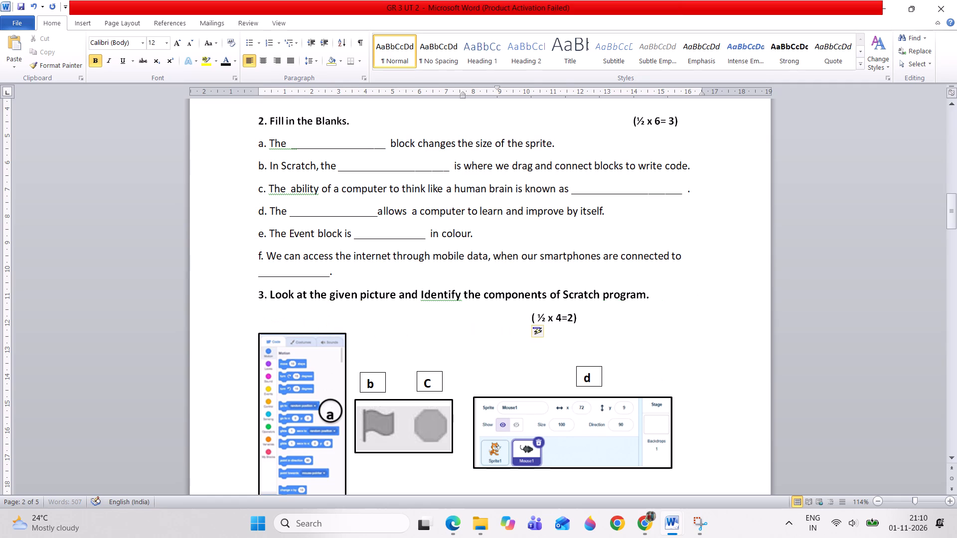
{"action": "key", "text": "Tab"}
{"action": "key", "text": "Tab"}
{"action": "key", "text": "Tab"}
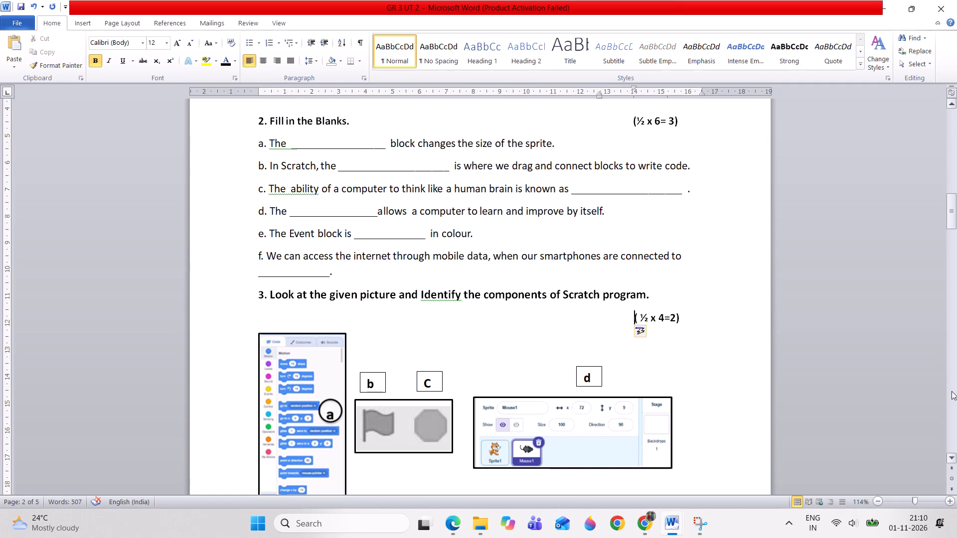
Reorder the marks of the "Answer the following" section to read "(2x3=6)".
{"action": "left_click", "coordinate": [953, 456]}
{"action": "double_click", "coordinate": [953, 456]}
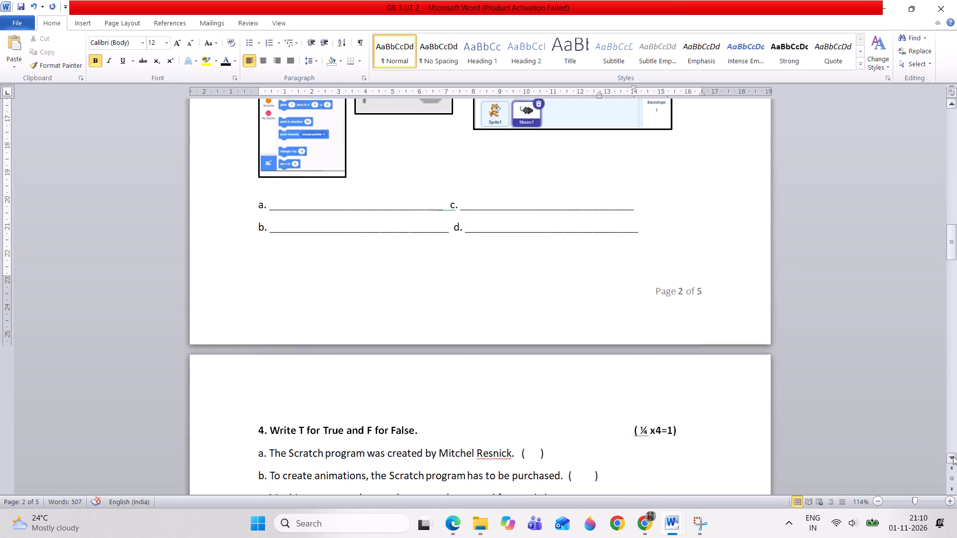
{"action": "left_click", "coordinate": [953, 456]}
{"action": "left_click", "coordinate": [953, 456]}
{"action": "double_click", "coordinate": [953, 456]}
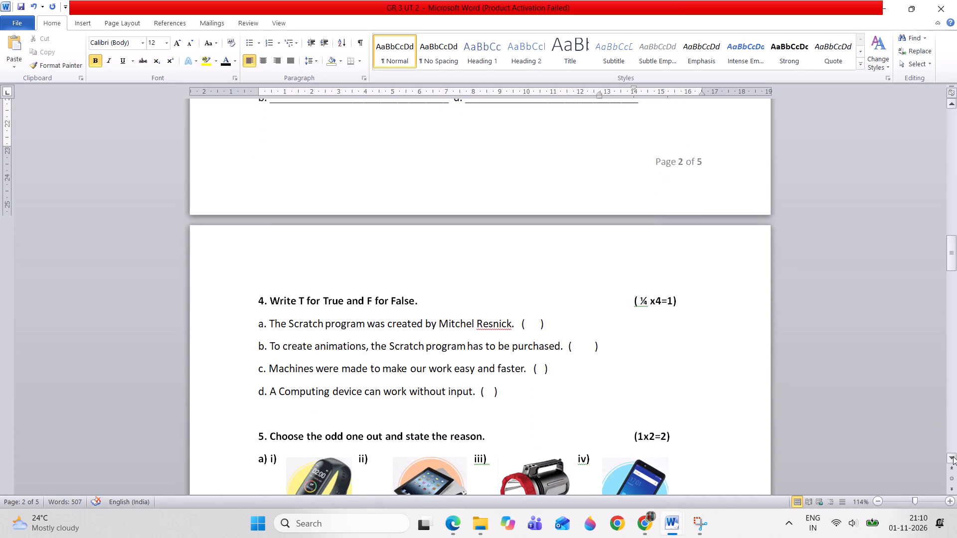
{"action": "double_click", "coordinate": [953, 456]}
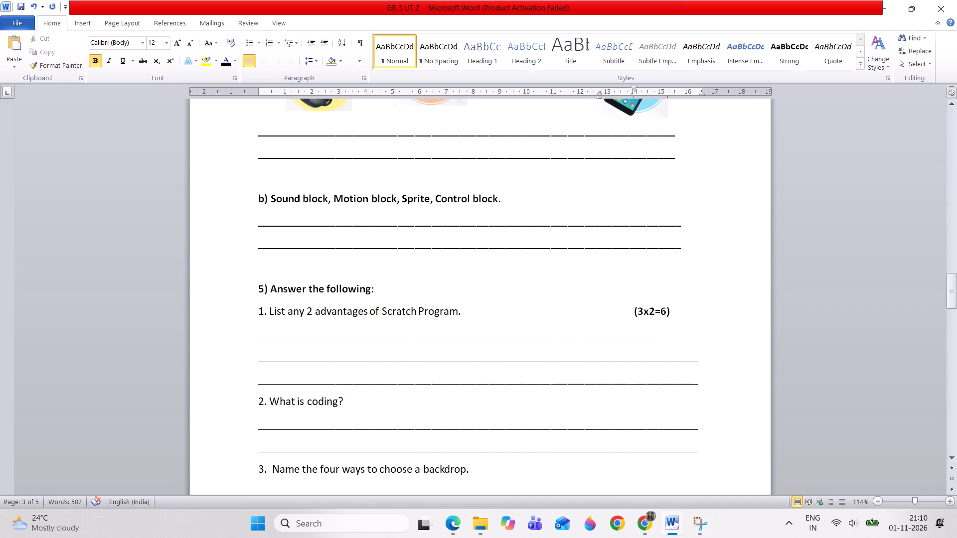
{"action": "left_click", "coordinate": [640, 319]}
{"action": "key", "text": "BackSpace"}
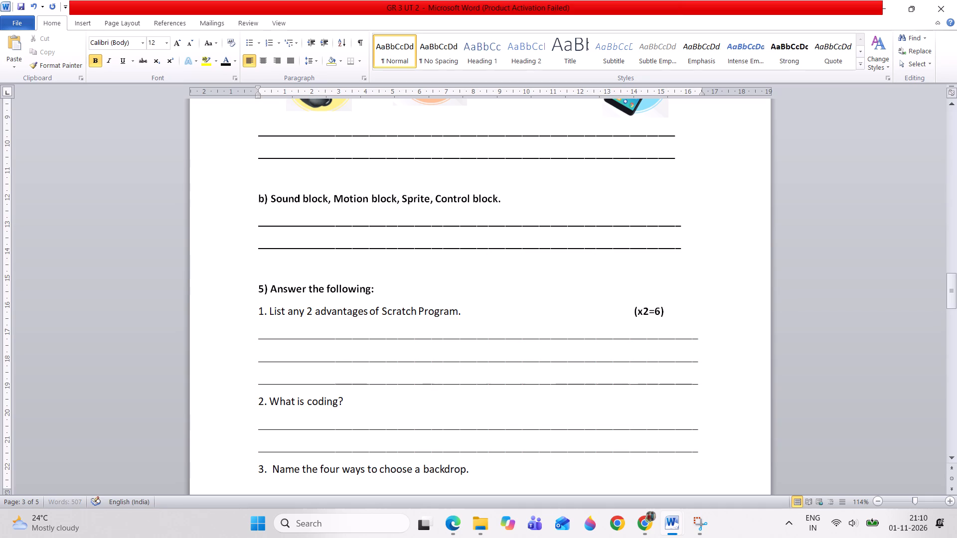
{"action": "key", "text": "Delete"}
{"action": "key", "text": "Right"}
{"action": "type", "text": "x3"}
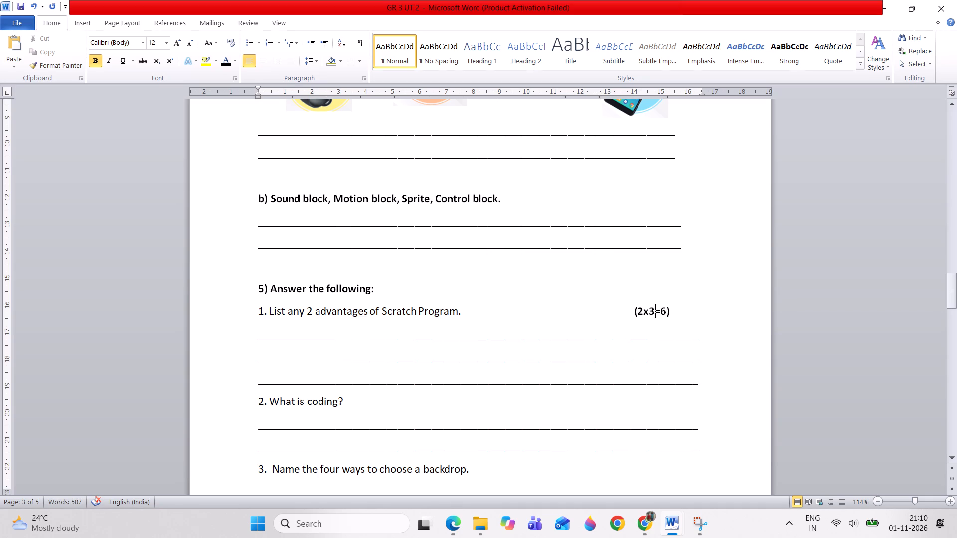
Delete two blank lines above "4. Identify the AI tool used in the following images.".
{"action": "left_click_drag", "start_coordinate": [954, 290], "coordinate": [955, 336]}
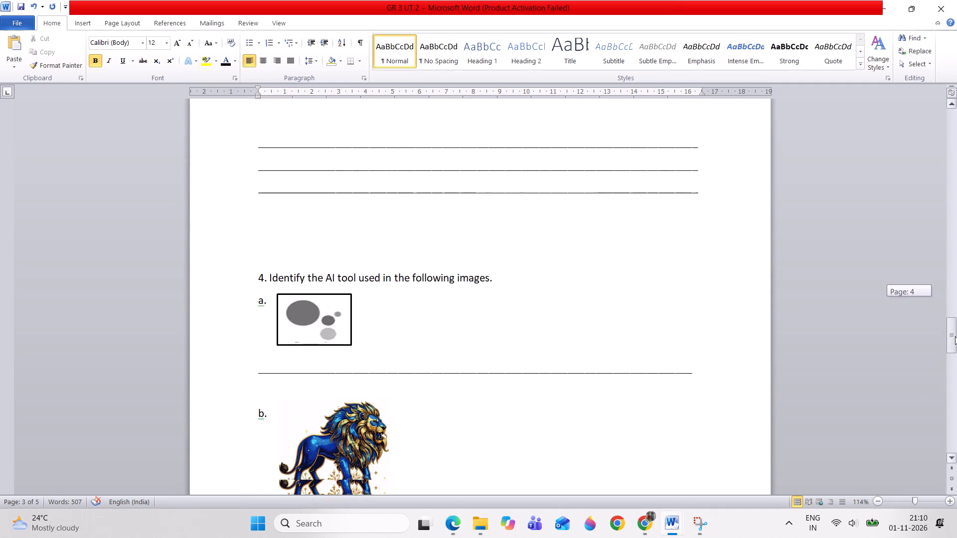
{"action": "left_click_drag", "start_coordinate": [955, 336], "coordinate": [956, 401]}
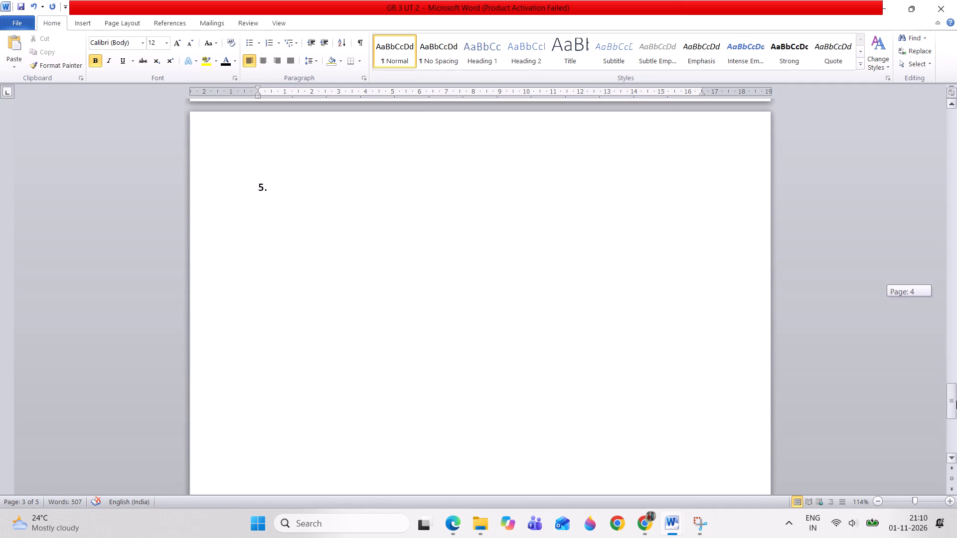
{"action": "left_click_drag", "start_coordinate": [956, 401], "coordinate": [933, 341]}
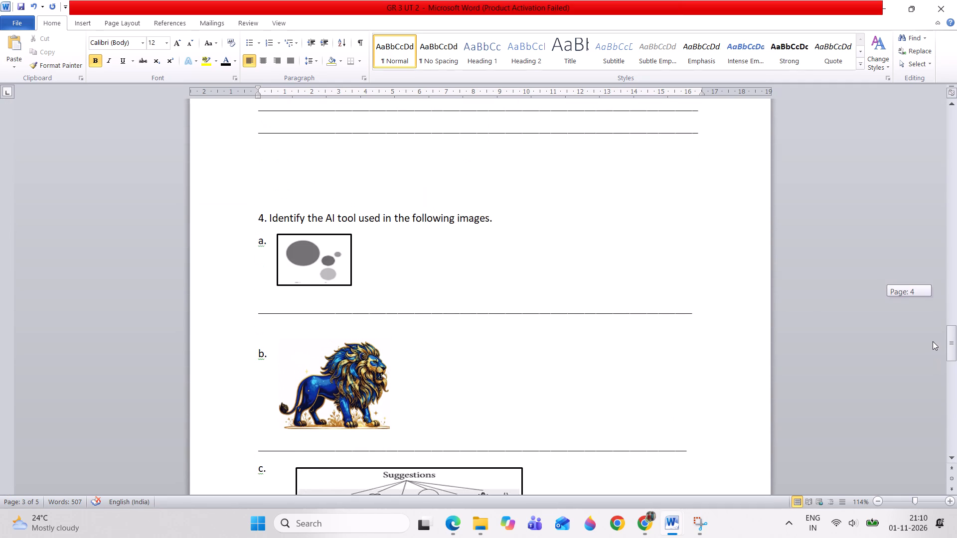
{"action": "left_click_drag", "start_coordinate": [933, 341], "coordinate": [924, 331]}
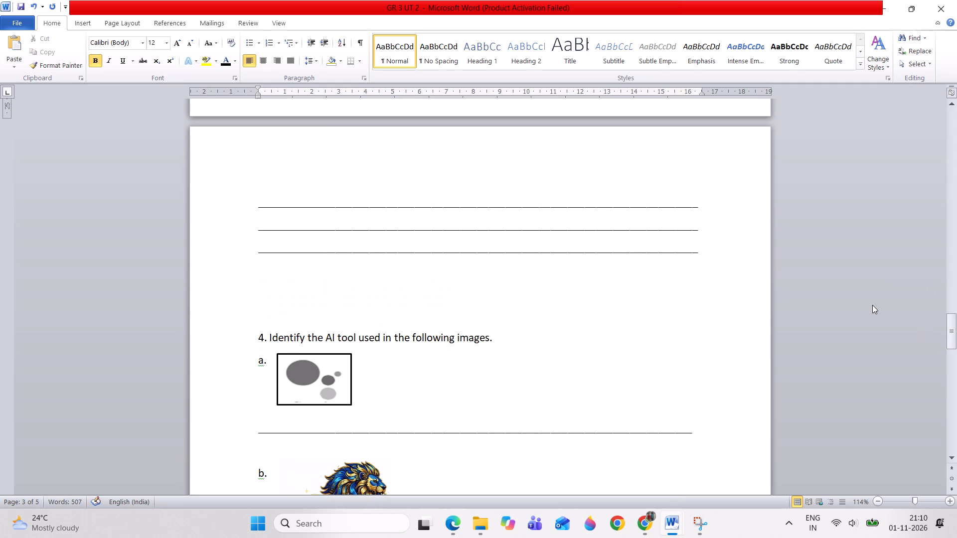
{"action": "left_click", "coordinate": [444, 315]}
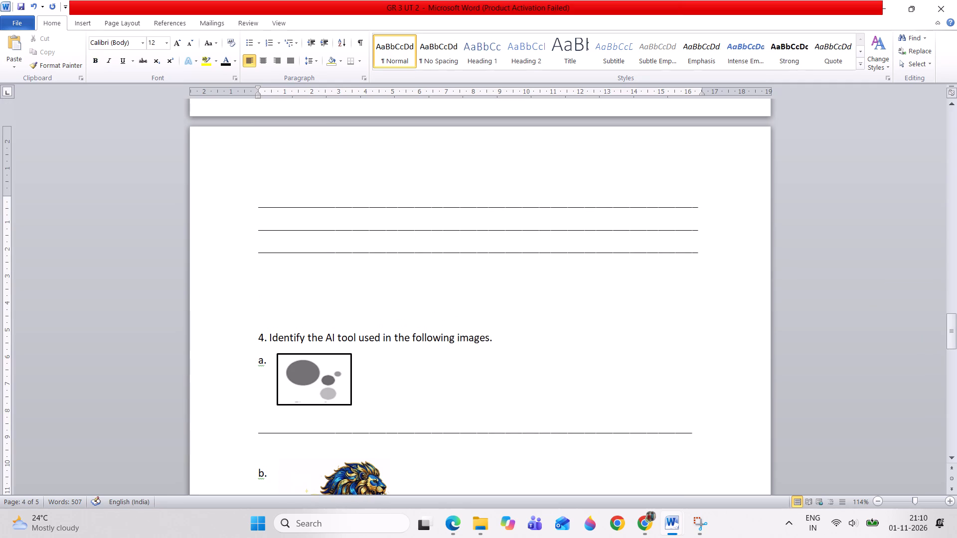
{"action": "key", "text": "Delete"}
{"action": "key", "text": "Up"}
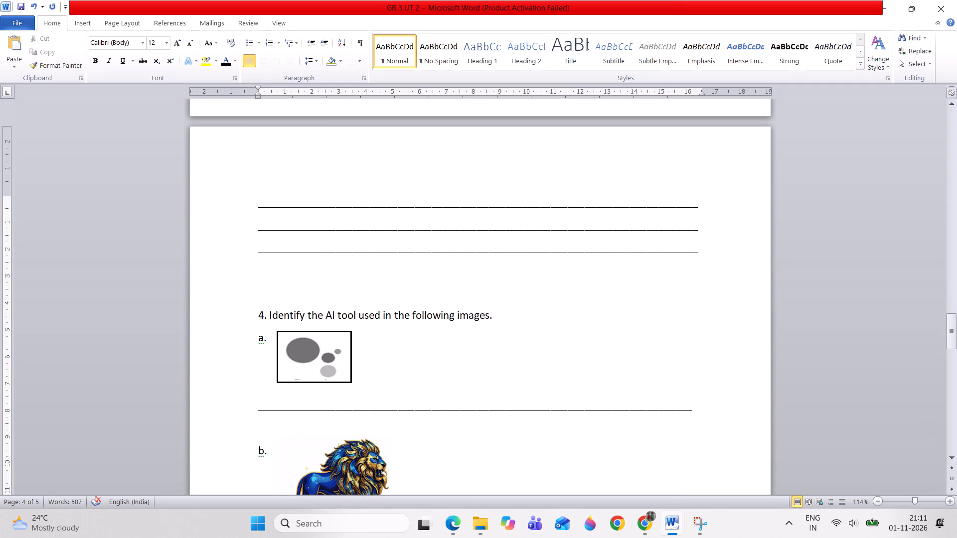
{"action": "key", "text": "Delete"}
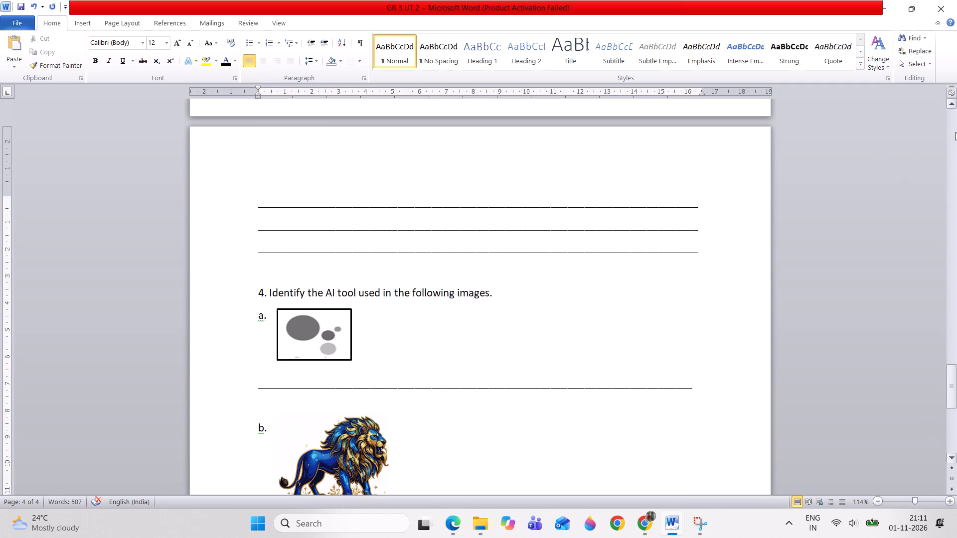
Review the question paper from the first page through the AI tool images, checking numbering, marks and spacing.
{"action": "left_click", "coordinate": [956, 132]}
{"action": "left_click", "coordinate": [956, 132]}
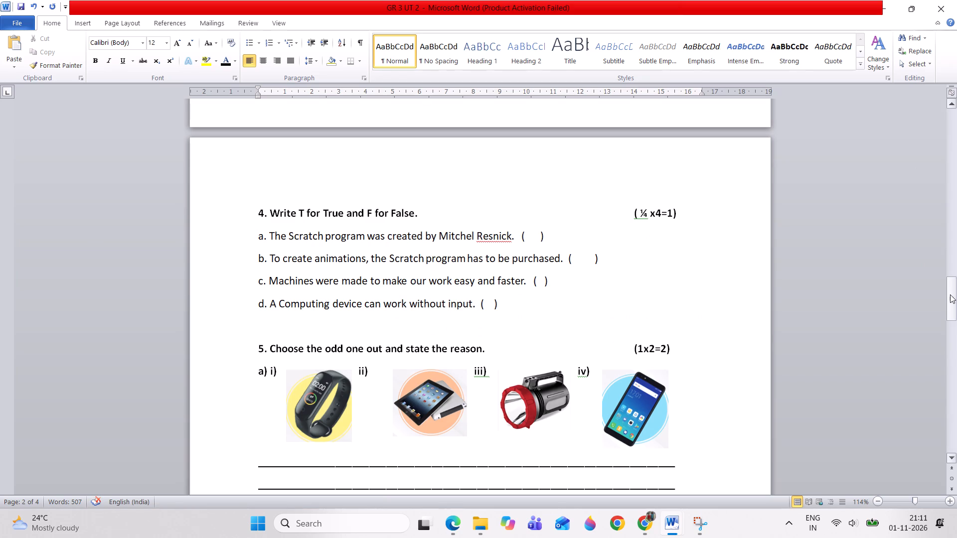
{"action": "triple_click", "coordinate": [951, 143]}
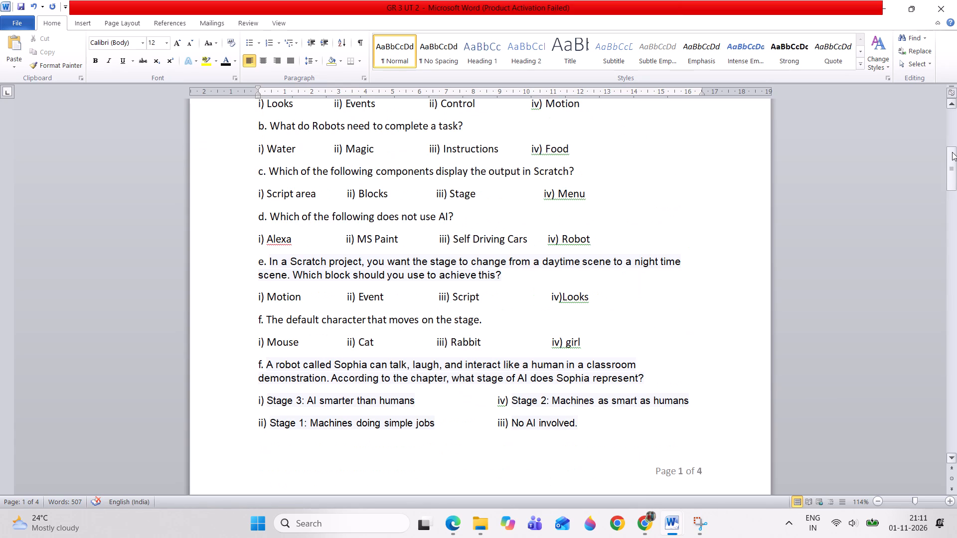
{"action": "left_click_drag", "start_coordinate": [952, 152], "coordinate": [950, 195]}
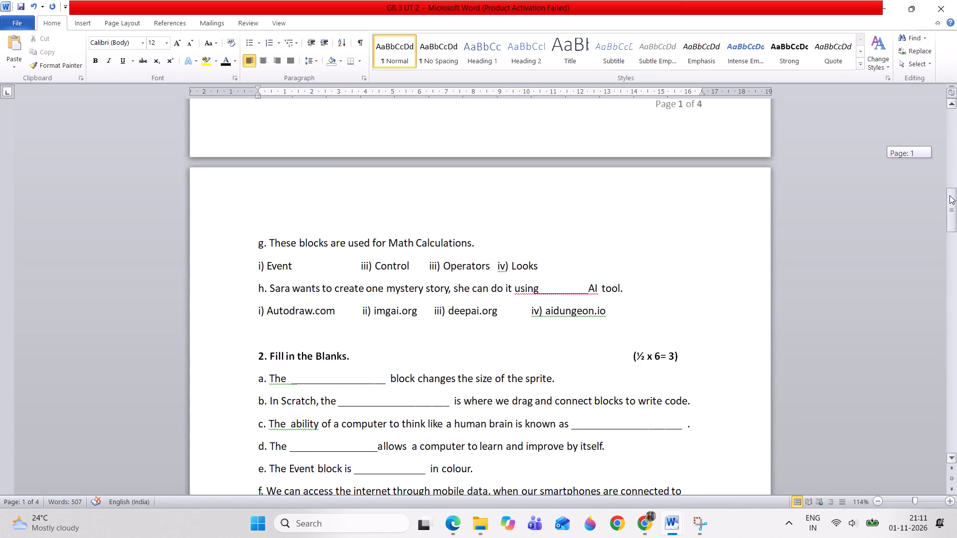
{"action": "left_click_drag", "start_coordinate": [950, 195], "coordinate": [948, 231]}
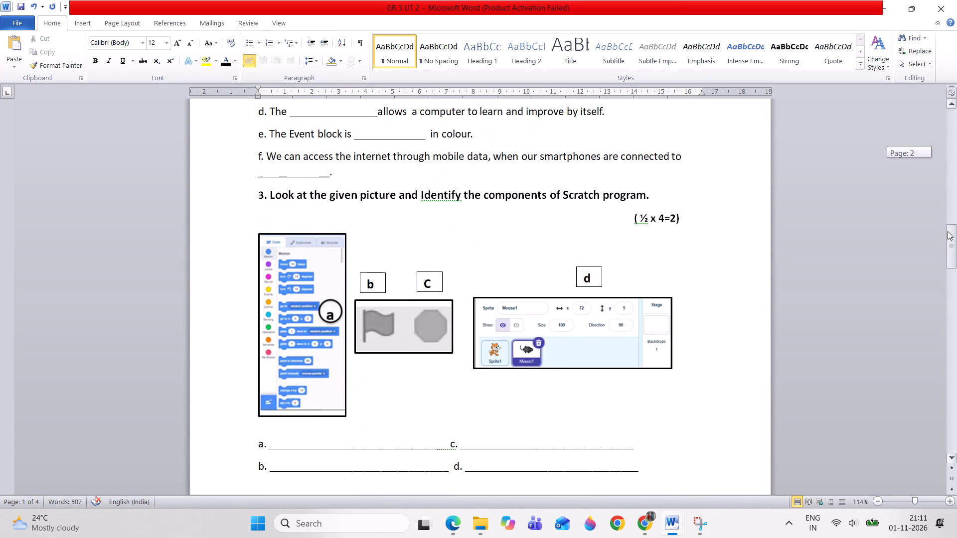
{"action": "left_click_drag", "start_coordinate": [948, 231], "coordinate": [945, 284]}
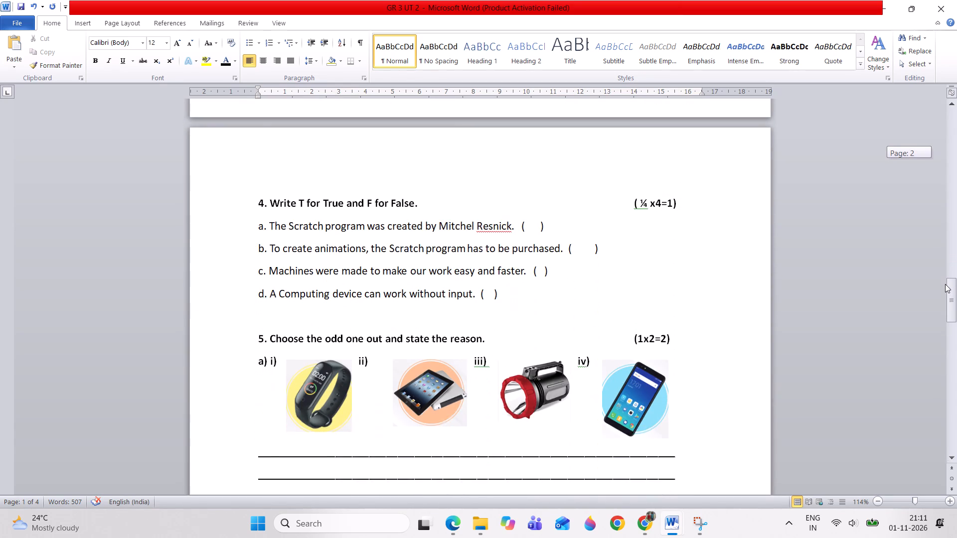
{"action": "left_click_drag", "start_coordinate": [945, 284], "coordinate": [945, 308]}
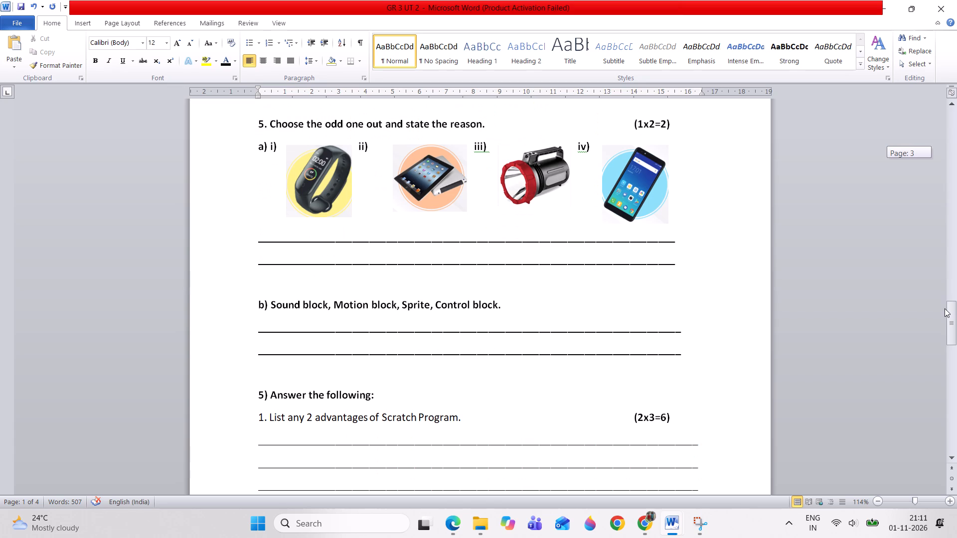
{"action": "left_click_drag", "start_coordinate": [945, 308], "coordinate": [947, 331]}
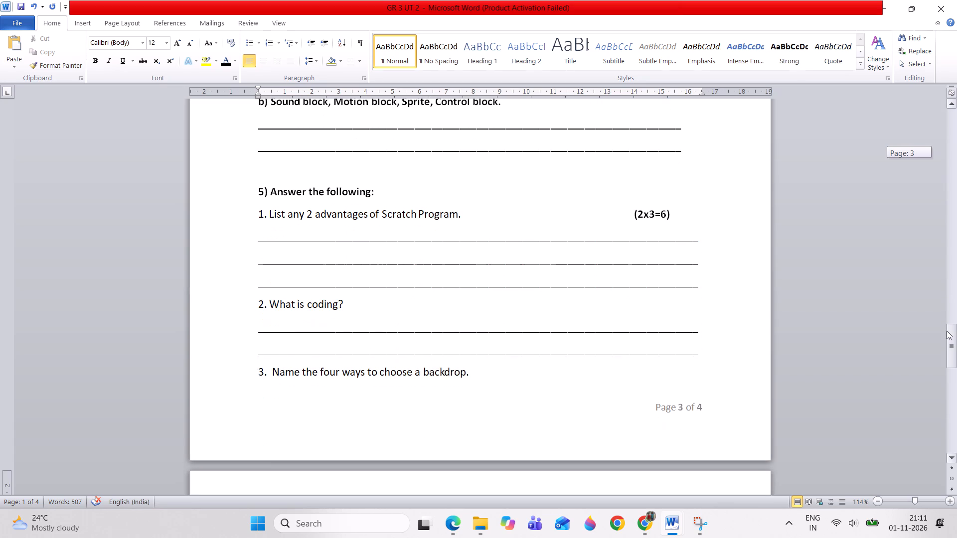
{"action": "left_click_drag", "start_coordinate": [947, 331], "coordinate": [948, 373]}
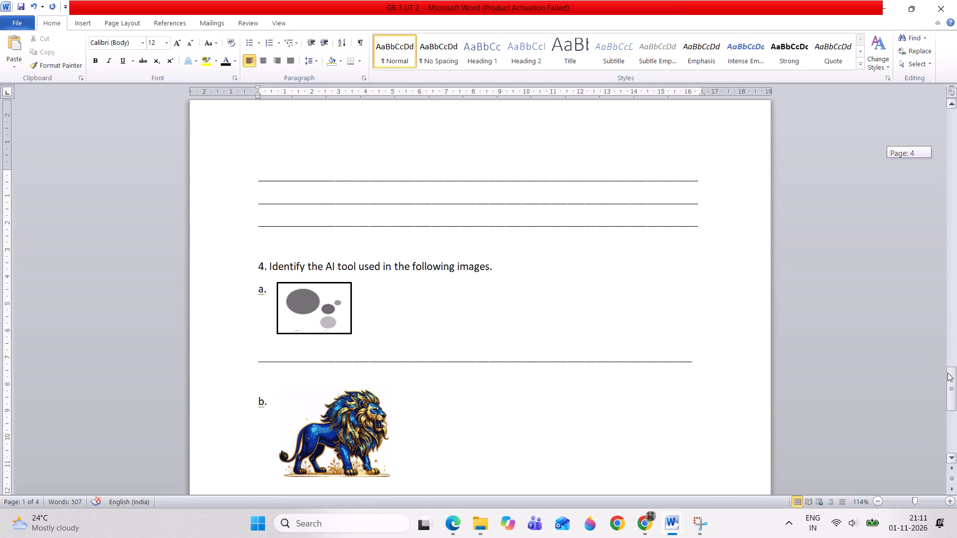
{"action": "left_click_drag", "start_coordinate": [948, 373], "coordinate": [948, 377]}
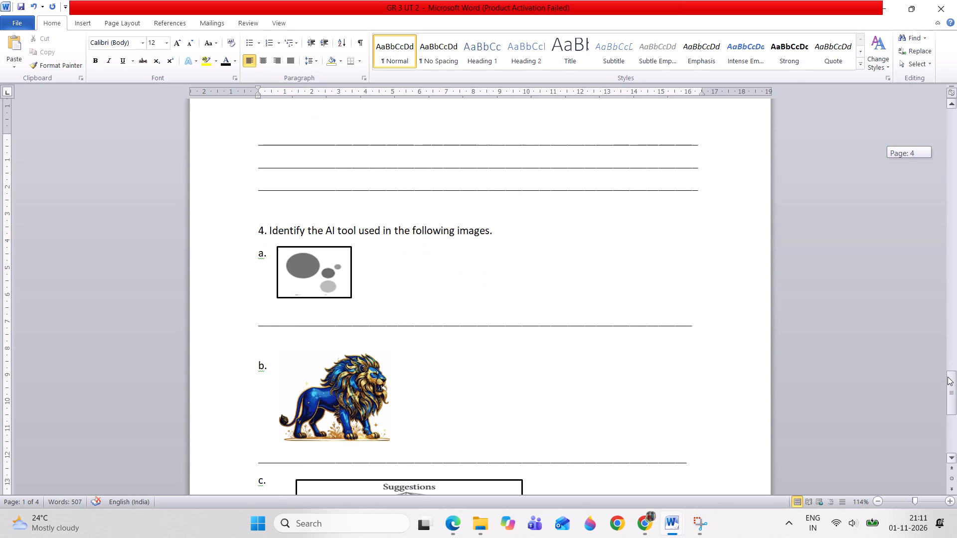
{"action": "left_click_drag", "start_coordinate": [948, 377], "coordinate": [947, 386]}
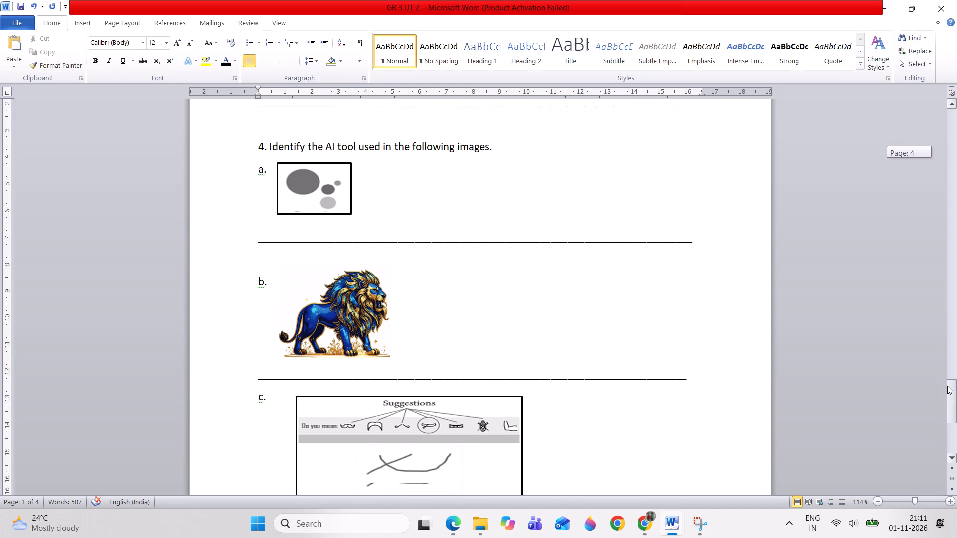
{"action": "left_click_drag", "start_coordinate": [947, 386], "coordinate": [943, 404]}
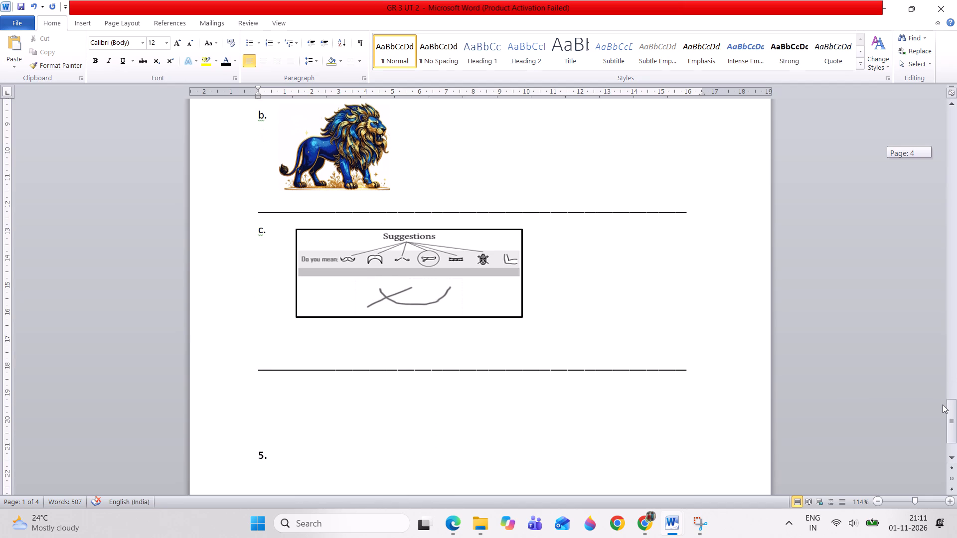
{"action": "left_click_drag", "start_coordinate": [943, 404], "coordinate": [941, 394]}
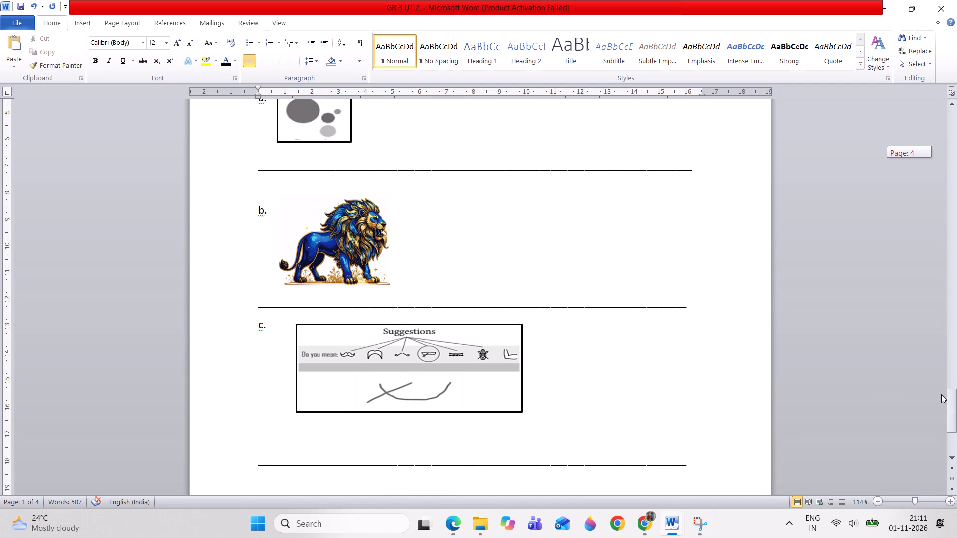
{"action": "left_click_drag", "start_coordinate": [941, 394], "coordinate": [939, 390]}
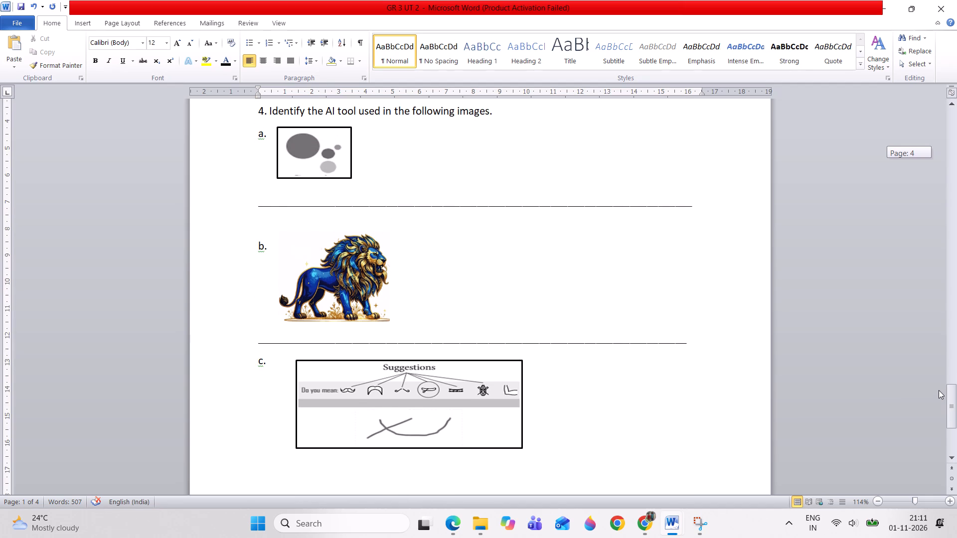
{"action": "left_click_drag", "start_coordinate": [939, 390], "coordinate": [938, 385]}
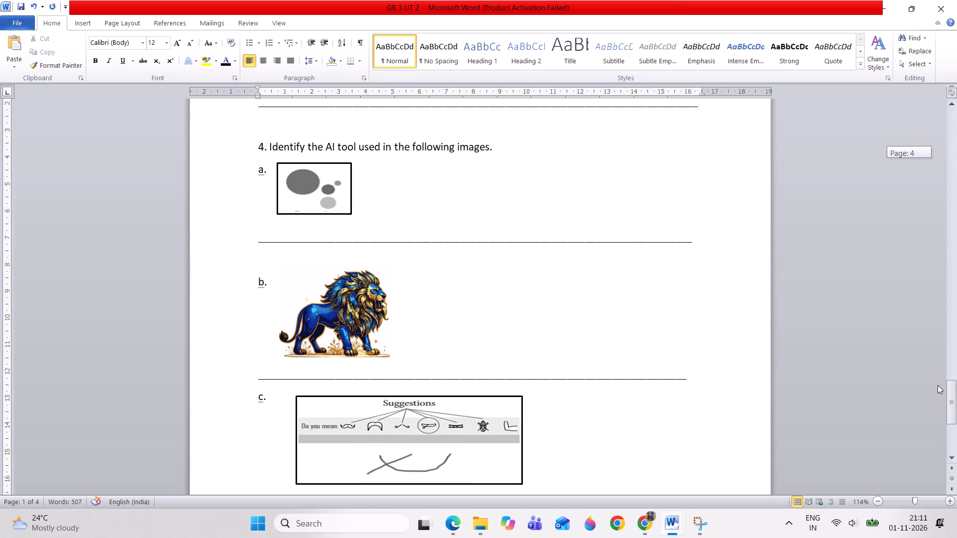
{"action": "left_click_drag", "start_coordinate": [938, 385], "coordinate": [938, 386]}
{"action": "left_click_drag", "start_coordinate": [938, 386], "coordinate": [937, 387]}
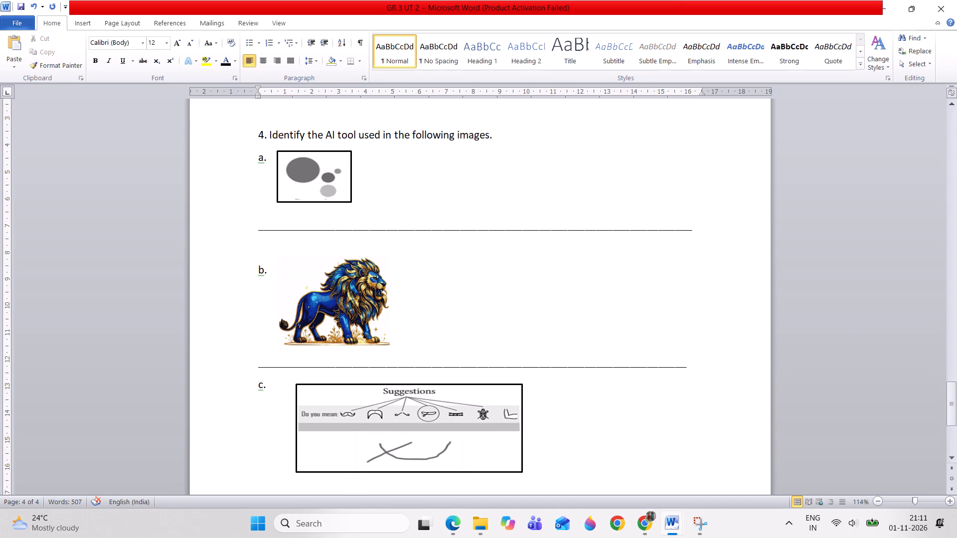
Add a third underscore answer line below "2. What is coding?", about as long as the two lines above it.
{"action": "left_click_drag", "start_coordinate": [951, 393], "coordinate": [932, 350]}
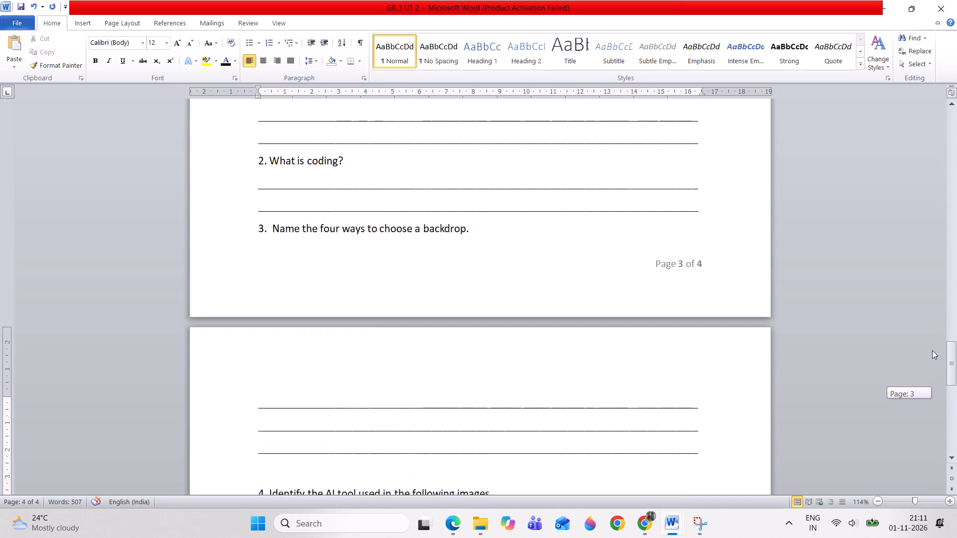
{"action": "left_click_drag", "start_coordinate": [932, 350], "coordinate": [929, 338]}
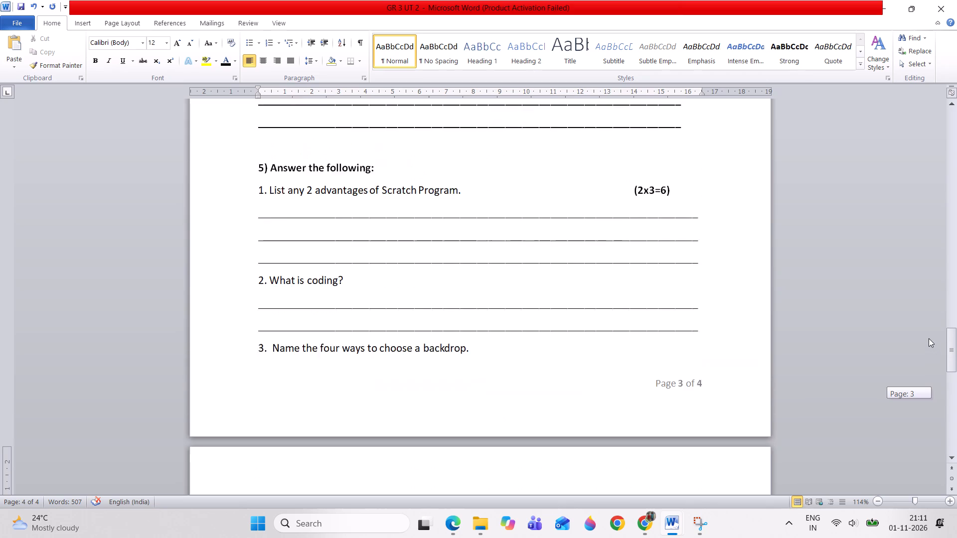
{"action": "left_click_drag", "start_coordinate": [929, 338], "coordinate": [925, 320]}
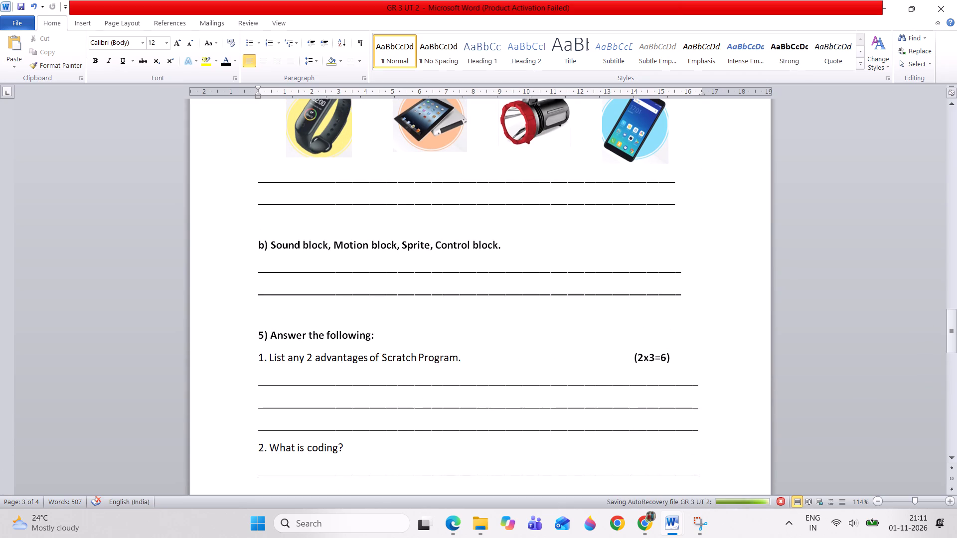
{"action": "left_click_drag", "start_coordinate": [948, 337], "coordinate": [949, 352]}
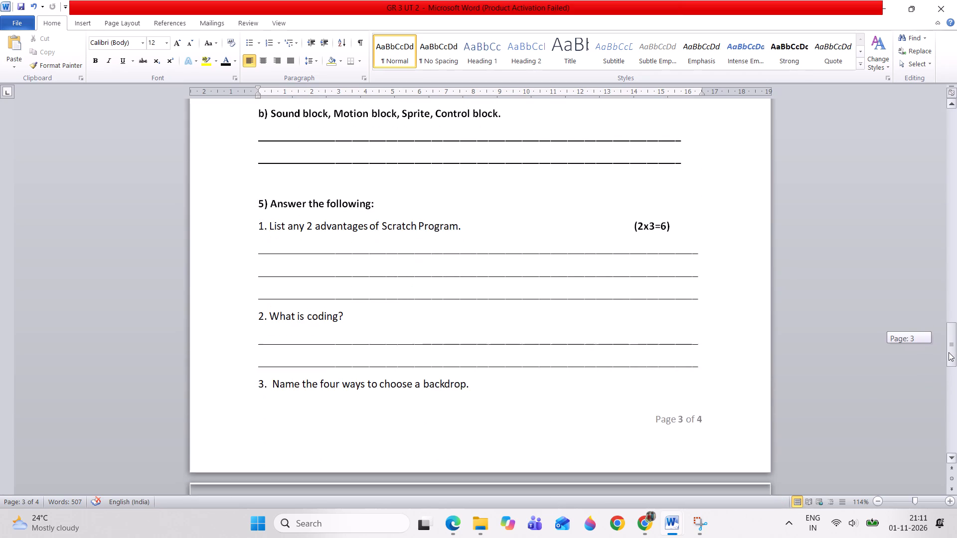
{"action": "left_click_drag", "start_coordinate": [949, 352], "coordinate": [945, 365]}
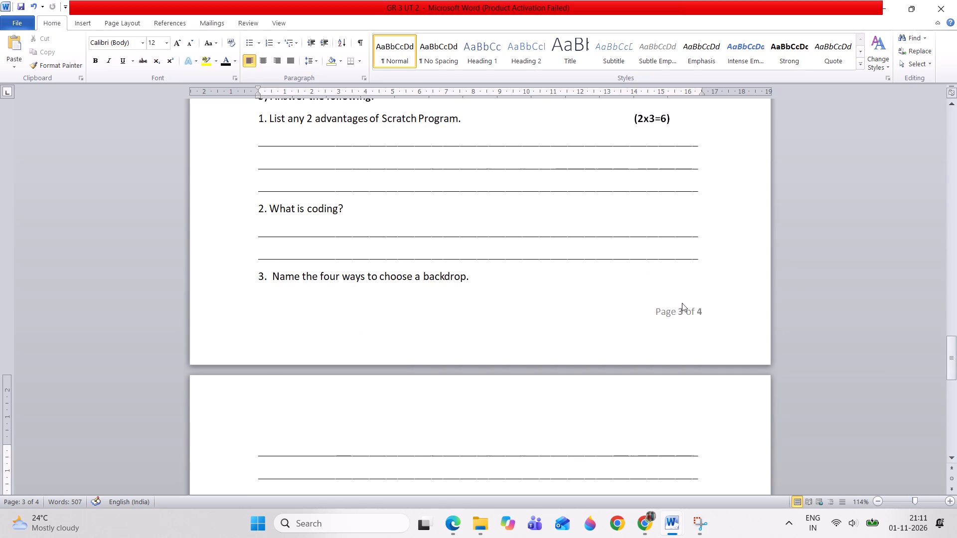
{"action": "left_click", "coordinate": [714, 261]}
{"action": "key", "text": "Return"}
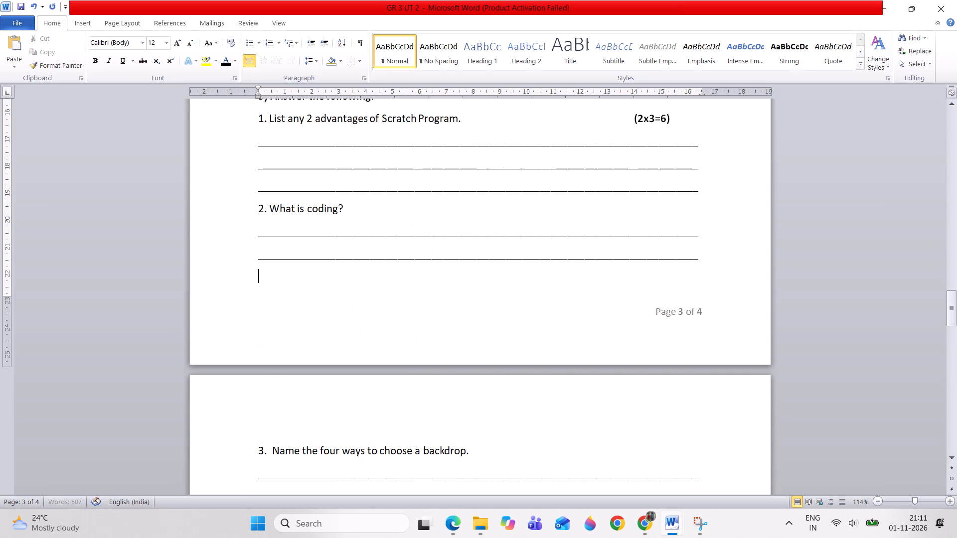
{"action": "key", "text": "shift+underscore"}
{"action": "key", "text": "shift+underscore"}
{"action": "key", "text": "shift+underscore"}
{"action": "key", "text": "shift+underscore"}
{"action": "key", "text": "shift+underscore"}
{"action": "key", "text": "shift+underscore"}
{"action": "key", "text": "shift+underscore"}
{"action": "key", "text": "shift+underscore"}
{"action": "key", "text": "shift+underscore"}
{"action": "key", "text": "shift+underscore"}
{"action": "key", "text": "shift+underscore"}
{"action": "key", "text": "shift+underscore"}
{"action": "key", "text": "shift+underscore"}
{"action": "key", "text": "shift+underscore"}
{"action": "key", "text": "shift+underscore"}
{"action": "key", "text": "shift+underscore"}
{"action": "key", "text": "shift+underscore"}
{"action": "key", "text": "shift+underscore"}
{"action": "key", "text": "shift+underscore"}
{"action": "key", "text": "shift+underscore"}
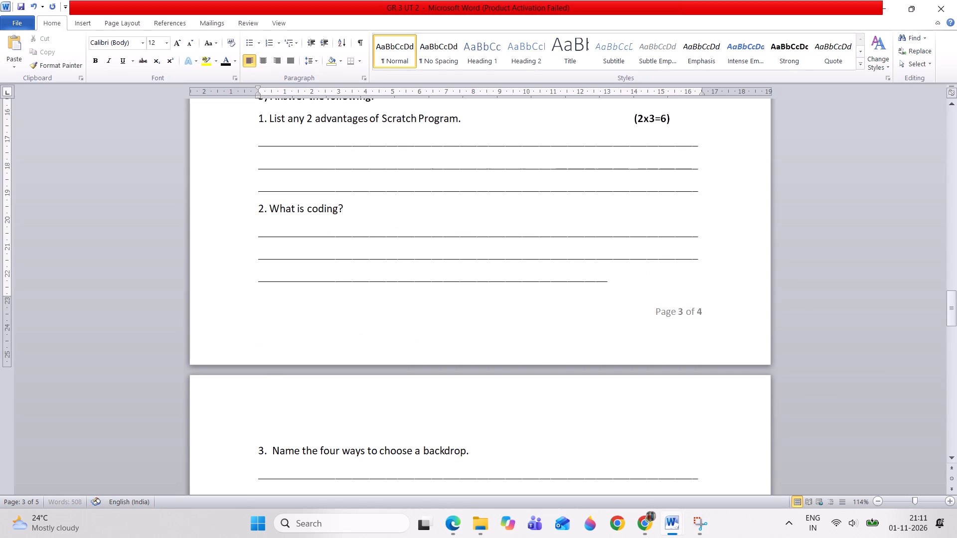
{"action": "type", "text": "____"}
Delete the stray "5." and the extra blank lines below the answer line of image c in the AI tool question.
{"action": "left_click_drag", "start_coordinate": [954, 306], "coordinate": [955, 329]}
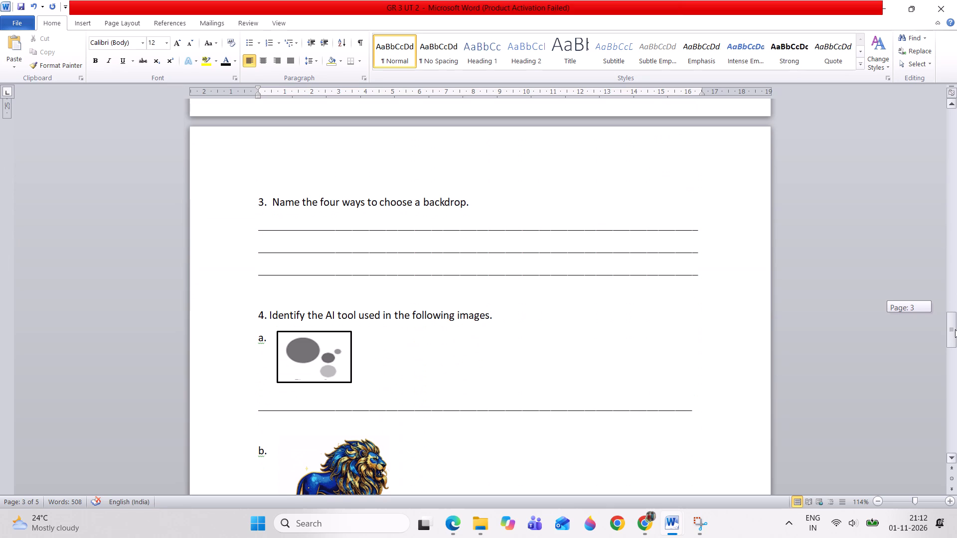
{"action": "left_click_drag", "start_coordinate": [955, 329], "coordinate": [955, 343]}
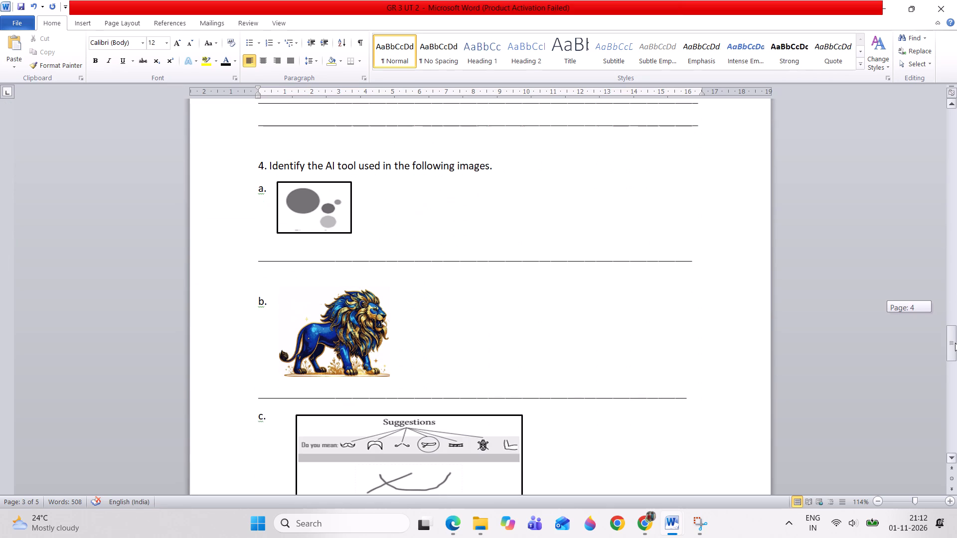
{"action": "left_click_drag", "start_coordinate": [955, 343], "coordinate": [956, 360]}
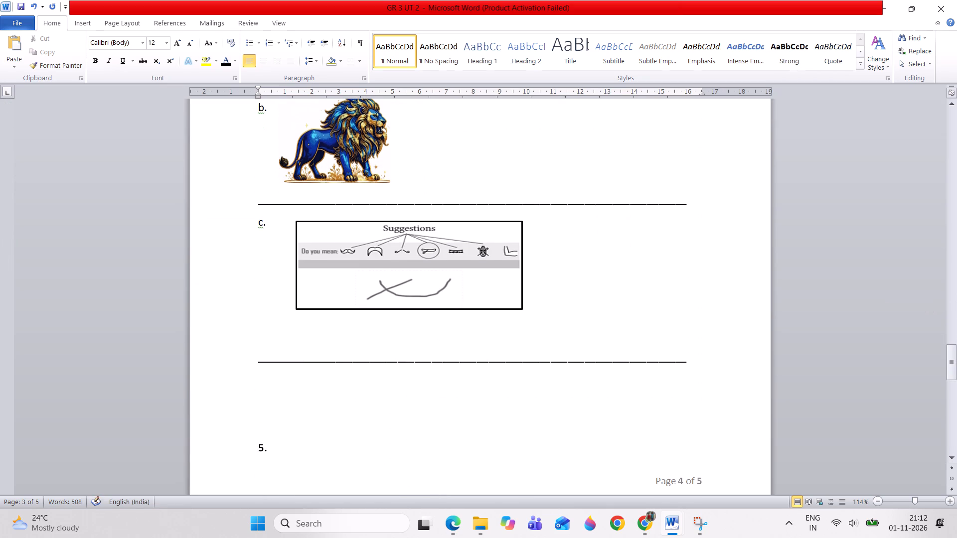
{"action": "left_click", "coordinate": [292, 426]}
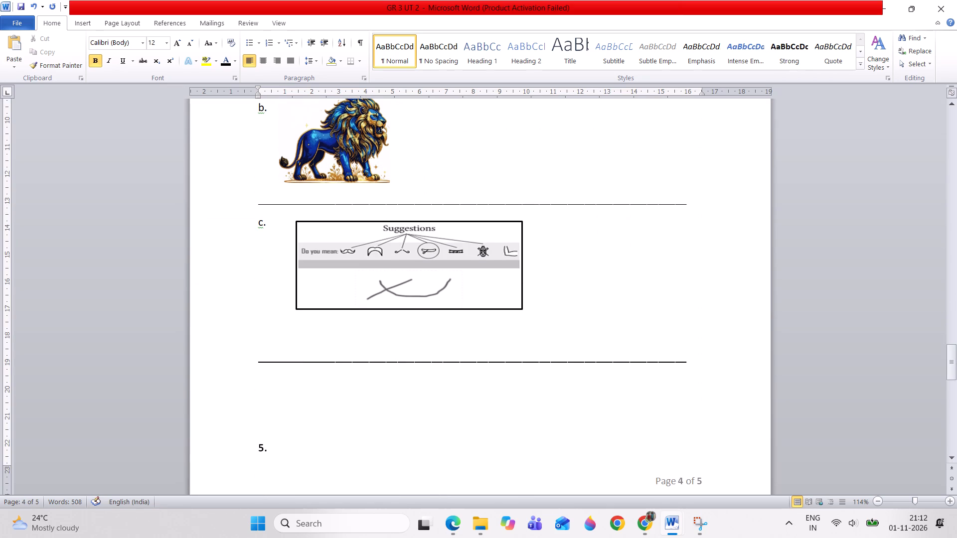
{"action": "key", "text": "Delete"}
{"action": "key", "text": "Delete"}
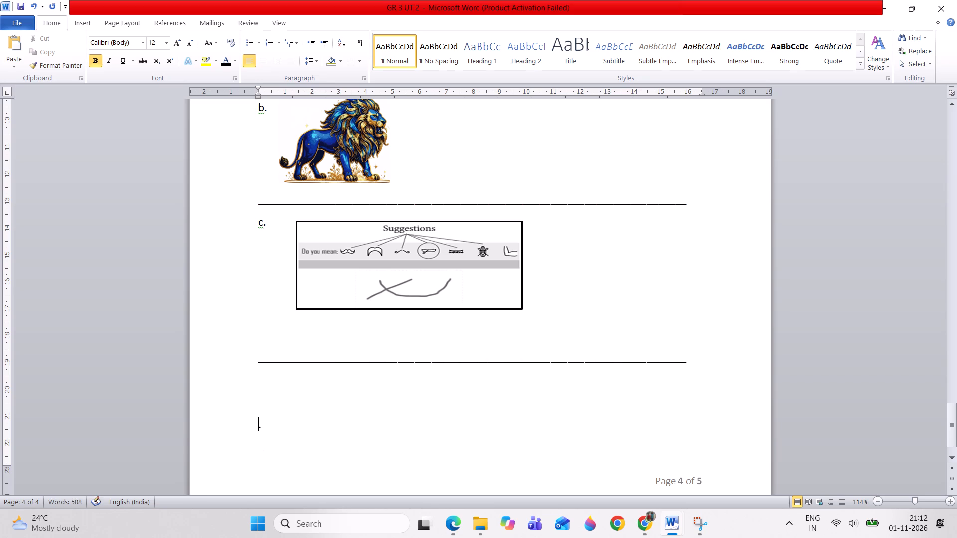
{"action": "key", "text": "Delete"}
{"action": "key", "text": "Delete"}
{"action": "key", "text": "Up"}
{"action": "key", "text": "Delete"}
{"action": "key", "text": "Delete"}
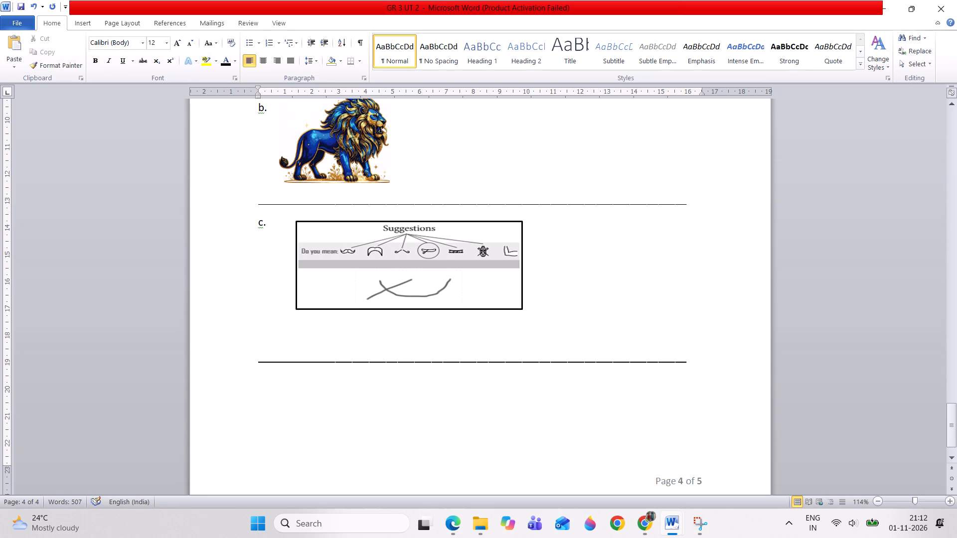
Review the question paper from the AI tool images back to the first-page multiple-choice questions, checking numbering, marks, options and layout.
{"action": "double_click", "coordinate": [950, 104]}
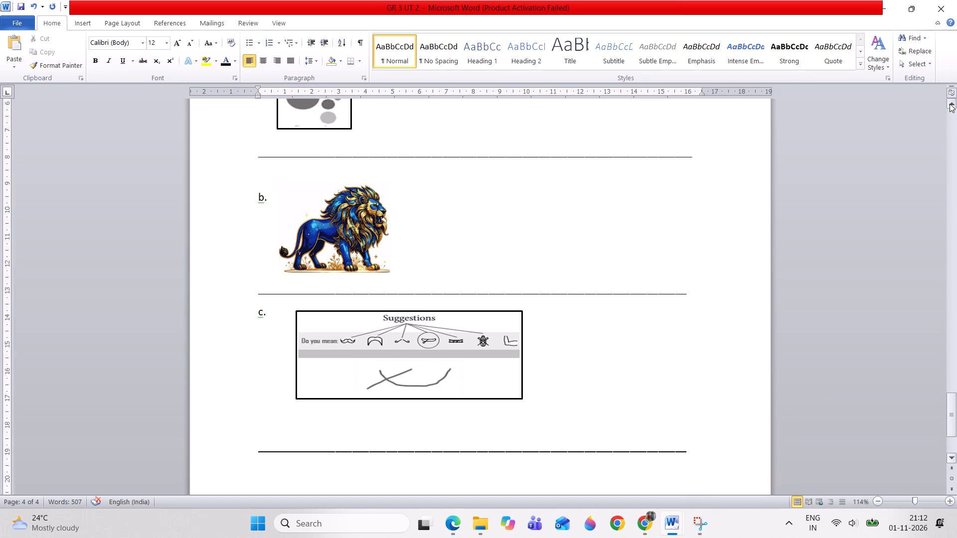
{"action": "double_click", "coordinate": [950, 104]}
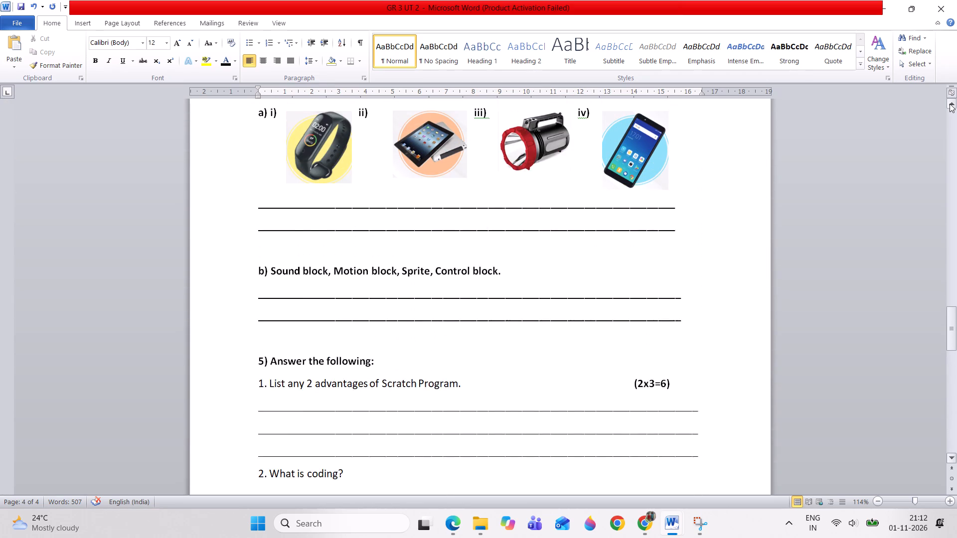
{"action": "triple_click", "coordinate": [950, 104]}
{"action": "double_click", "coordinate": [950, 104]}
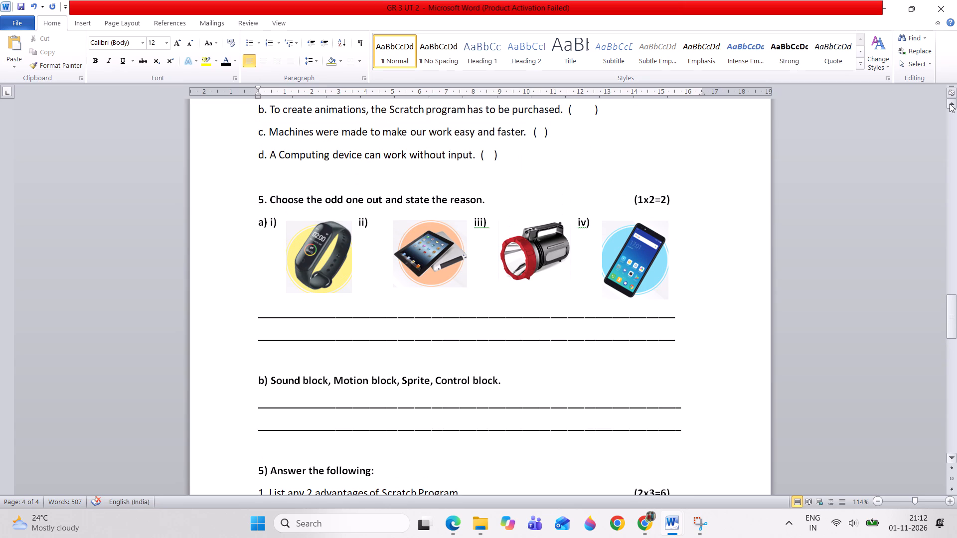
{"action": "double_click", "coordinate": [950, 104]}
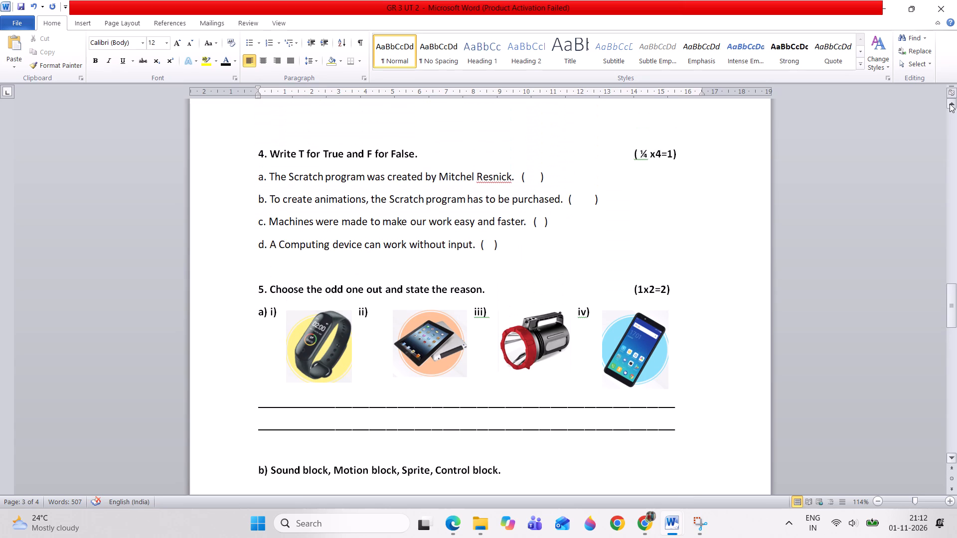
{"action": "left_click", "coordinate": [950, 104]}
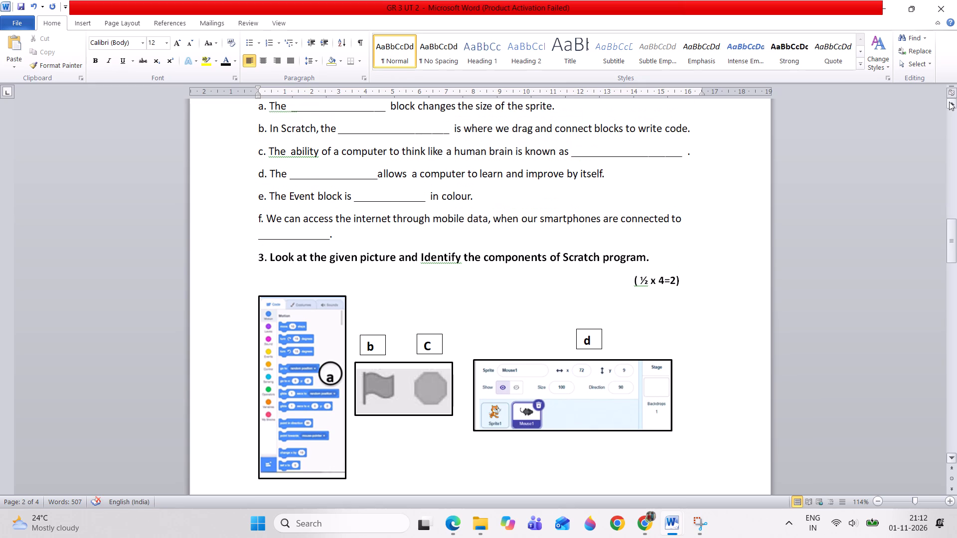
{"action": "double_click", "coordinate": [949, 102]}
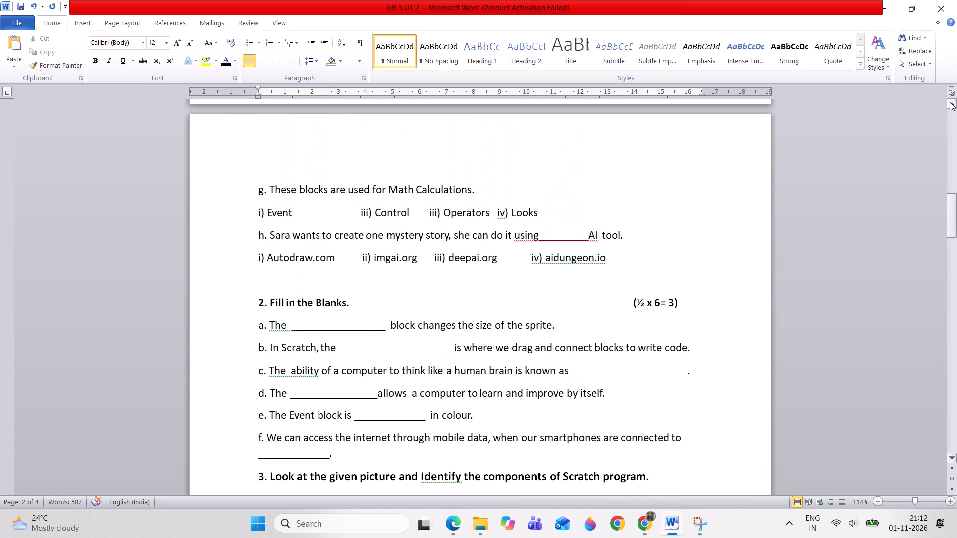
{"action": "left_click", "coordinate": [950, 102]}
{"action": "left_click", "coordinate": [950, 102]}
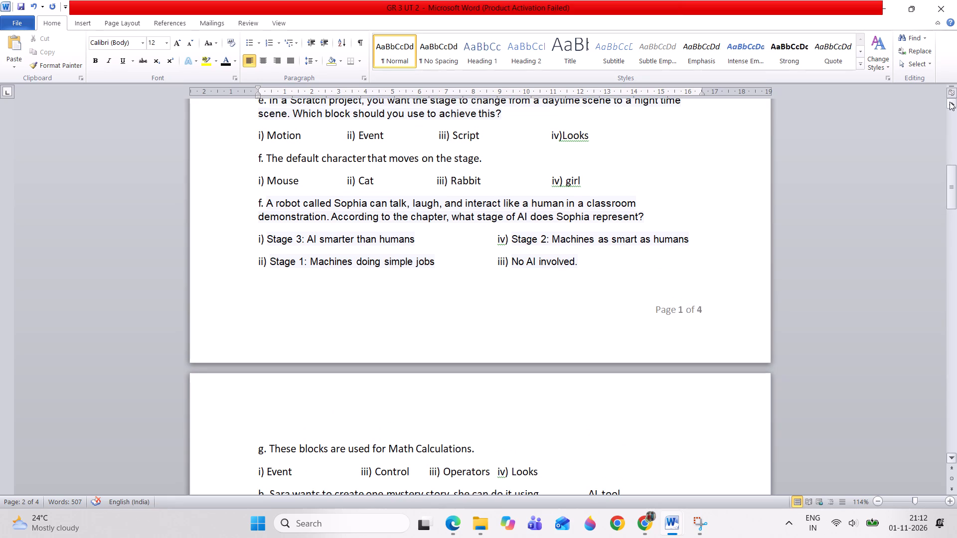
{"action": "triple_click", "coordinate": [950, 102]}
{"action": "left_click", "coordinate": [950, 102]}
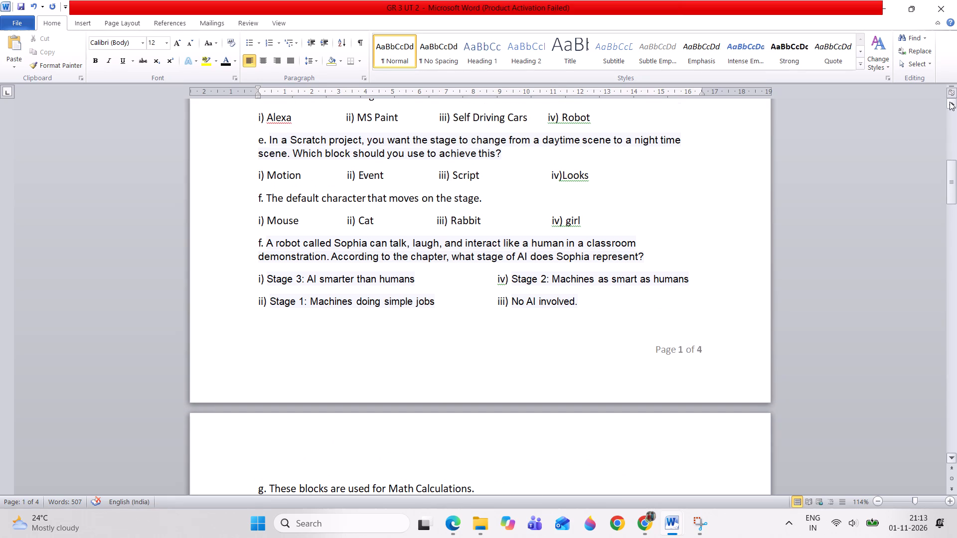
{"action": "triple_click", "coordinate": [950, 102]}
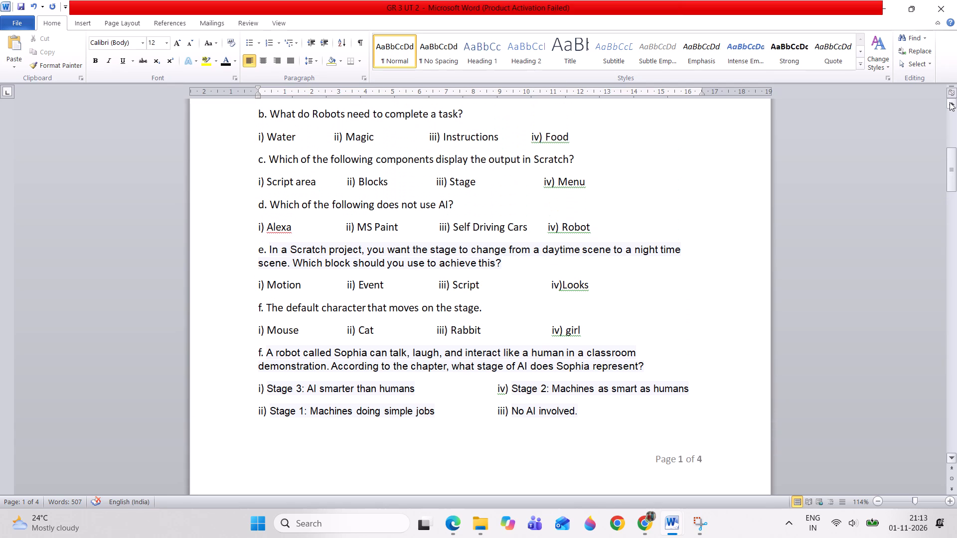
{"action": "left_click", "coordinate": [950, 102]}
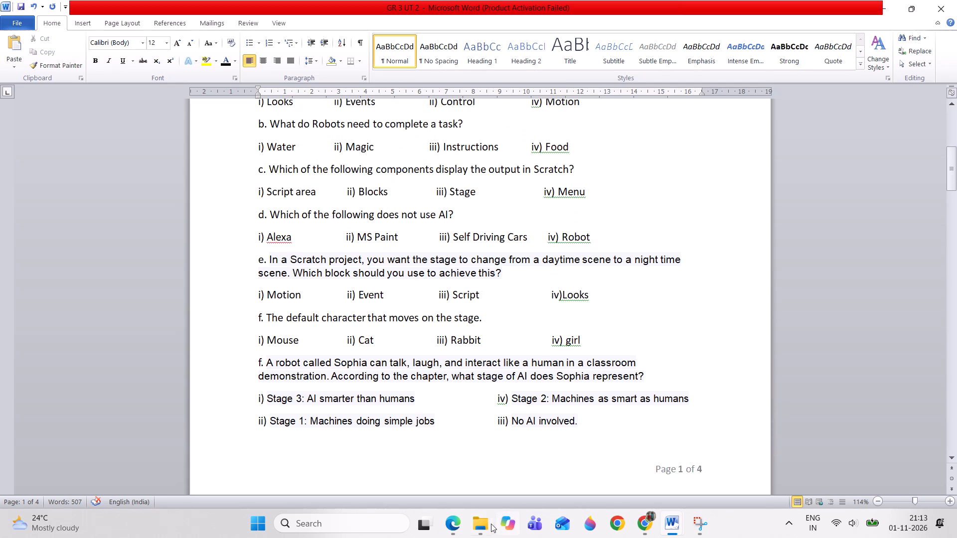
Open the downloaded worksheet (1) from the Downloads folder and examine its multiple-choice and Fill In the Blanks questions.
{"action": "left_click", "coordinate": [484, 530]}
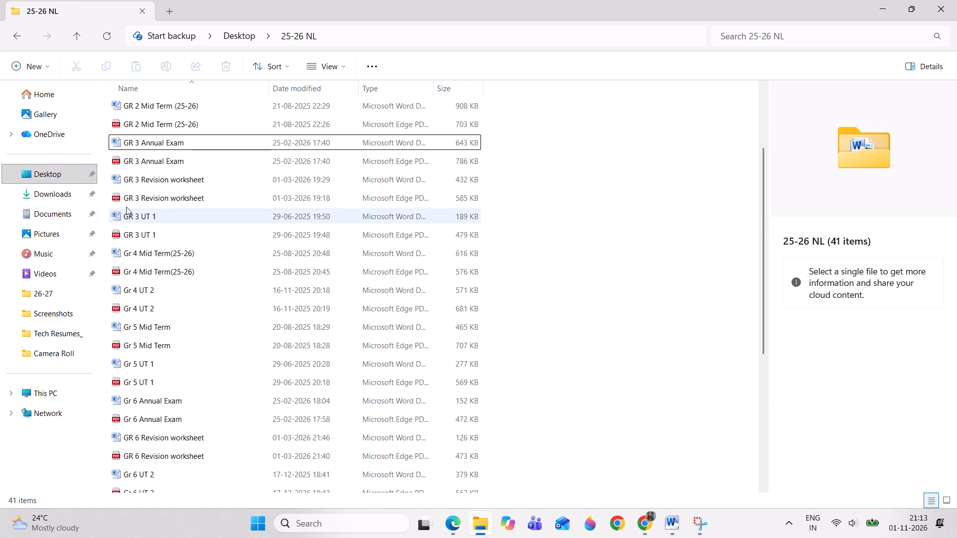
{"action": "left_click", "coordinate": [61, 197]}
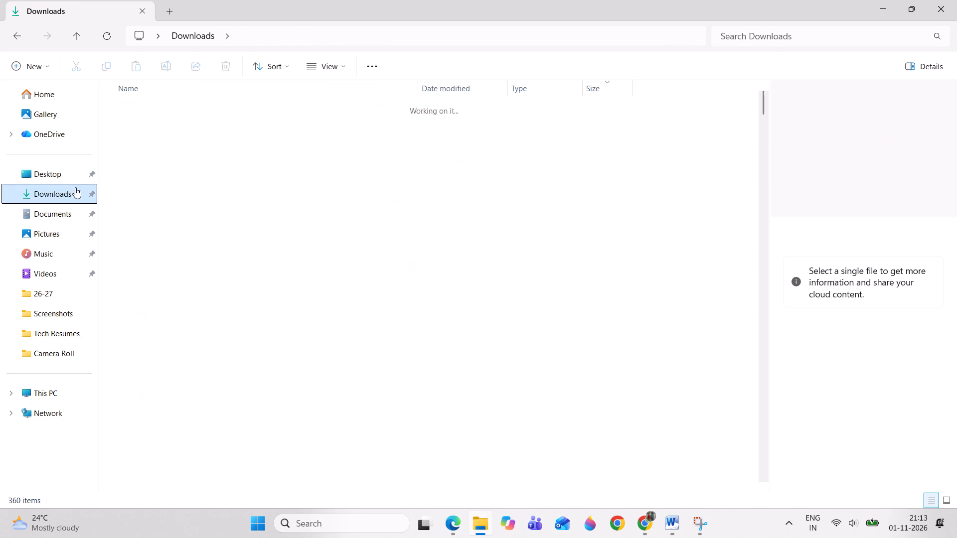
{"action": "double_click", "coordinate": [136, 119]}
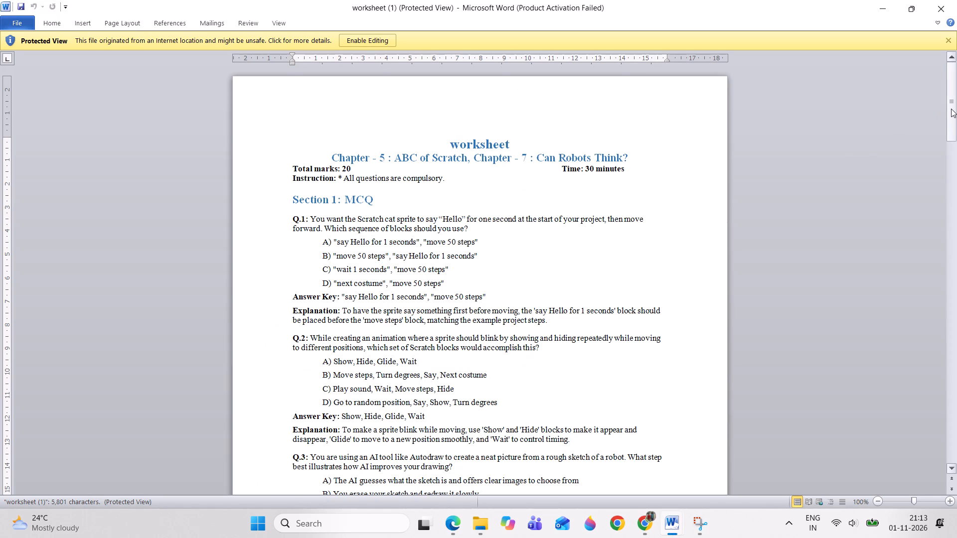
{"action": "left_click_drag", "start_coordinate": [951, 109], "coordinate": [944, 181]}
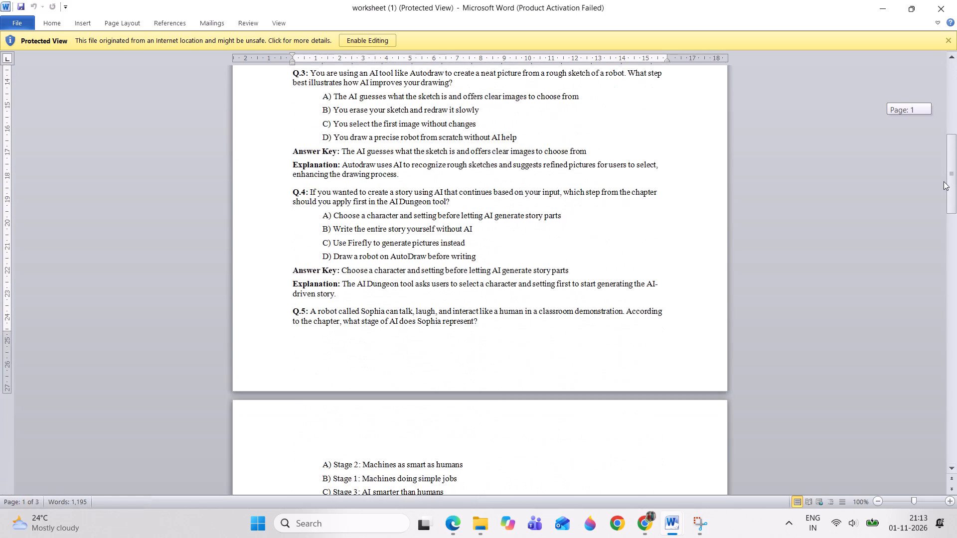
{"action": "left_click_drag", "start_coordinate": [944, 181], "coordinate": [935, 230]}
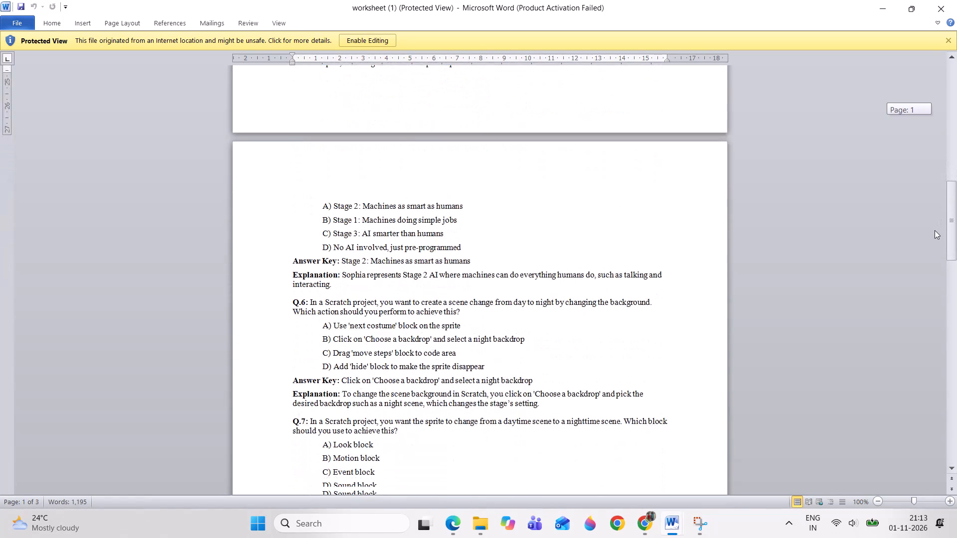
{"action": "left_click_drag", "start_coordinate": [935, 230], "coordinate": [926, 269]}
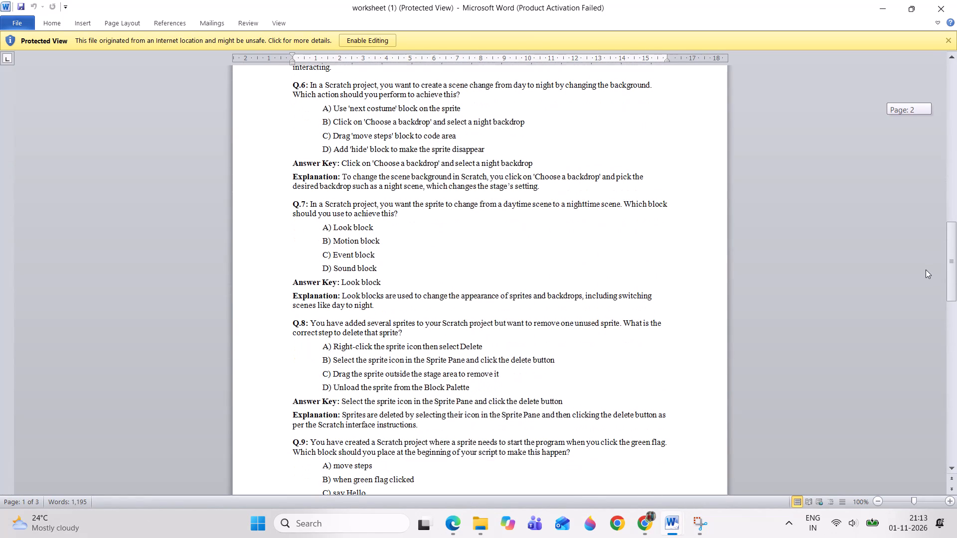
{"action": "left_click_drag", "start_coordinate": [926, 269], "coordinate": [927, 346]}
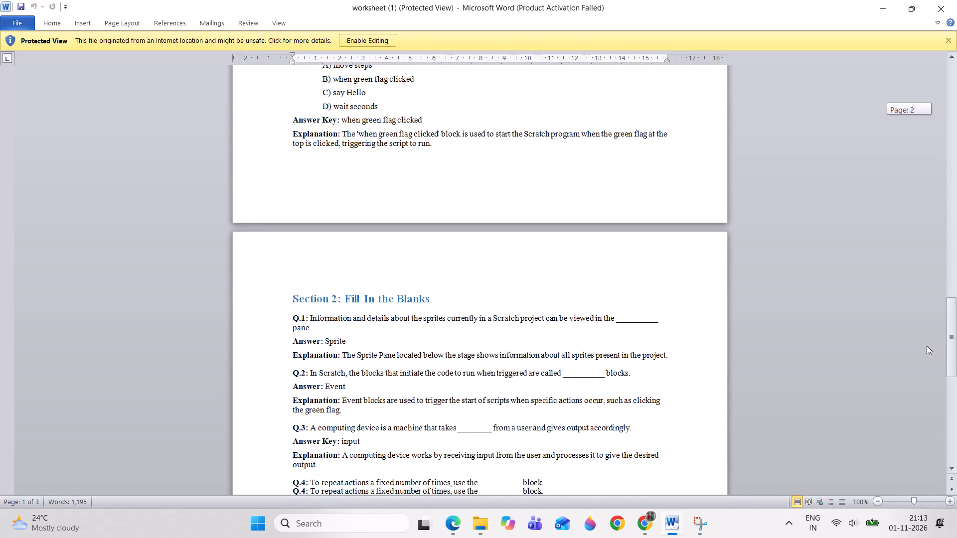
{"action": "left_click_drag", "start_coordinate": [927, 346], "coordinate": [928, 355]}
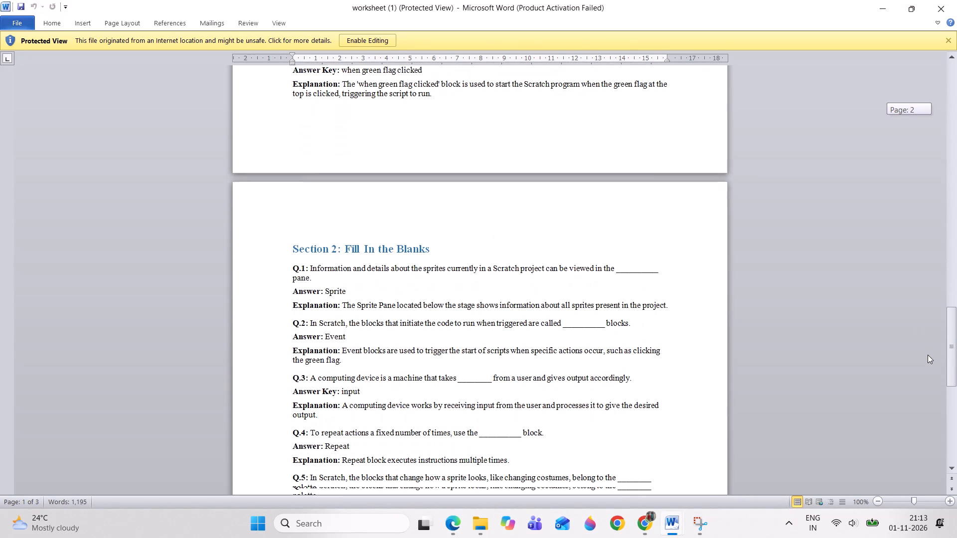
{"action": "left_click_drag", "start_coordinate": [928, 355], "coordinate": [927, 363]}
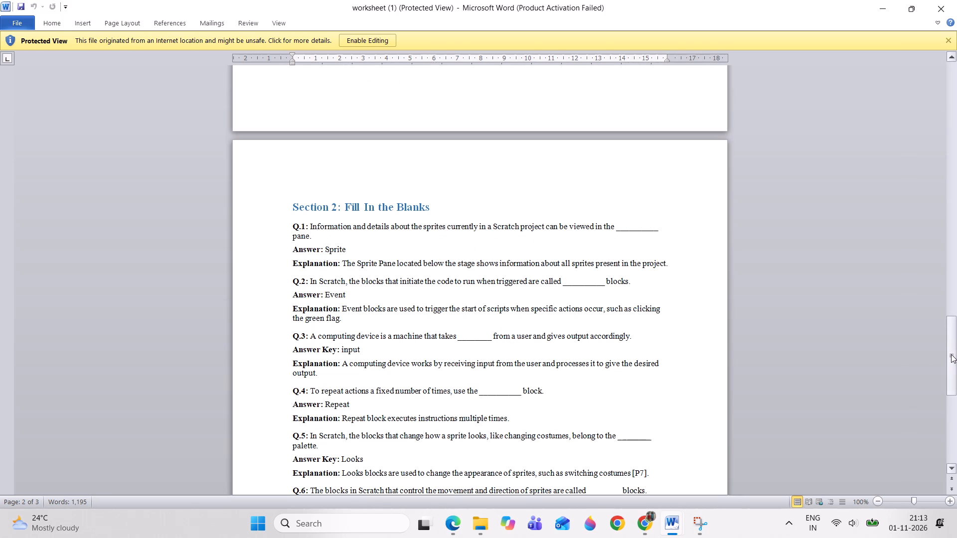
{"action": "left_click_drag", "start_coordinate": [952, 354], "coordinate": [956, 360]}
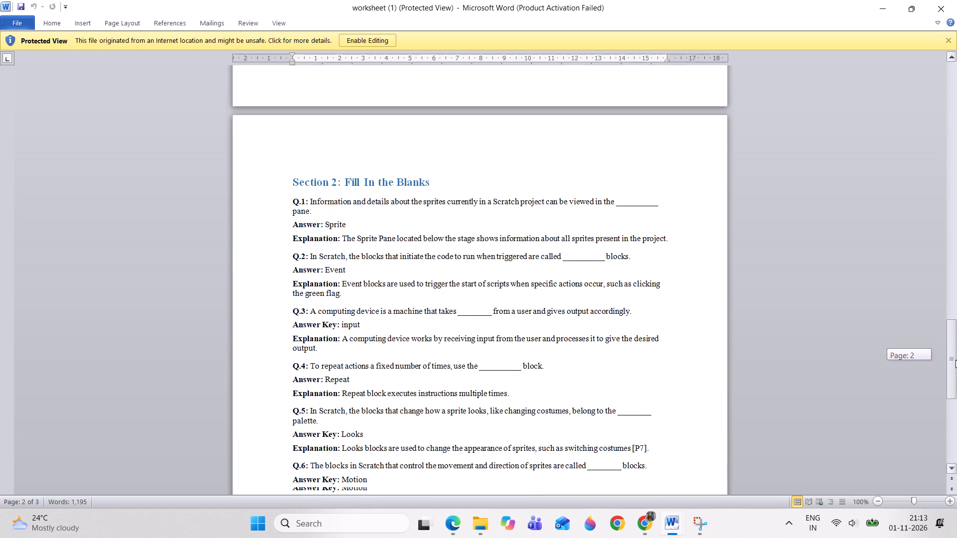
{"action": "left_click_drag", "start_coordinate": [956, 360], "coordinate": [955, 368]}
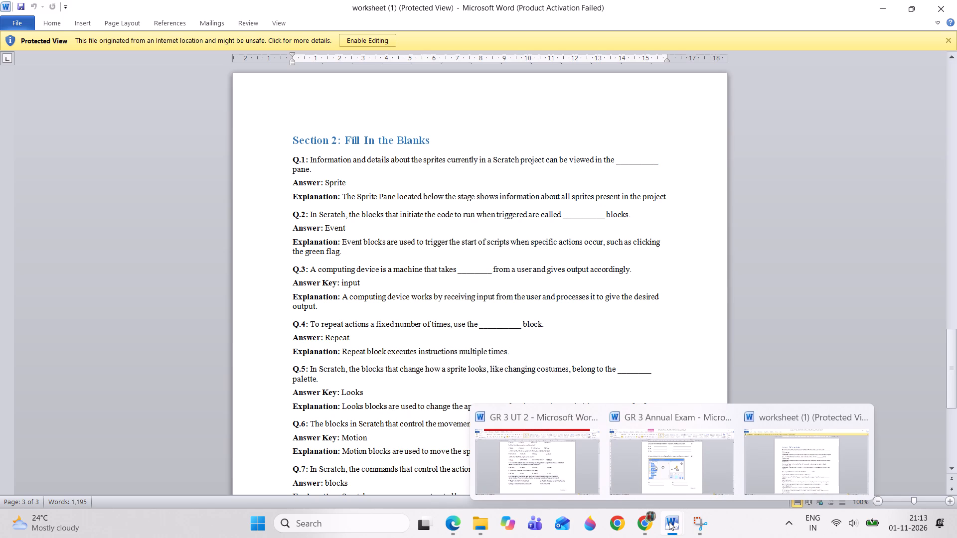
Return to the GR 3 UT 2 paper and place the text cursor before the sentence of fill-in-the-blank item f.
{"action": "left_click", "coordinate": [569, 467]}
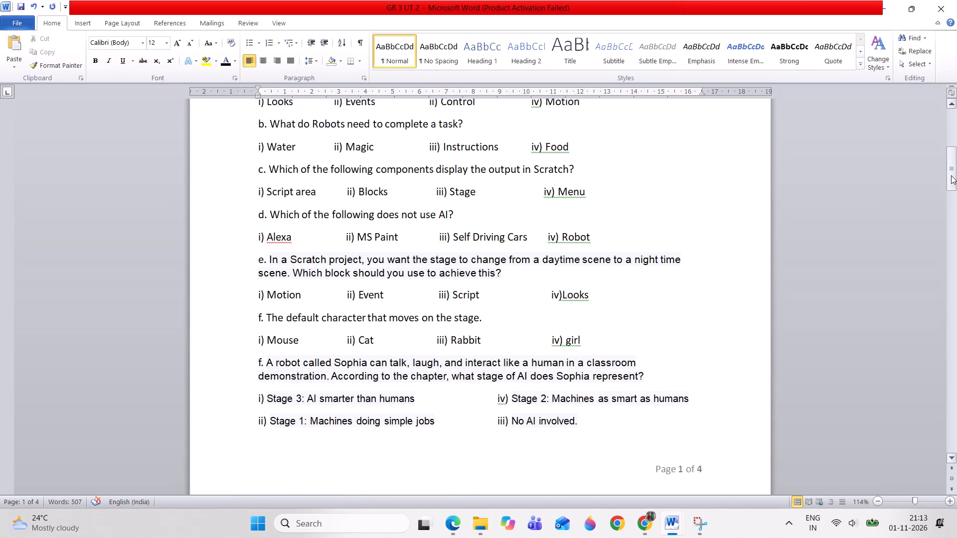
{"action": "left_click_drag", "start_coordinate": [952, 174], "coordinate": [954, 209]}
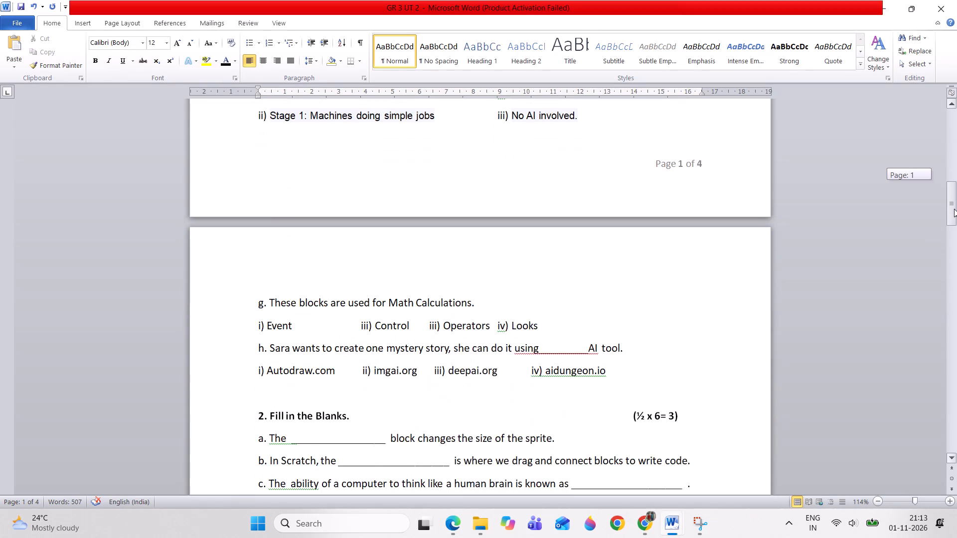
{"action": "left_click_drag", "start_coordinate": [954, 209], "coordinate": [954, 220]}
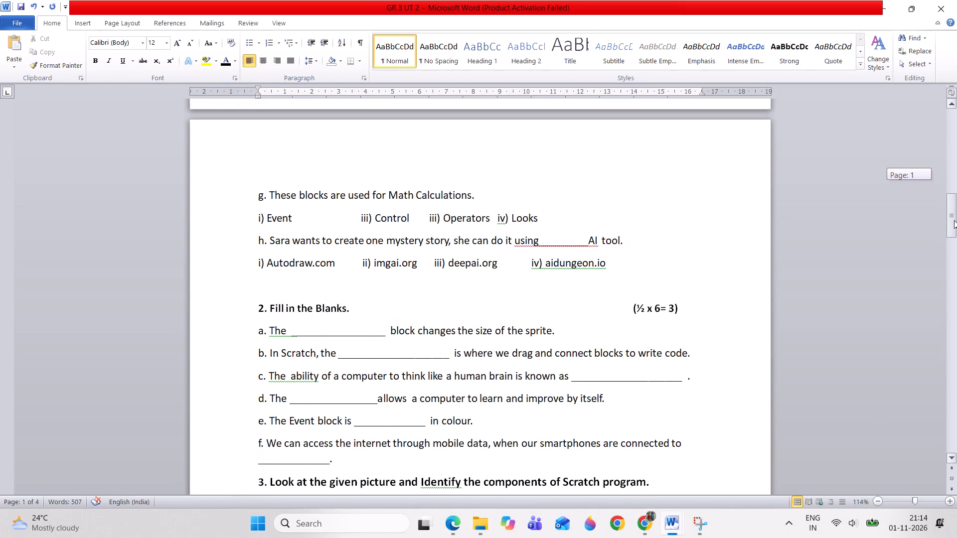
{"action": "left_click_drag", "start_coordinate": [954, 220], "coordinate": [954, 223]}
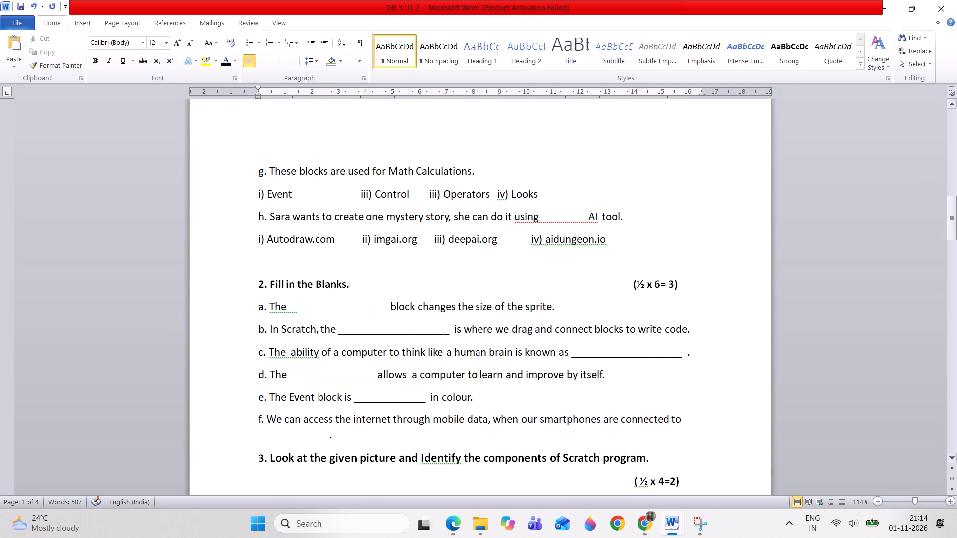
{"action": "left_click", "coordinate": [270, 421]}
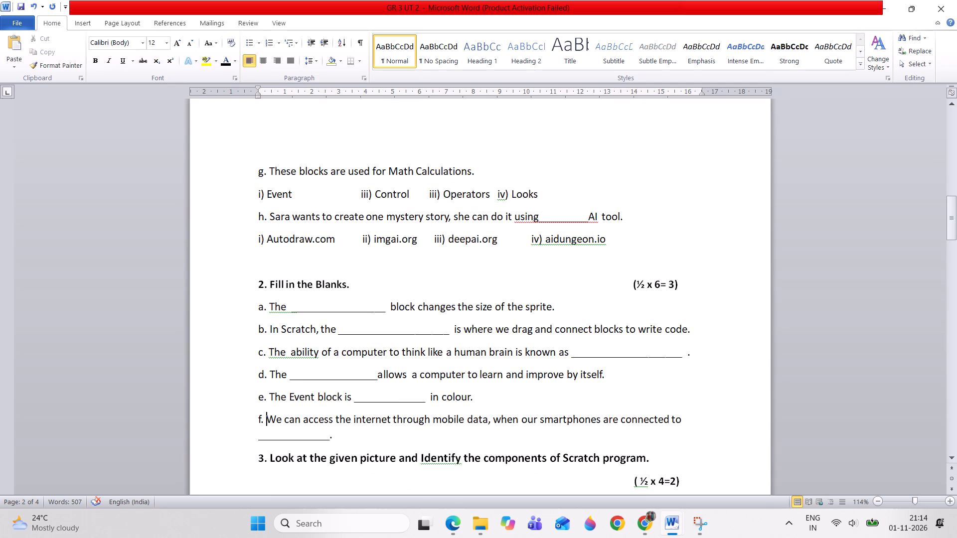
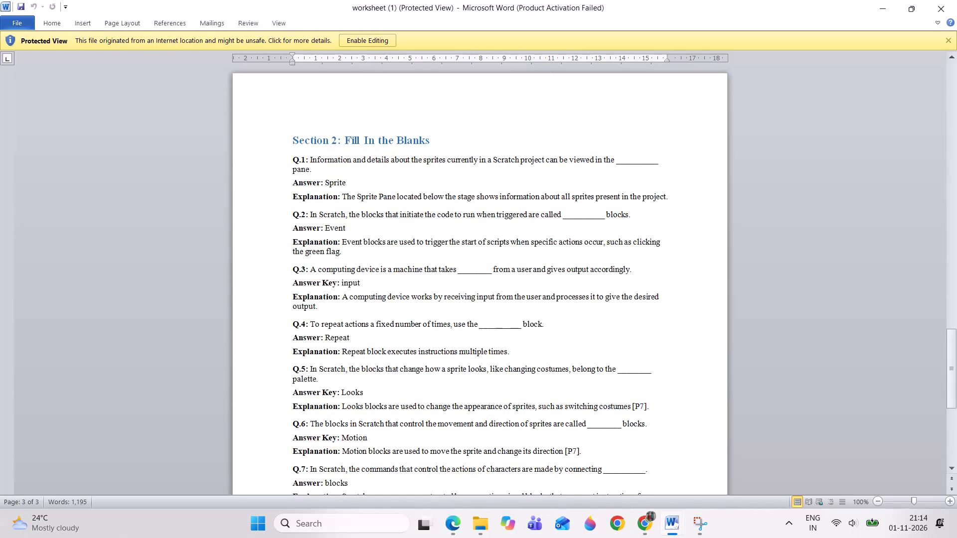
Enter "These blocks in Scratch control the movement and direction of sprites" before item f's existing sentence, following Q.6 of the worksheet.
{"action": "key", "text": "alt+Tab"}
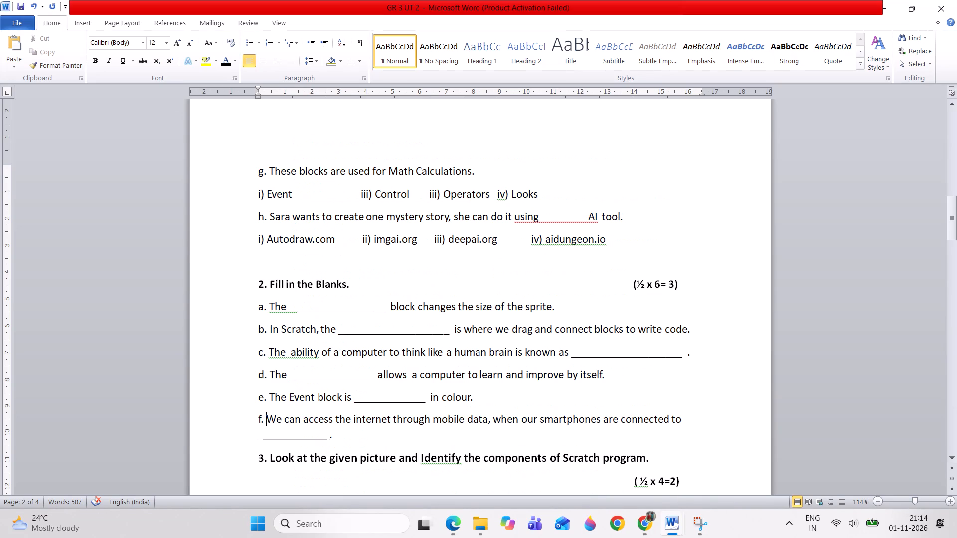
{"action": "type", "text": "These blocks in Scratch"}
{"action": "key", "text": "space"}
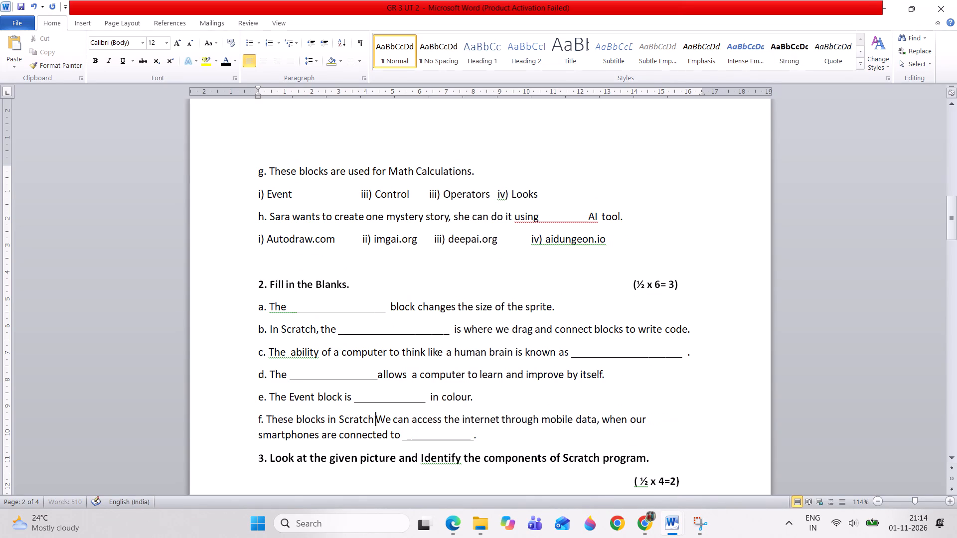
{"action": "key", "text": "alt+Tab"}
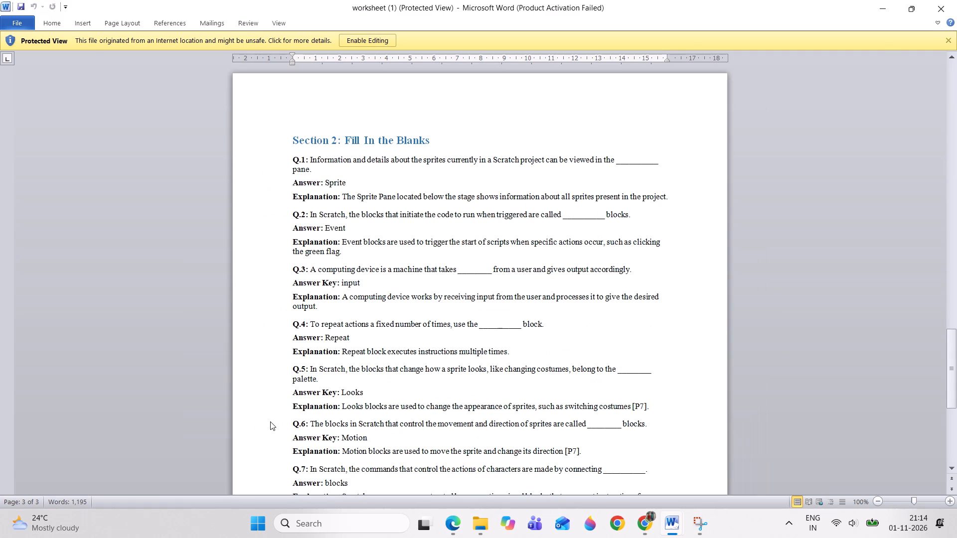
{"action": "key", "text": "alt+Tab"}
{"action": "type", "text": "control the movement and direction"}
{"action": "key", "text": "space"}
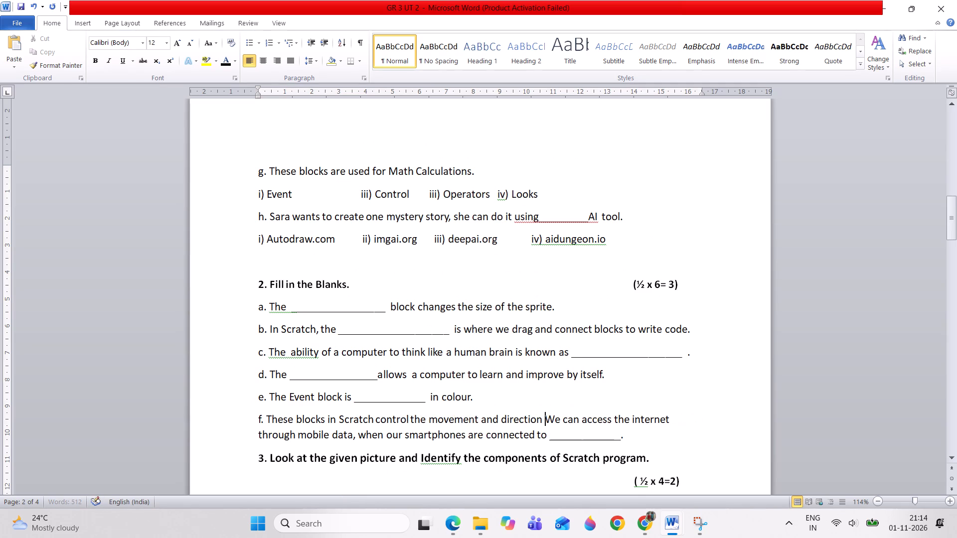
{"action": "key", "text": "alt+Tab"}
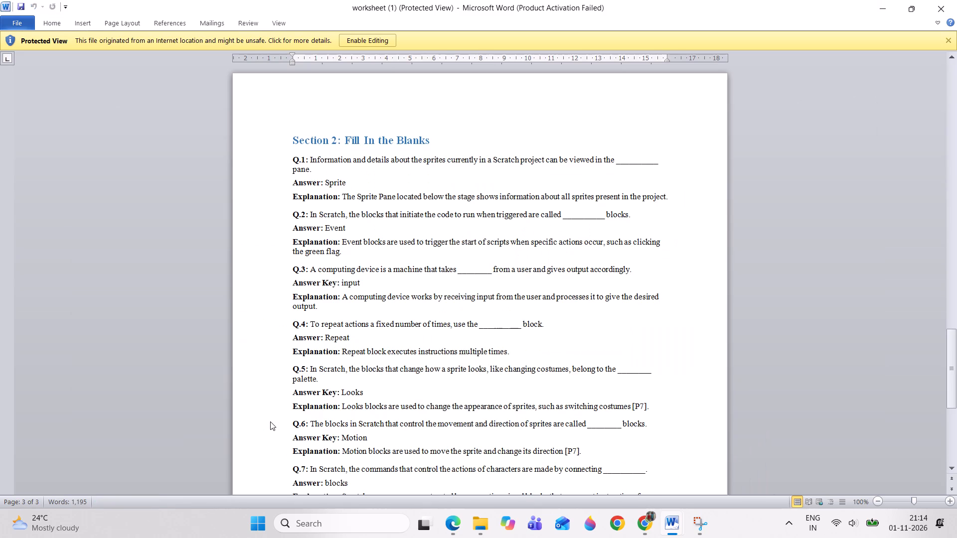
{"action": "key", "text": "alt+Tab"}
{"action": "type", "text": "of sprites"}
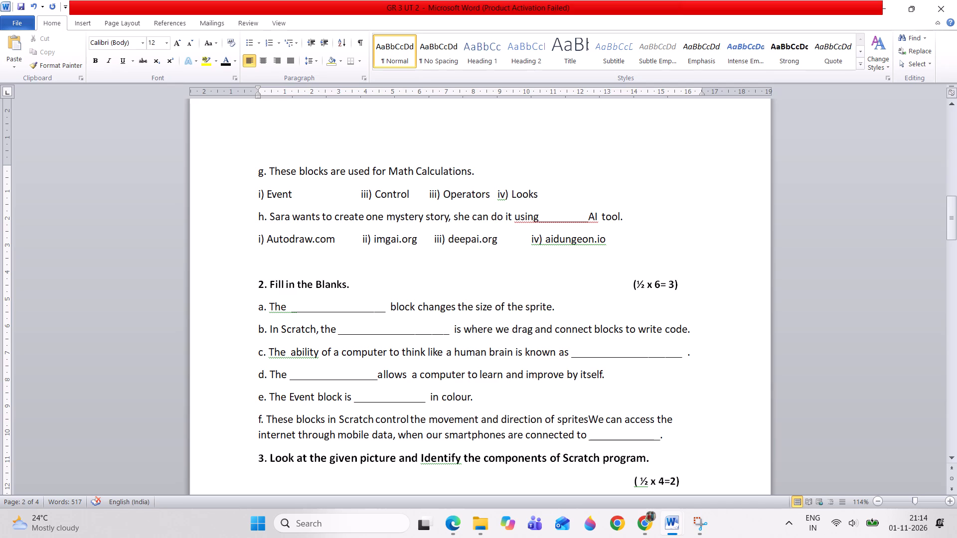
Change "These" to "The" in fill-in-the-blank item f and add an underscore answer blank before "blocks in Scratch".
{"action": "left_click", "coordinate": [285, 421]}
{"action": "key", "text": "Delete"}
{"action": "key", "text": "Delete"}
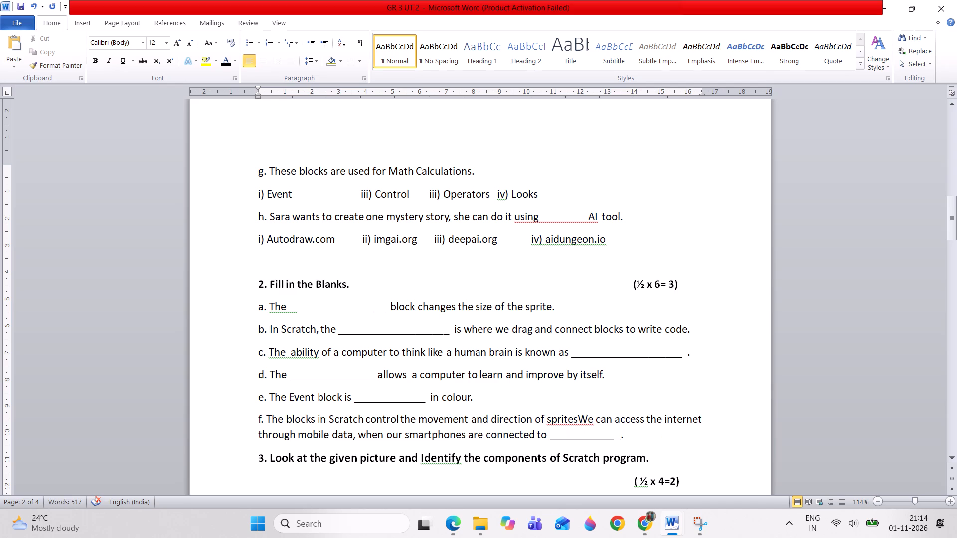
{"action": "key", "text": "shift+underscore"}
{"action": "key", "text": "shift+underscore"}
{"action": "key", "text": "shift+underscore"}
{"action": "key", "text": "shift+underscore"}
{"action": "key", "text": "shift+underscore"}
{"action": "key", "text": "shift+underscore"}
{"action": "key", "text": "shift+underscore"}
{"action": "key", "text": "shift+underscore"}
{"action": "key", "text": "shift+underscore"}
{"action": "key", "text": "shift+underscore"}
{"action": "key", "text": "shift+underscore"}
{"action": "type", "text": "___"}
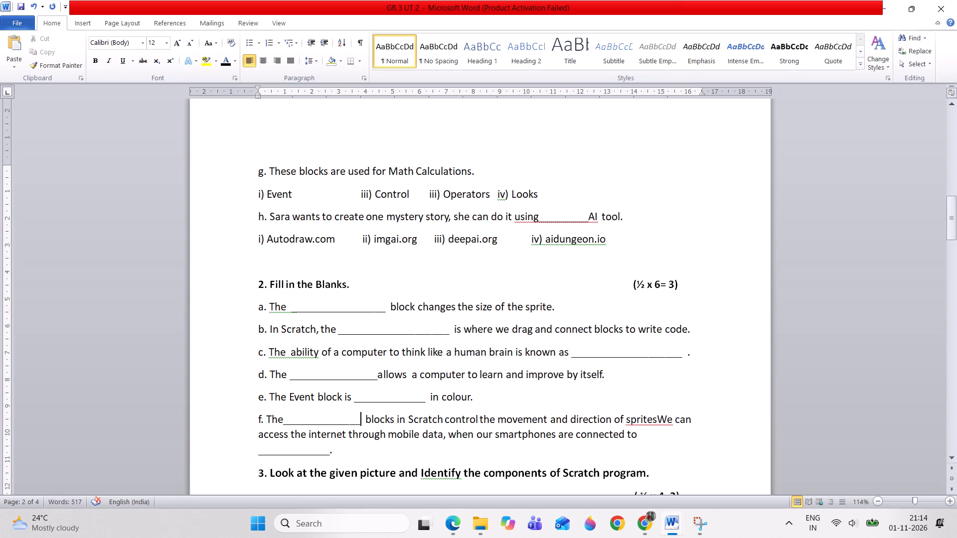
End item f with a full stop after "sprites" and delete the old mobile data sentence with its answer blank.
{"action": "left_click", "coordinate": [657, 420]}
{"action": "key", "text": "period"}
{"action": "key", "text": "Delete"}
{"action": "key", "text": "Delete"}
{"action": "key", "text": "Delete"}
{"action": "key", "text": "Delete"}
{"action": "key", "text": "Delete"}
{"action": "key", "text": "Delete"}
{"action": "key", "text": "Delete"}
{"action": "key", "text": "Delete"}
{"action": "key", "text": "Delete"}
{"action": "key", "text": "Delete"}
{"action": "key", "text": "Delete"}
{"action": "key", "text": "Delete"}
{"action": "key", "text": "Delete"}
{"action": "key", "text": "Delete"}
{"action": "key", "text": "Delete"}
{"action": "key", "text": "Delete"}
{"action": "key", "text": "Delete"}
{"action": "key", "text": "Delete"}
{"action": "key", "text": "Delete"}
{"action": "key", "text": "Delete"}
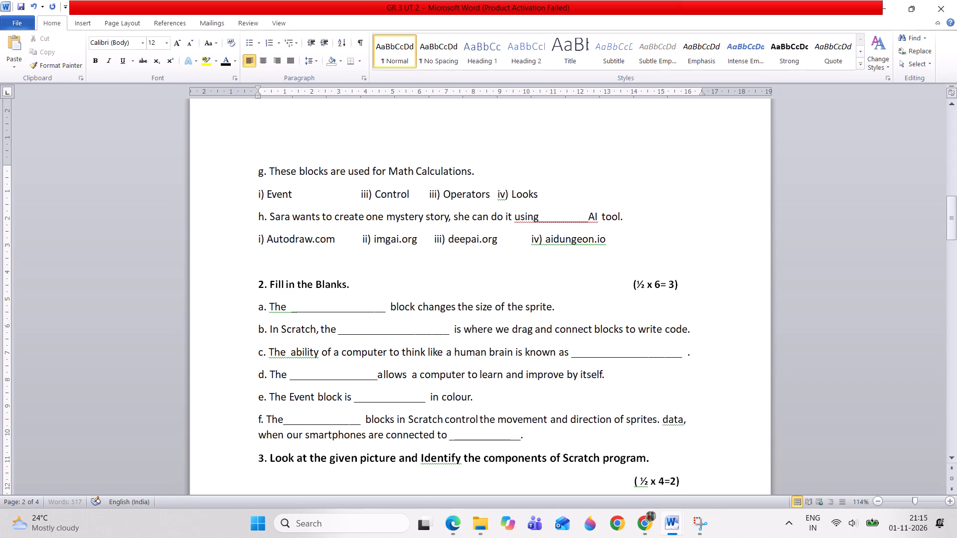
{"action": "key", "text": "Delete"}
{"action": "key", "text": "Delete"}
{"action": "key", "text": "Delete"}
{"action": "key", "text": "Delete"}
{"action": "key", "text": "Delete"}
{"action": "key", "text": "Delete"}
{"action": "key", "text": "Delete"}
{"action": "key", "text": "Delete"}
{"action": "key", "text": "Delete"}
{"action": "key", "text": "Delete"}
{"action": "key", "text": "Delete"}
{"action": "key", "text": "Delete"}
{"action": "key", "text": "Delete"}
{"action": "key", "text": "Delete"}
{"action": "key", "text": "Delete"}
{"action": "key", "text": "Delete"}
{"action": "key", "text": "Delete"}
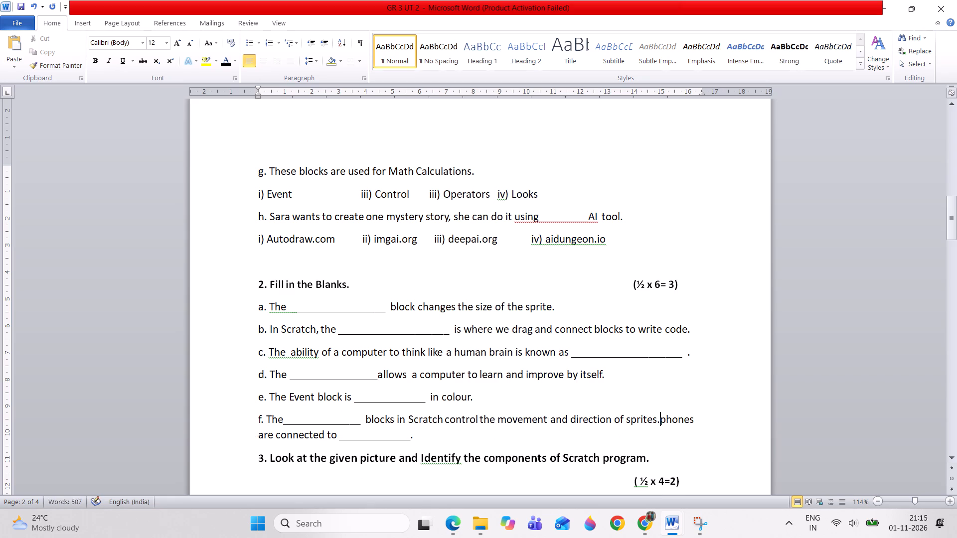
{"action": "key", "text": "Delete"}
{"action": "key", "text": "Delete"}
{"action": "key", "text": "Delete"}
{"action": "key", "text": "Delete"}
{"action": "key", "text": "Delete"}
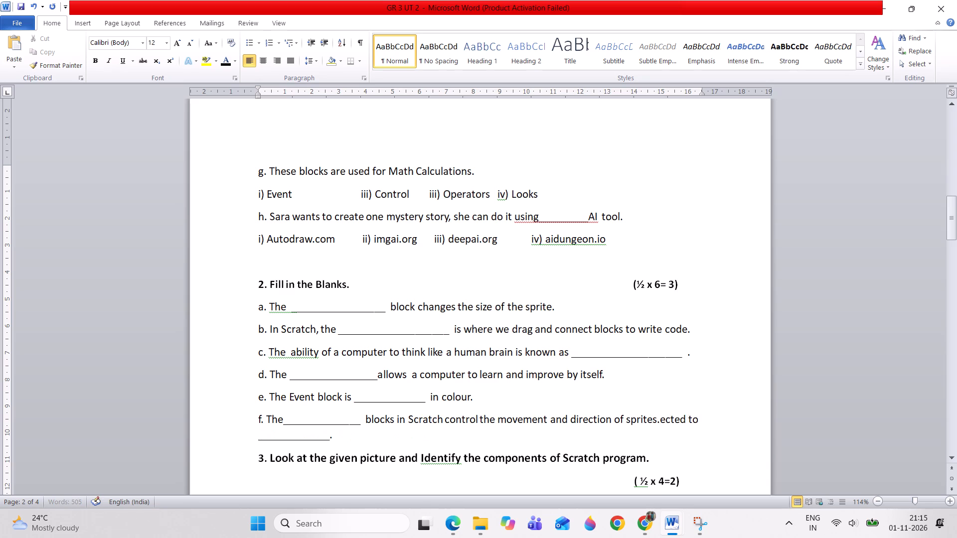
{"action": "key", "text": "Delete"}
{"action": "key", "text": "Delete"}
{"action": "key", "text": "Delete"}
{"action": "key", "text": "Delete"}
{"action": "key", "text": "Delete"}
{"action": "key", "text": "Delete"}
{"action": "key", "text": "Delete"}
{"action": "key", "text": "Delete"}
{"action": "key", "text": "Delete"}
{"action": "key", "text": "Delete"}
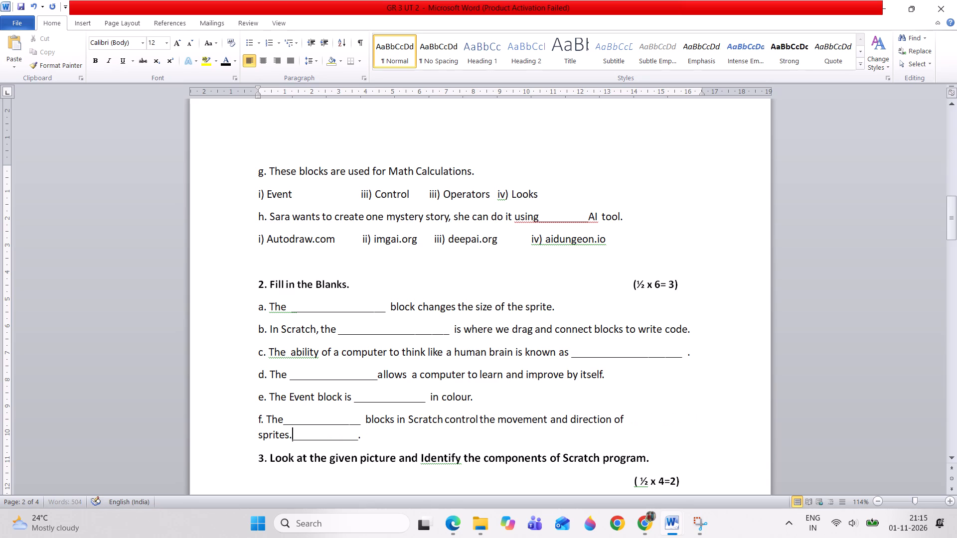
{"action": "key", "text": "Delete"}
{"action": "key", "text": "Delete"}
{"action": "key", "text": "Delete"}
{"action": "key", "text": "Delete"}
{"action": "key", "text": "Delete"}
{"action": "key", "text": "Delete"}
{"action": "key", "text": "Delete"}
{"action": "key", "text": "Delete"}
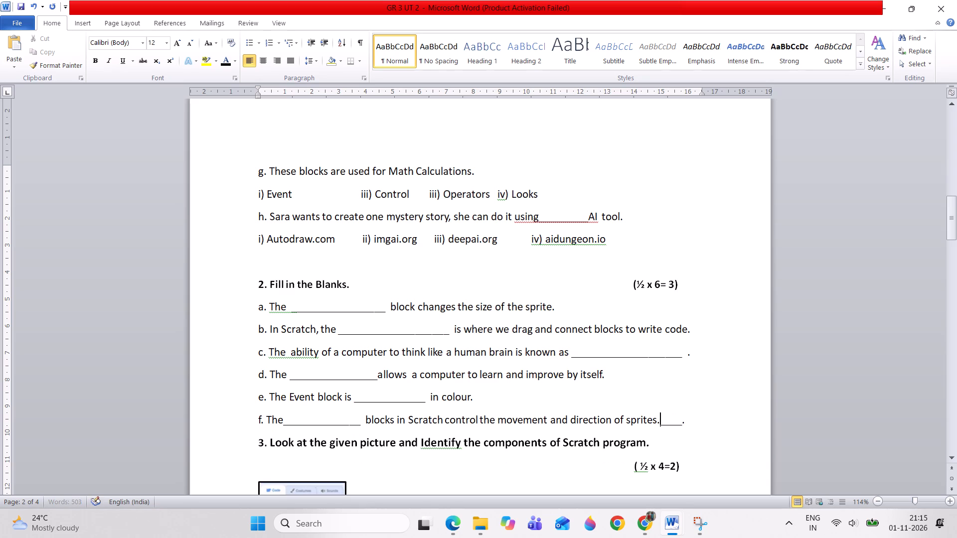
{"action": "key", "text": "Delete"}
{"action": "key", "text": "Delete"}
{"action": "key", "text": "Delete"}
{"action": "key", "text": "Delete"}
{"action": "key", "text": "Delete"}
{"action": "key", "text": "period"}
{"action": "key", "text": "BackSpace"}
Insert a blank line above the "4. Write T for True and F for False." heading so it starts on page 3.
{"action": "left_click_drag", "start_coordinate": [948, 221], "coordinate": [953, 233]}
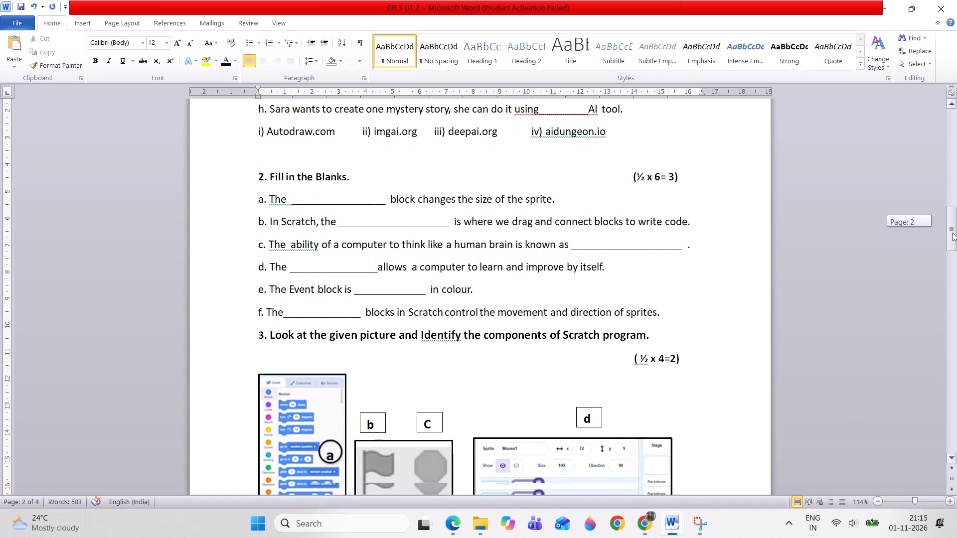
{"action": "left_click_drag", "start_coordinate": [953, 233], "coordinate": [930, 166]}
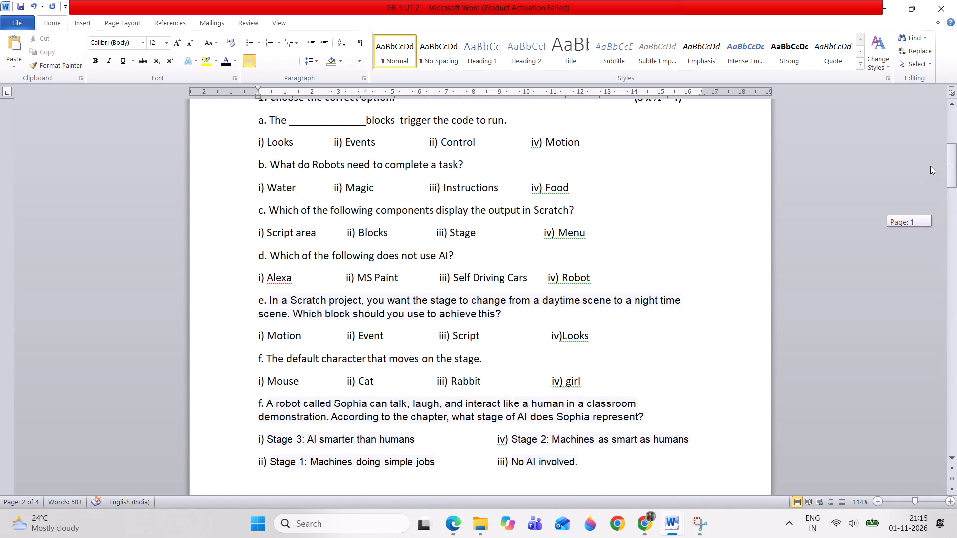
{"action": "left_click_drag", "start_coordinate": [930, 166], "coordinate": [932, 226]}
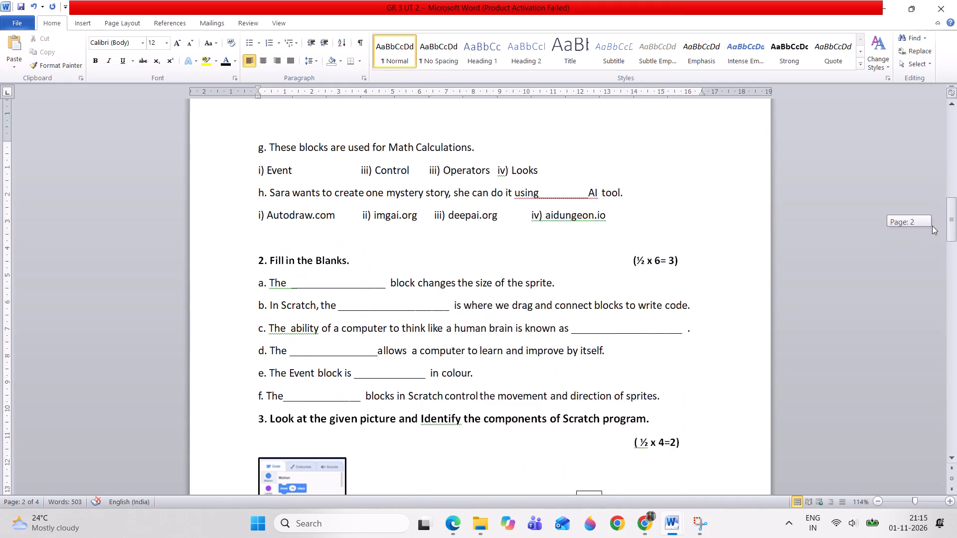
{"action": "left_click_drag", "start_coordinate": [932, 226], "coordinate": [931, 230]}
{"action": "left_click_drag", "start_coordinate": [931, 230], "coordinate": [931, 274]}
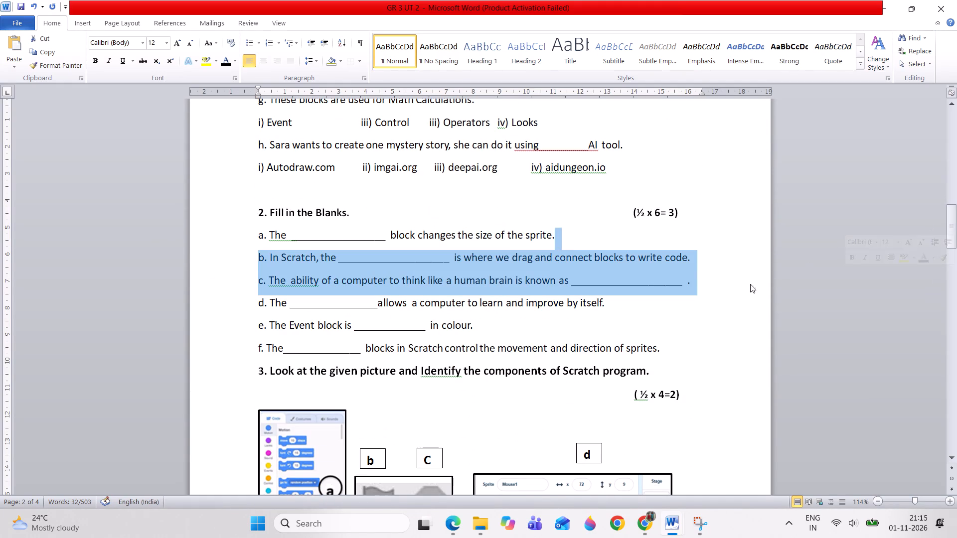
{"action": "left_click", "coordinate": [696, 328]}
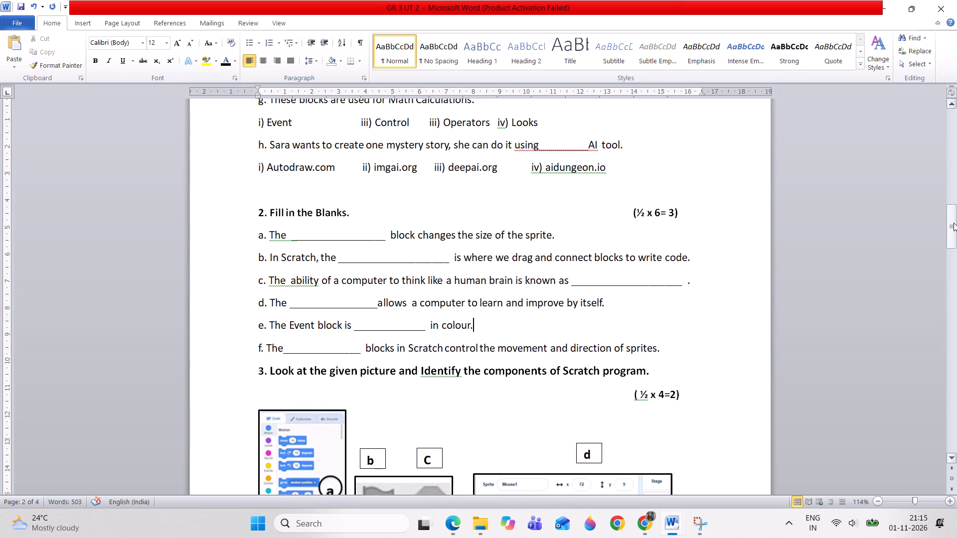
{"action": "left_click_drag", "start_coordinate": [954, 223], "coordinate": [956, 233]}
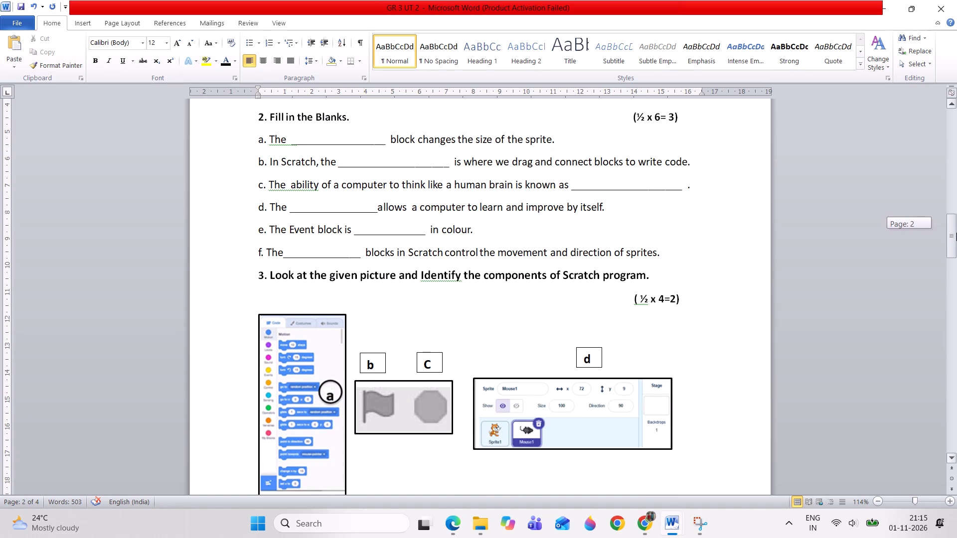
{"action": "left_click_drag", "start_coordinate": [956, 233], "coordinate": [950, 247]}
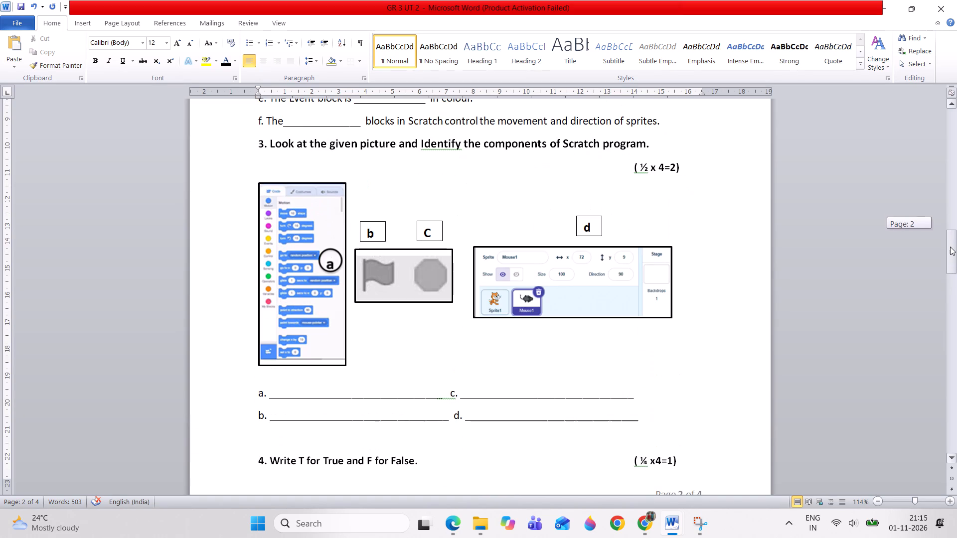
{"action": "left_click_drag", "start_coordinate": [950, 247], "coordinate": [950, 259]}
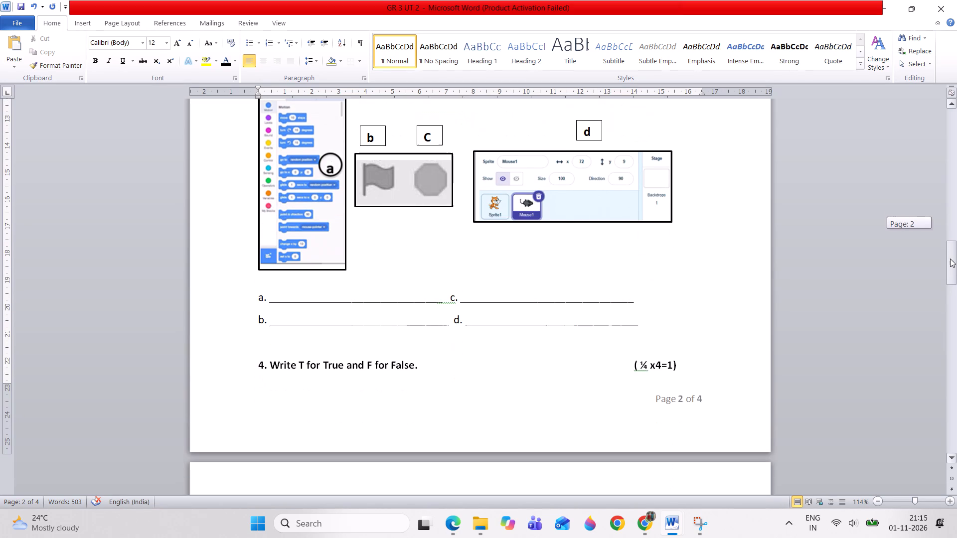
{"action": "left_click_drag", "start_coordinate": [950, 259], "coordinate": [953, 271]}
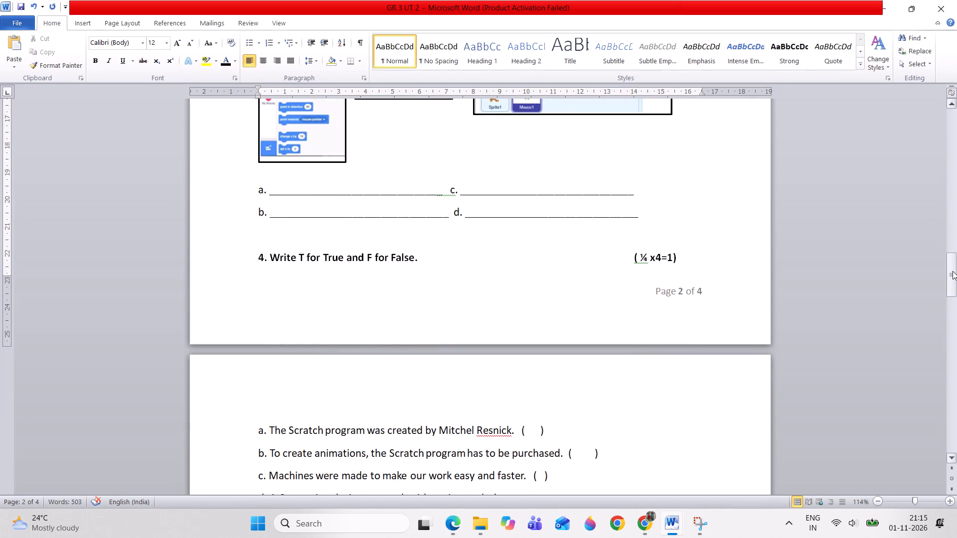
{"action": "left_click", "coordinate": [681, 231]}
{"action": "key", "text": "Return"}
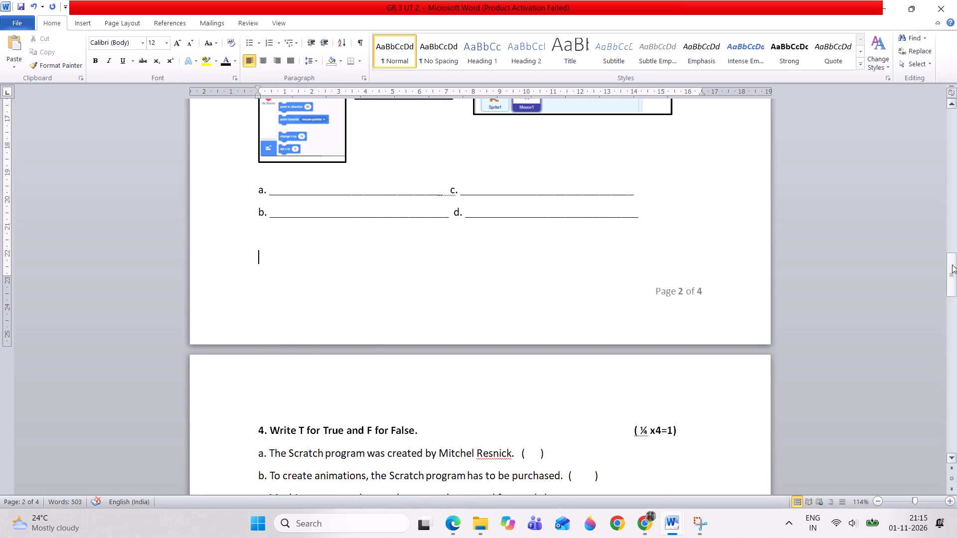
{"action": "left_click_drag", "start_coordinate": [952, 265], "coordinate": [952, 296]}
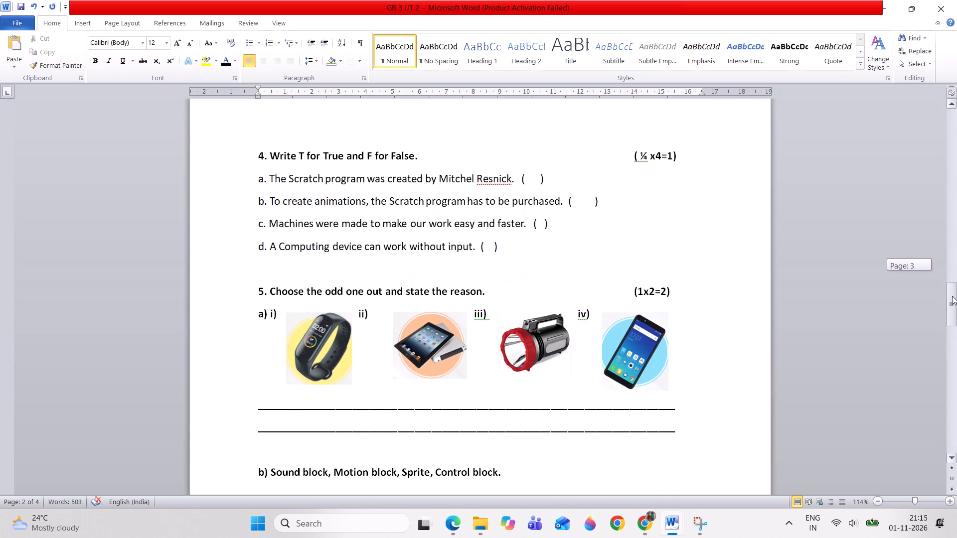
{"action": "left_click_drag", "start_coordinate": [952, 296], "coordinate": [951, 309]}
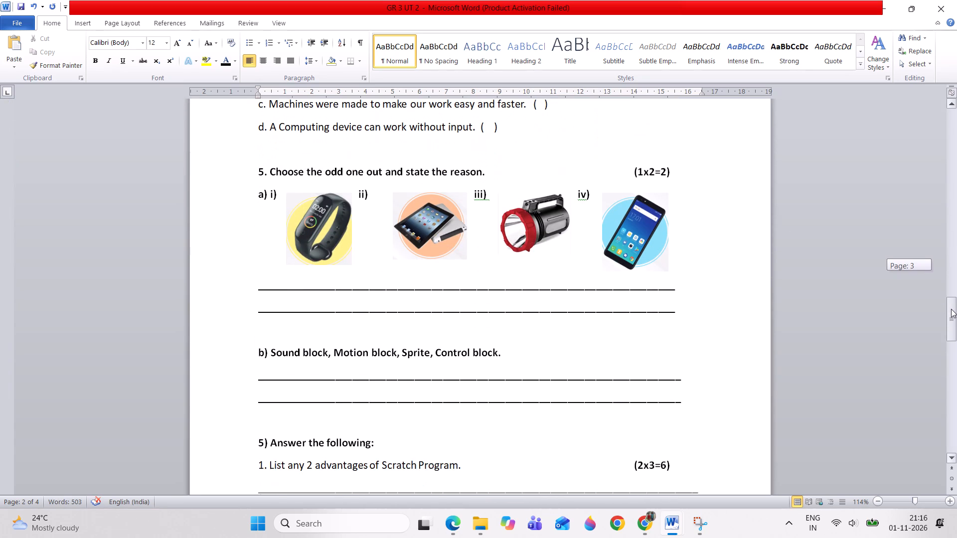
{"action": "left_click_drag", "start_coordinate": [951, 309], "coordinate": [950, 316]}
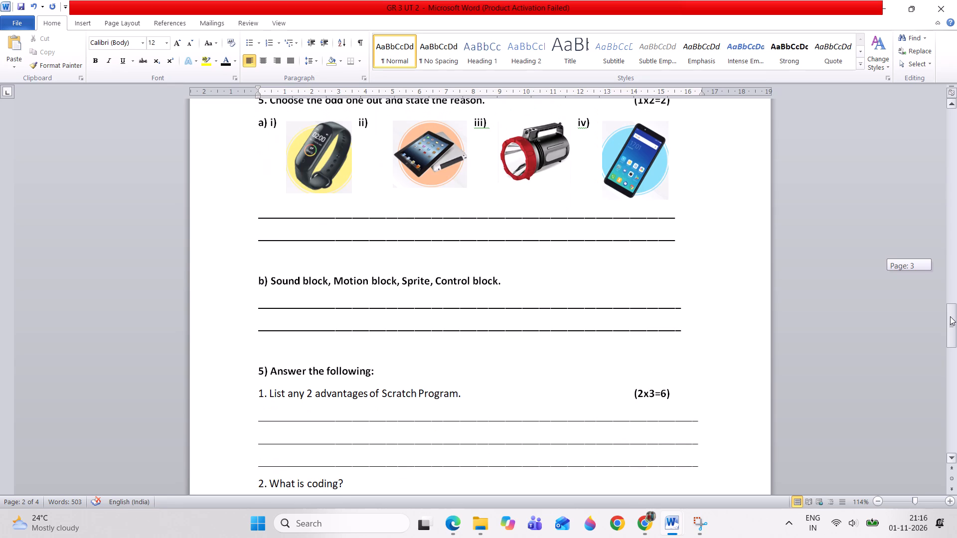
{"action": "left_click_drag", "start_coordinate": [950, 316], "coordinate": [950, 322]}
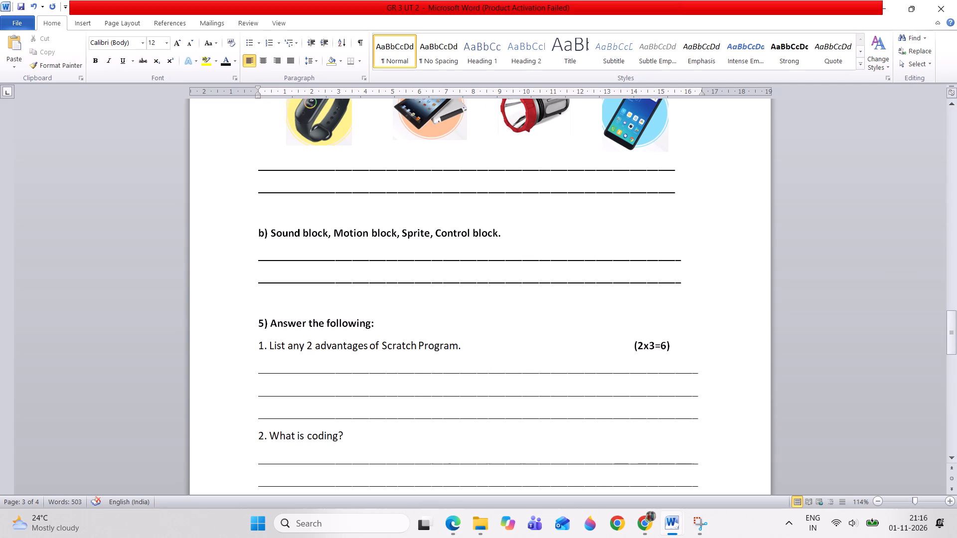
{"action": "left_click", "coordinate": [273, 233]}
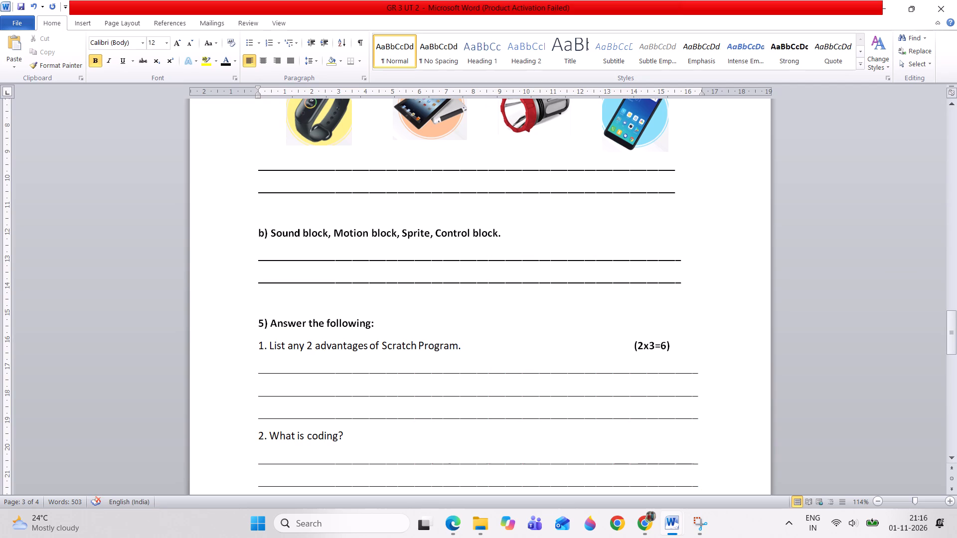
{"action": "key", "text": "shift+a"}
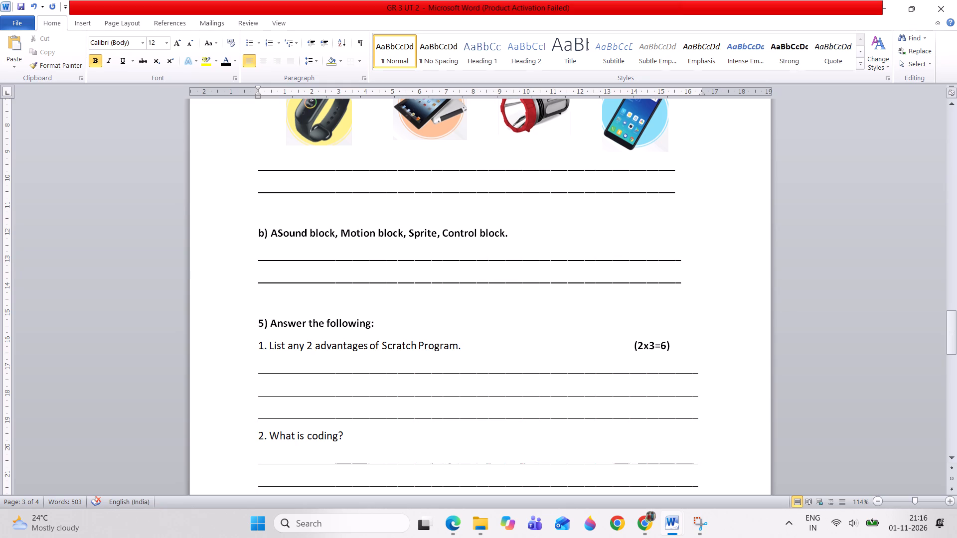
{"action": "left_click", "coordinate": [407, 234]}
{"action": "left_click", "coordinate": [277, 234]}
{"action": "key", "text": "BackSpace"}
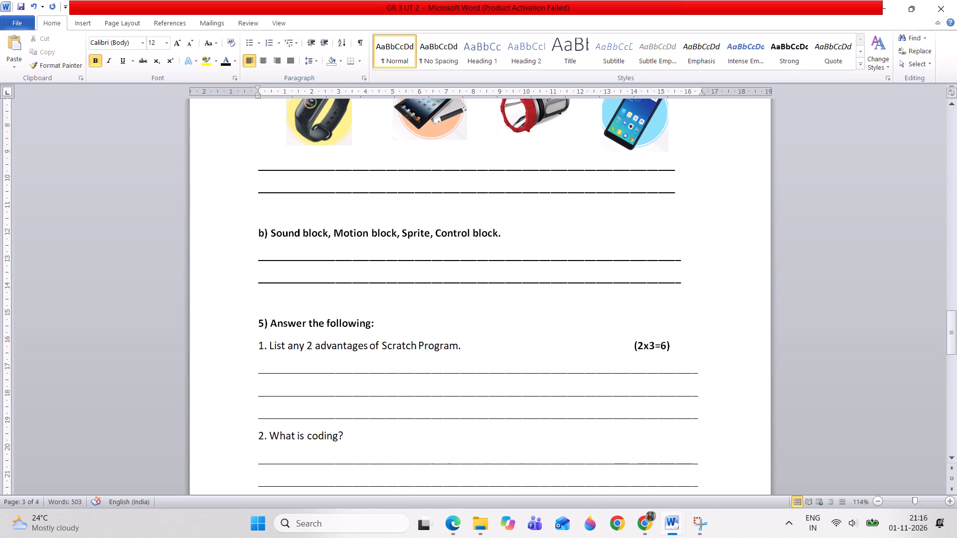
Replace "Sprite" with "Avery" in item b of question 5, the odd-one-out question.
{"action": "left_click", "coordinate": [402, 236]}
{"action": "type", "text": "Aver"}
{"action": "key", "text": "y"}
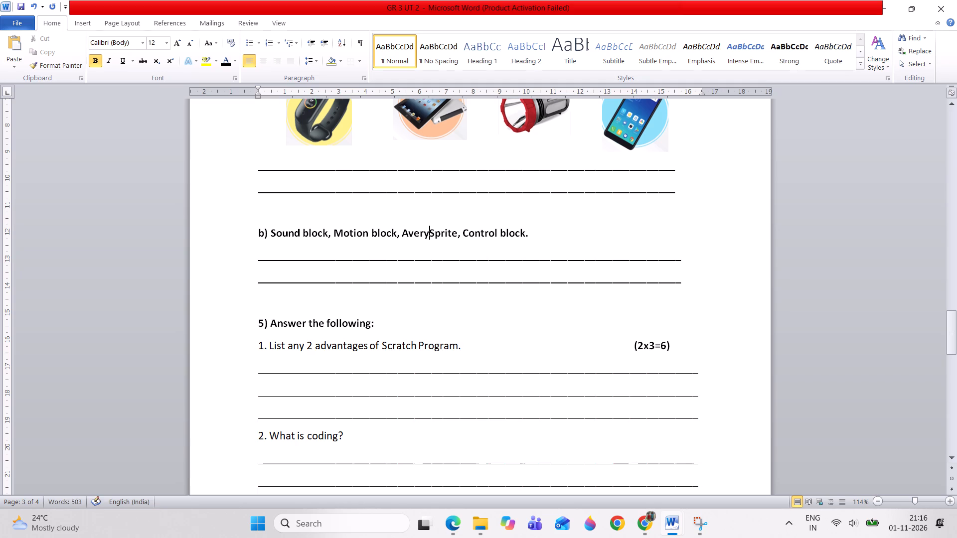
{"action": "key", "text": "Delete"}
{"action": "key", "text": "Delete"}
{"action": "key", "text": "Delete"}
{"action": "key", "text": "Delete"}
{"action": "key", "text": "Delete"}
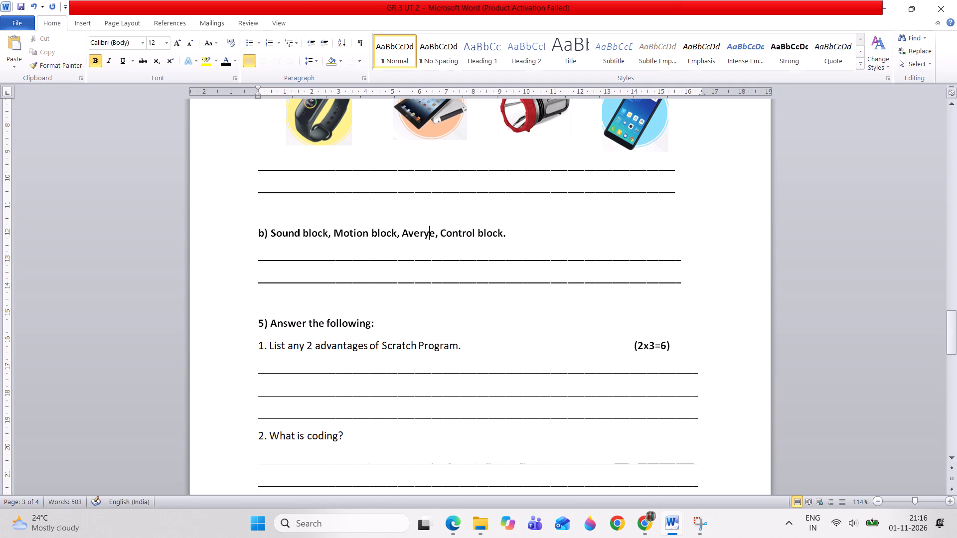
{"action": "key", "text": "Delete"}
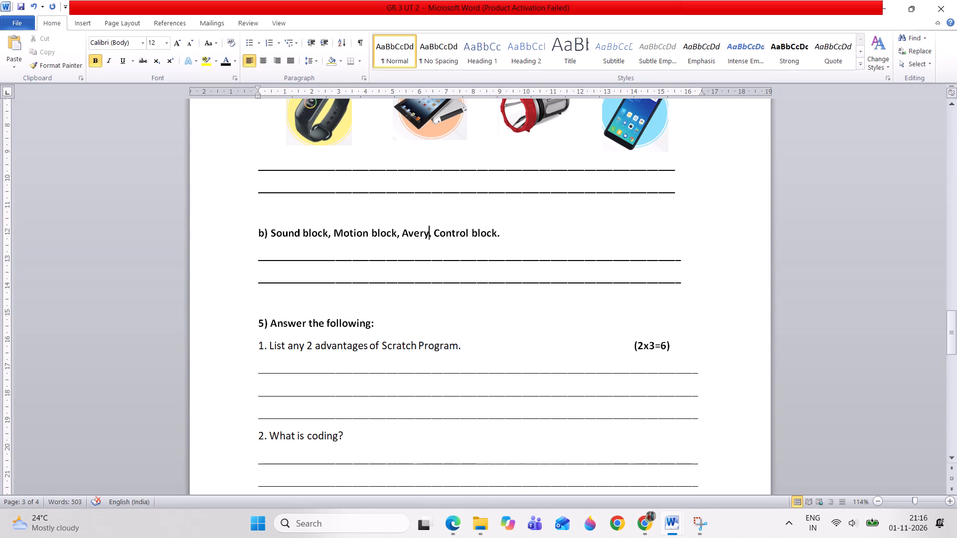
Replace "Sound block" with "bat" as the first option in odd-one-out item b.
{"action": "left_click", "coordinate": [273, 234]}
{"action": "type", "text": "bat"}
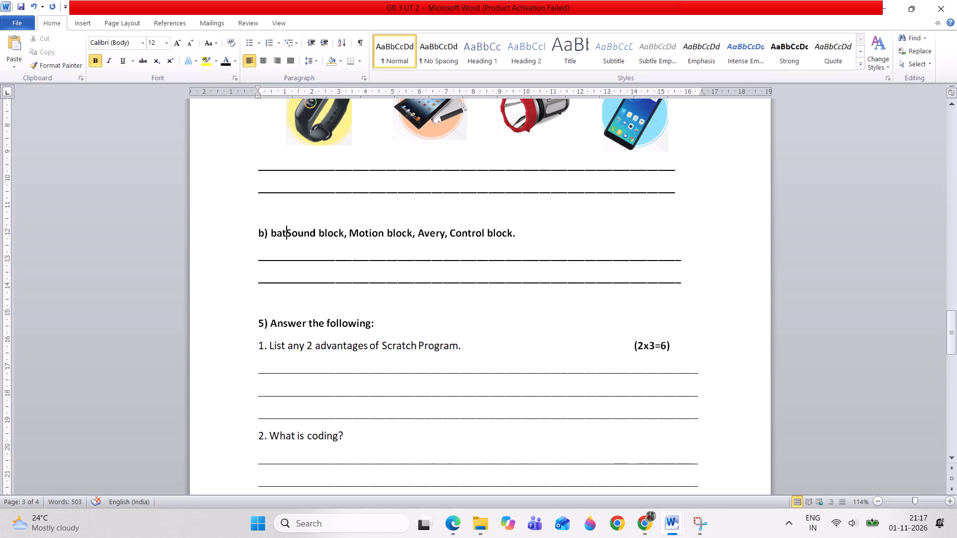
{"action": "key", "text": "comma"}
{"action": "key", "text": "space"}
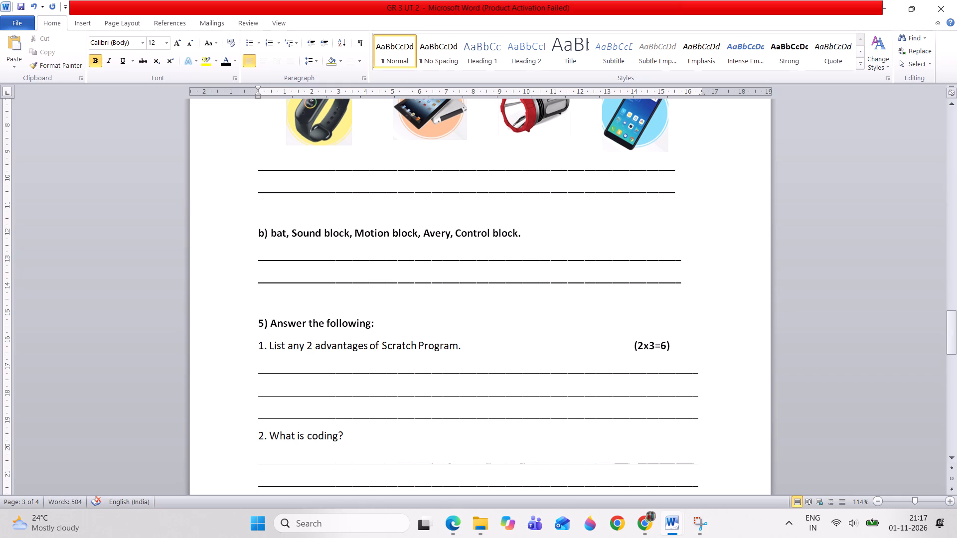
{"action": "key", "text": "Delete"}
{"action": "key", "text": "Delete"}
{"action": "key", "text": "Delete"}
{"action": "key", "text": "Delete"}
{"action": "key", "text": "Delete"}
{"action": "key", "text": "Delete"}
{"action": "key", "text": "Delete"}
{"action": "key", "text": "Delete"}
{"action": "key", "text": "Delete"}
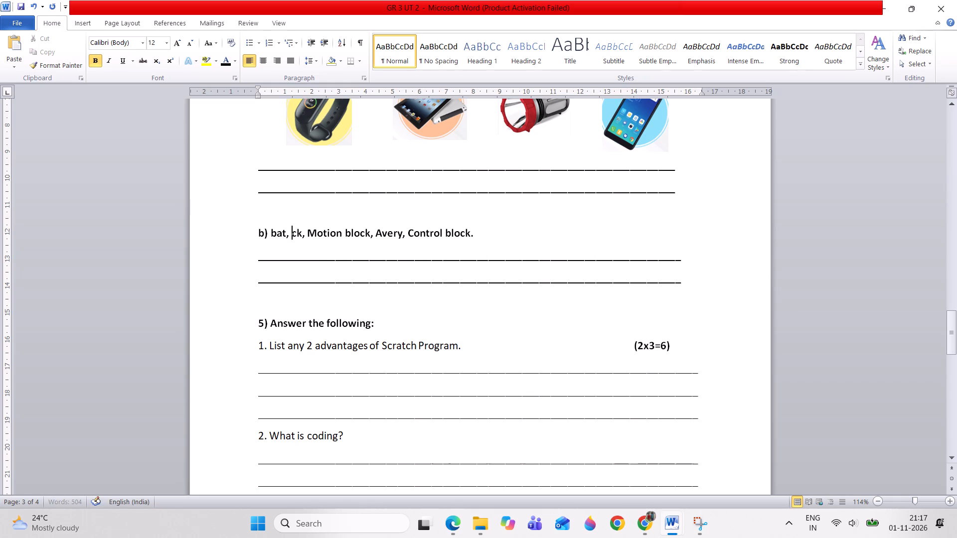
{"action": "key", "text": "Delete"}
{"action": "key", "text": "Delete"}
{"action": "key", "text": "Delete"}
{"action": "key", "text": "Delete"}
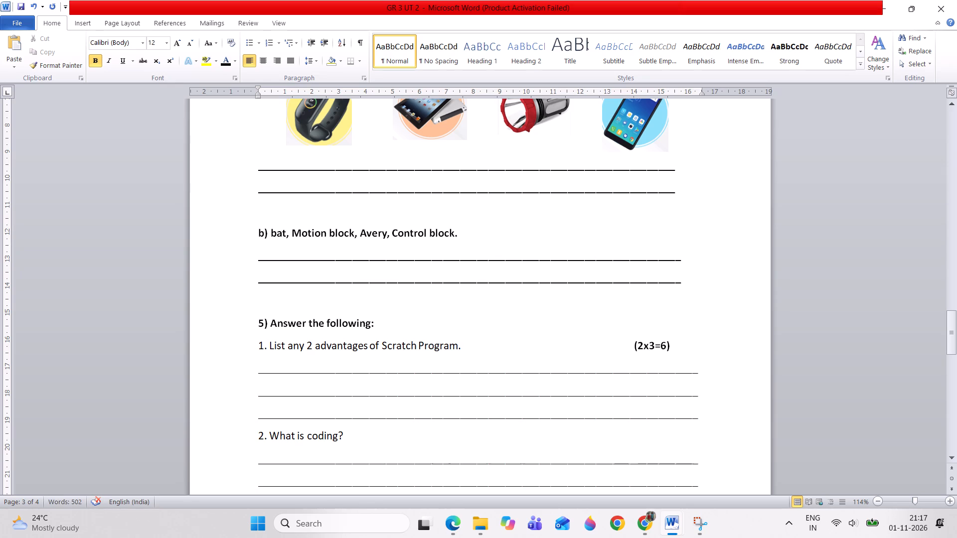
Replace "Motion block" with "Ballerina" as the second option in odd-one-out item b.
{"action": "type", "text": "Ballerina,"}
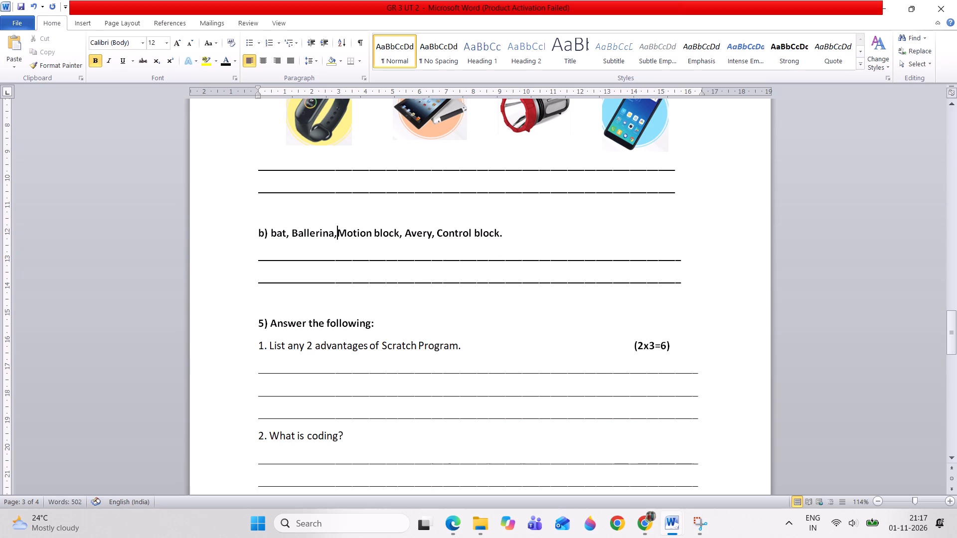
{"action": "key", "text": "space"}
{"action": "key", "text": "Delete"}
{"action": "key", "text": "Delete"}
{"action": "key", "text": "Delete"}
{"action": "key", "text": "Delete"}
{"action": "key", "text": "Delete"}
{"action": "key", "text": "Delete"}
{"action": "key", "text": "Delete"}
{"action": "key", "text": "Delete"}
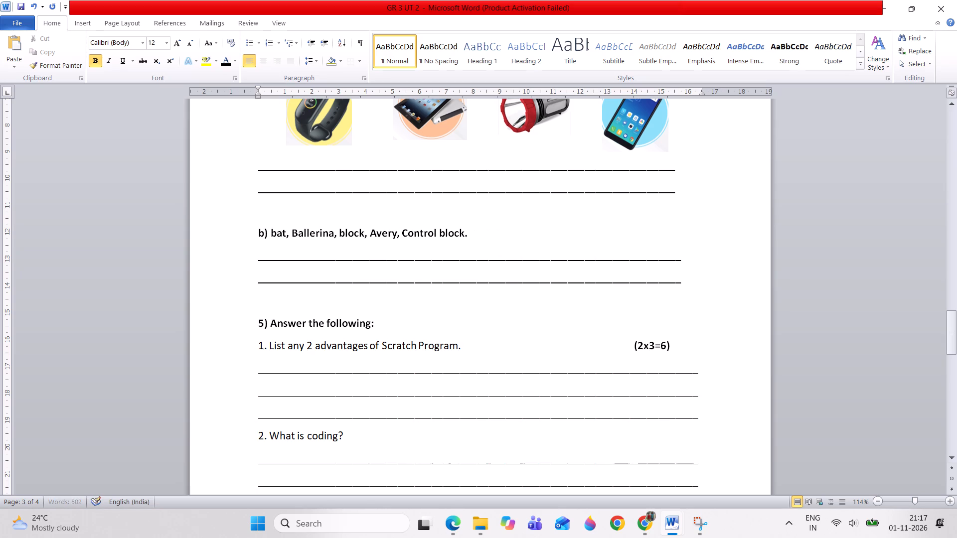
{"action": "key", "text": "Delete"}
{"action": "key", "text": "Delete"}
{"action": "key", "text": "Delete"}
{"action": "key", "text": "Delete"}
{"action": "key", "text": "Delete"}
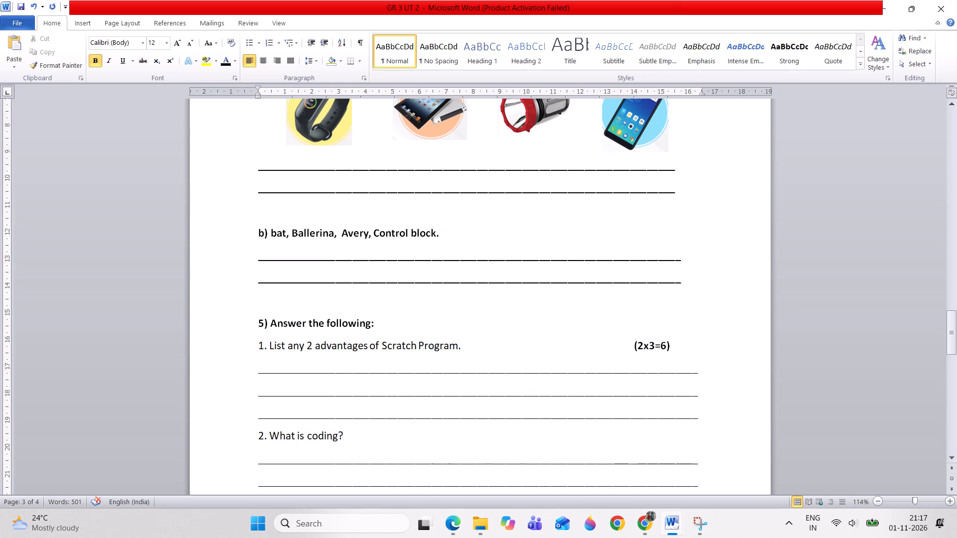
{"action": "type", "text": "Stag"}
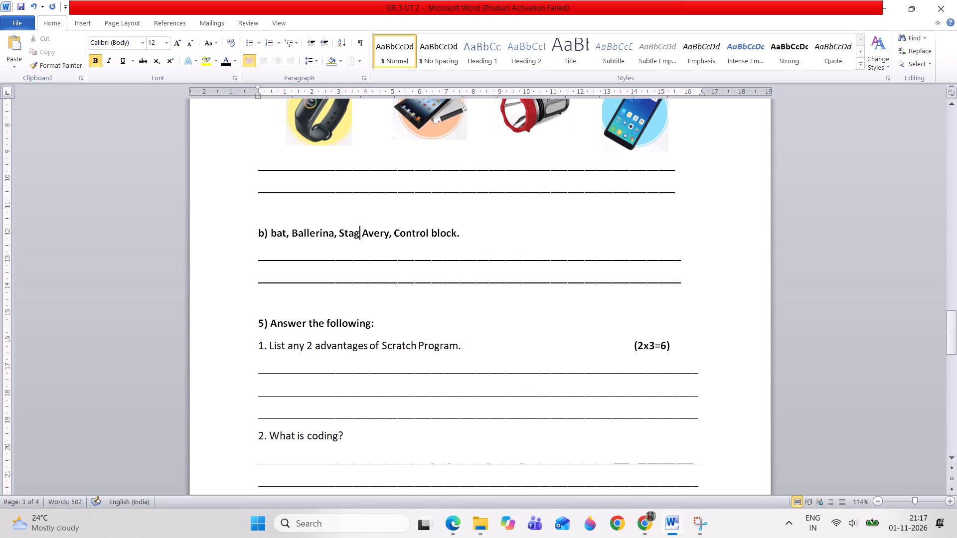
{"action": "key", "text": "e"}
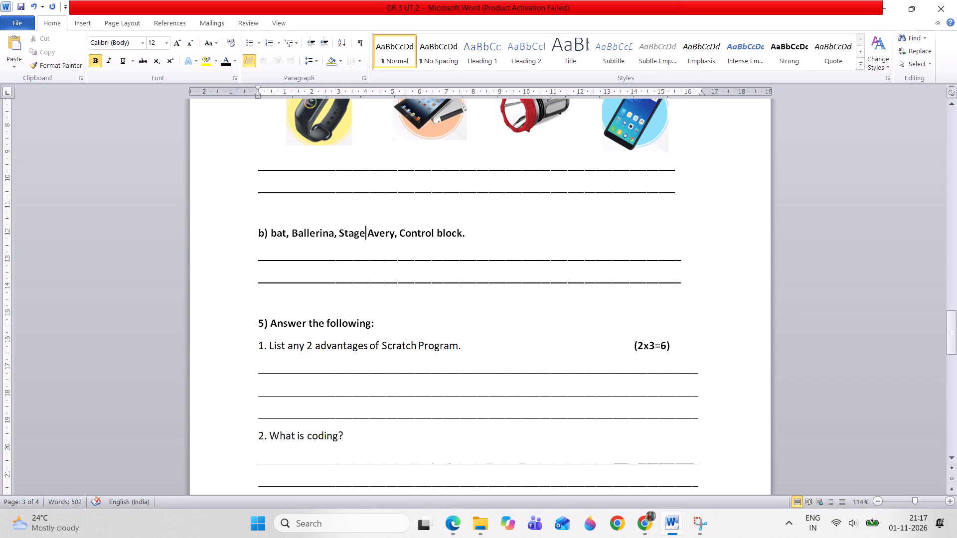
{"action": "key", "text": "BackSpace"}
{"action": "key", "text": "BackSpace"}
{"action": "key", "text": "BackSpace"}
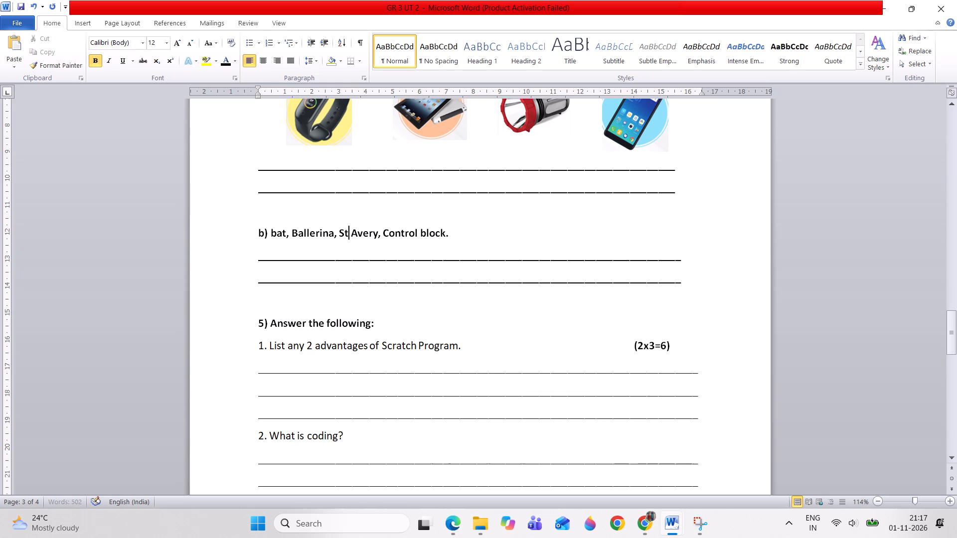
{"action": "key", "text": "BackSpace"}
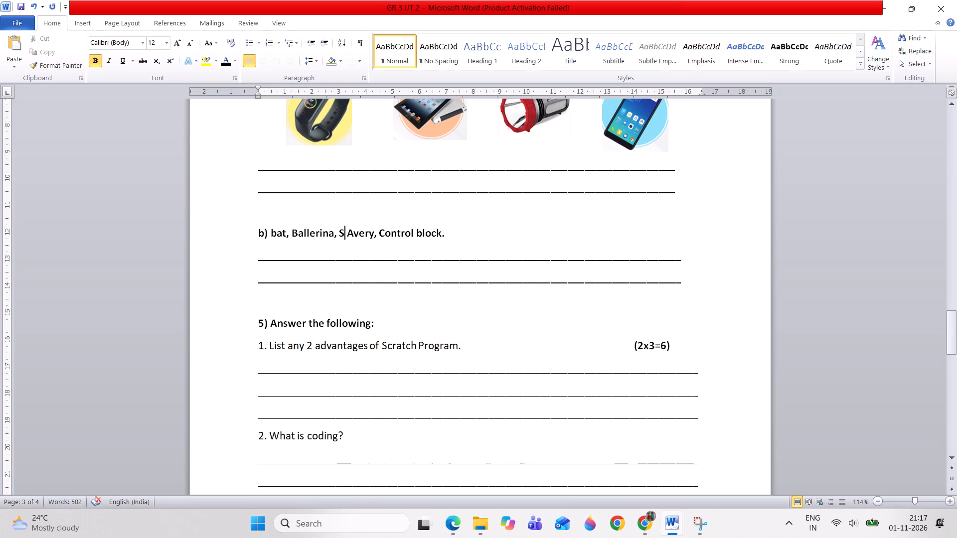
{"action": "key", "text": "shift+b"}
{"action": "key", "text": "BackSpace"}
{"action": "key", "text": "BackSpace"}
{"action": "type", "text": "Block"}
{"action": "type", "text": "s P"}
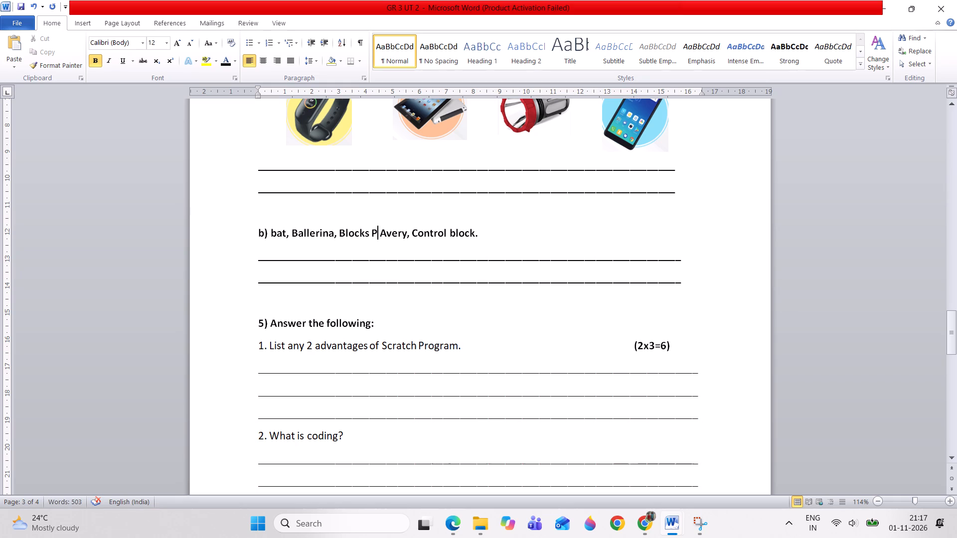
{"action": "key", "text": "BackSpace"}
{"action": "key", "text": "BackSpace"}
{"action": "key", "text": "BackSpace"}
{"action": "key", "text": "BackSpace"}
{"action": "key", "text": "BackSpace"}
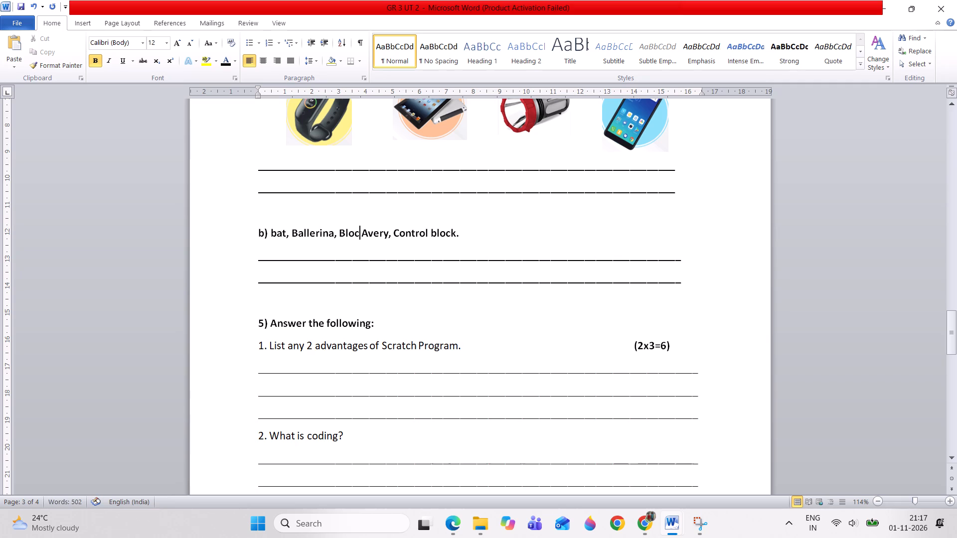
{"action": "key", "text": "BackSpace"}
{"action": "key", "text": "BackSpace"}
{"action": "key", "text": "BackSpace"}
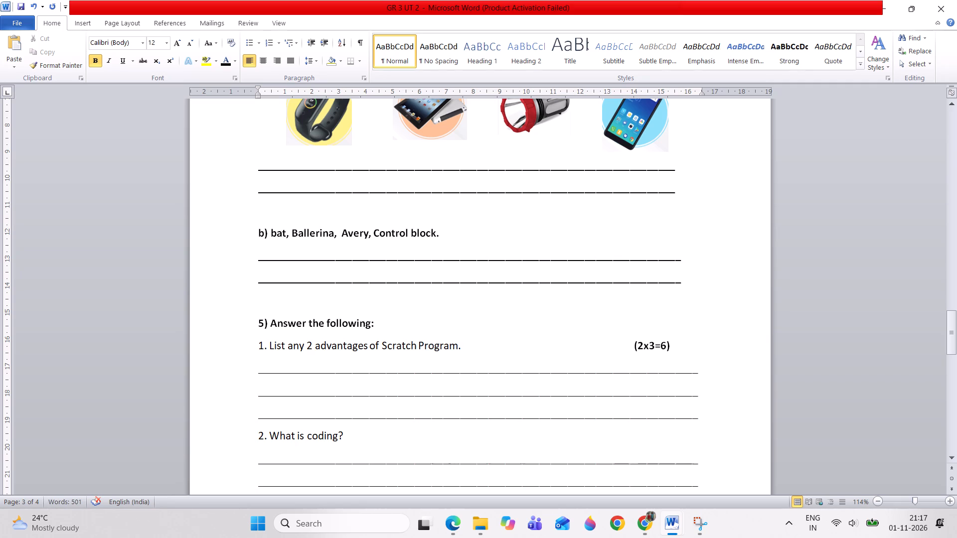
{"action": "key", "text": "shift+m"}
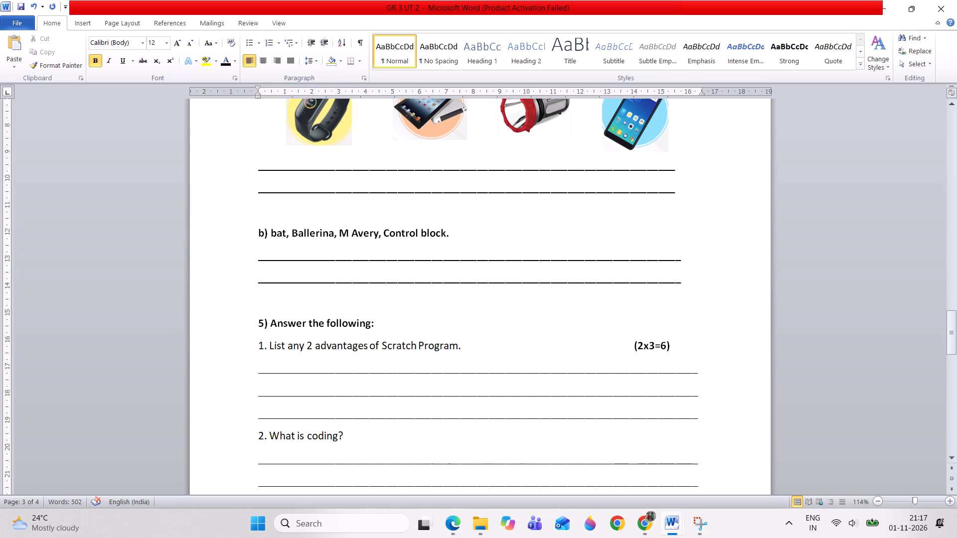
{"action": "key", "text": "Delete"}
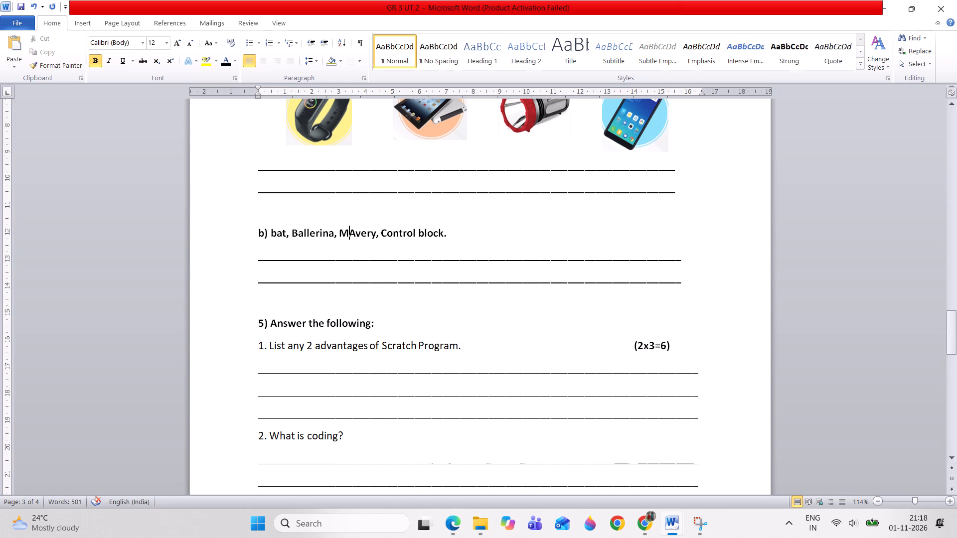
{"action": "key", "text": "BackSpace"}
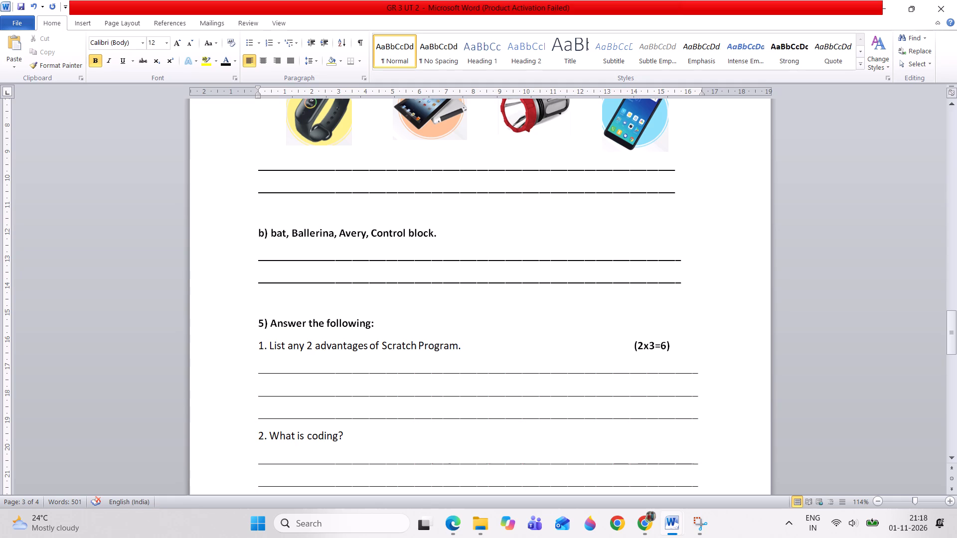
Add "Sound block," between "Ballerina" and "Avery" in odd-one-out item b.
{"action": "type", "text": "Sound"}
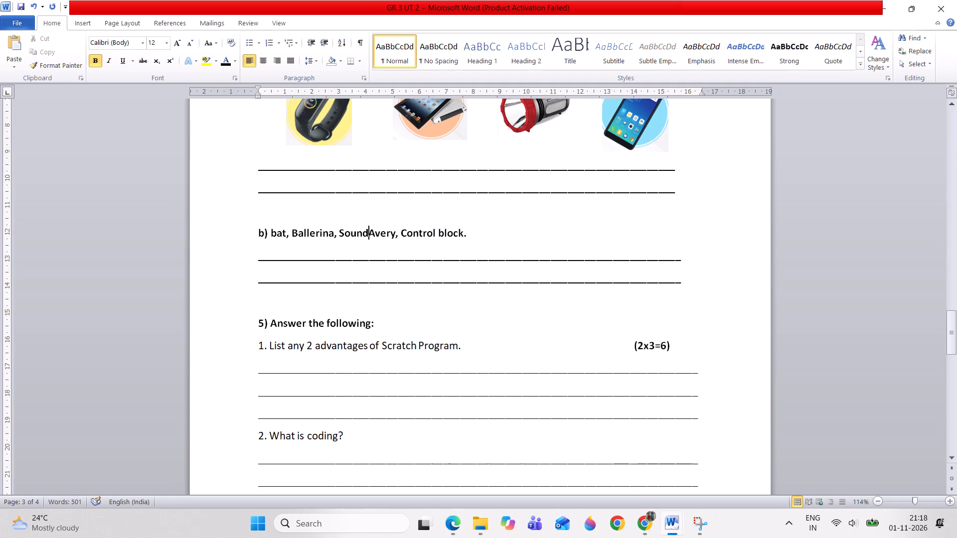
{"action": "key", "text": "space"}
{"action": "type", "text": "block,"}
{"action": "key", "text": "space"}
Delete ", Control block." after "Avery" from odd-one-out item b.
{"action": "key", "text": "Right"}
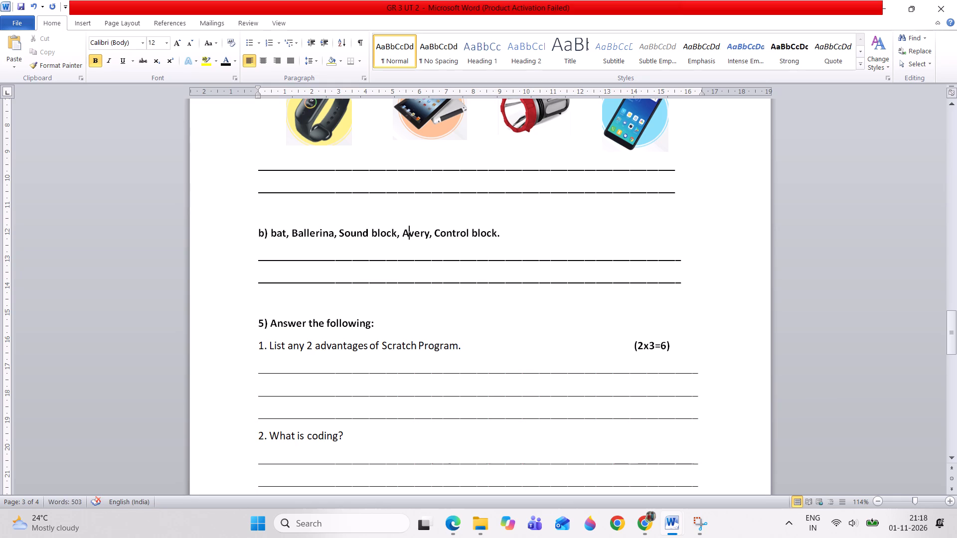
{"action": "key", "text": "Right"}
{"action": "key", "text": "Right"}
{"action": "key", "text": "Right"}
{"action": "key", "text": "Right"}
{"action": "key", "text": "Delete"}
{"action": "key", "text": "Delete"}
{"action": "key", "text": "Delete"}
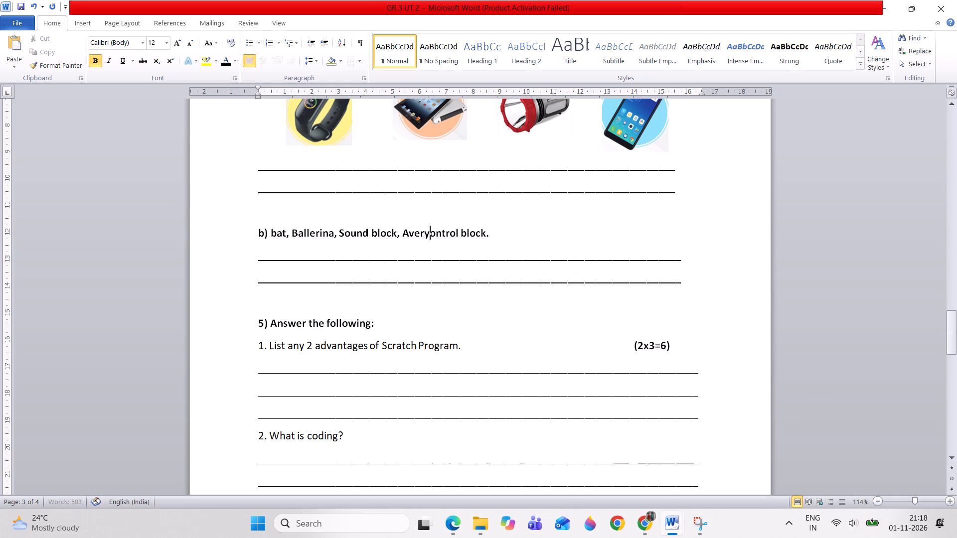
{"action": "key", "text": "Delete"}
{"action": "key", "text": "Delete"}
{"action": "key", "text": "Delete"}
{"action": "key", "text": "Delete"}
{"action": "key", "text": "Delete"}
{"action": "key", "text": "Delete"}
{"action": "key", "text": "Delete"}
{"action": "key", "text": "Delete"}
{"action": "key", "text": "Delete"}
{"action": "key", "text": "Delete"}
{"action": "key", "text": "Delete"}
{"action": "key", "text": "Delete"}
{"action": "key", "text": "Delete"}
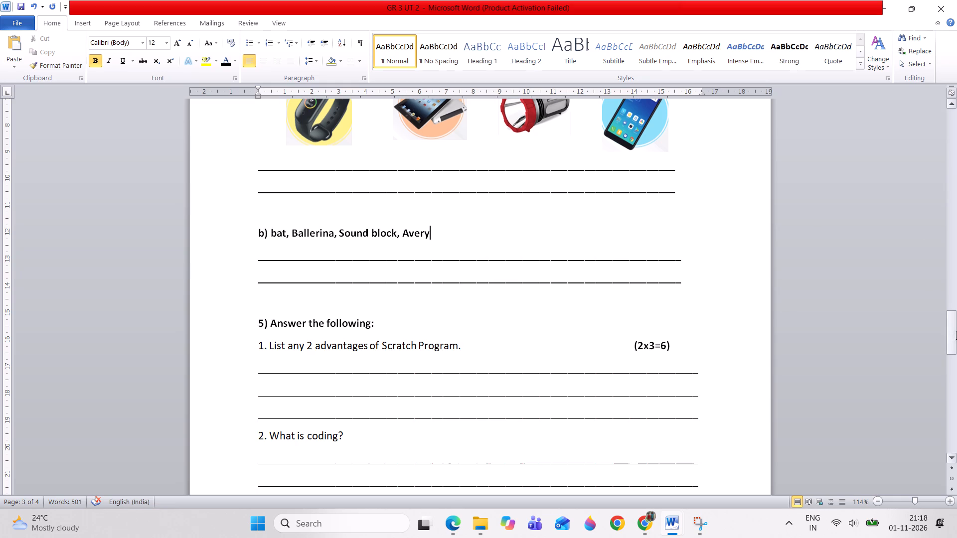
Review the paper from the Scratch components picture question through to the AI tool images on the last page.
{"action": "left_click_drag", "start_coordinate": [956, 331], "coordinate": [956, 346]}
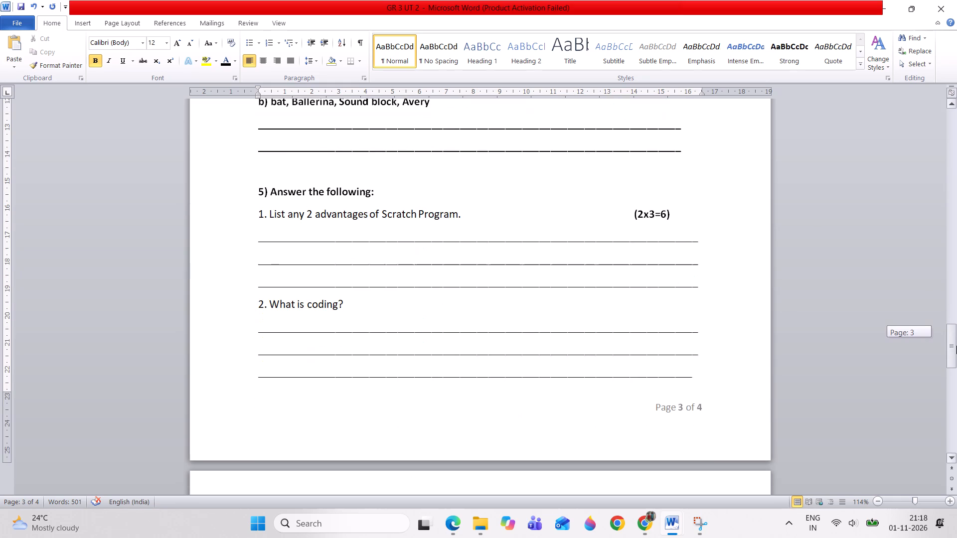
{"action": "left_click_drag", "start_coordinate": [956, 346], "coordinate": [909, 244]}
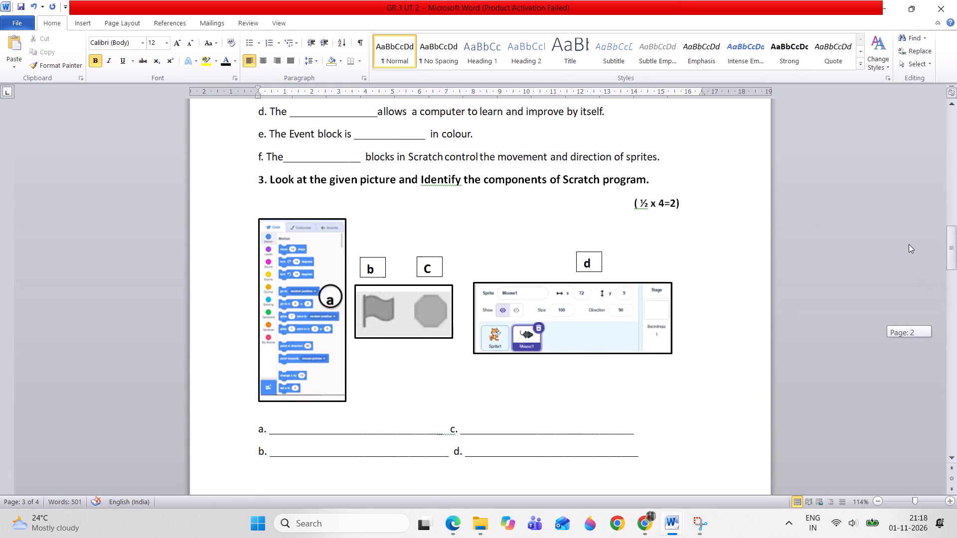
{"action": "left_click_drag", "start_coordinate": [909, 244], "coordinate": [917, 290]}
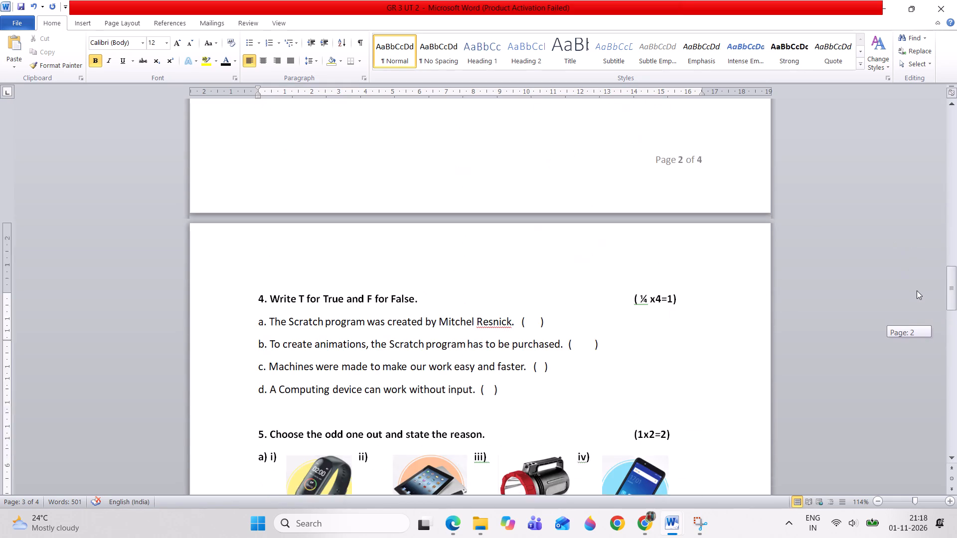
{"action": "left_click_drag", "start_coordinate": [917, 290], "coordinate": [915, 334]}
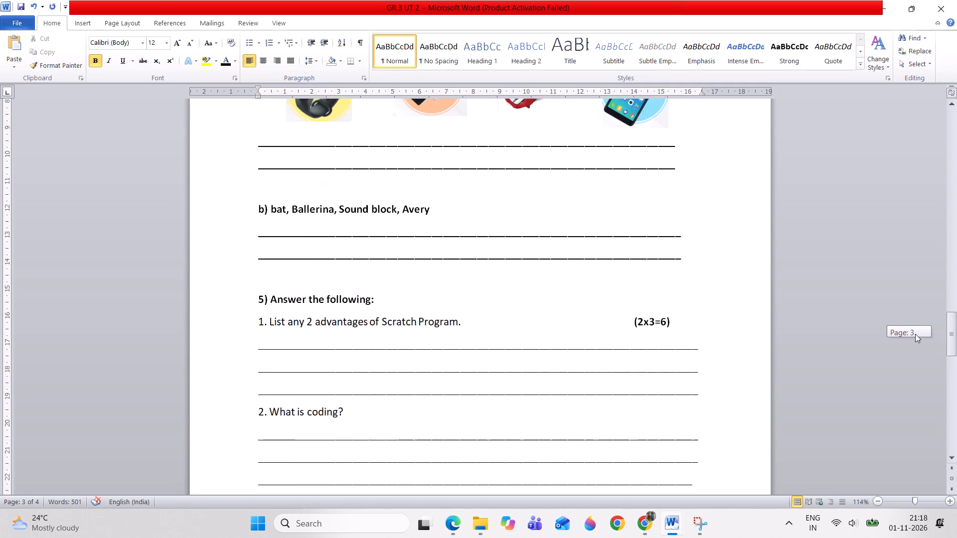
{"action": "left_click_drag", "start_coordinate": [915, 334], "coordinate": [917, 401]}
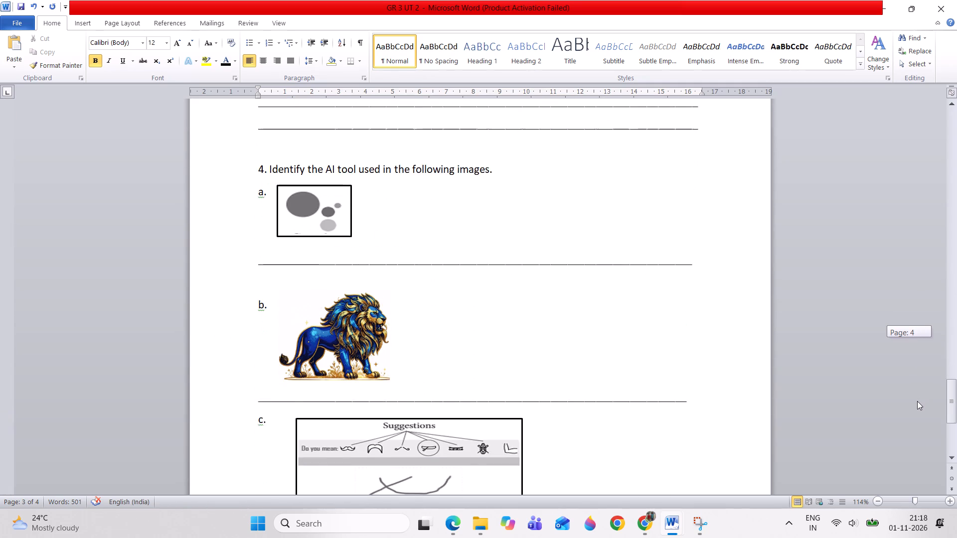
{"action": "left_click_drag", "start_coordinate": [917, 401], "coordinate": [918, 424]}
{"action": "scroll", "coordinate": [918, 424], "scroll_direction": "down", "scroll_amount": 1}
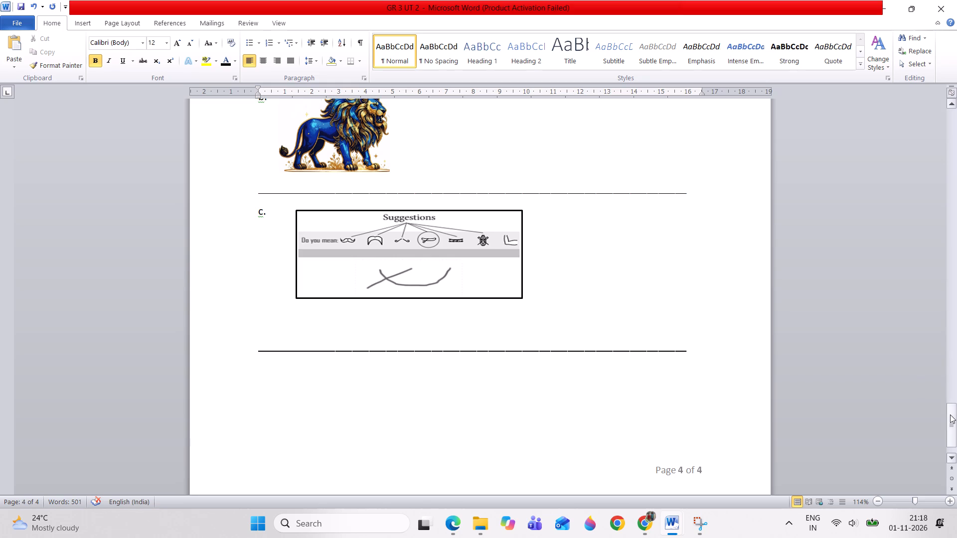
Add the marks "(½ x3= 1 ½ )" at the end of the question 4 line on identifying the AI tool.
{"action": "left_click_drag", "start_coordinate": [950, 414], "coordinate": [925, 380]}
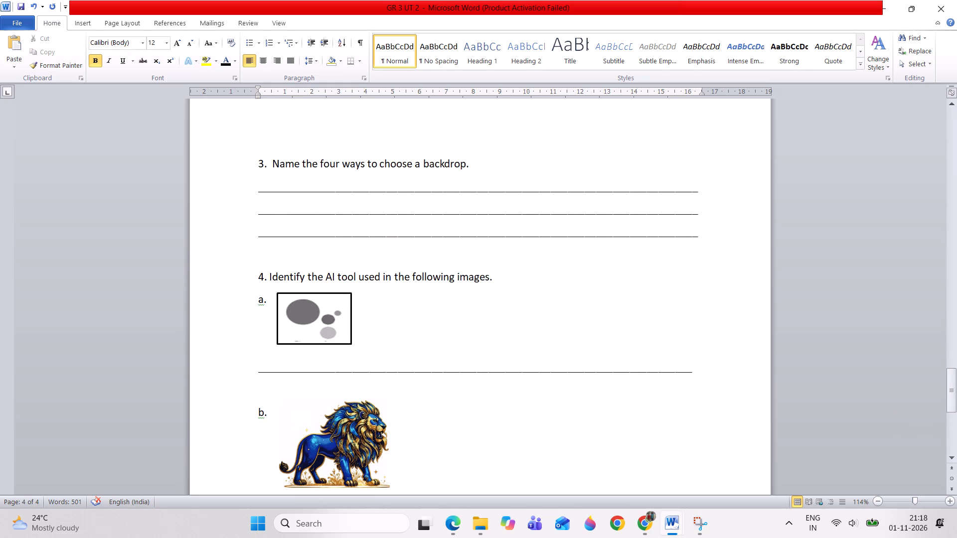
{"action": "left_click", "coordinate": [534, 289]}
{"action": "key", "text": "Tab"}
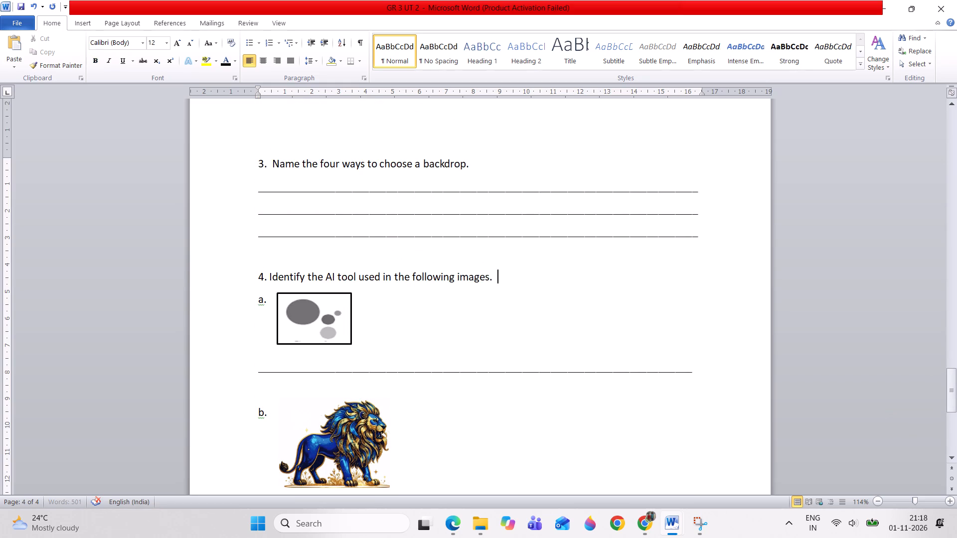
{"action": "key", "text": "Tab"}
{"action": "key", "text": "Tab"}
{"action": "key", "text": "Tab"}
{"action": "key", "text": "Tab"}
{"action": "type", "text": "(1/2"}
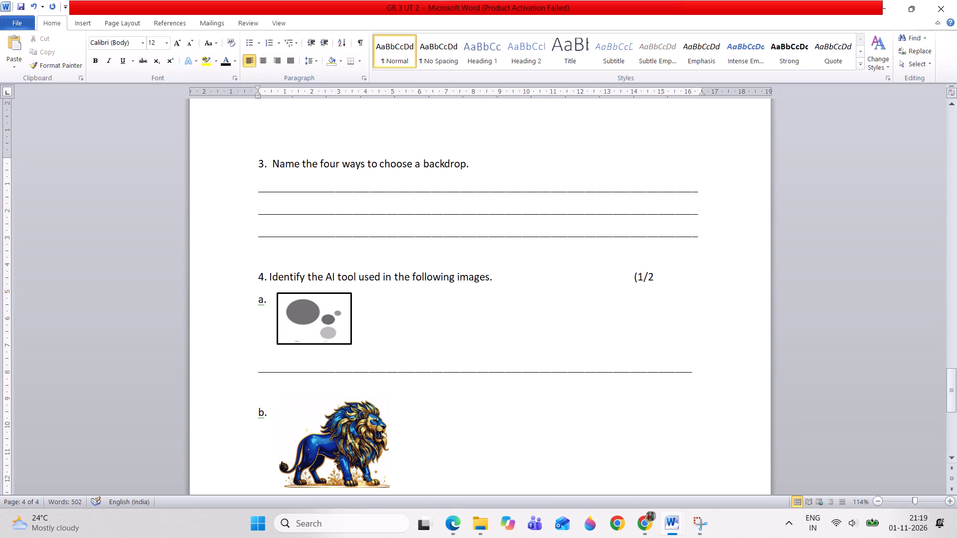
{"action": "key", "text": "space"}
{"action": "key", "text": "Left"}
{"action": "key", "text": "Left"}
{"action": "key", "text": "Left"}
{"action": "key", "text": "Left"}
{"action": "key", "text": "space"}
{"action": "key", "text": "Right"}
{"action": "key", "text": "Right"}
{"action": "key", "text": "Right"}
{"action": "key", "text": "space"}
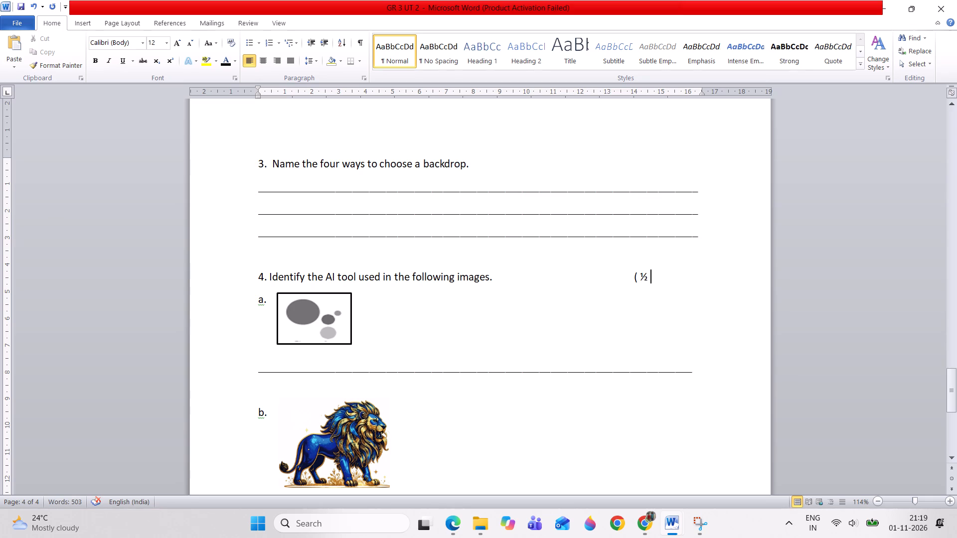
{"action": "type", "text": "x3= 1"}
{"action": "key", "text": "space"}
{"action": "type", "text": "1/2"}
{"action": "key", "text": "space"}
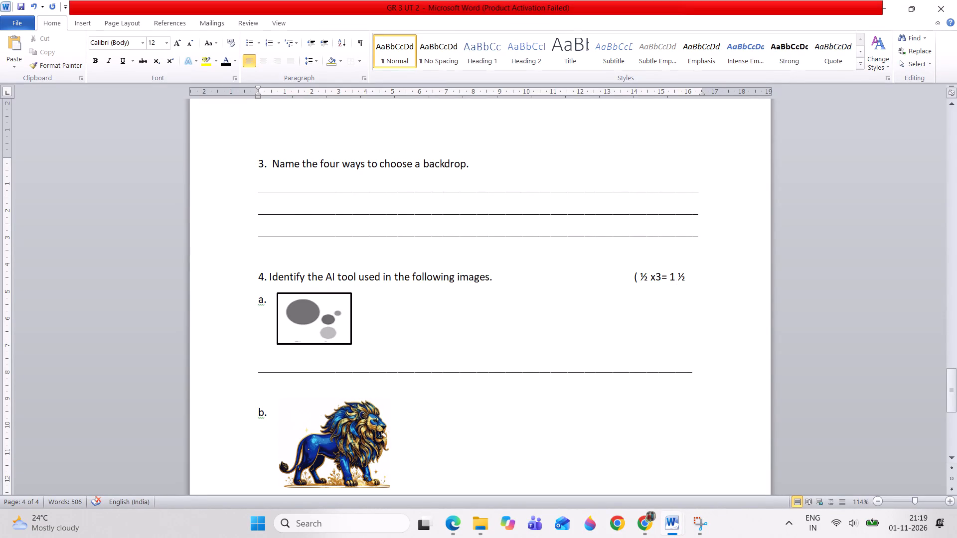
{"action": "key", "text": "shift+parenright"}
{"action": "left_click", "coordinate": [639, 278]}
{"action": "key", "text": "BackSpace"}
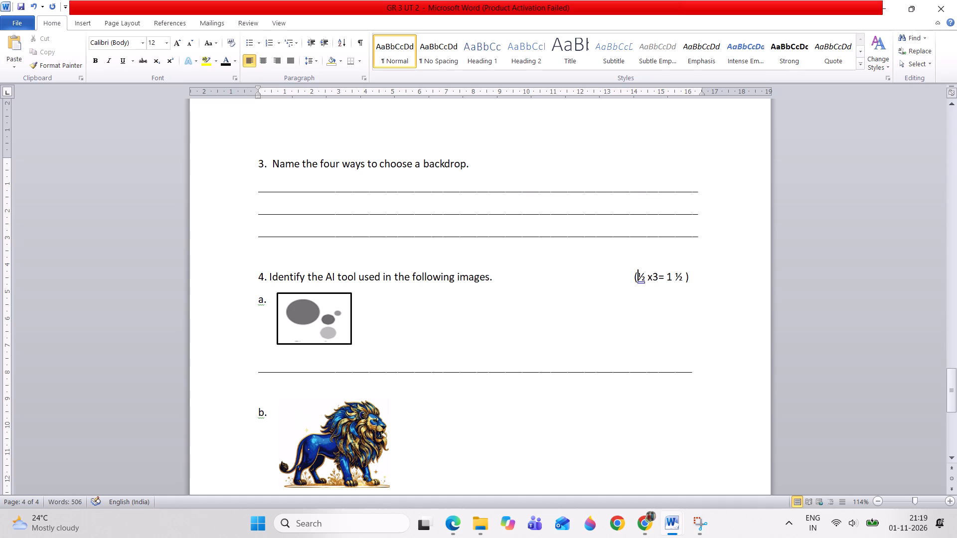
Make the question 4 text and its marks bold, removing the extra spacing so the marks fit on the same line.
{"action": "left_click_drag", "start_coordinate": [631, 277], "coordinate": [701, 273]}
{"action": "key", "text": "ctrl+b"}
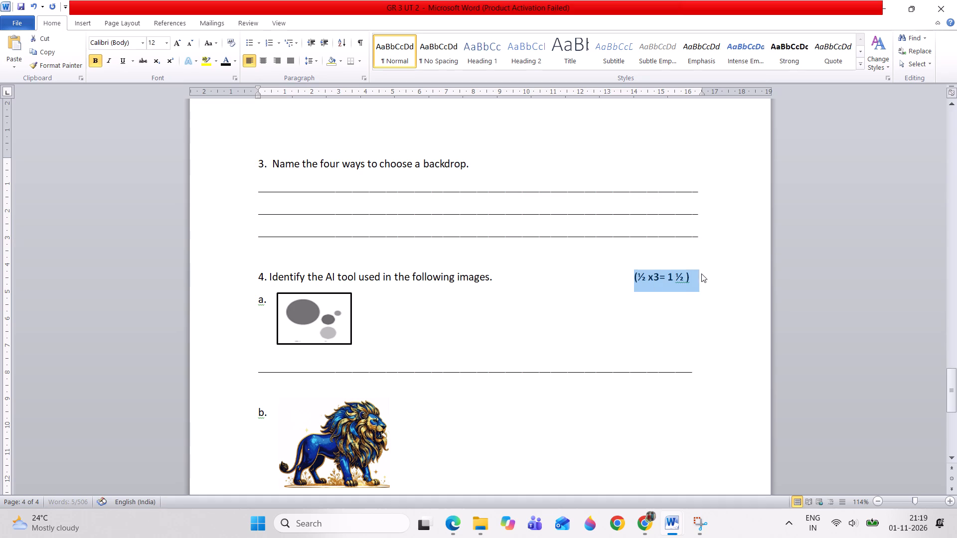
{"action": "left_click_drag", "start_coordinate": [257, 278], "coordinate": [408, 266]}
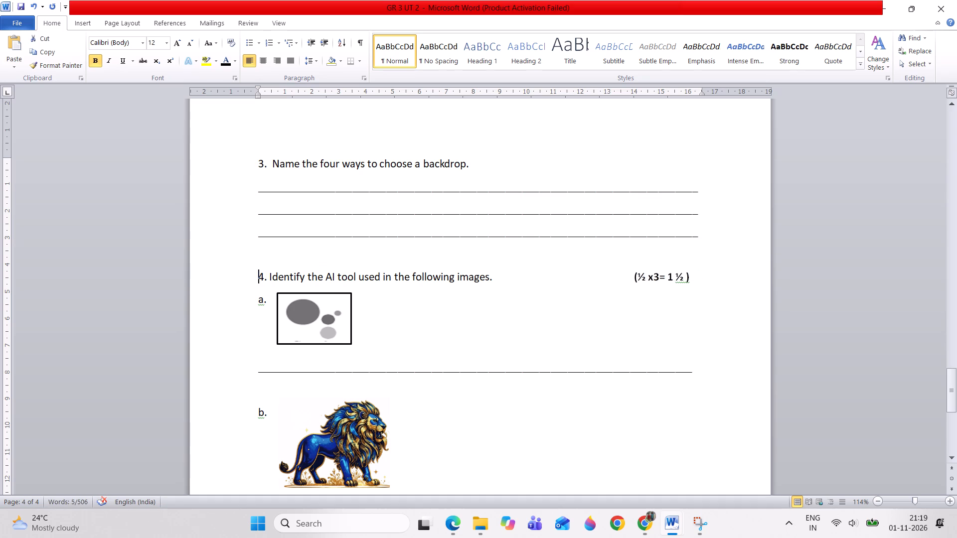
{"action": "left_click_drag", "start_coordinate": [408, 266], "coordinate": [505, 277]}
{"action": "key", "text": "ctrl+b"}
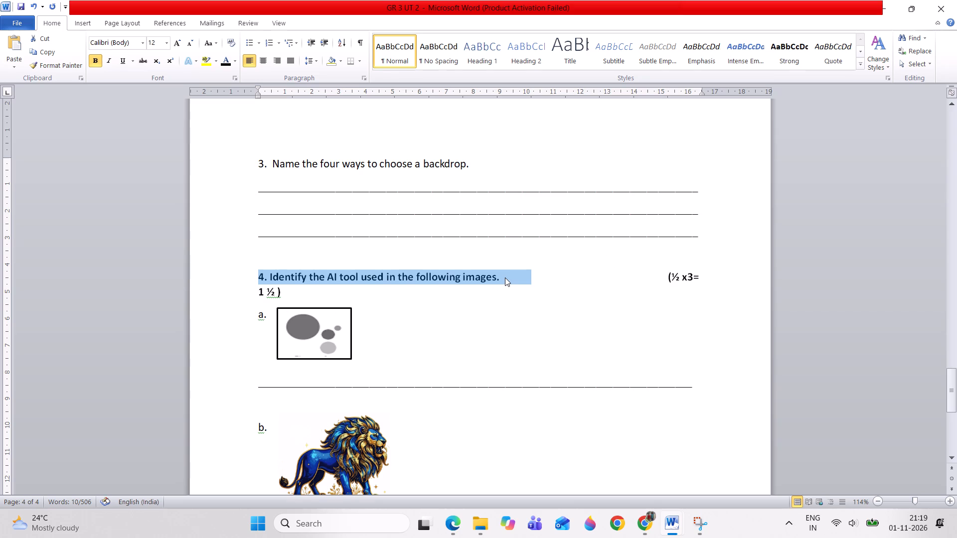
{"action": "left_click", "coordinate": [654, 279]}
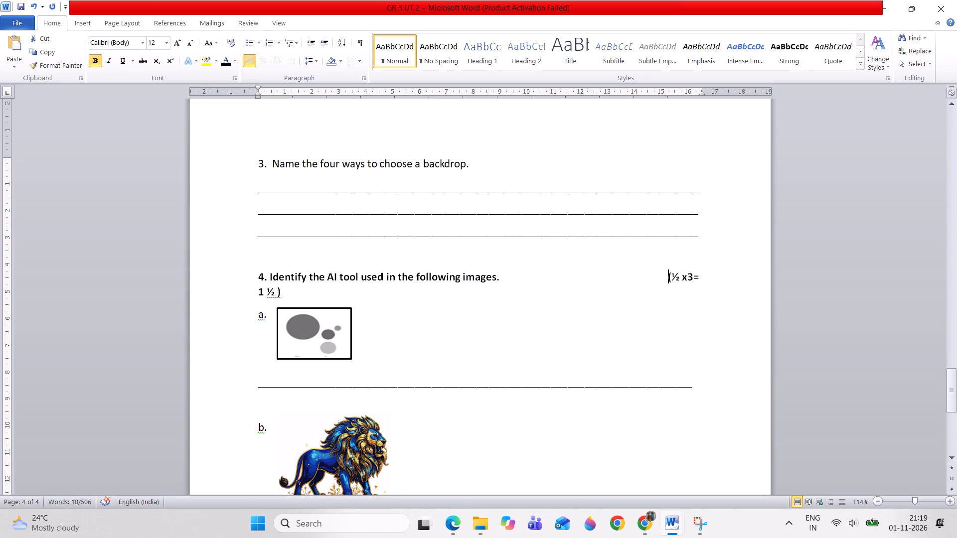
{"action": "key", "text": "BackSpace"}
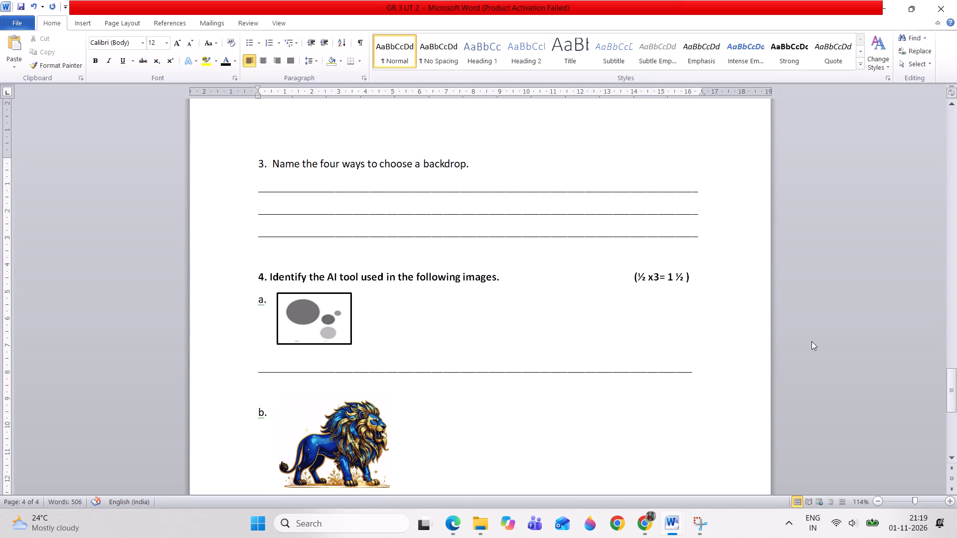
Insert a blank line above item c of the AI tool question.
{"action": "left_click_drag", "start_coordinate": [951, 376], "coordinate": [955, 388]}
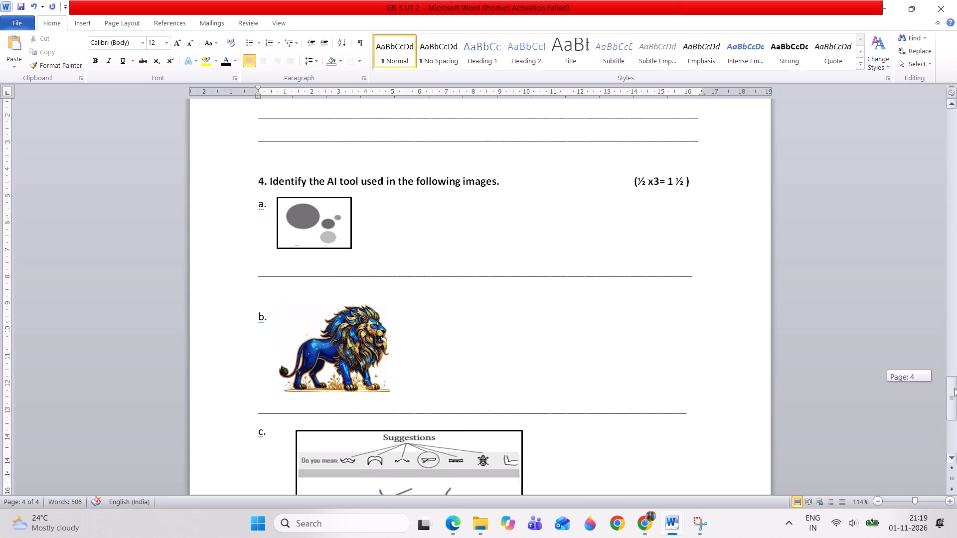
{"action": "left_click_drag", "start_coordinate": [955, 388], "coordinate": [949, 406]}
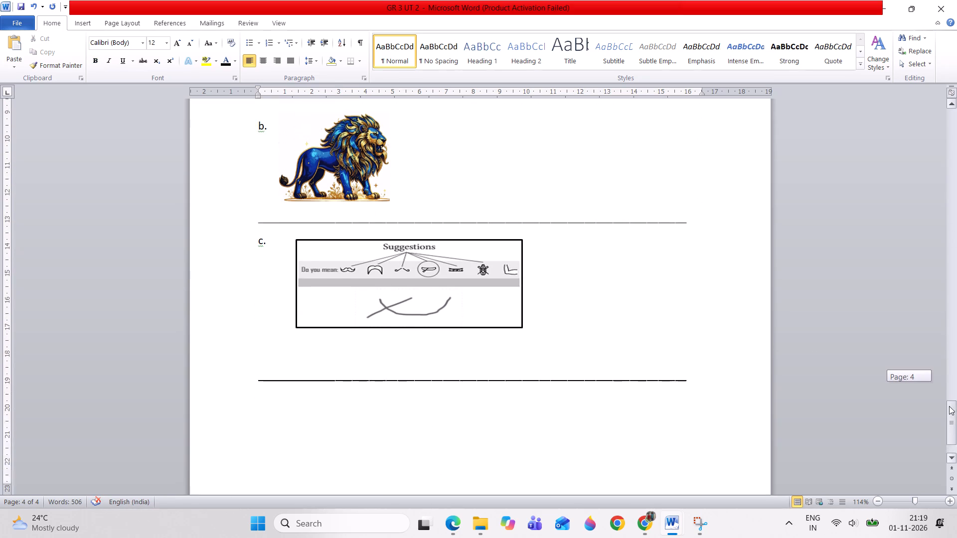
{"action": "left_click_drag", "start_coordinate": [949, 406], "coordinate": [940, 395]}
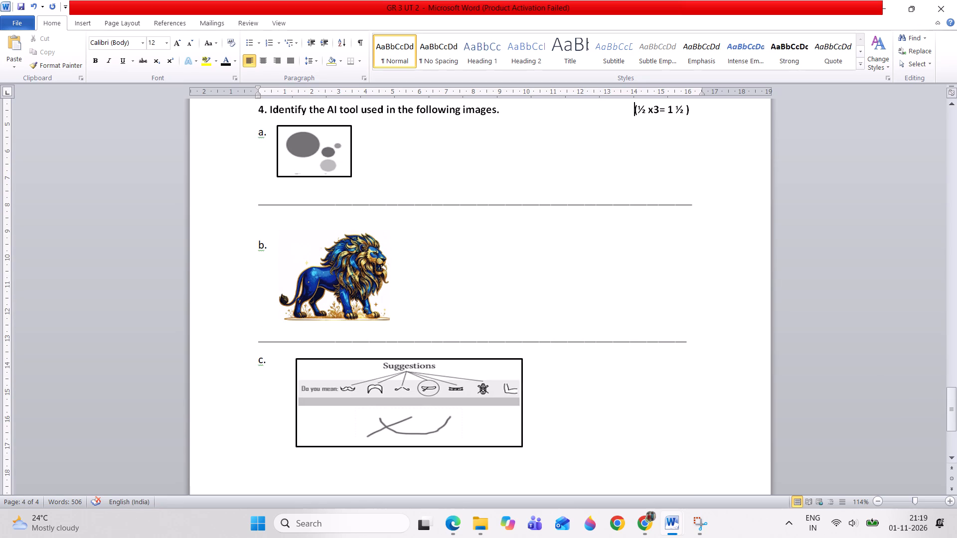
{"action": "left_click", "coordinate": [258, 365]}
{"action": "key", "text": "Return"}
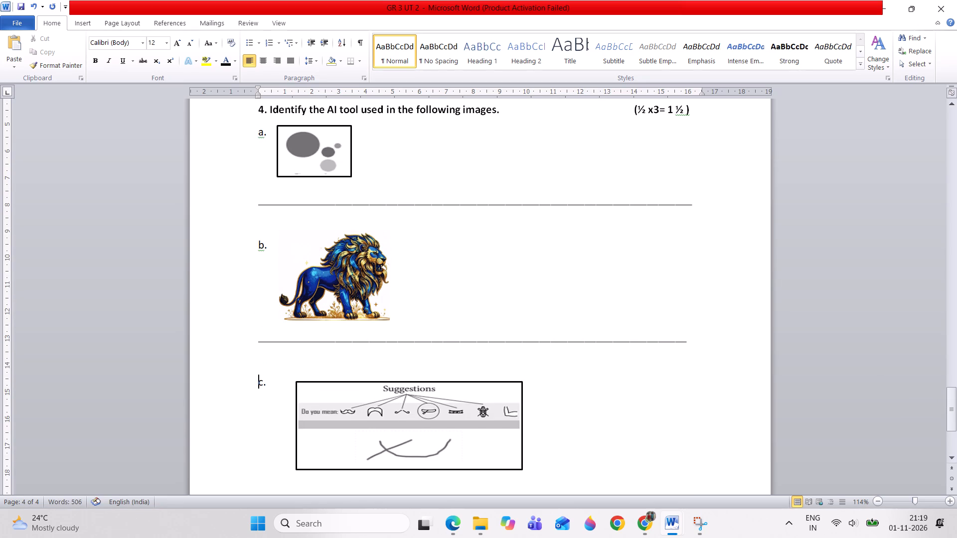
Nudge the lion picture in item b slightly upward, away from the answer line below it.
{"action": "left_click", "coordinate": [353, 302]}
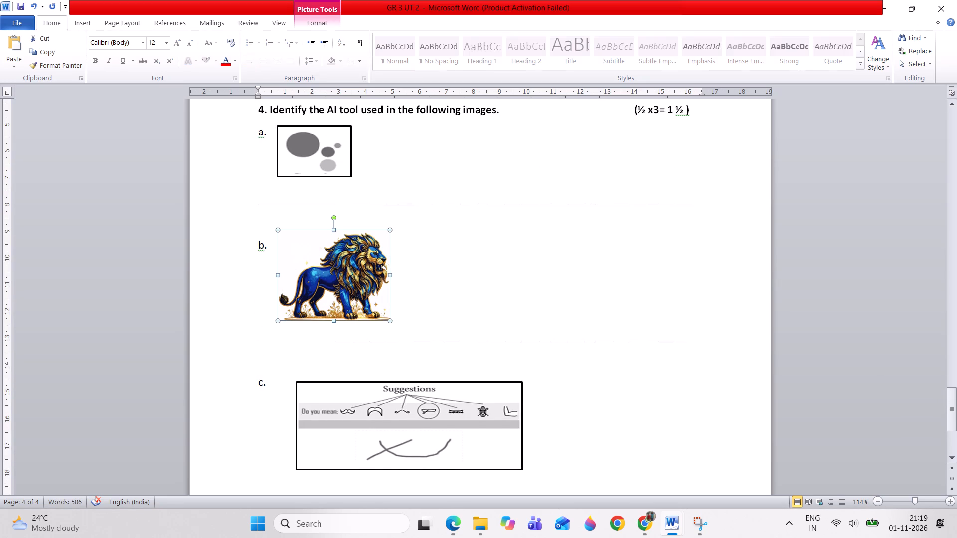
{"action": "key", "text": "Up"}
{"action": "key", "text": "Up"}
{"action": "key", "text": "Up"}
{"action": "key", "text": "Up"}
{"action": "key", "text": "Up"}
{"action": "key", "text": "Up"}
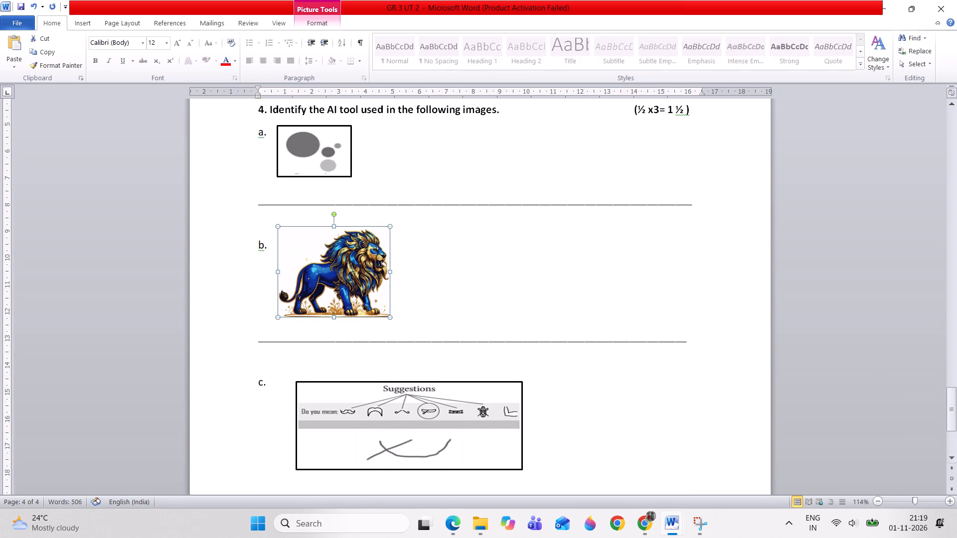
{"action": "key", "text": "Up"}
{"action": "left_click", "coordinate": [526, 219]}
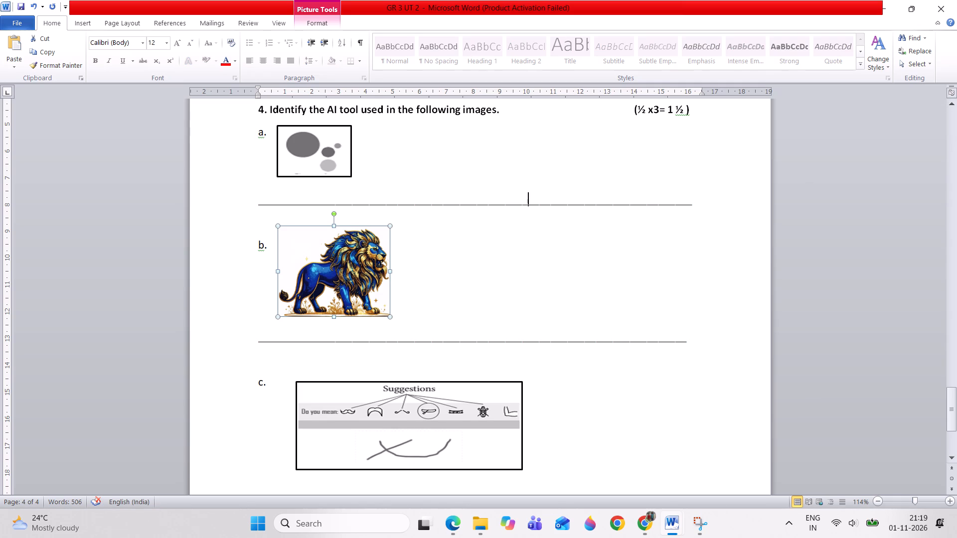
Add a solid dark border around the lion picture in item b by choosing a picture border weight.
{"action": "double_click", "coordinate": [343, 267]}
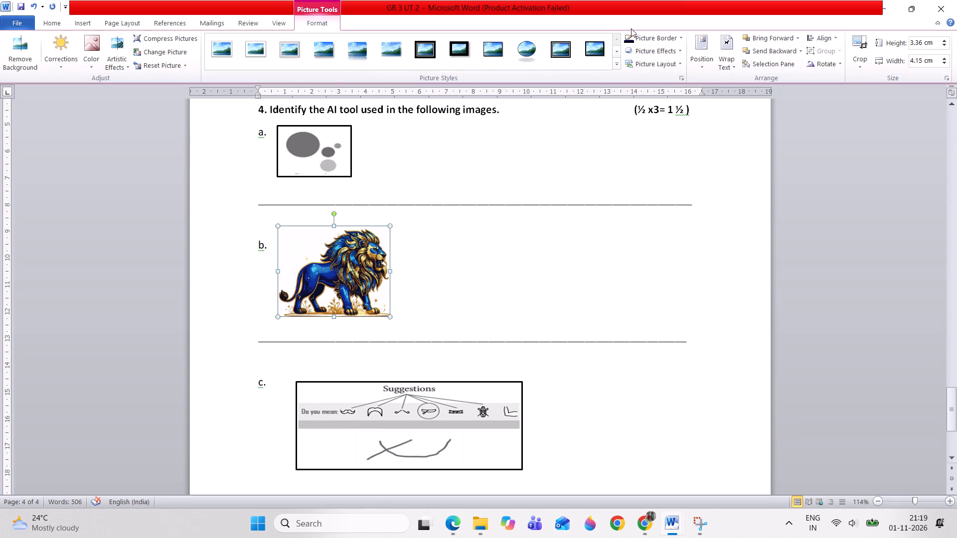
{"action": "left_click", "coordinate": [637, 37]}
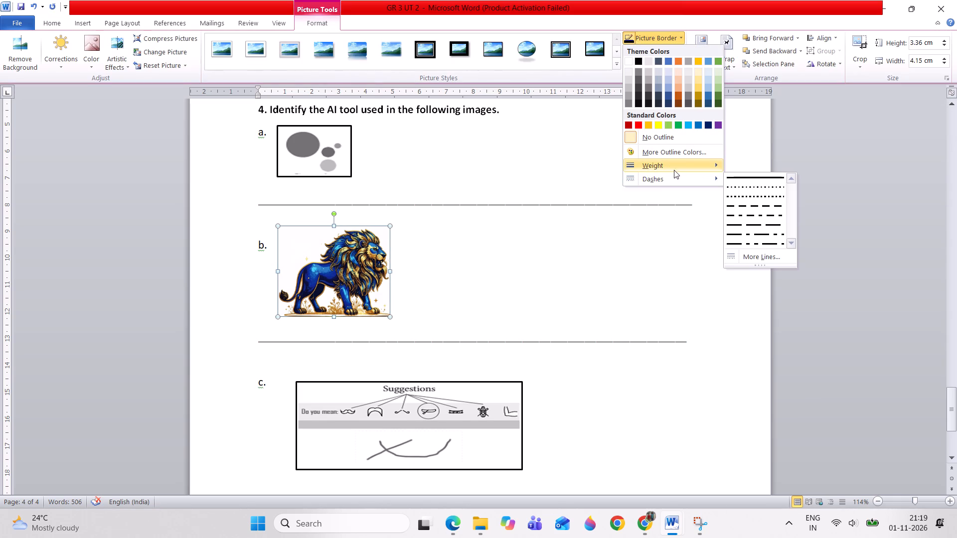
{"action": "left_click", "coordinate": [761, 213]}
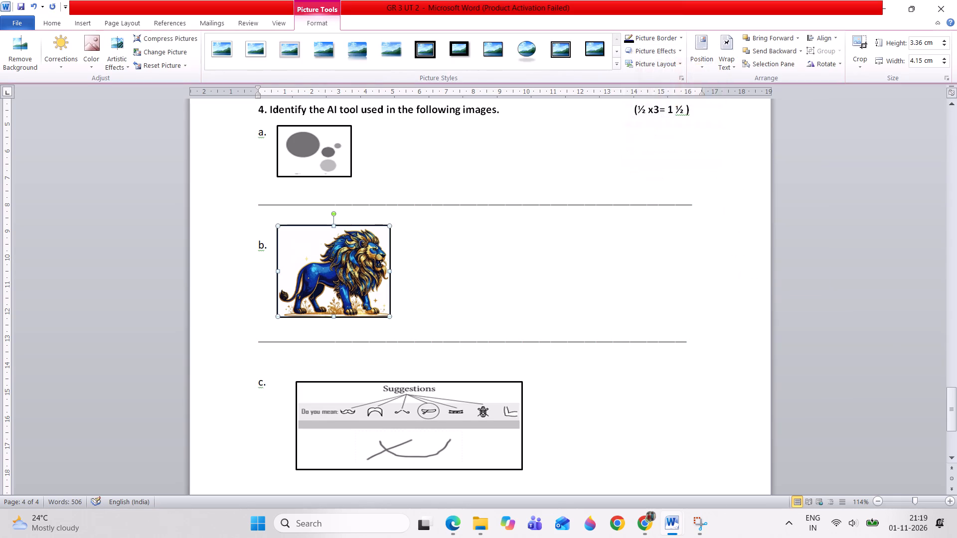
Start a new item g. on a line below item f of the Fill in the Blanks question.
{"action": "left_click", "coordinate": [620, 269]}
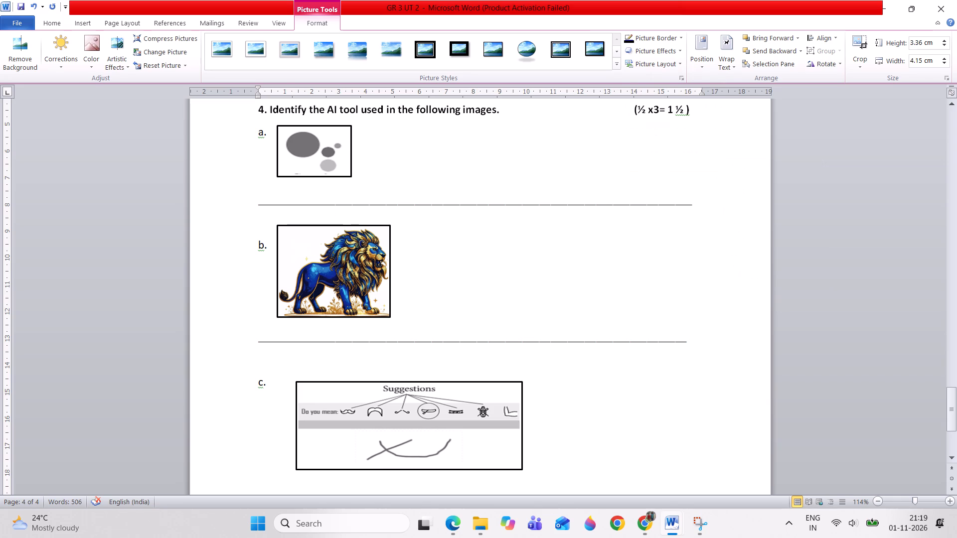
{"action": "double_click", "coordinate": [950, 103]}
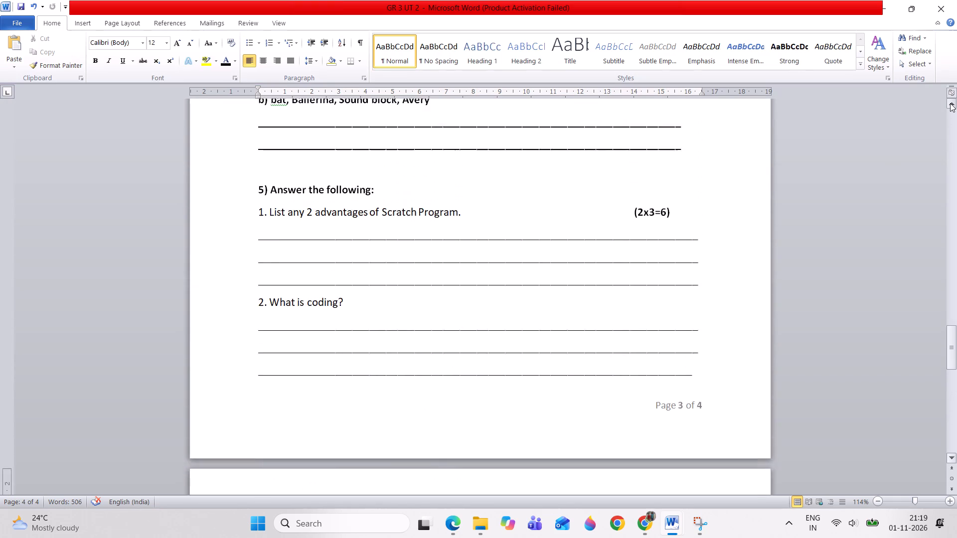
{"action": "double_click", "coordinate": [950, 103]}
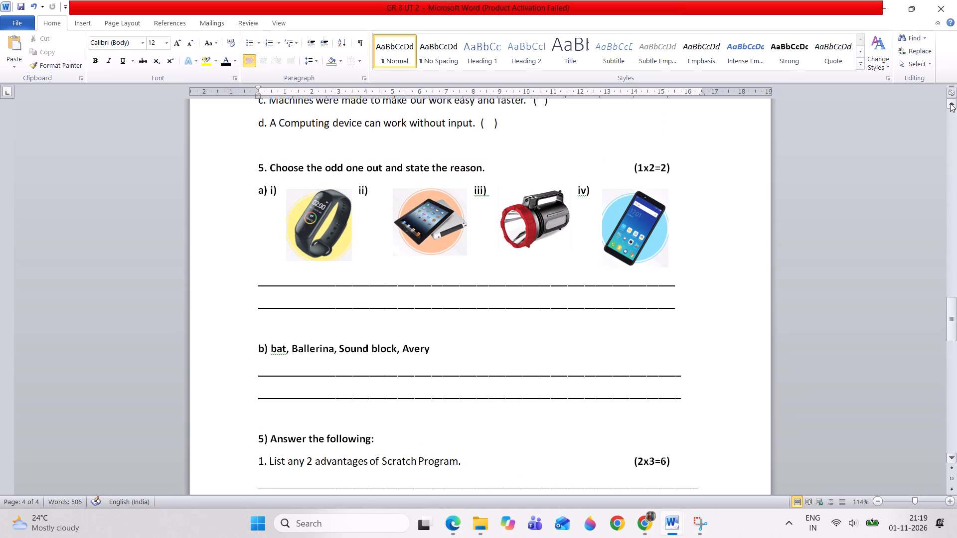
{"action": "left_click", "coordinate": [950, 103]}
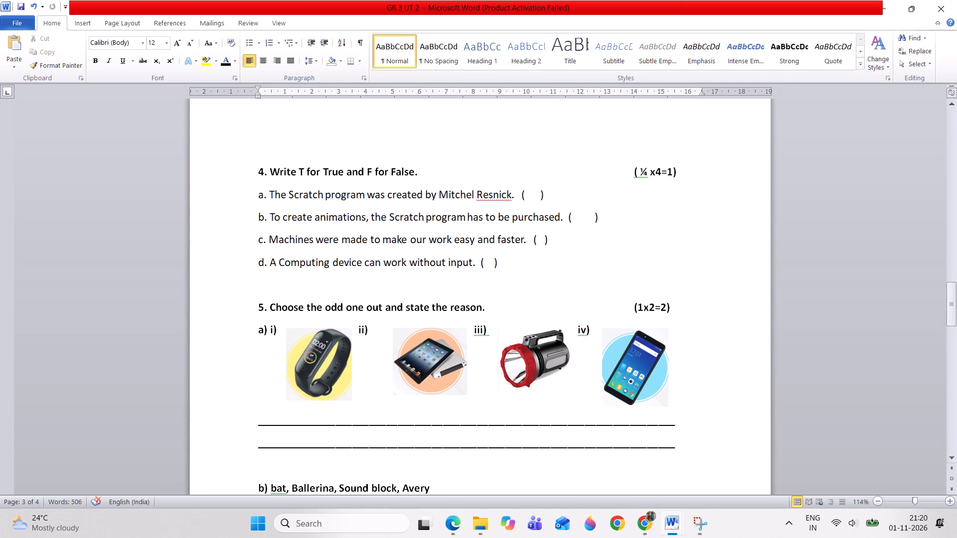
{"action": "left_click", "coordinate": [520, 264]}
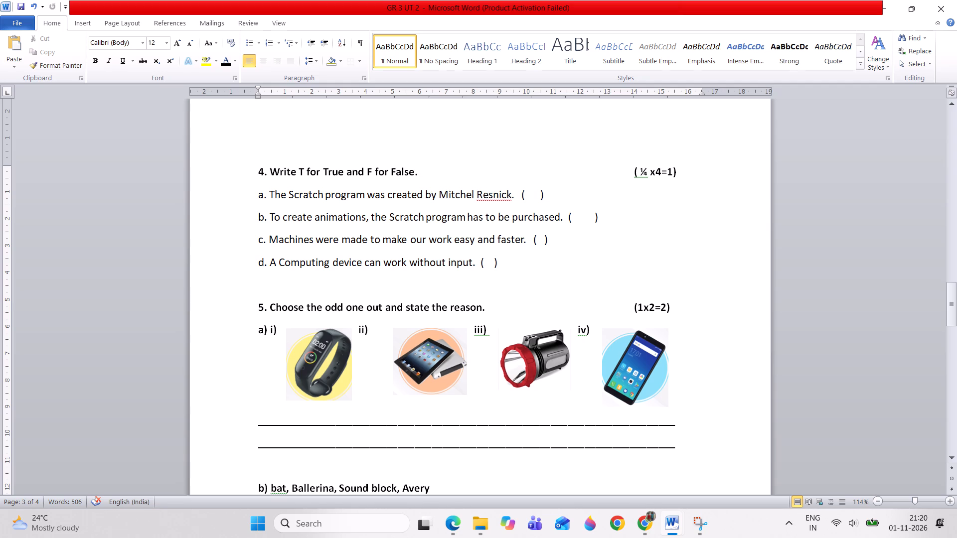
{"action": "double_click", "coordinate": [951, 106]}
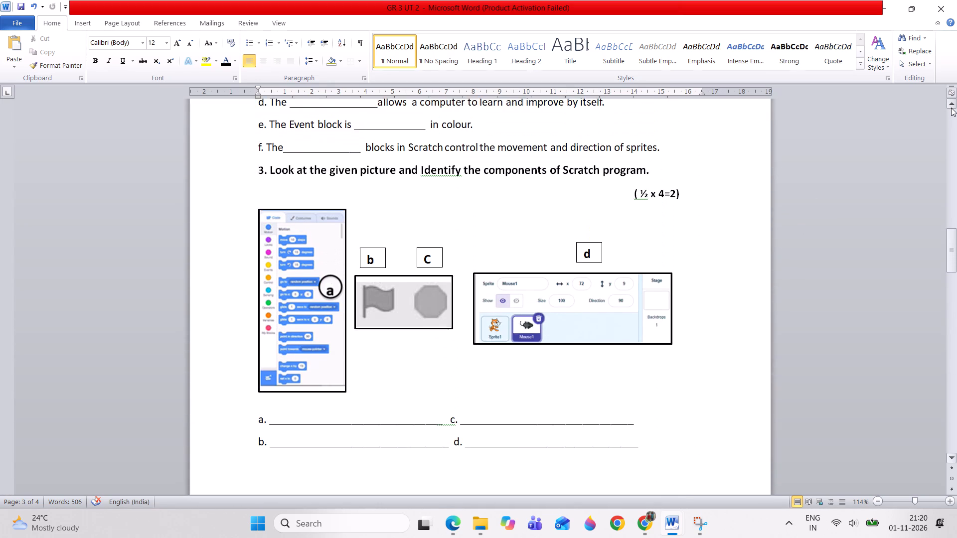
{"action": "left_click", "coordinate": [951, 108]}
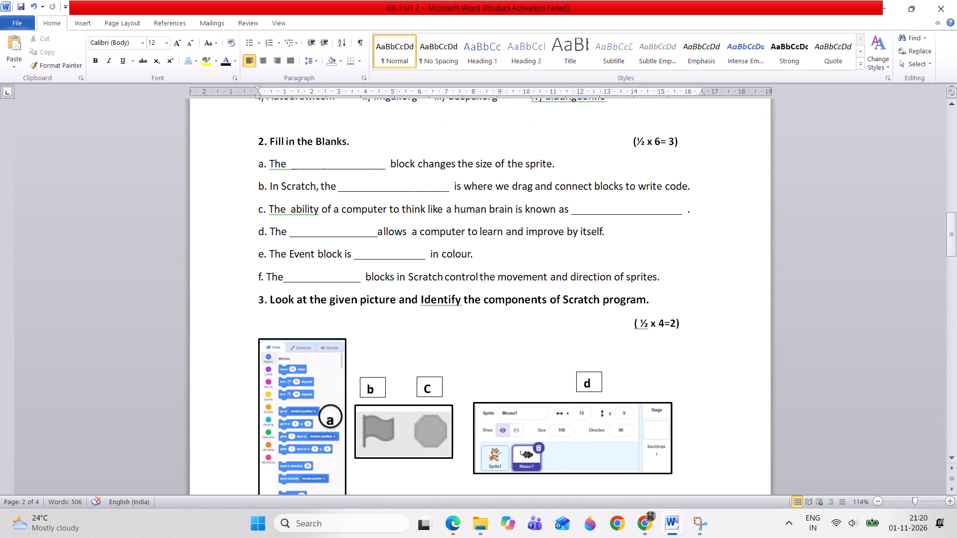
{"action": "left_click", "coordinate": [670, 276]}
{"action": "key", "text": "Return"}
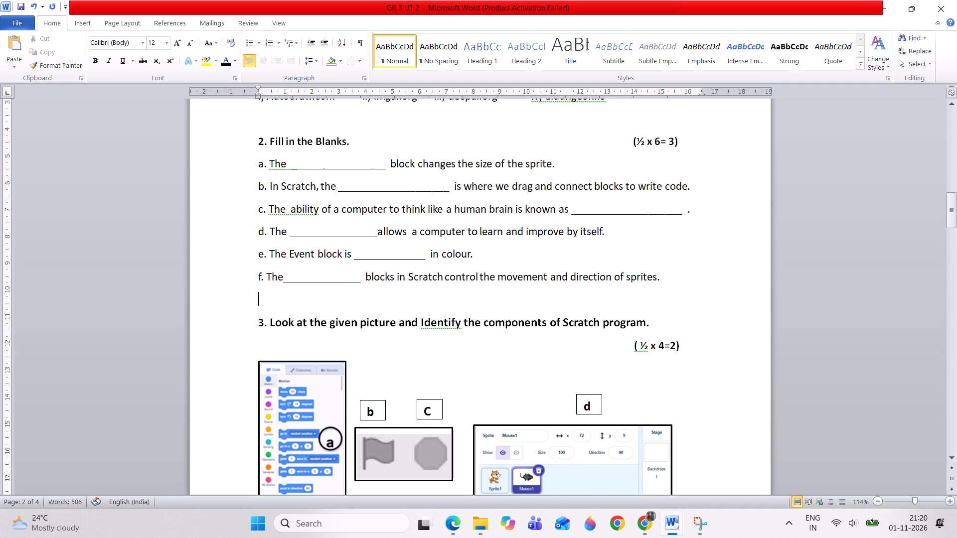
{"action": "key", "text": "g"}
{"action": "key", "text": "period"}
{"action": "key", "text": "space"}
Remove the space between x and 6 in the Fill in the Blanks marks.
{"action": "left_click", "coordinate": [654, 136]}
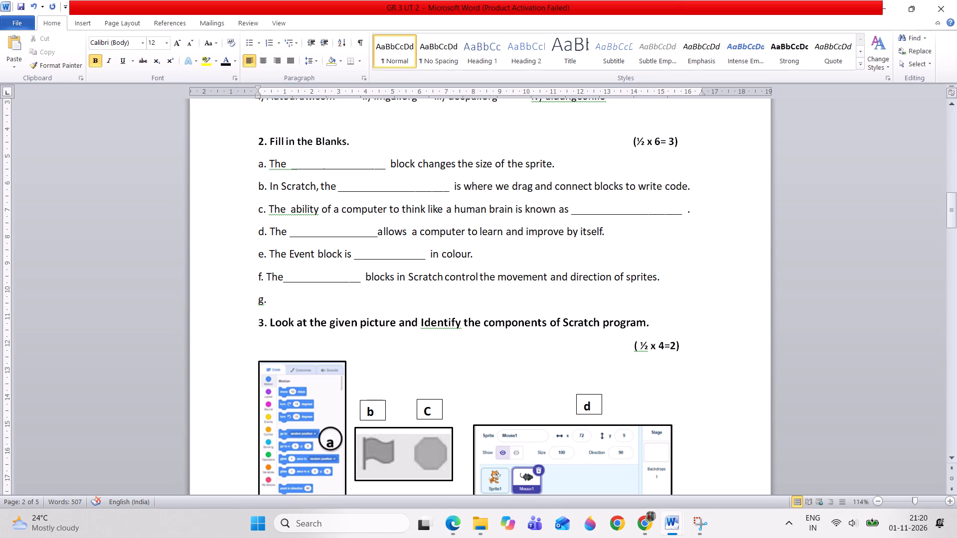
{"action": "key", "text": "BackSpace"}
{"action": "key", "text": "BackSpace"}
{"action": "key", "text": "ctrl+z"}
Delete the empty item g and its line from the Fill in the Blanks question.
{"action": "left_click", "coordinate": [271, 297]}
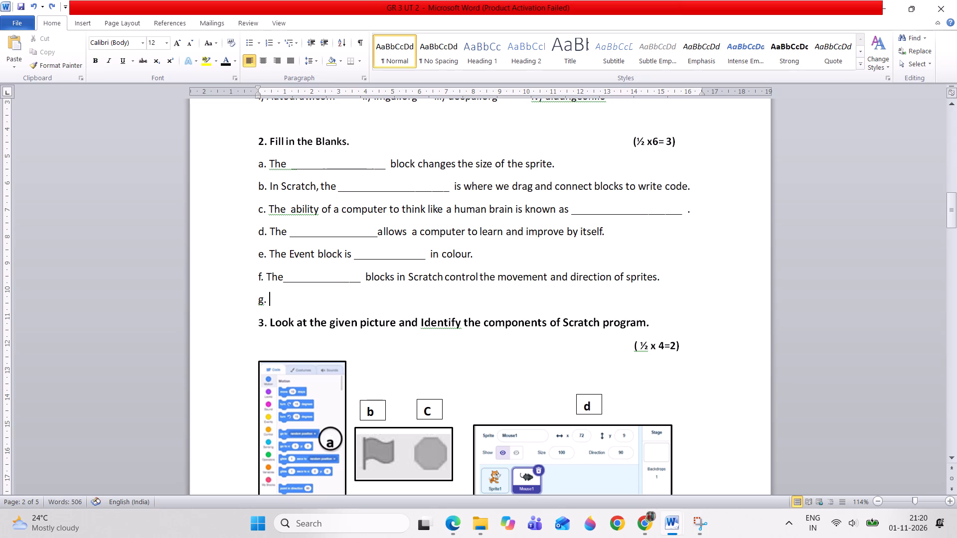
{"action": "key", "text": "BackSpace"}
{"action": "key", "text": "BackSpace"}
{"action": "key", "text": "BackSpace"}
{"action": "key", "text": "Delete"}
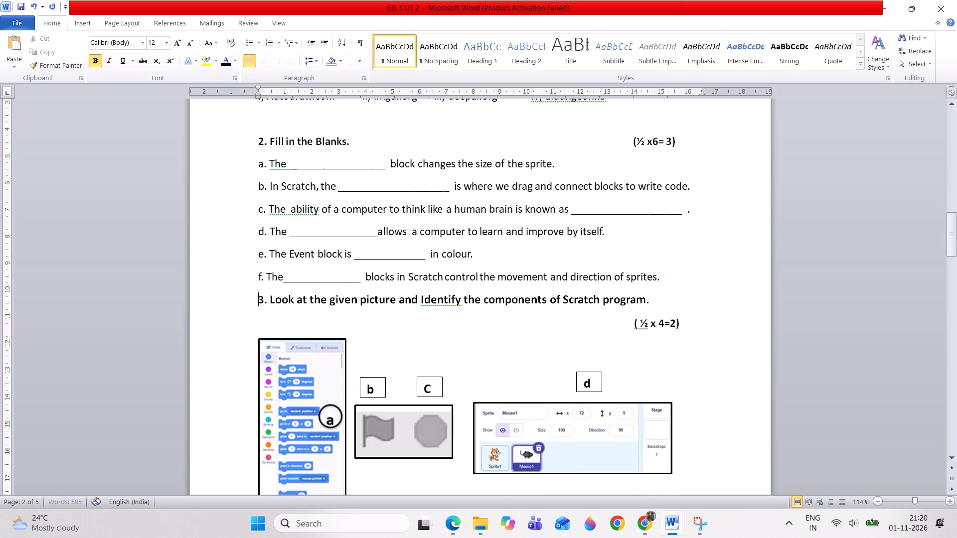
Insert a blank line between item f of Fill in the Blanks and question 3.
{"action": "left_click", "coordinate": [652, 143]}
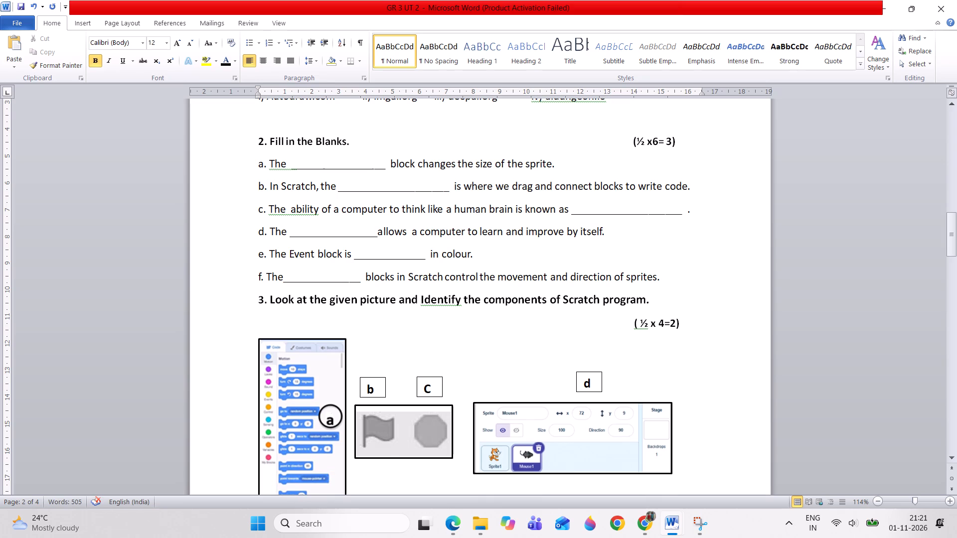
{"action": "left_click", "coordinate": [663, 279]}
{"action": "key", "text": "Return"}
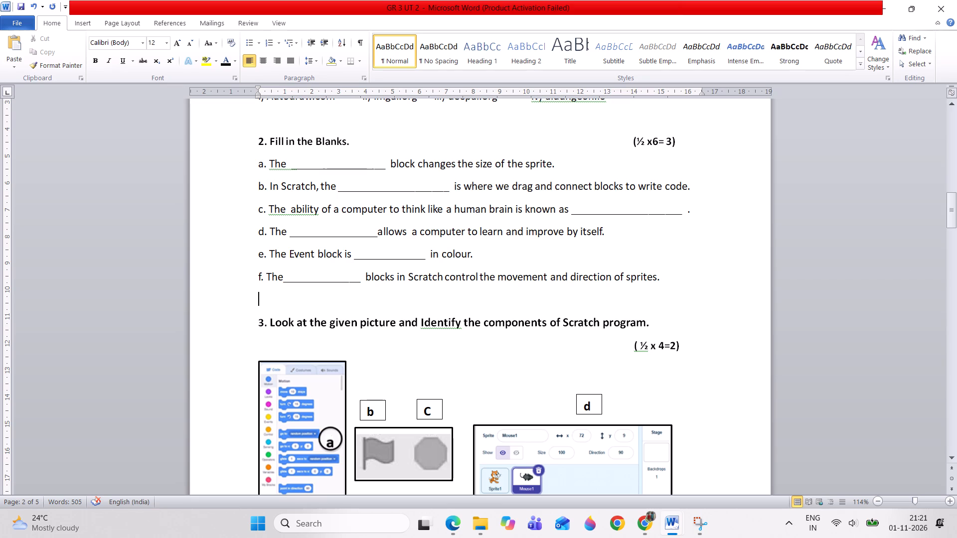
Change the marks of the True or False question to ( ¼ x6=1 ½ ).
{"action": "left_click_drag", "start_coordinate": [949, 212], "coordinate": [954, 234]}
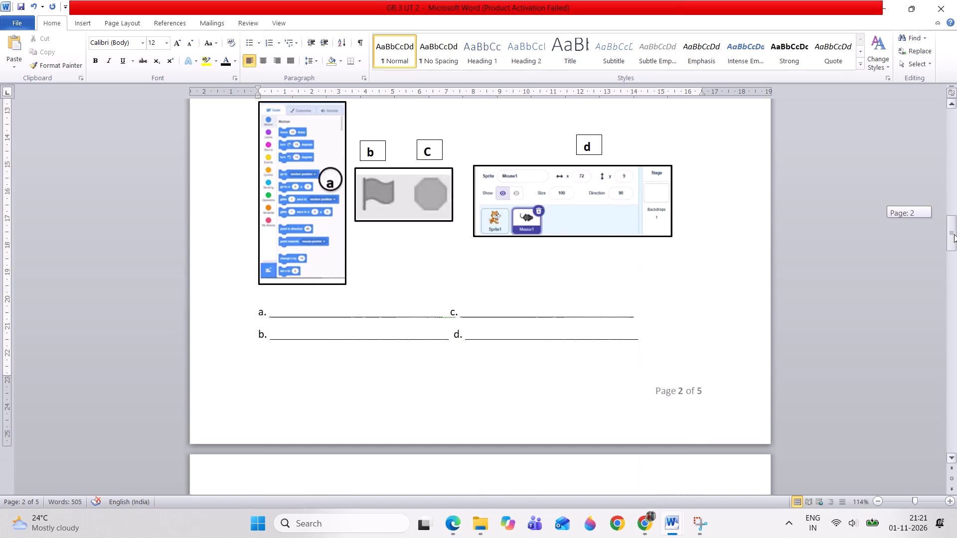
{"action": "left_click_drag", "start_coordinate": [954, 234], "coordinate": [950, 262]}
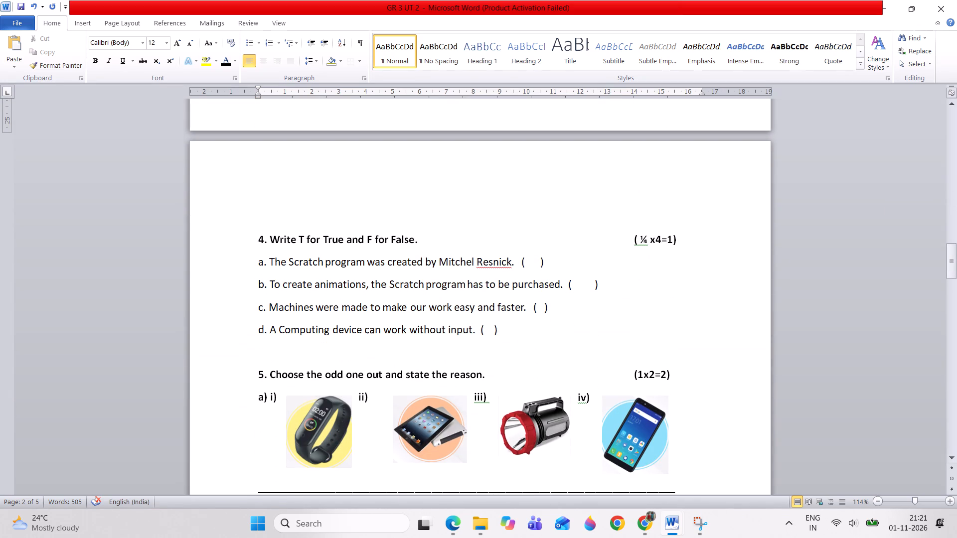
{"action": "left_click", "coordinate": [658, 241]}
{"action": "key", "text": "BackSpace"}
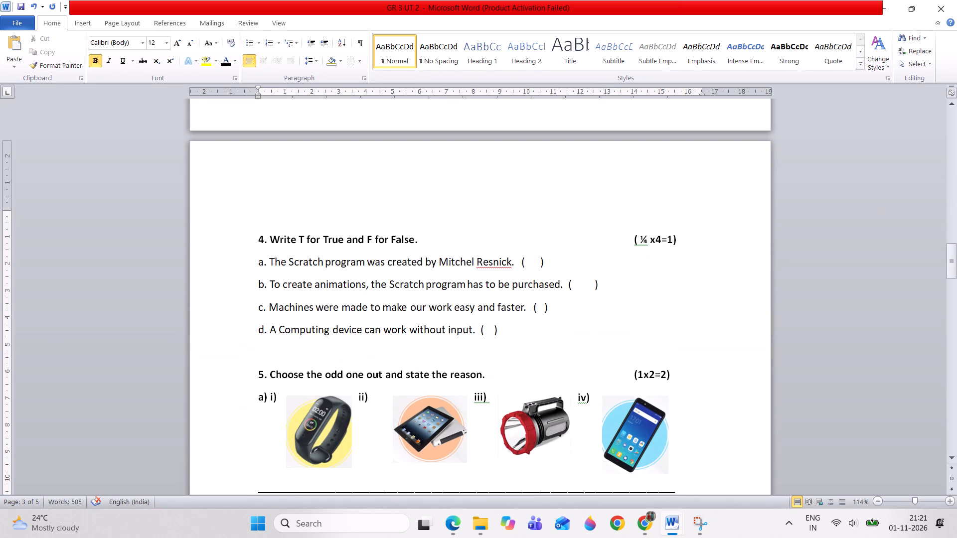
{"action": "key", "text": "6"}
{"action": "key", "text": "Right"}
{"action": "key", "text": "Right"}
{"action": "key", "text": "space"}
{"action": "type", "text": "1/2"}
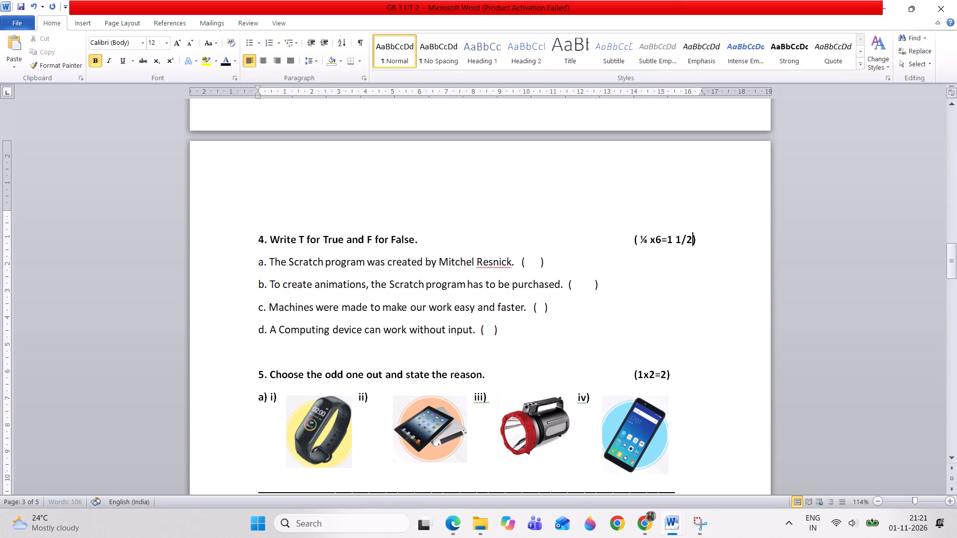
{"action": "key", "text": "space"}
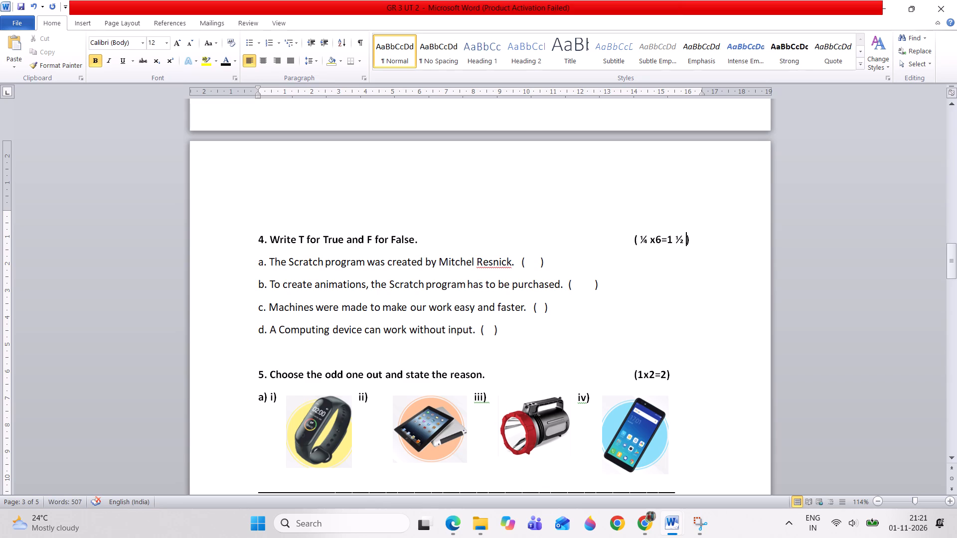
Add item e to the True or False question: "The Sprite cannot move backwards on the stage.".
{"action": "left_click", "coordinate": [518, 325]}
{"action": "key", "text": "Return"}
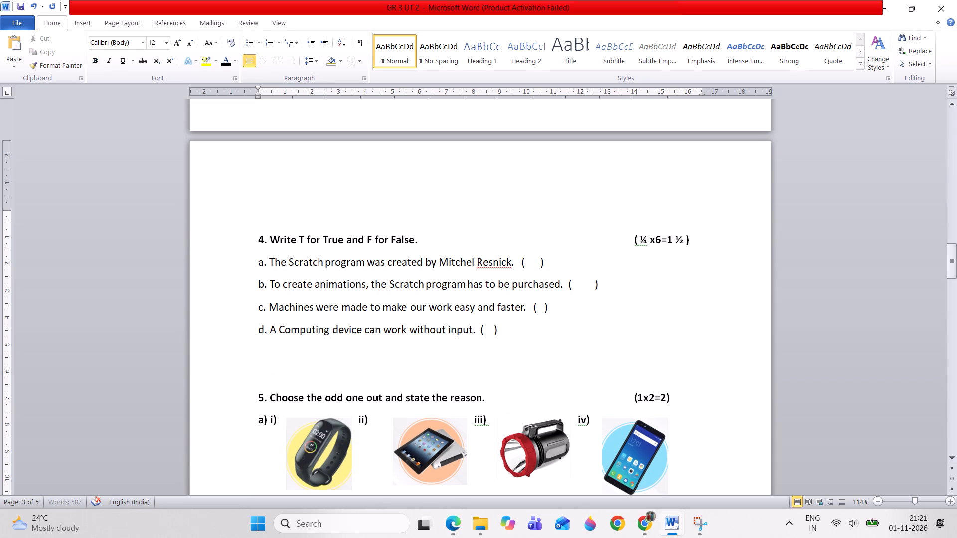
{"action": "key", "text": "e"}
{"action": "key", "text": "period"}
{"action": "key", "text": "space"}
{"action": "type", "text": "The S"}
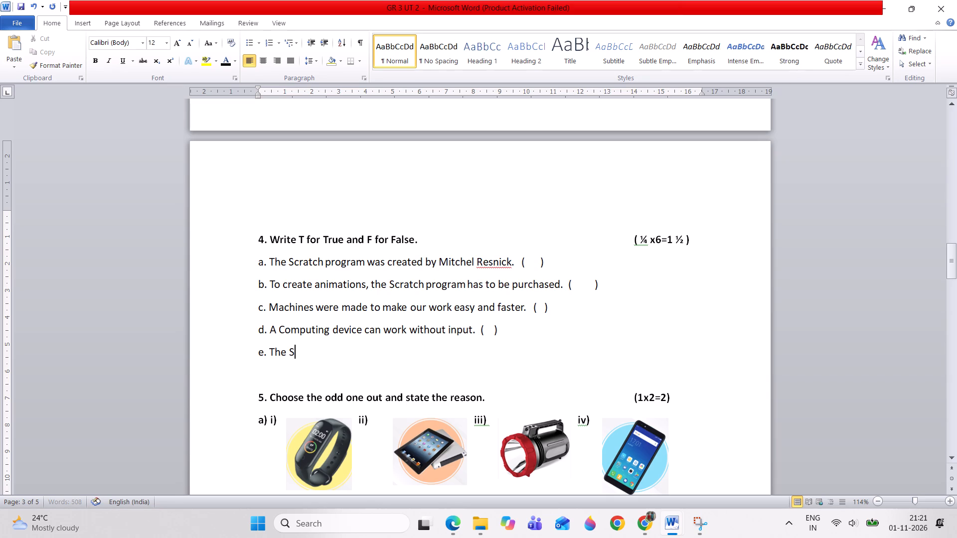
{"action": "type", "text": "prite cannot move backwards"}
{"action": "key", "text": "space"}
{"action": "type", "text": "on the staage"}
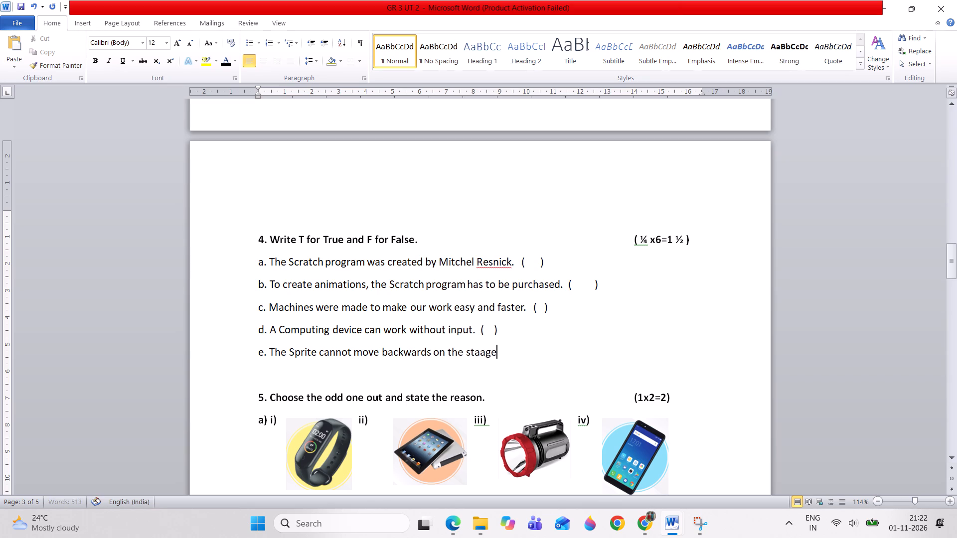
{"action": "key", "text": "BackSpace"}
{"action": "key", "text": "BackSpace"}
{"action": "key", "text": "BackSpace"}
{"action": "type", "text": "ge."}
Add an empty pair of answer brackets, spaced apart, after the item e statement.
{"action": "key", "text": "space"}
{"action": "key", "text": "space"}
{"action": "key", "text": "space"}
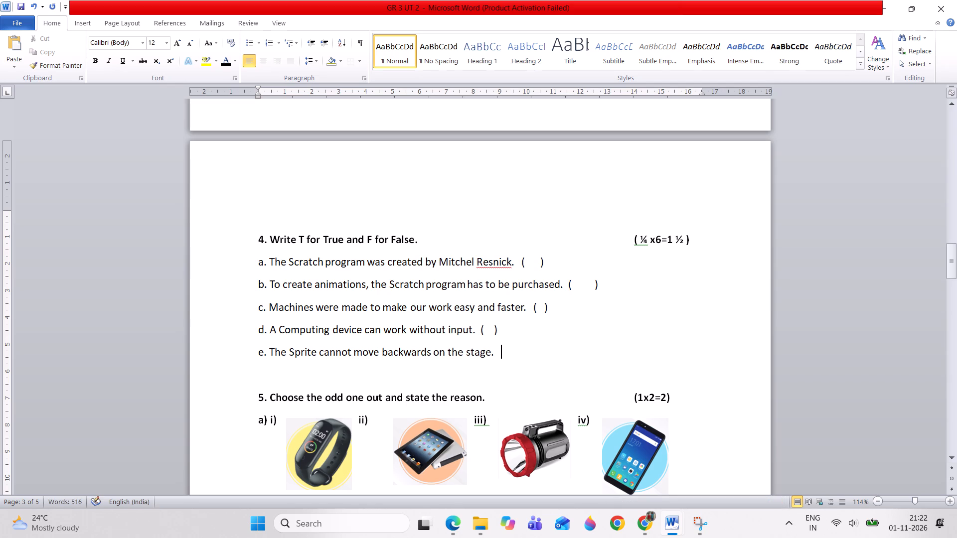
{"action": "type", "text": "("}
{"action": "key", "text": "space"}
{"action": "key", "text": "space"}
{"action": "key", "text": "space"}
{"action": "key", "text": "space"}
{"action": "key", "text": "space"}
{"action": "key", "text": "shift+parenright"}
Start item f. on a new line below item e of the True or False question.
{"action": "key", "text": "Return"}
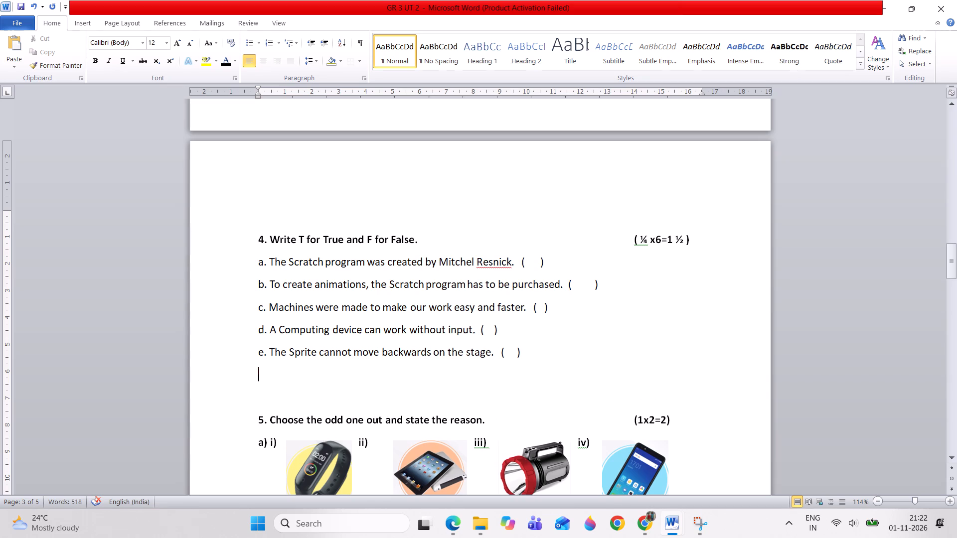
{"action": "type", "text": "f."}
{"action": "key", "text": "space"}
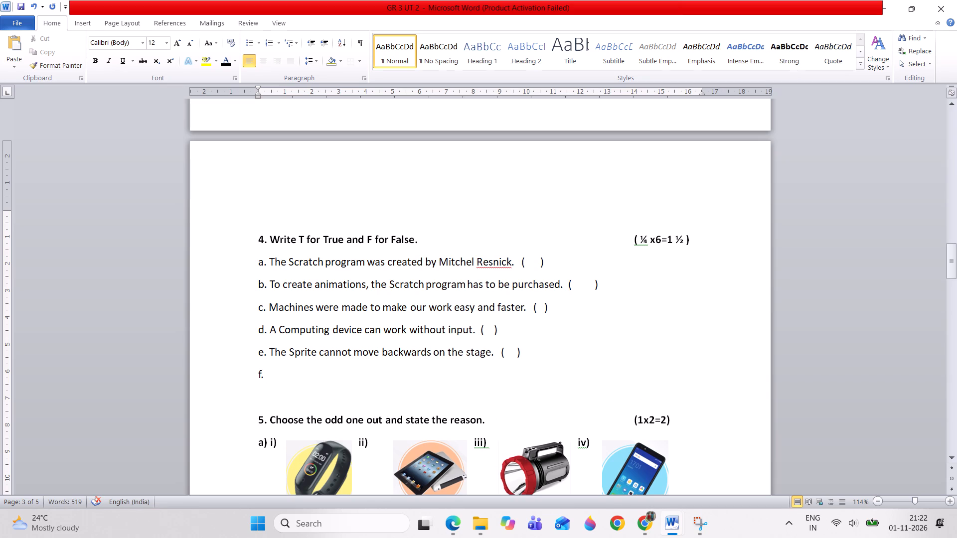
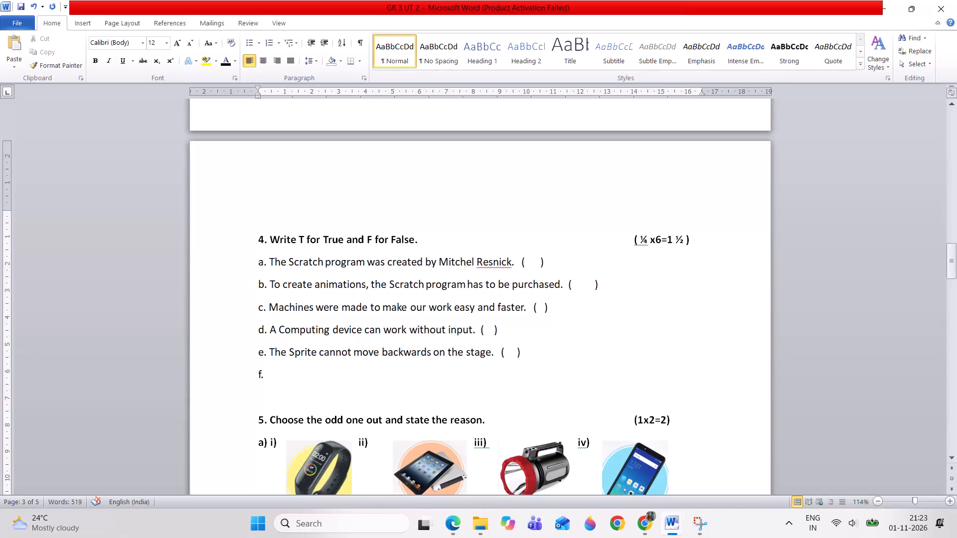
Write true/false item f as "The Scratch allows only one sprite in a project at a time." followed by empty answer brackets.
{"action": "type", "text": "The scra"}
{"action": "key", "text": "BackSpace"}
{"action": "key", "text": "BackSpace"}
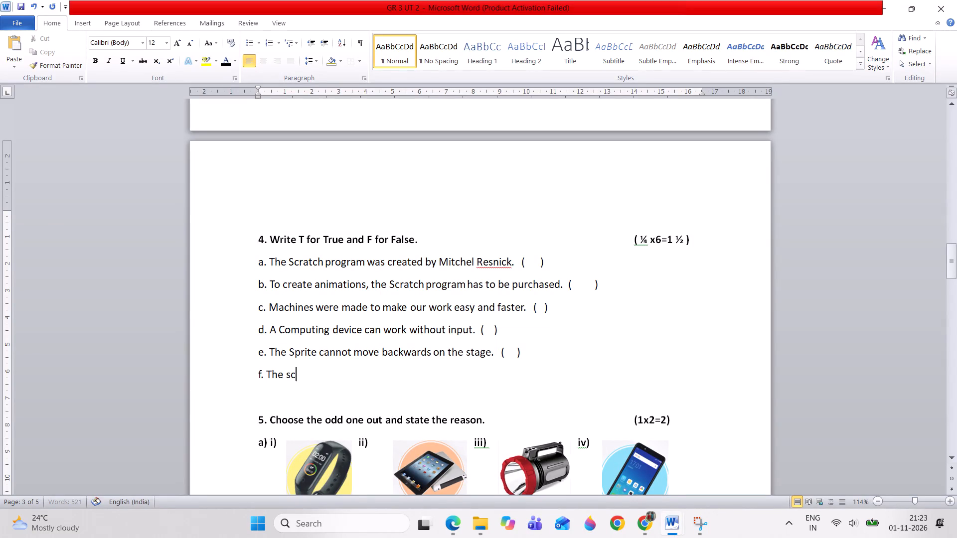
{"action": "key", "text": "BackSpace"}
{"action": "key", "text": "BackSpace"}
{"action": "type", "text": "Scratch"}
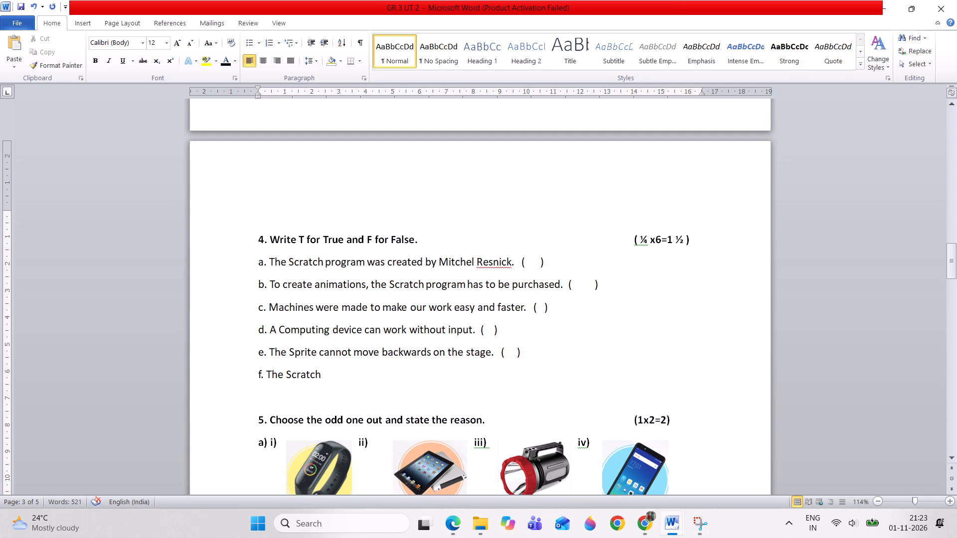
{"action": "key", "text": "space"}
{"action": "type", "text": "only"}
{"action": "key", "text": "BackSpace"}
{"action": "key", "text": "BackSpace"}
{"action": "key", "text": "BackSpace"}
{"action": "key", "text": "BackSpace"}
{"action": "type", "text": "allows only one spir"}
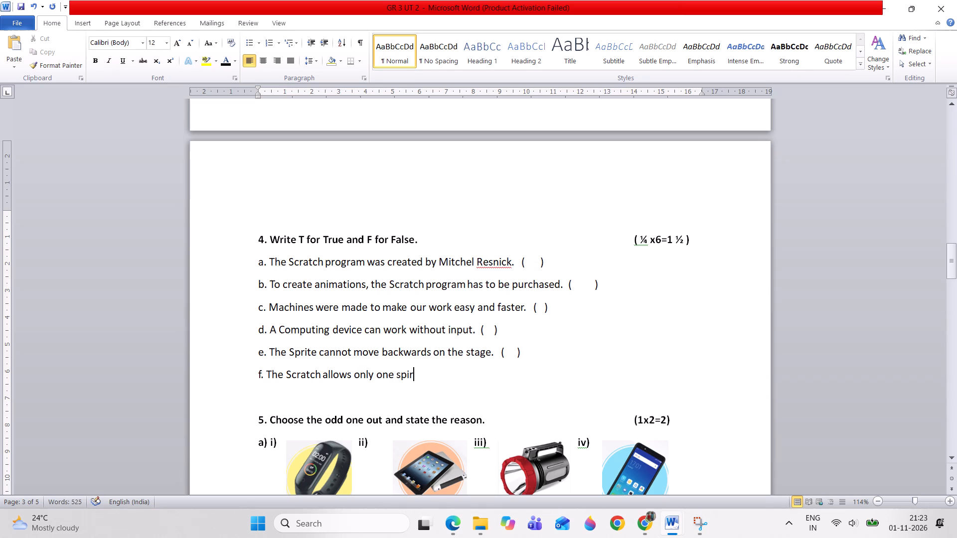
{"action": "key", "text": "BackSpace"}
{"action": "key", "text": "BackSpace"}
{"action": "type", "text": "rite in a project at a time. )"}
{"action": "key", "text": "BackSpace"}
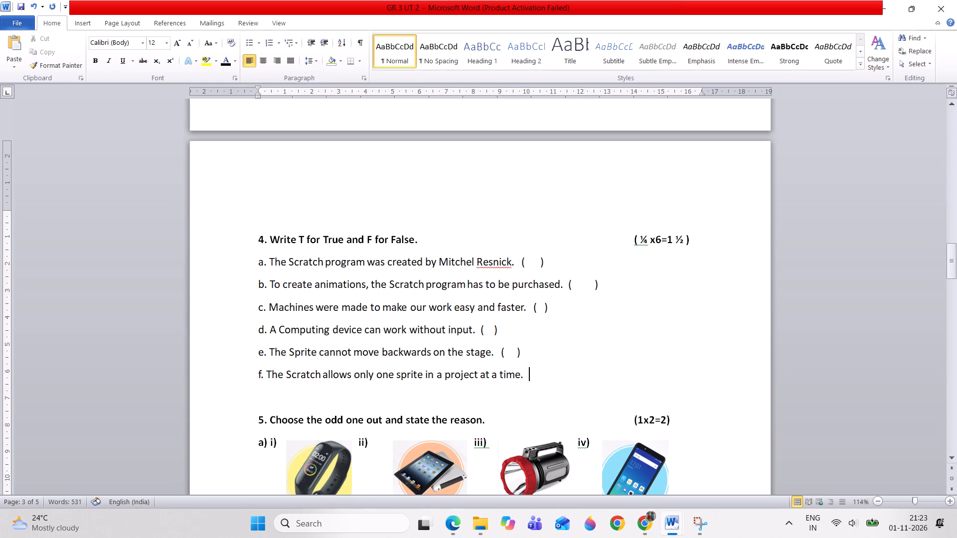
{"action": "type", "text": "("}
{"action": "key", "text": "space"}
{"action": "key", "text": "shift+parenright"}
Insert the word "program" after "Scratch" in item f of question 4.
{"action": "left_click", "coordinate": [321, 370]}
{"action": "type", "text": "pro"}
{"action": "key", "text": "BackSpace"}
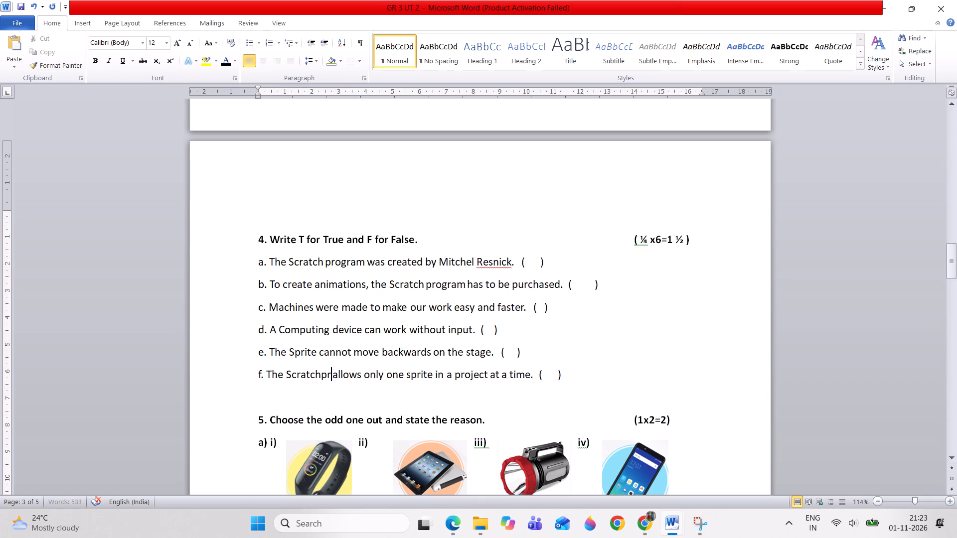
{"action": "key", "text": "BackSpace"}
{"action": "key", "text": "BackSpace"}
{"action": "key", "text": "space"}
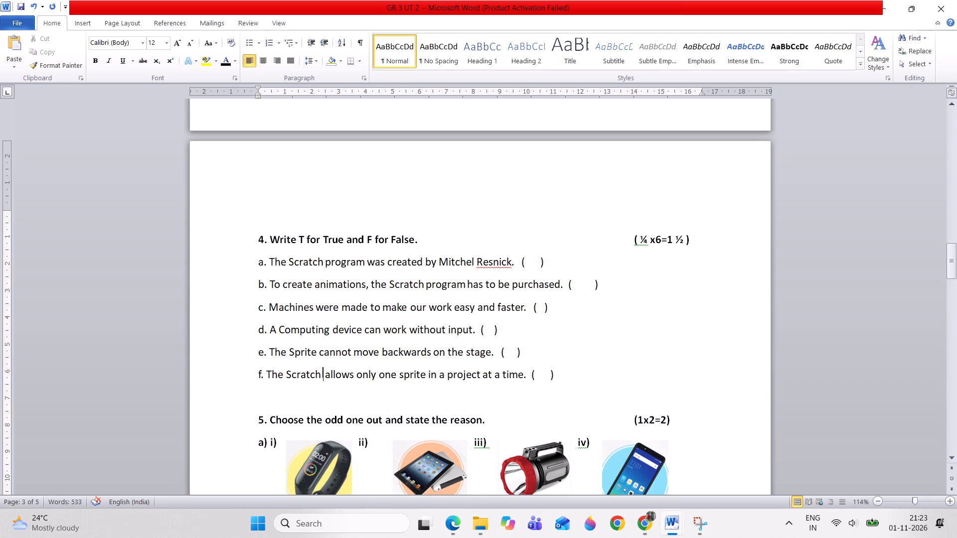
{"action": "key", "text": "shift+p"}
{"action": "key", "text": "BackSpace"}
{"action": "type", "text": "program"}
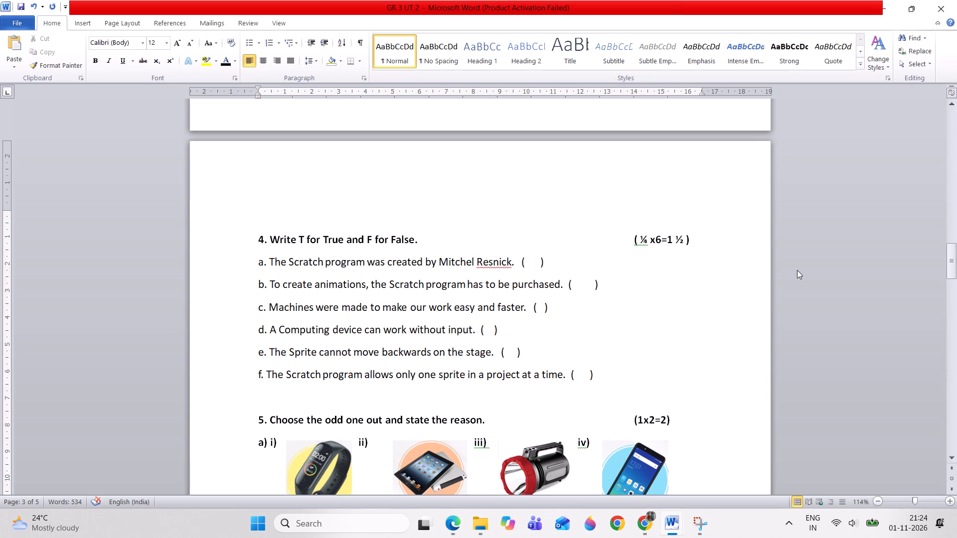
Preview the pages of the test paper as they would print, and return to editing.
{"action": "left_click", "coordinate": [26, 21]}
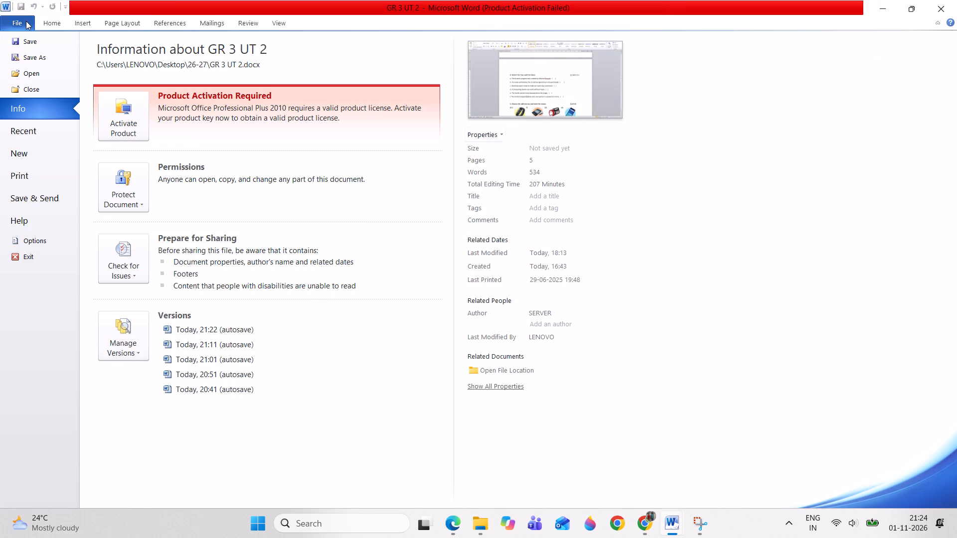
{"action": "left_click", "coordinate": [15, 172]}
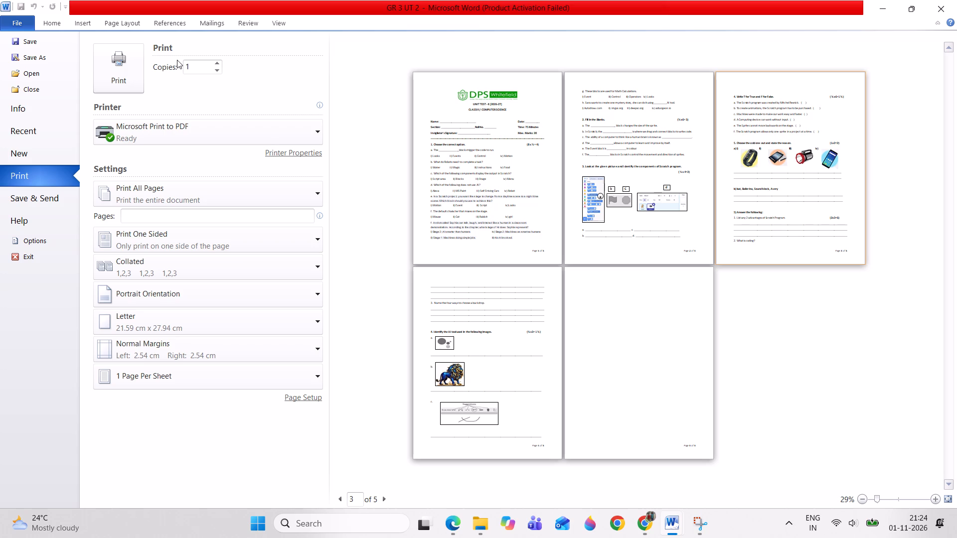
{"action": "key", "text": "Escape"}
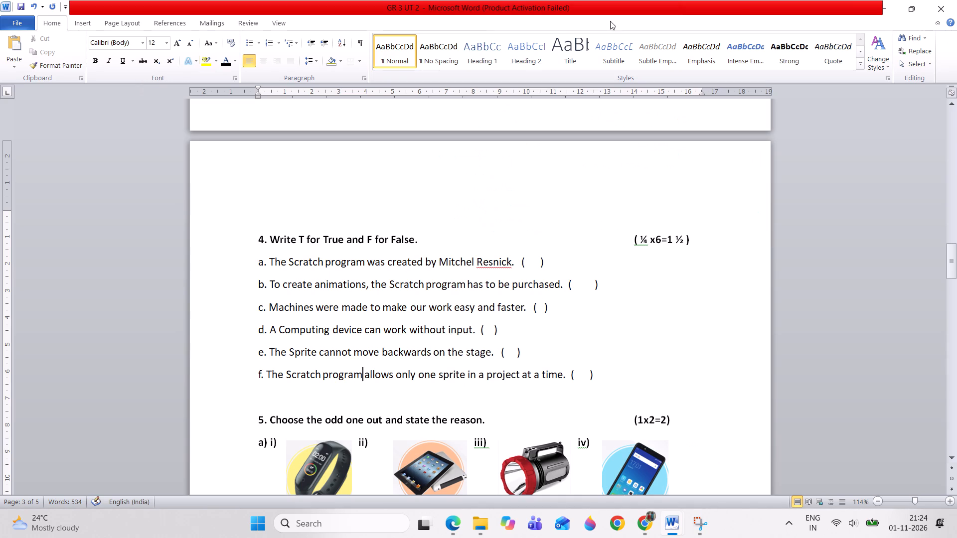
Delete the blank paragraphs after the last answer line on page 4 to remove the empty fifth page.
{"action": "left_click", "coordinate": [954, 392]}
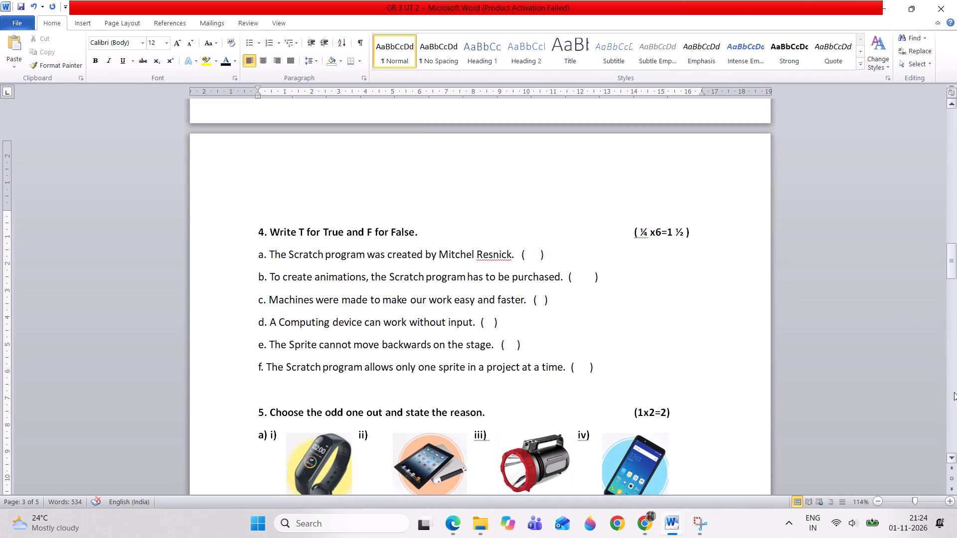
{"action": "left_click", "coordinate": [954, 392]}
{"action": "left_click", "coordinate": [953, 397]}
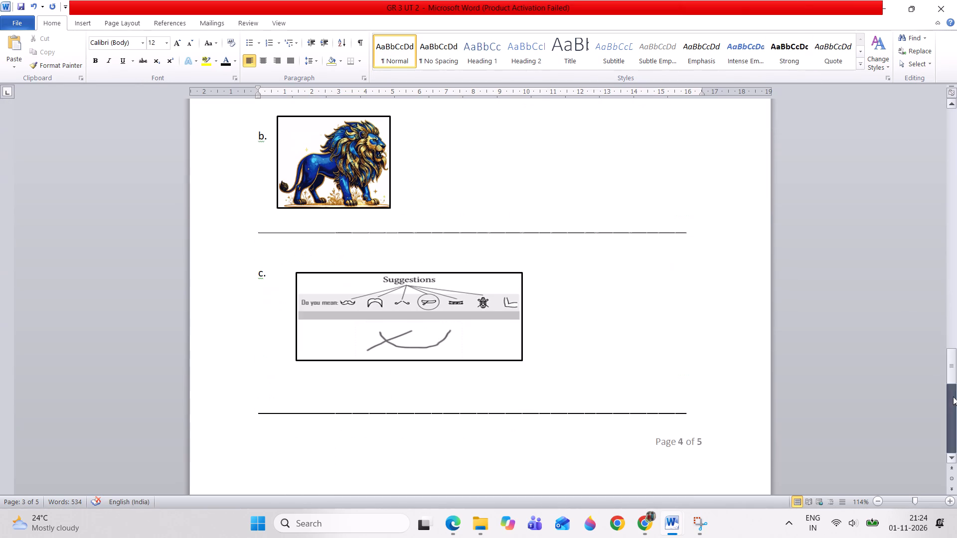
{"action": "left_click", "coordinate": [703, 419]}
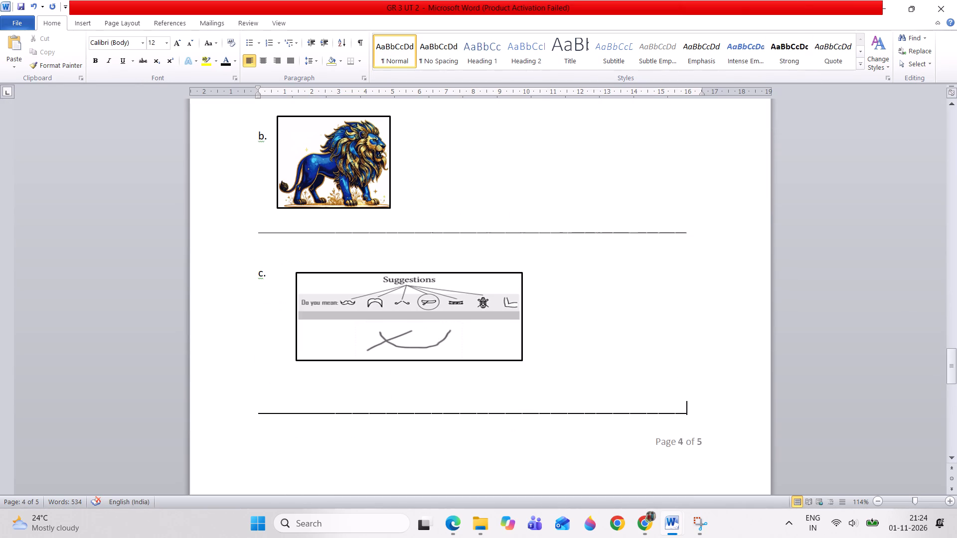
{"action": "key", "text": "Delete"}
{"action": "key", "text": "Delete"}
{"action": "key", "text": "Delete"}
{"action": "key", "text": "Delete"}
{"action": "key", "text": "Delete"}
{"action": "key", "text": "Delete"}
{"action": "key", "text": "Delete"}
{"action": "key", "text": "Delete"}
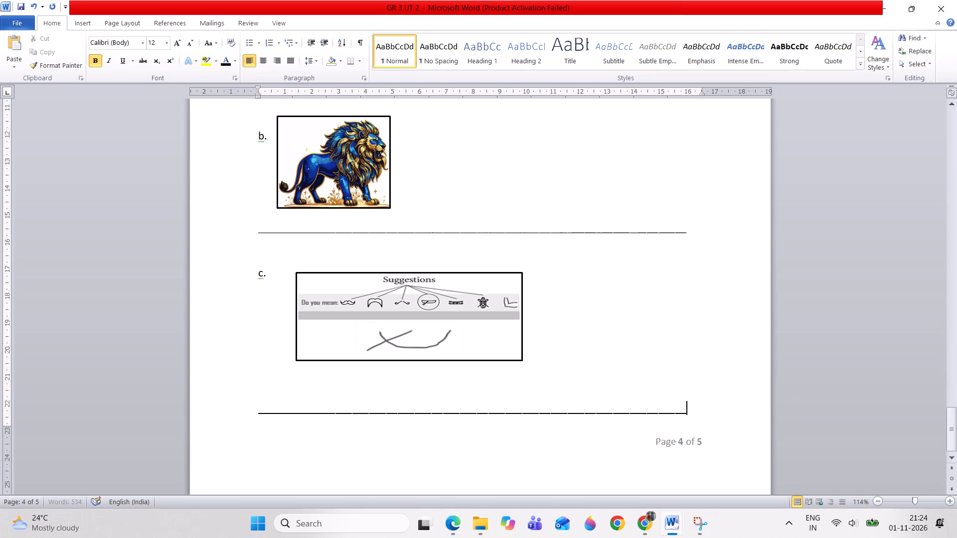
{"action": "key", "text": "Delete"}
{"action": "key", "text": "Delete"}
{"action": "key", "text": "Delete"}
{"action": "key", "text": "Delete"}
{"action": "key", "text": "Delete"}
{"action": "key", "text": "Delete"}
{"action": "key", "text": "Delete"}
{"action": "key", "text": "Delete"}
{"action": "key", "text": "Delete"}
{"action": "key", "text": "Delete"}
{"action": "key", "text": "Delete"}
{"action": "key", "text": "Delete"}
{"action": "key", "text": "Delete"}
{"action": "key", "text": "Delete"}
{"action": "key", "text": "Delete"}
{"action": "key", "text": "Delete"}
{"action": "key", "text": "Delete"}
{"action": "key", "text": "Delete"}
{"action": "key", "text": "Delete"}
{"action": "key", "text": "Delete"}
Delete one blank line between the Suggestions picture and its answer line, and clear any leftover space after that line.
{"action": "left_click", "coordinate": [681, 393]}
{"action": "key", "text": "Delete"}
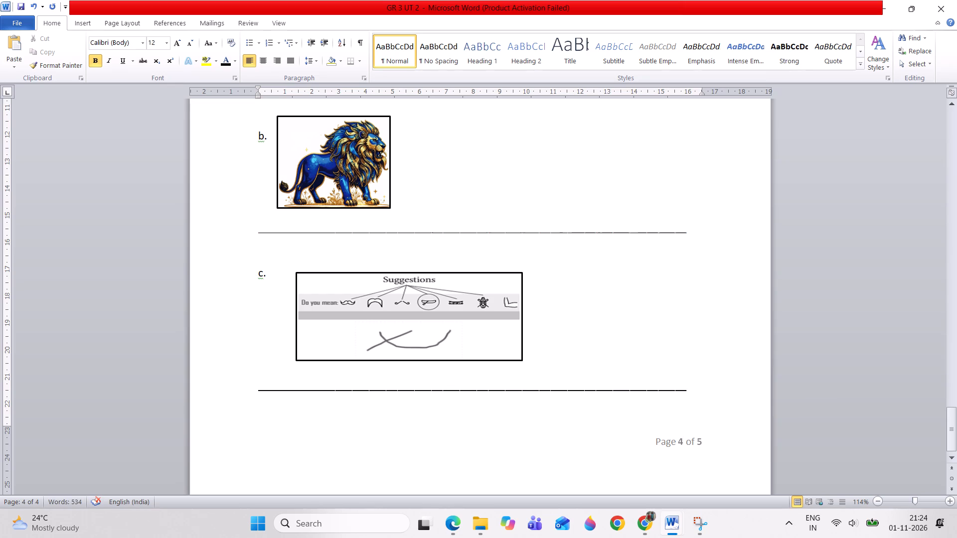
{"action": "left_click", "coordinate": [687, 429]}
{"action": "key", "text": "Delete"}
{"action": "key", "text": "Delete"}
{"action": "key", "text": "Delete"}
{"action": "key", "text": "Delete"}
{"action": "key", "text": "Delete"}
{"action": "key", "text": "Delete"}
{"action": "key", "text": "Delete"}
{"action": "key", "text": "Delete"}
{"action": "key", "text": "Delete"}
{"action": "key", "text": "Delete"}
{"action": "key", "text": "Delete"}
{"action": "key", "text": "Delete"}
{"action": "key", "text": "Delete"}
{"action": "key", "text": "Delete"}
{"action": "key", "text": "Delete"}
{"action": "key", "text": "Delete"}
{"action": "key", "text": "Delete"}
{"action": "key", "text": "Delete"}
{"action": "key", "text": "Delete"}
{"action": "key", "text": "Delete"}
{"action": "key", "text": "Delete"}
Open the page 4 footer to refresh its page count, and return to the document body.
{"action": "left_click", "coordinate": [694, 442]}
{"action": "double_click", "coordinate": [680, 442]}
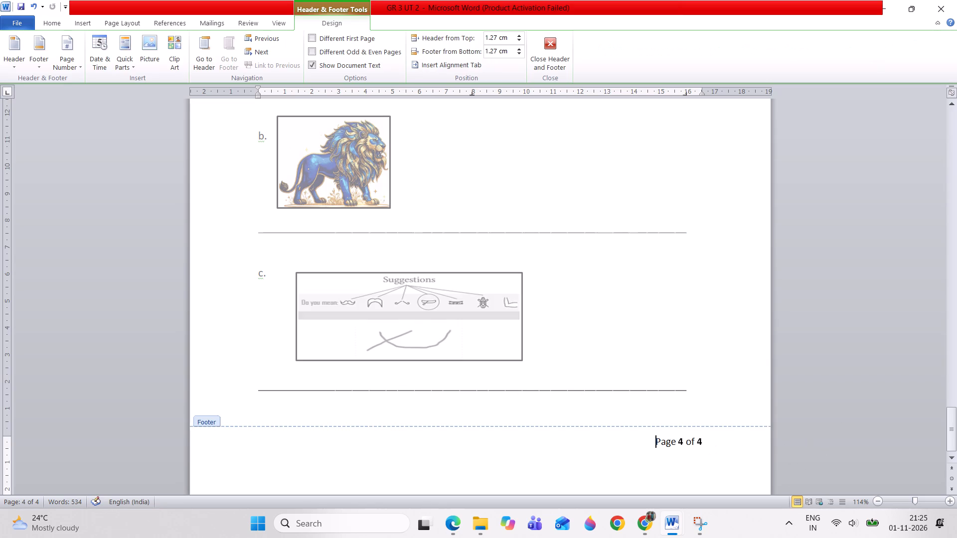
{"action": "left_click", "coordinate": [559, 457]}
{"action": "key", "text": "Escape"}
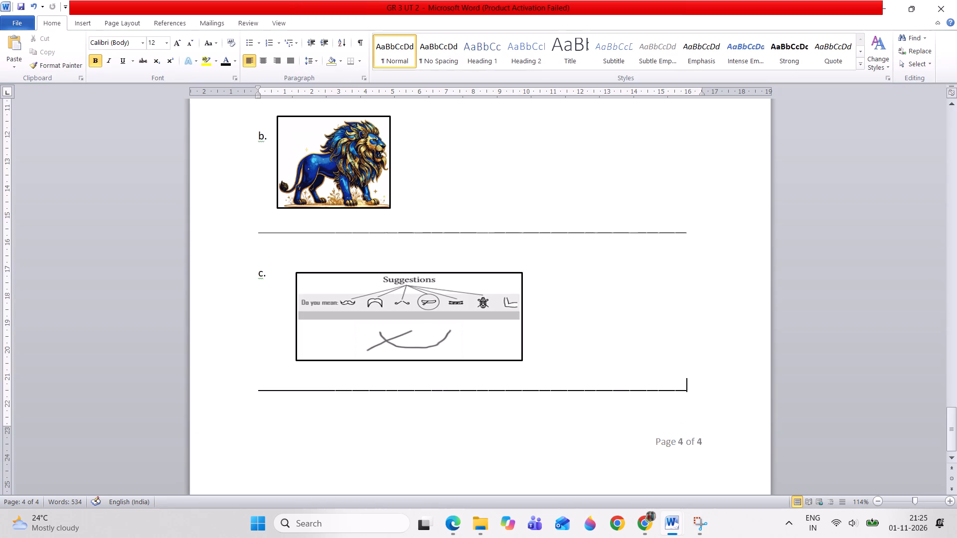
Nudge the lion picture in item b to the right until its left edge aligns with the Suggestions picture below.
{"action": "left_click", "coordinate": [319, 296]}
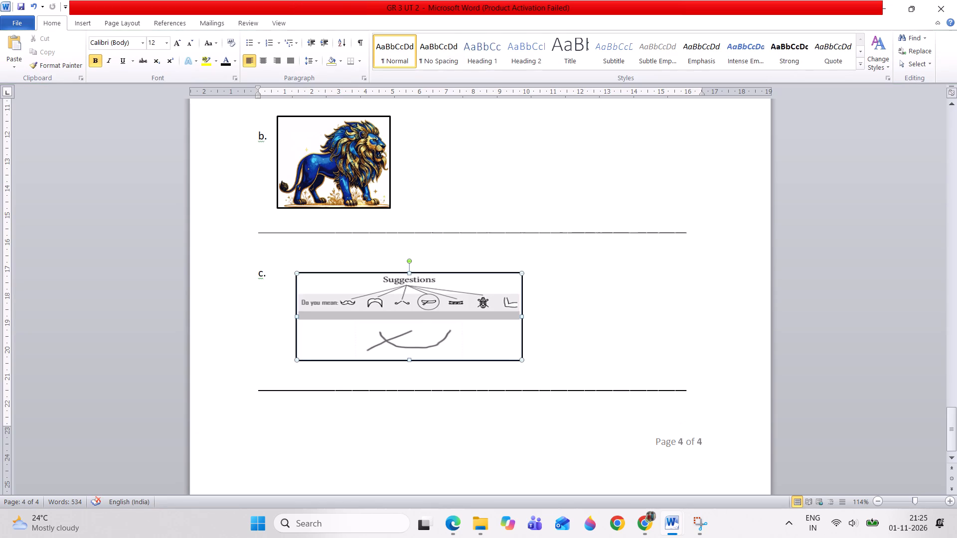
{"action": "left_click", "coordinate": [305, 181]}
{"action": "key", "text": "Right"}
{"action": "key", "text": "Right"}
{"action": "key", "text": "Right"}
{"action": "key", "text": "Right"}
{"action": "key", "text": "Right"}
{"action": "key", "text": "Right"}
{"action": "key", "text": "Right"}
{"action": "key", "text": "Right"}
{"action": "key", "text": "Right"}
{"action": "key", "text": "Right"}
{"action": "key", "text": "Right"}
{"action": "key", "text": "Right"}
{"action": "key", "text": "Right"}
{"action": "key", "text": "Right"}
{"action": "key", "text": "Right"}
{"action": "key", "text": "Right"}
{"action": "key", "text": "Right"}
{"action": "key", "text": "Right"}
{"action": "key", "text": "Right"}
{"action": "key", "text": "Right"}
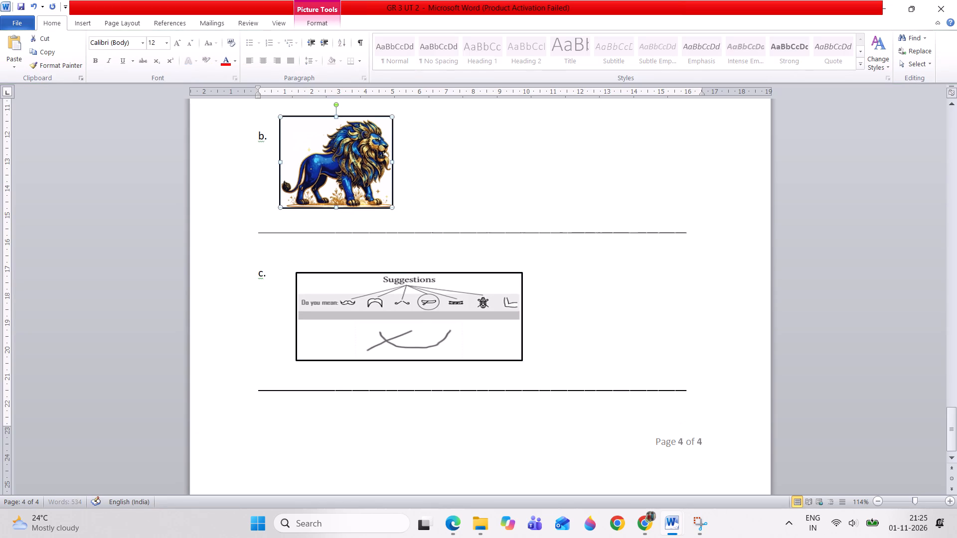
{"action": "key", "text": "Right"}
{"action": "key", "text": "Right"}
{"action": "key", "text": "Right"}
{"action": "key", "text": "Right"}
{"action": "key", "text": "Right"}
{"action": "key", "text": "Right"}
{"action": "key", "text": "Right"}
{"action": "key", "text": "Right"}
{"action": "key", "text": "Right"}
{"action": "key", "text": "Right"}
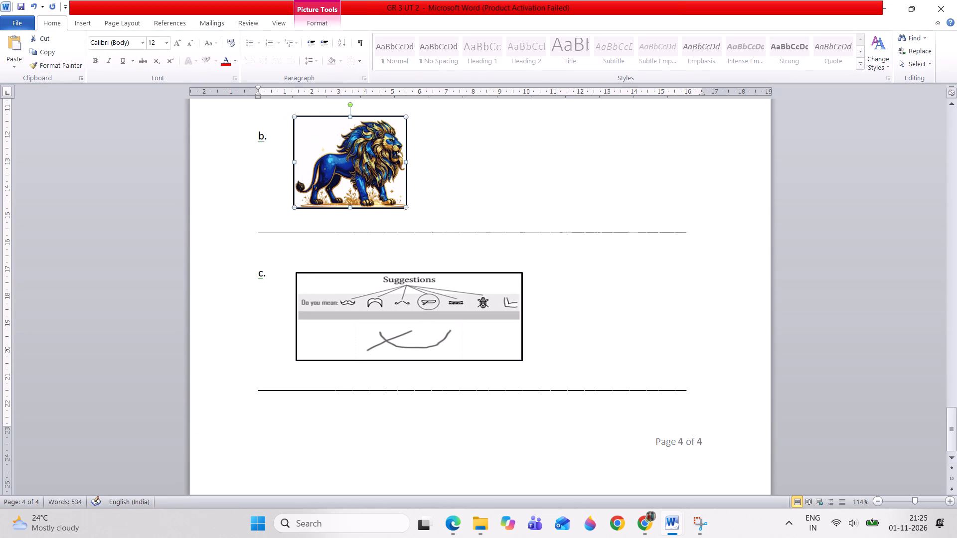
{"action": "key", "text": "Right"}
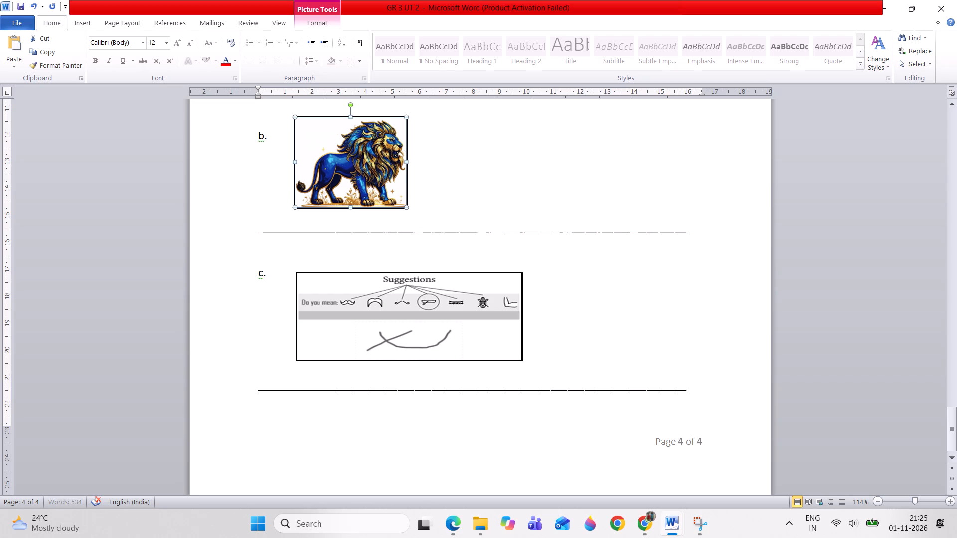
{"action": "key", "text": "Right"}
{"action": "key", "text": "Right"}
{"action": "key", "text": "Right"}
{"action": "key", "text": "Right"}
{"action": "key", "text": "Right"}
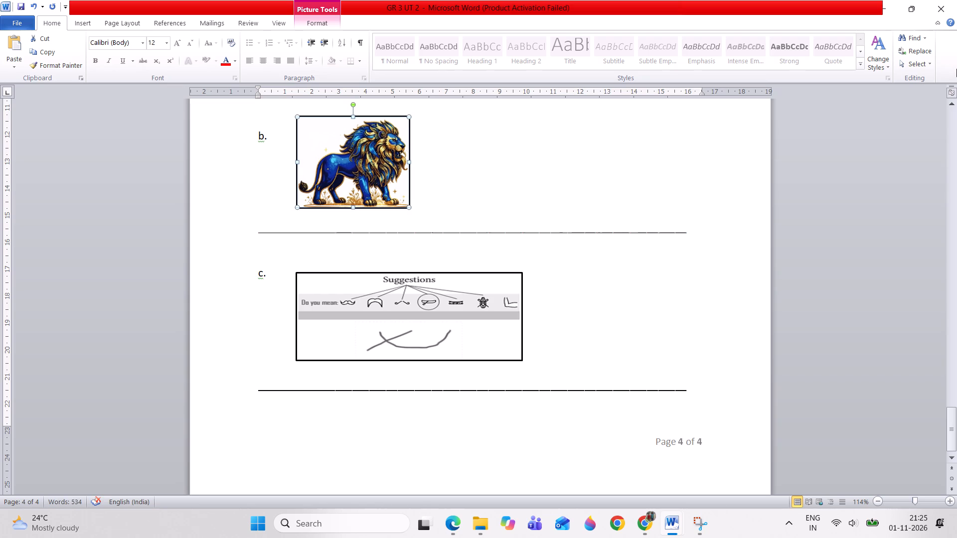
Nudge the grey circles picture in item a to the right to align its left edge with the lion picture.
{"action": "left_click_drag", "start_coordinate": [953, 105], "coordinate": [953, 106]}
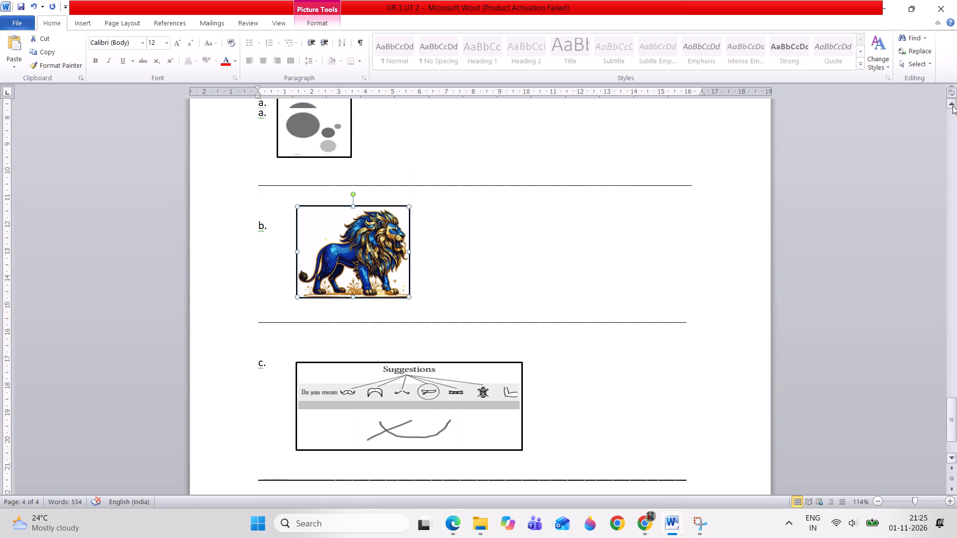
{"action": "left_click_drag", "start_coordinate": [953, 106], "coordinate": [553, 103]}
{"action": "left_click", "coordinate": [339, 156]}
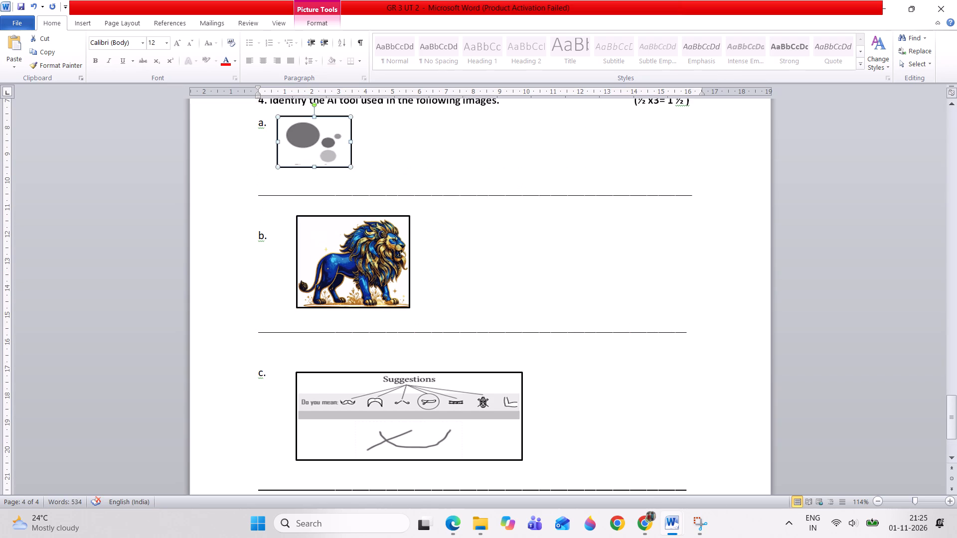
{"action": "key", "text": "Right"}
{"action": "key", "text": "Right"}
{"action": "key", "text": "Right"}
{"action": "key", "text": "Right"}
{"action": "key", "text": "Right"}
{"action": "key", "text": "Right"}
{"action": "key", "text": "Right"}
{"action": "key", "text": "Right"}
{"action": "key", "text": "Right"}
{"action": "key", "text": "Right"}
{"action": "key", "text": "Right"}
{"action": "key", "text": "Right"}
{"action": "key", "text": "Right"}
{"action": "key", "text": "Right"}
{"action": "key", "text": "Right"}
{"action": "key", "text": "Right"}
{"action": "key", "text": "Right"}
{"action": "key", "text": "Right"}
{"action": "key", "text": "Right"}
{"action": "key", "text": "Right"}
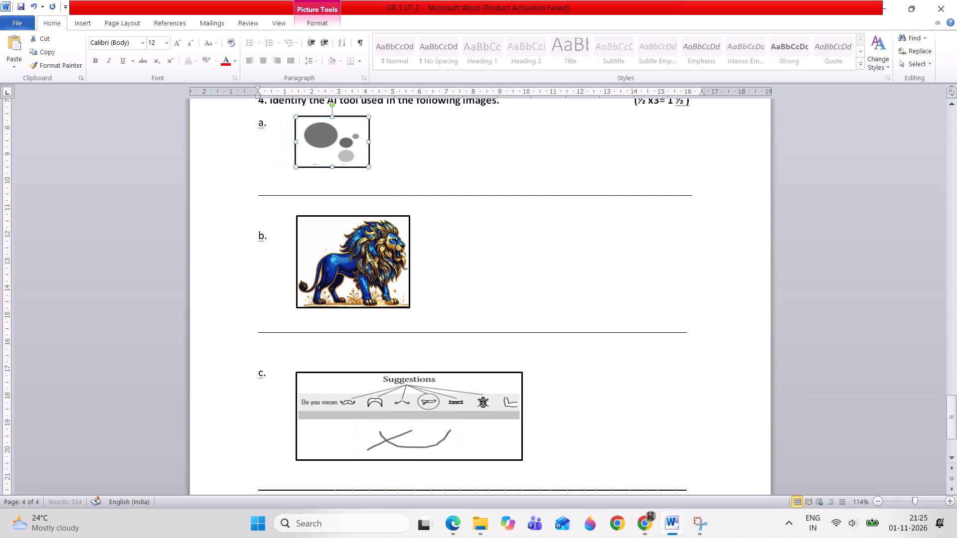
Nudge the grey circles picture in item a slightly further right to match the lion picture's left edge, and deselect it.
{"action": "key", "text": "Right"}
{"action": "key", "text": "Right"}
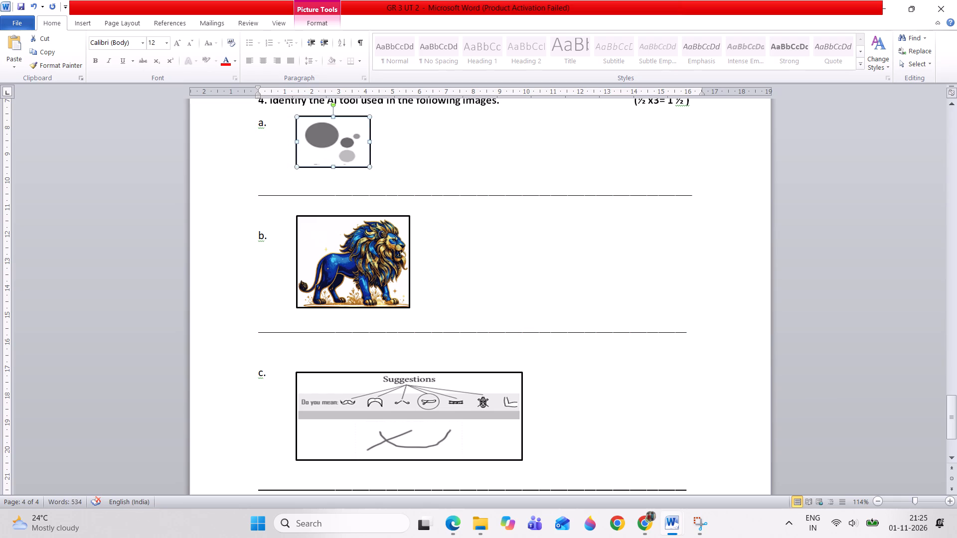
{"action": "left_click", "coordinate": [518, 316]}
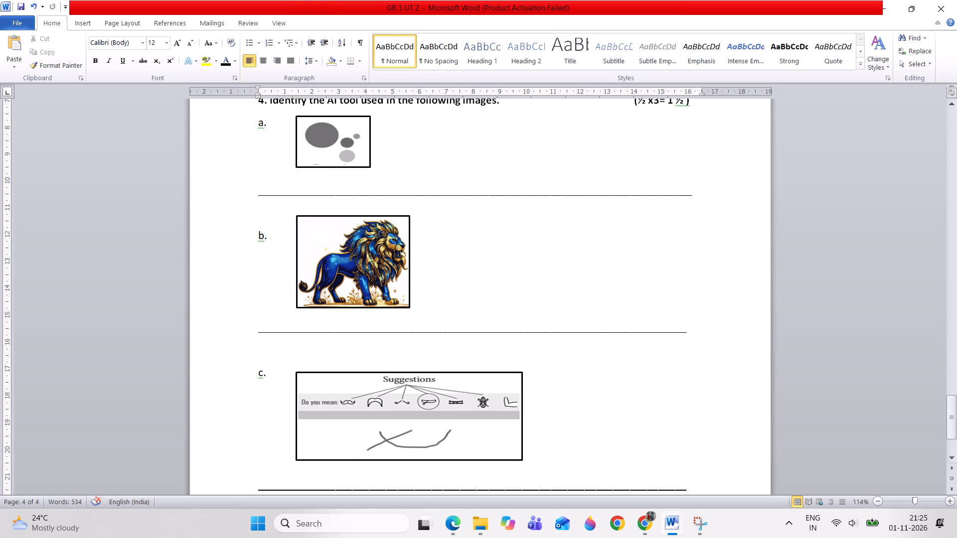
Insert a blank line above "2. What is coding?" on page 3 to move the question onto page 4 with its answer lines.
{"action": "left_click", "coordinate": [954, 118]}
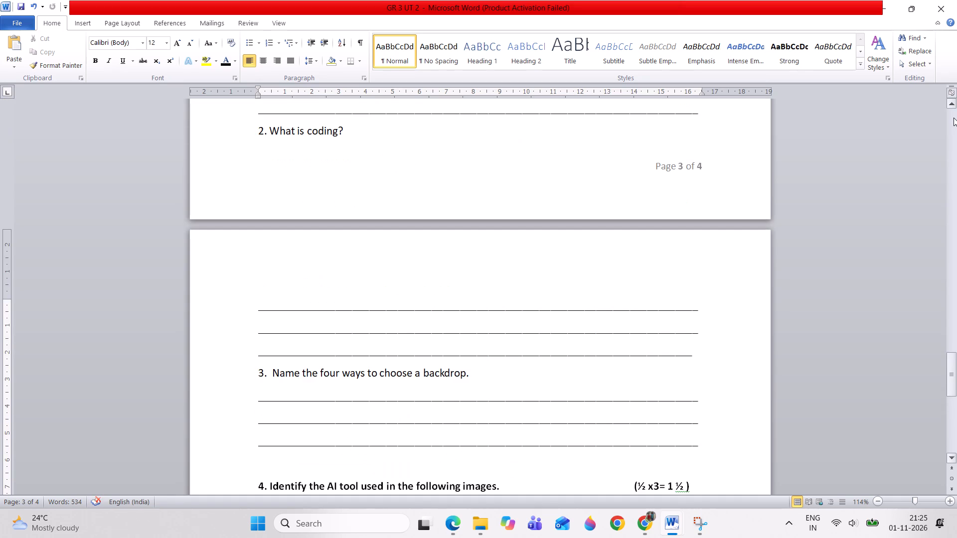
{"action": "left_click", "coordinate": [734, 116]}
{"action": "key", "text": "Return"}
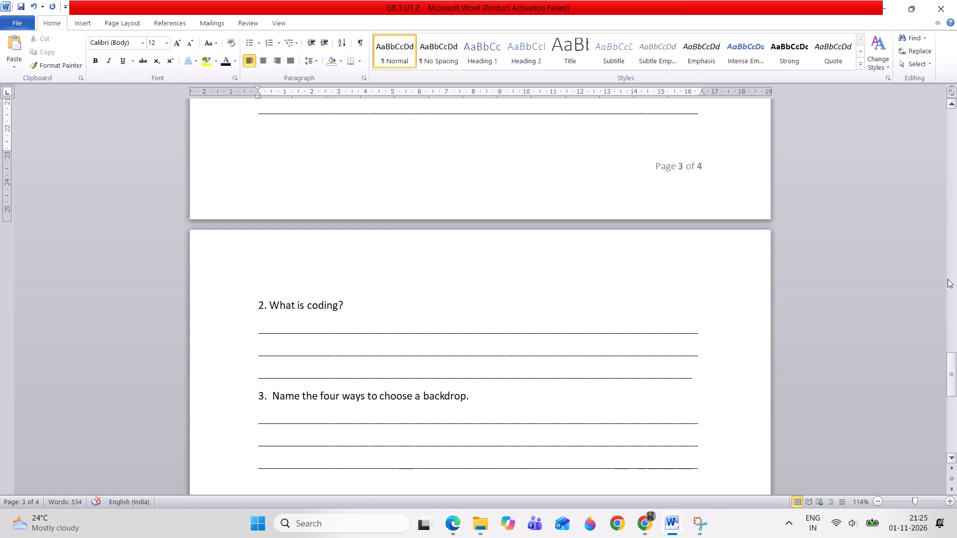
{"action": "left_click", "coordinate": [728, 385]}
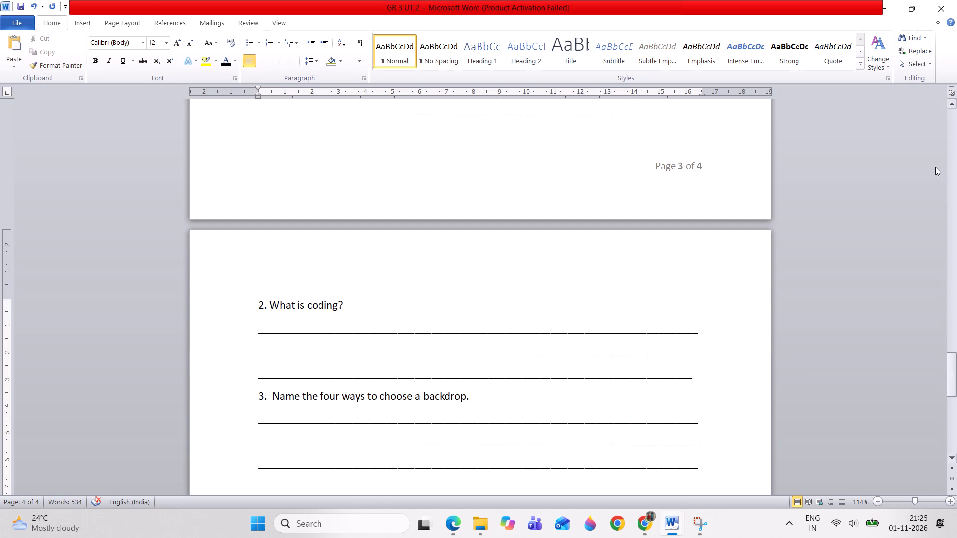
In the question 3 heading about Scratch components, change "Identify" to "identify".
{"action": "left_click", "coordinate": [951, 135]}
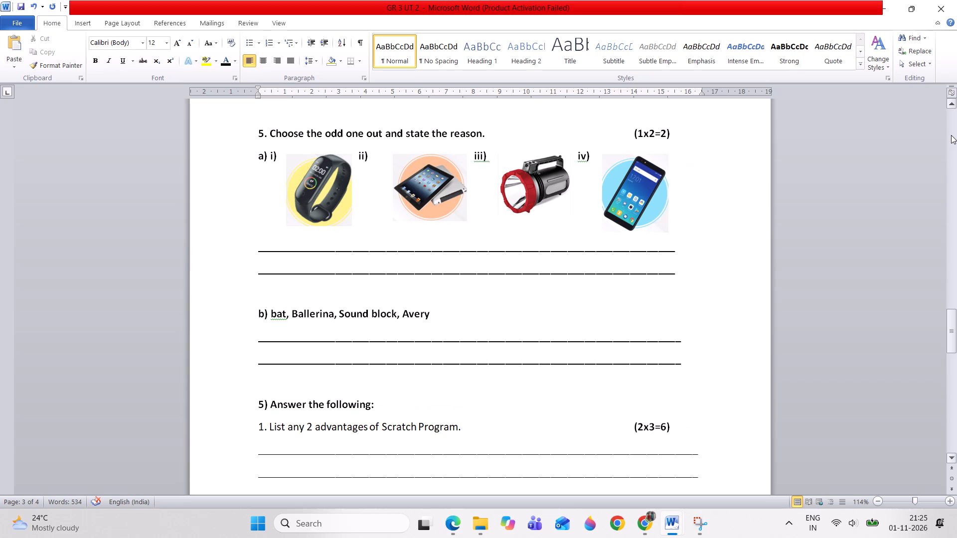
{"action": "left_click", "coordinate": [951, 135]}
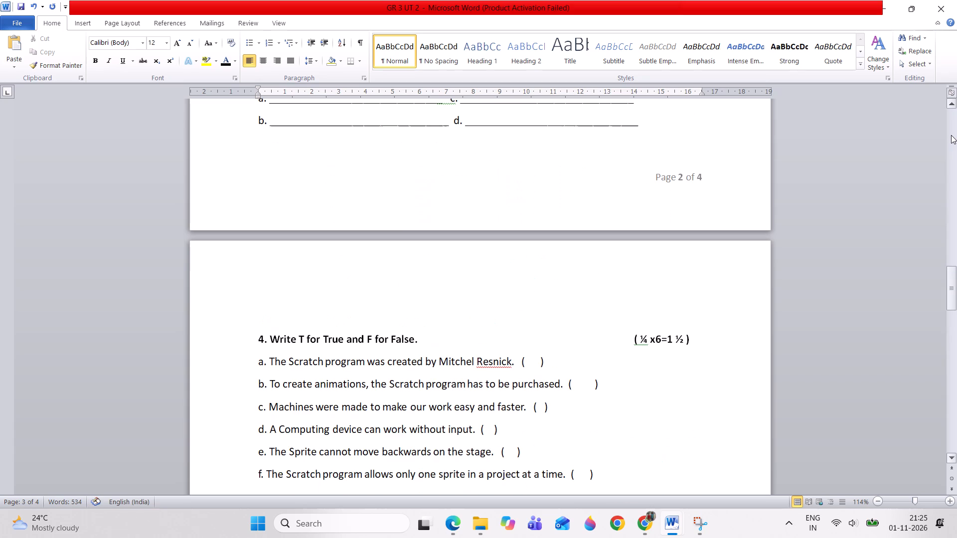
{"action": "left_click", "coordinate": [951, 135]}
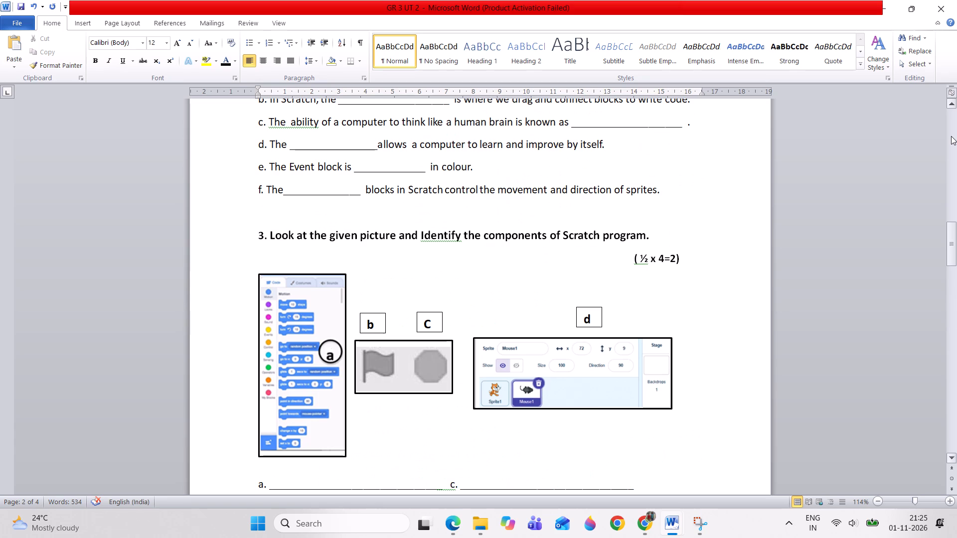
{"action": "left_click", "coordinate": [421, 236]}
{"action": "key", "text": "i"}
{"action": "key", "text": "Delete"}
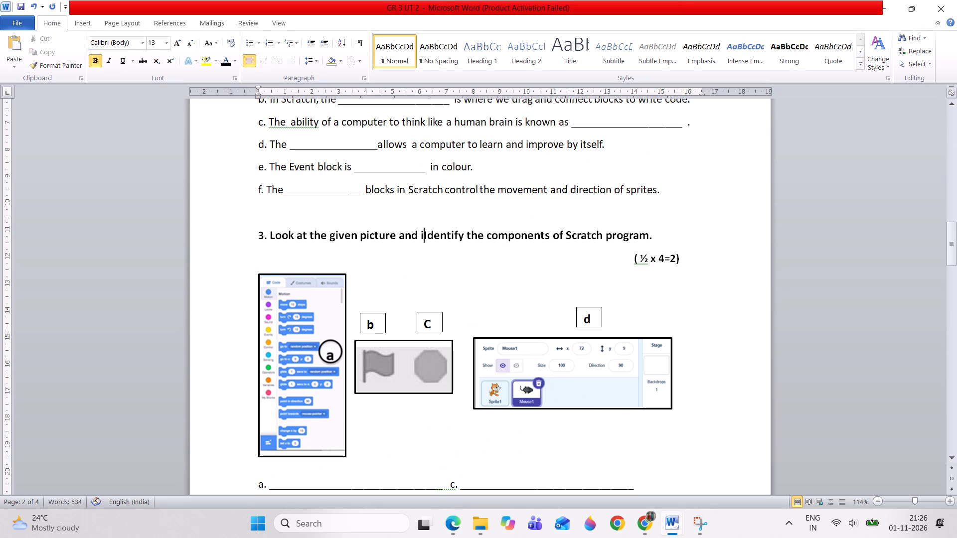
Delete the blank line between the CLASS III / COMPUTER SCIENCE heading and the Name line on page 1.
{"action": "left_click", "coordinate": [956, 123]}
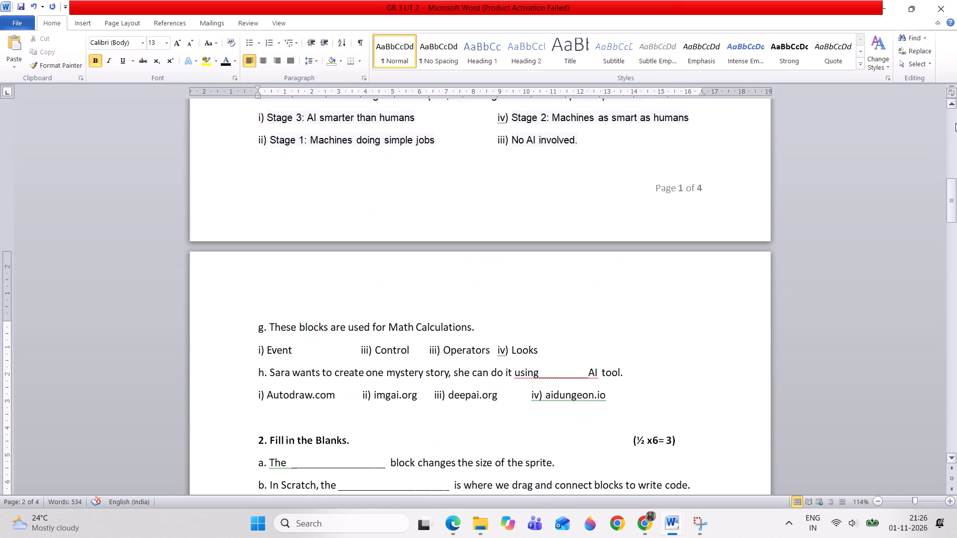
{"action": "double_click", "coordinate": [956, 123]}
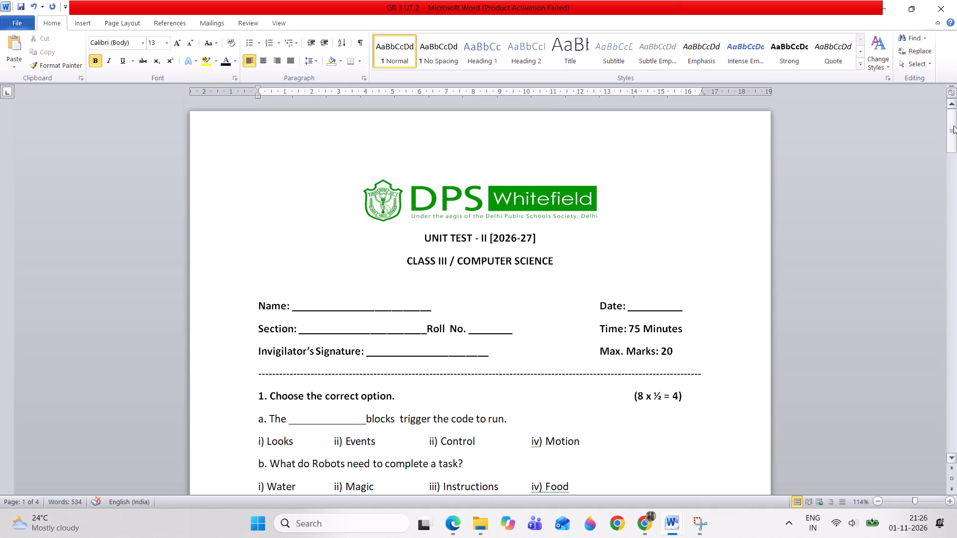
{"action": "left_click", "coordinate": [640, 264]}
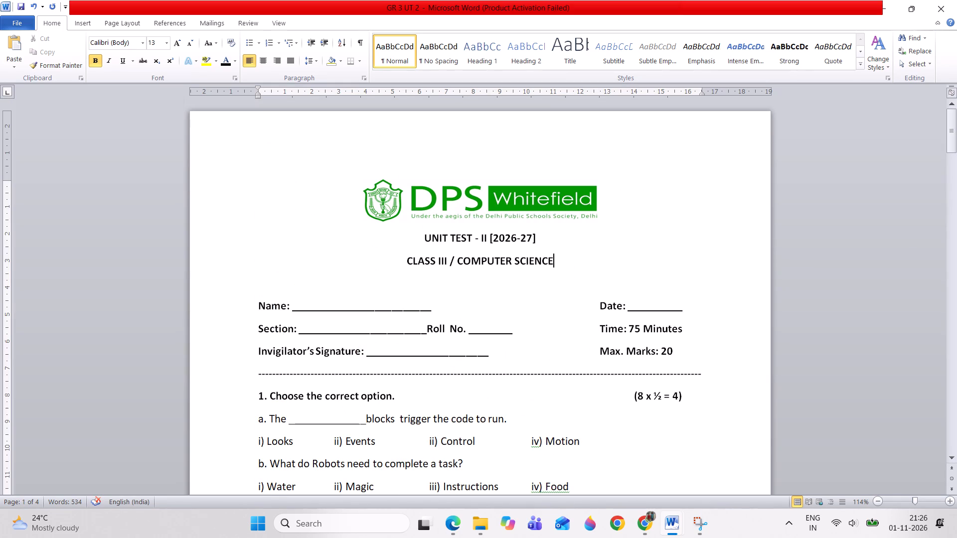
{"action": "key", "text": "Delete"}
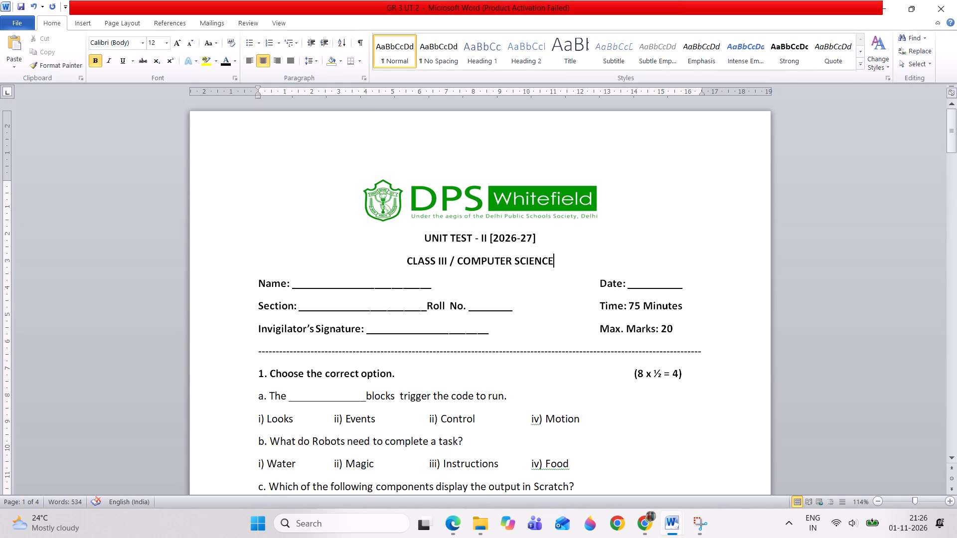
Reduce the top page margin slightly so the school logo and headings move up on page 1.
{"action": "left_click", "coordinate": [546, 205]}
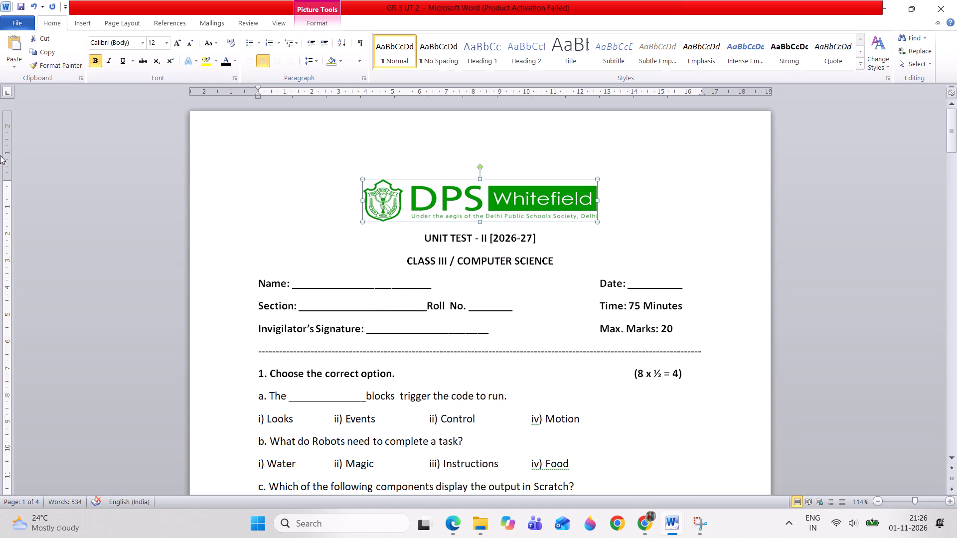
{"action": "left_click_drag", "start_coordinate": [5, 178], "coordinate": [4, 173]}
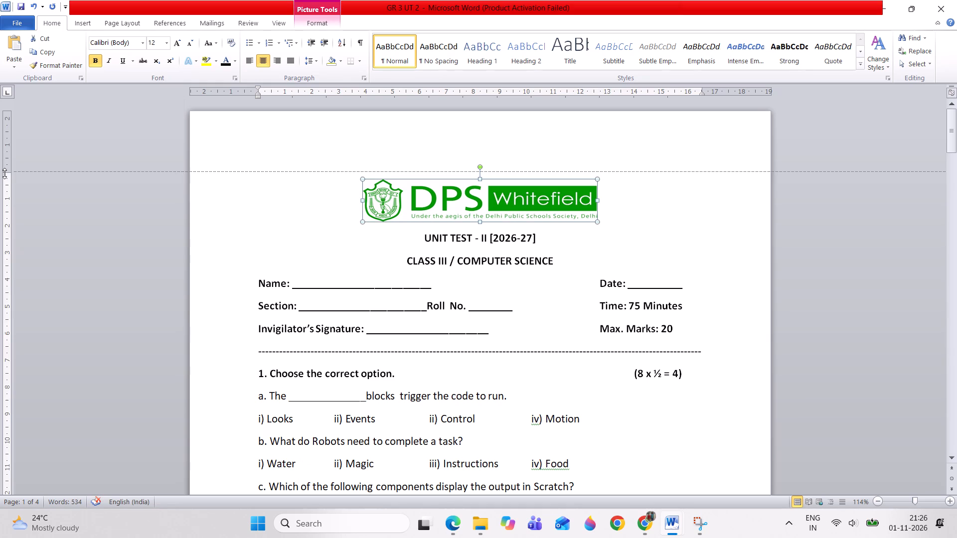
{"action": "left_click_drag", "start_coordinate": [4, 173], "coordinate": [0, 164]}
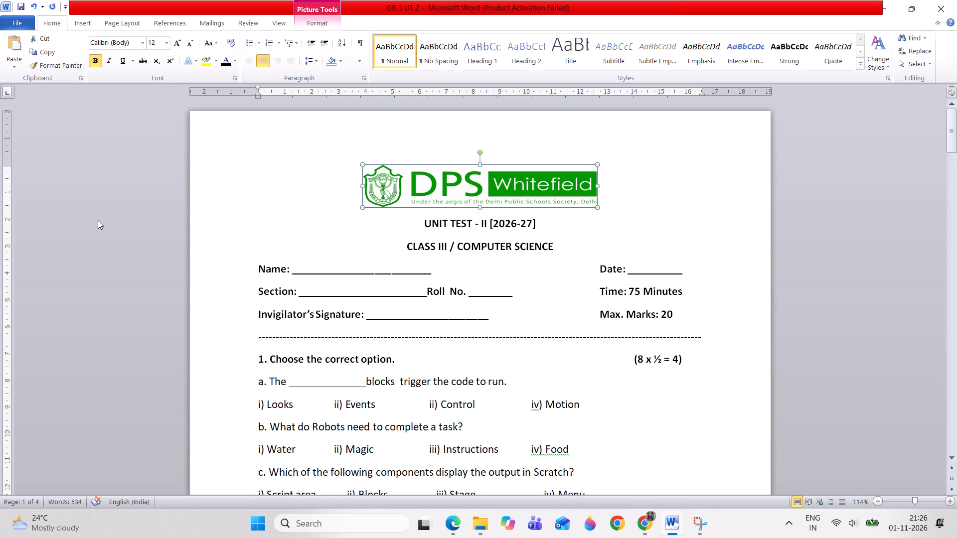
{"action": "left_click", "coordinate": [320, 252]}
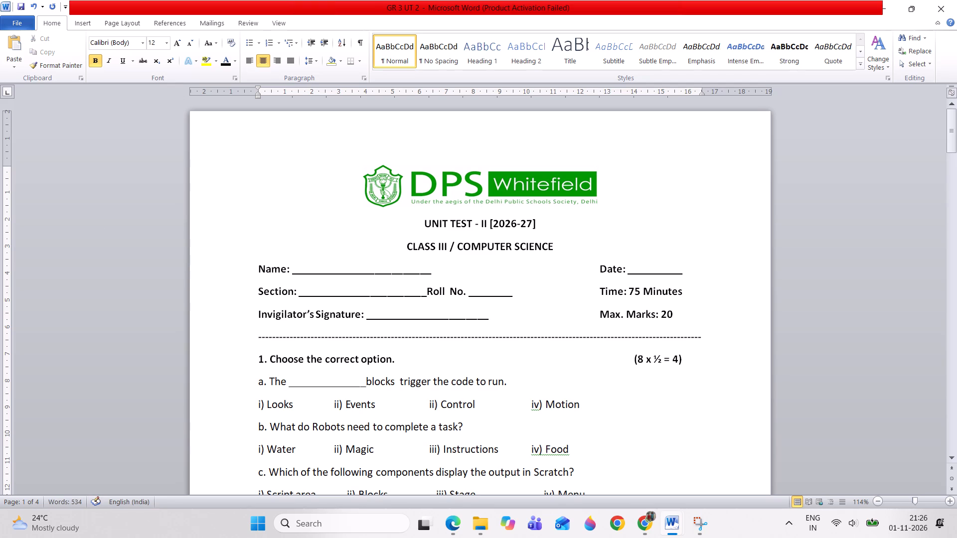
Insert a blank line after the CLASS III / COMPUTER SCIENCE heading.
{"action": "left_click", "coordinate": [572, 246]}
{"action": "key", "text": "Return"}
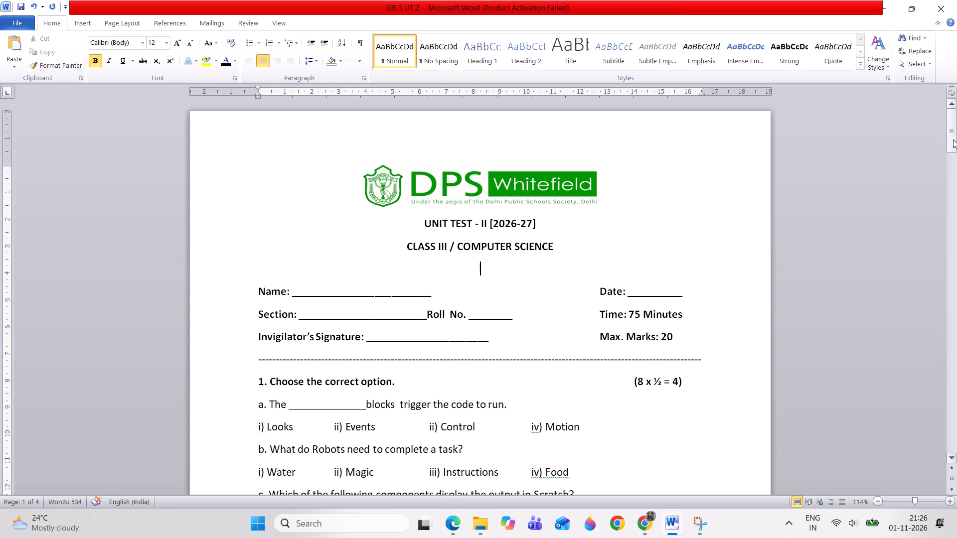
In question 1, change the duplicate letter f of the question about the robot called Sophia to g.
{"action": "left_click_drag", "start_coordinate": [952, 140], "coordinate": [956, 152]}
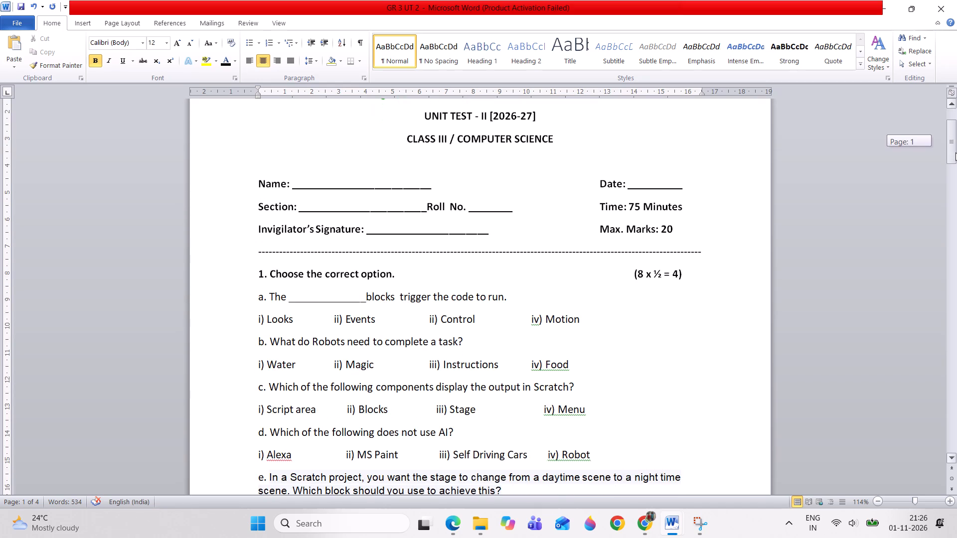
{"action": "left_click_drag", "start_coordinate": [956, 152], "coordinate": [956, 203]}
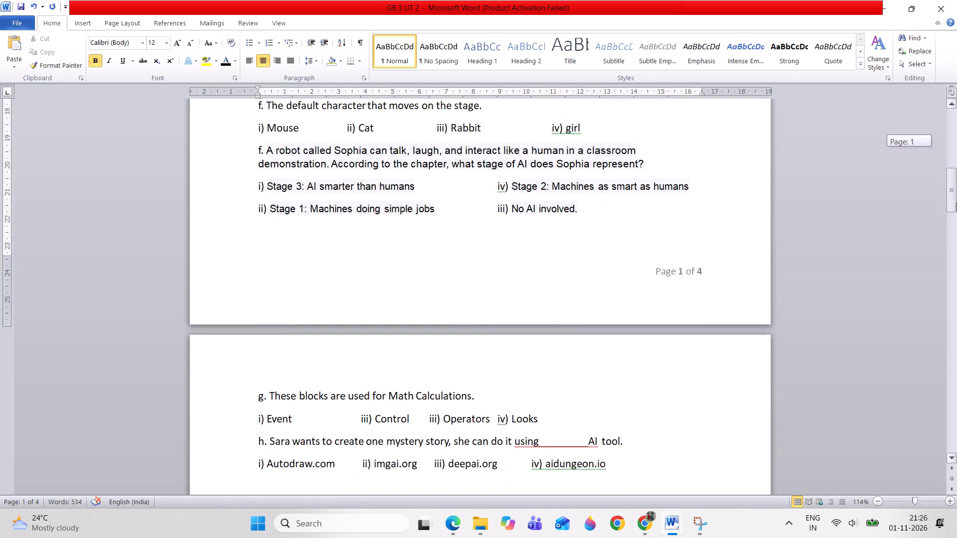
{"action": "left_click_drag", "start_coordinate": [956, 203], "coordinate": [956, 212]}
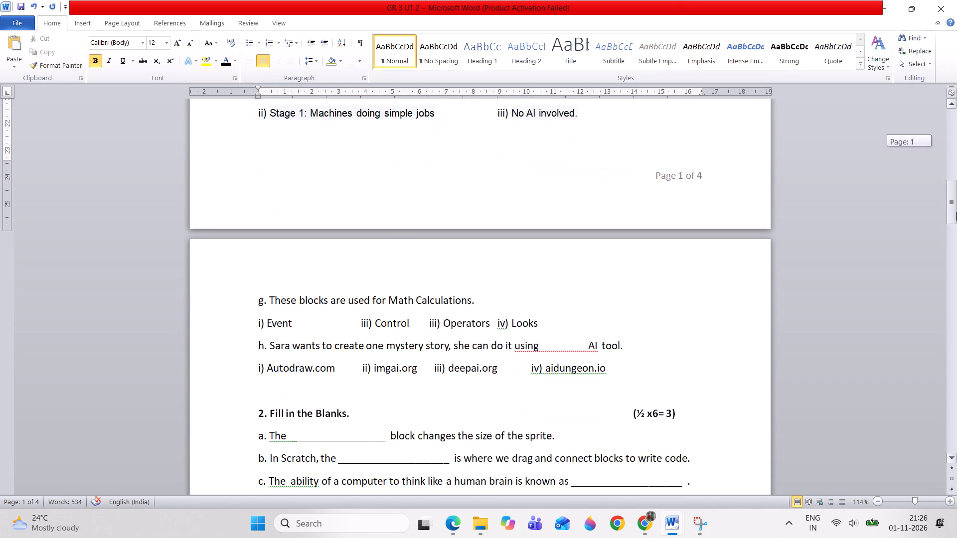
{"action": "left_click_drag", "start_coordinate": [956, 212], "coordinate": [949, 196]}
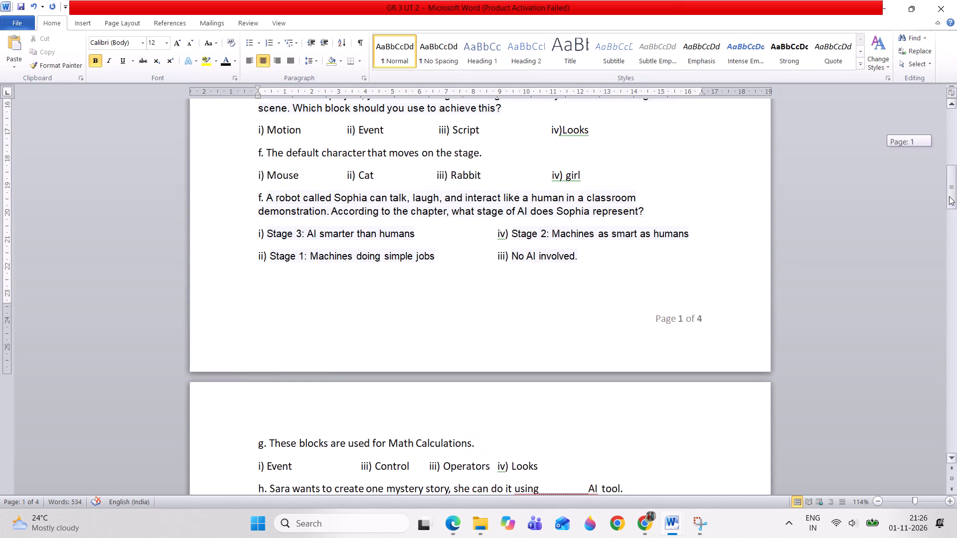
{"action": "left_click_drag", "start_coordinate": [949, 196], "coordinate": [928, 150]}
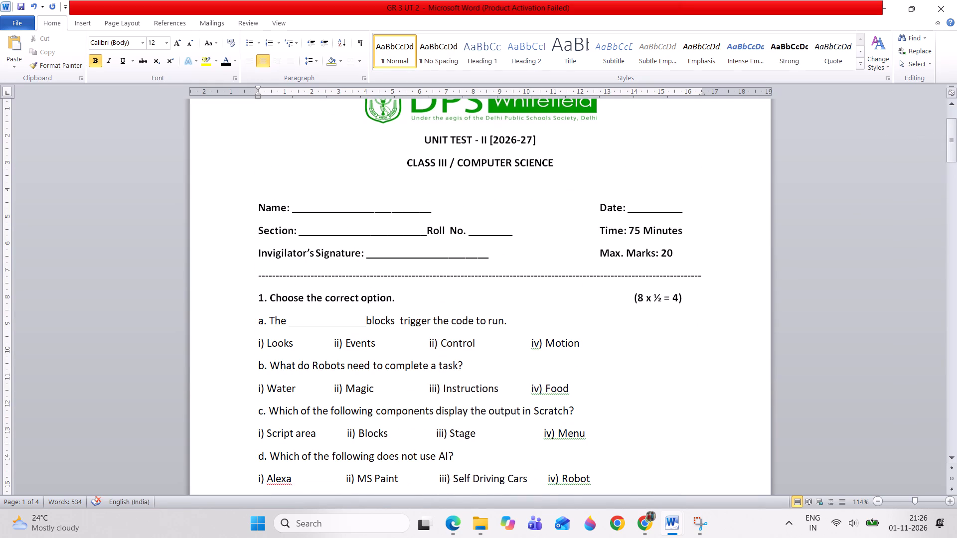
{"action": "left_click", "coordinate": [278, 409]}
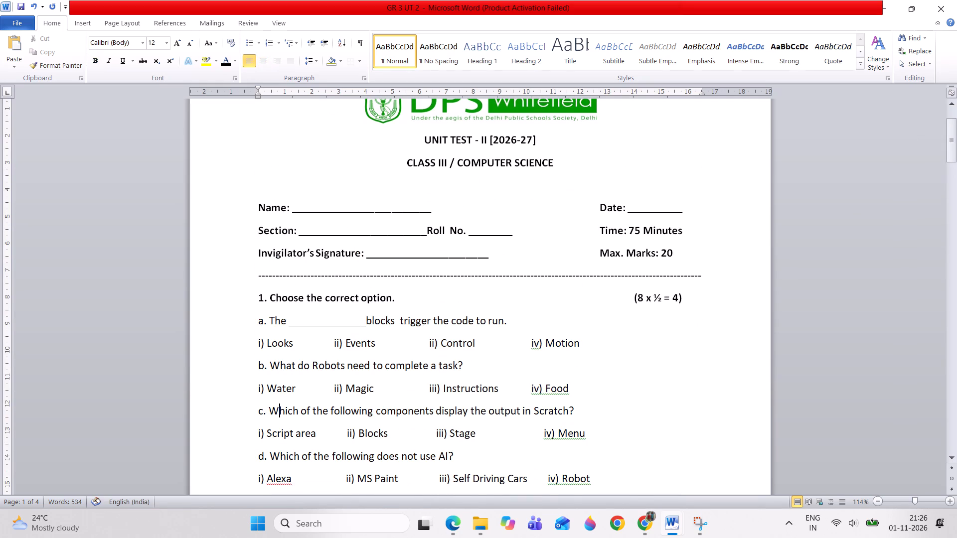
{"action": "key", "text": "Down"}
{"action": "key", "text": "Down"}
{"action": "key", "text": "Down"}
{"action": "key", "text": "Down"}
{"action": "key", "text": "Down"}
{"action": "key", "text": "Down"}
{"action": "key", "text": "Down"}
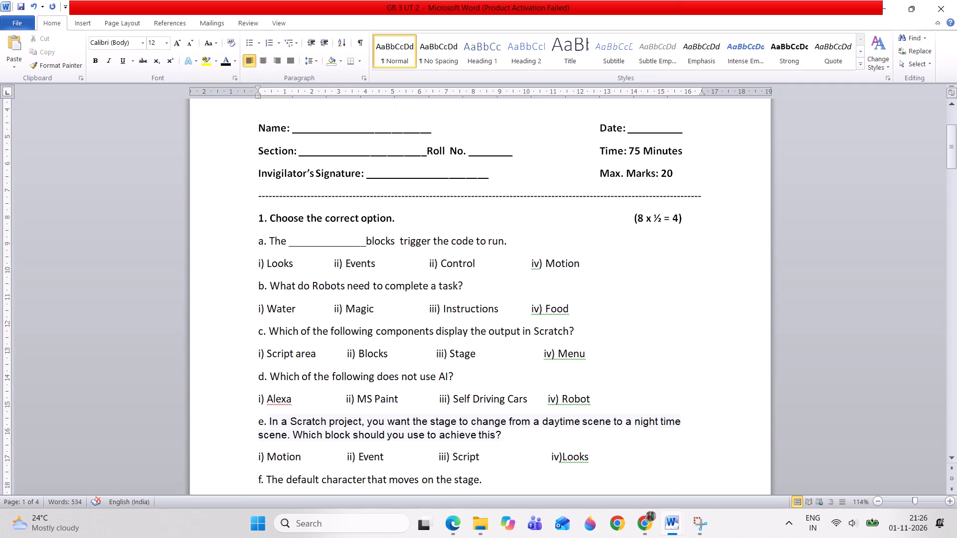
{"action": "key", "text": "Down"}
{"action": "key", "text": "Down"}
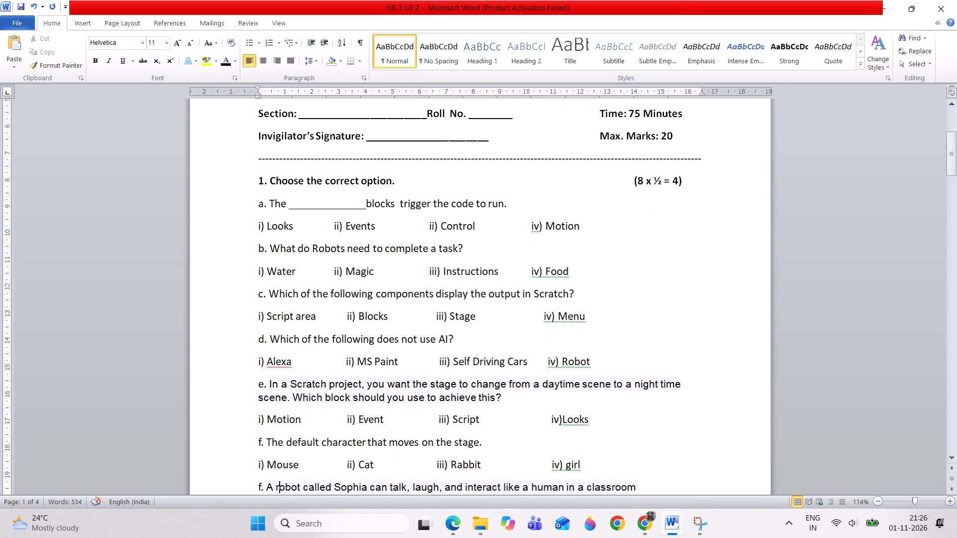
{"action": "key", "text": "Down"}
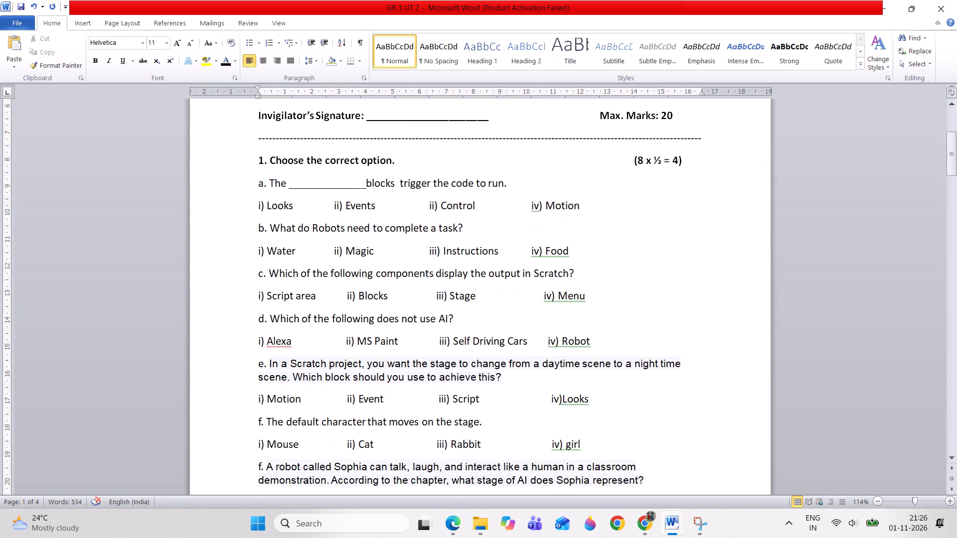
{"action": "key", "text": "Left"}
{"action": "key", "text": "Left"}
{"action": "key", "text": "Left"}
{"action": "key", "text": "Up"}
{"action": "key", "text": "Delete"}
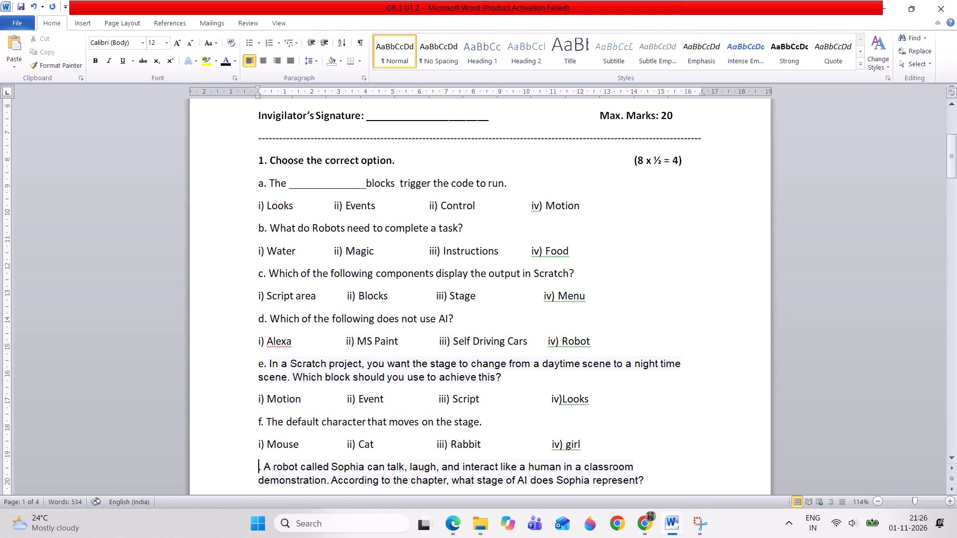
{"action": "key", "text": "g"}
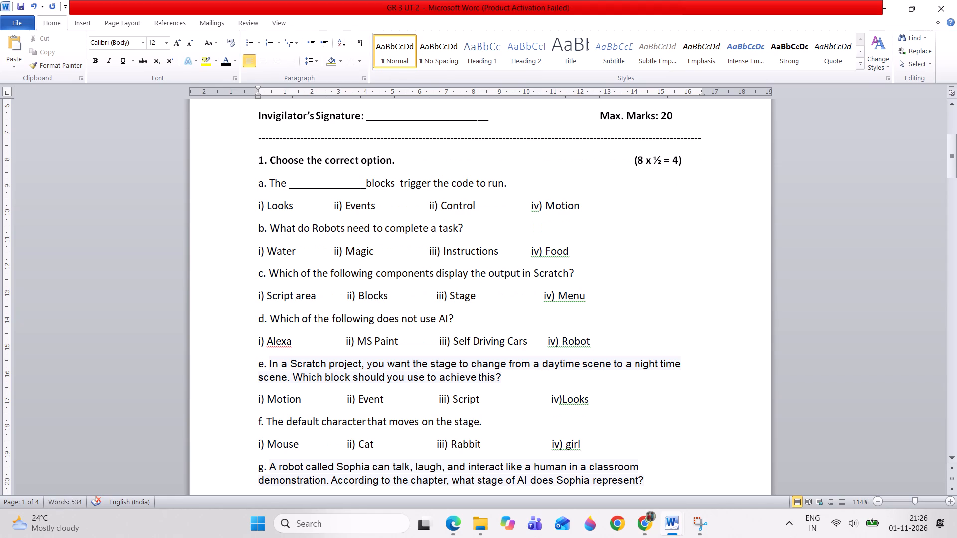
Change the letter of the "These blocks are used for Math Calculations." question to h.
{"action": "key", "text": "Down"}
{"action": "key", "text": "Down"}
{"action": "key", "text": "Down"}
{"action": "key", "text": "Down"}
{"action": "key", "text": "Down"}
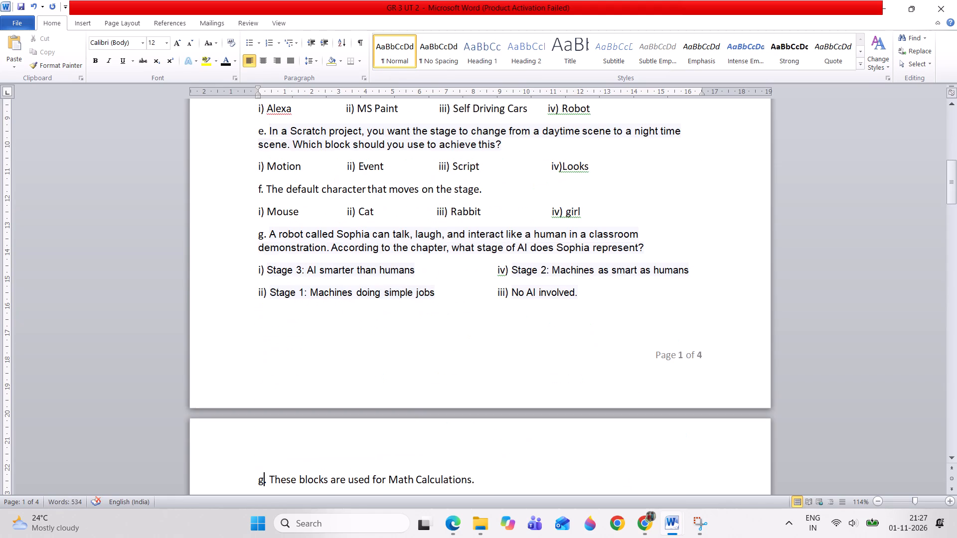
{"action": "key", "text": "BackSpace"}
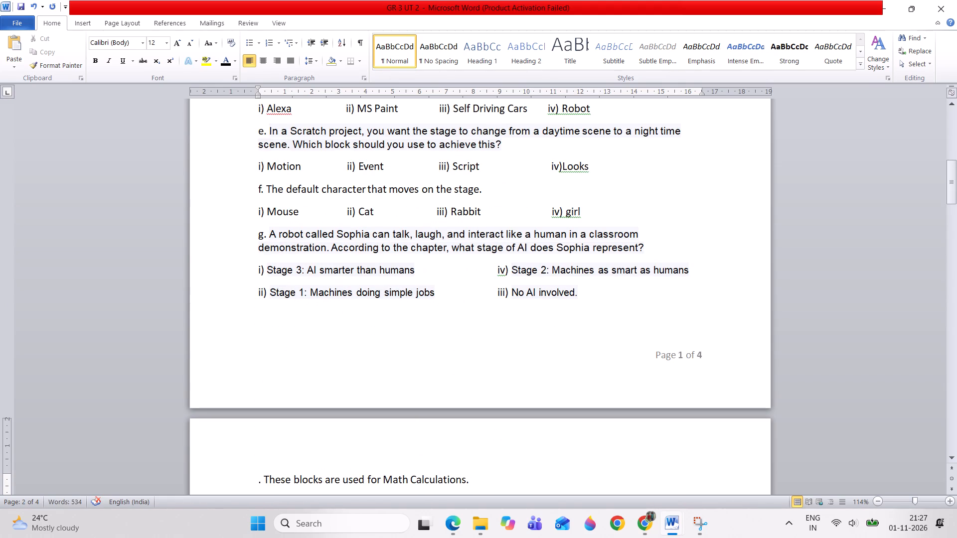
{"action": "key", "text": "h"}
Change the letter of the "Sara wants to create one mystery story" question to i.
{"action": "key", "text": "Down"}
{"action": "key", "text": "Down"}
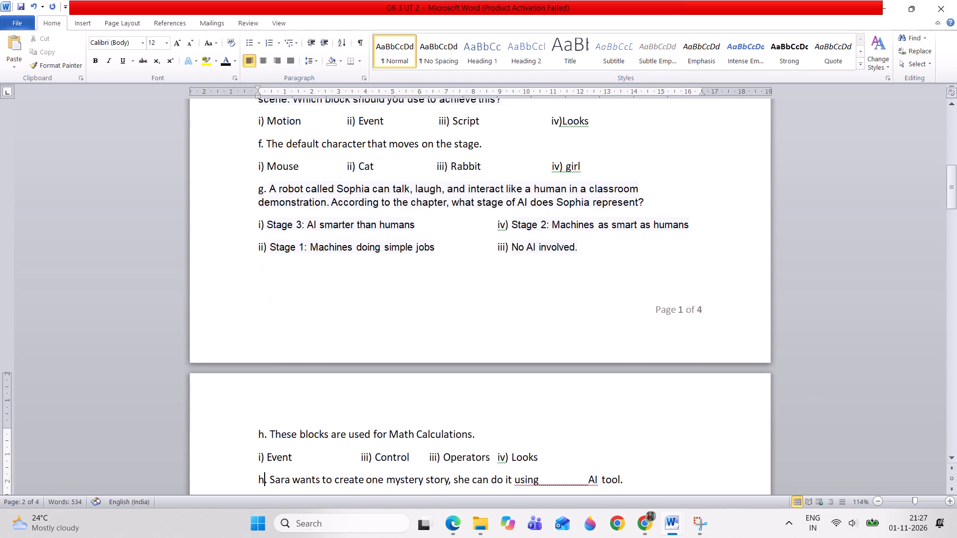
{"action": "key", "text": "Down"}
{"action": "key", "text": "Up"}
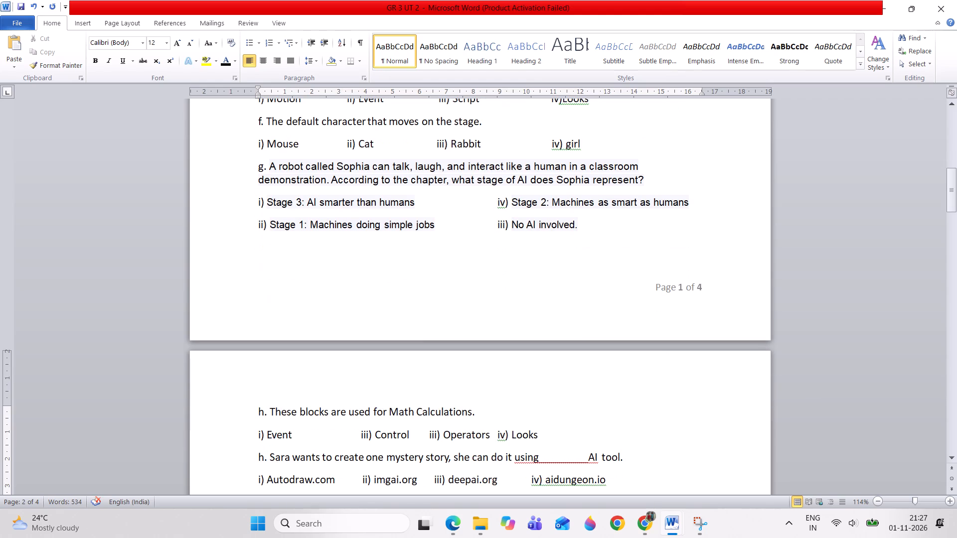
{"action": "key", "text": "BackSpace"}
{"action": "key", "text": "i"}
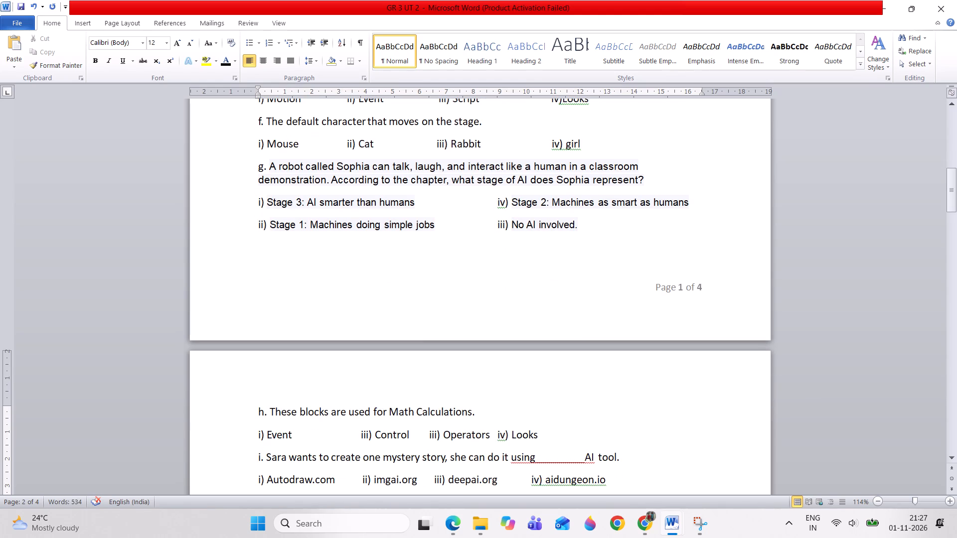
In question 1e, insert a space between iv) and Looks in the last option.
{"action": "key", "text": "Down"}
{"action": "key", "text": "Down"}
{"action": "key", "text": "Down"}
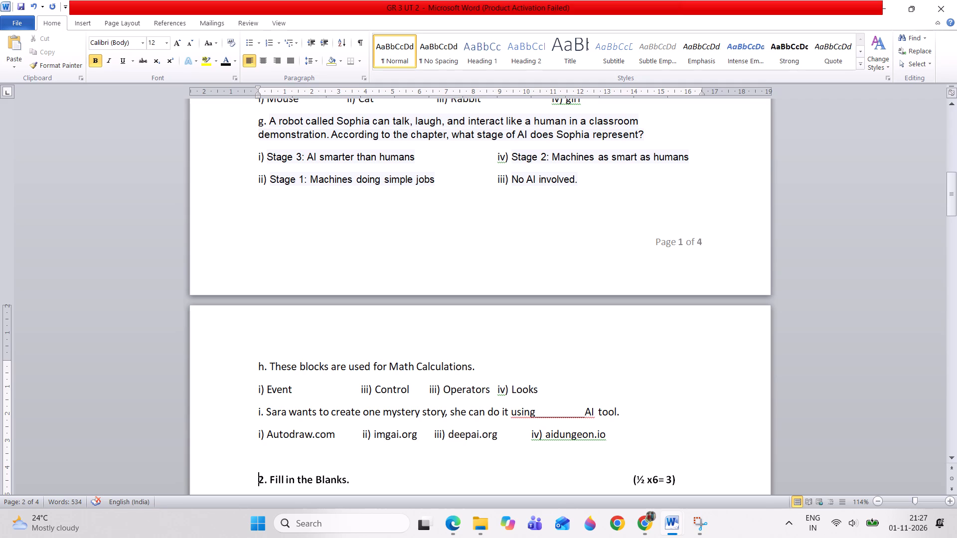
{"action": "left_click", "coordinate": [951, 106]}
{"action": "left_click", "coordinate": [951, 106]}
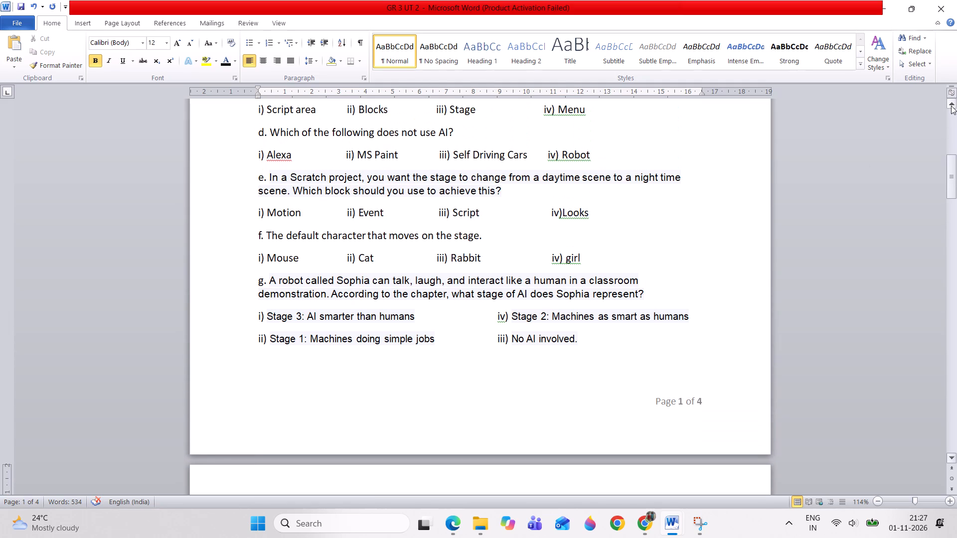
{"action": "double_click", "coordinate": [951, 106]}
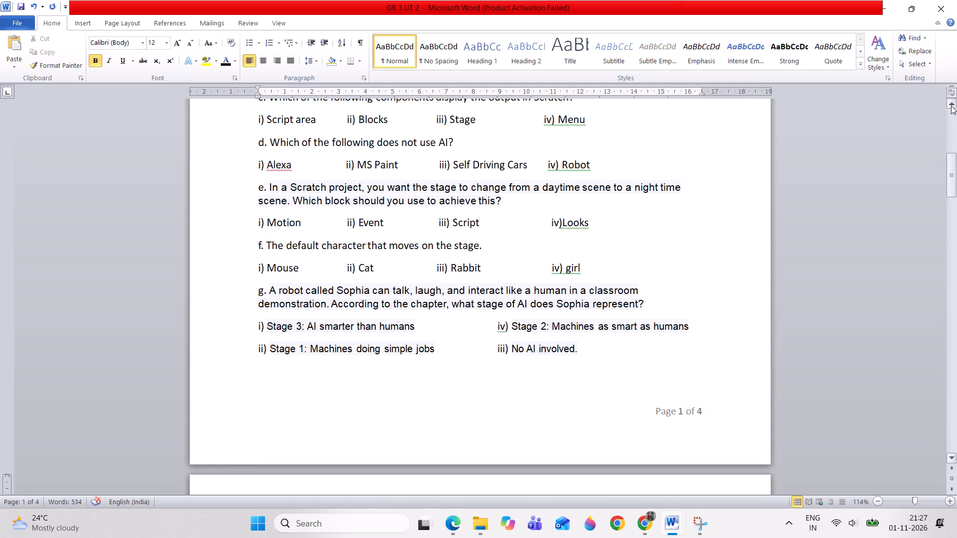
{"action": "left_click", "coordinate": [951, 106]}
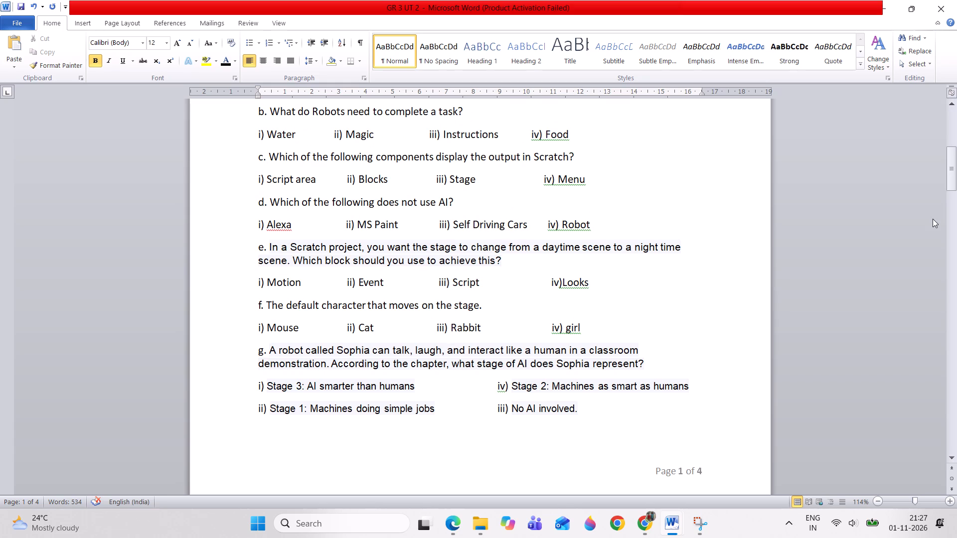
{"action": "triple_click", "coordinate": [955, 103]}
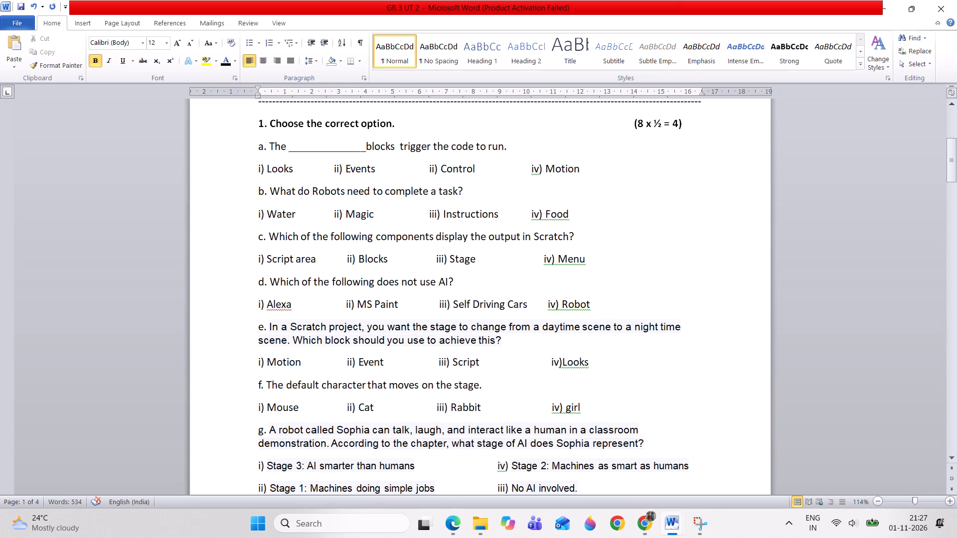
{"action": "double_click", "coordinate": [564, 363]}
{"action": "key", "text": "space"}
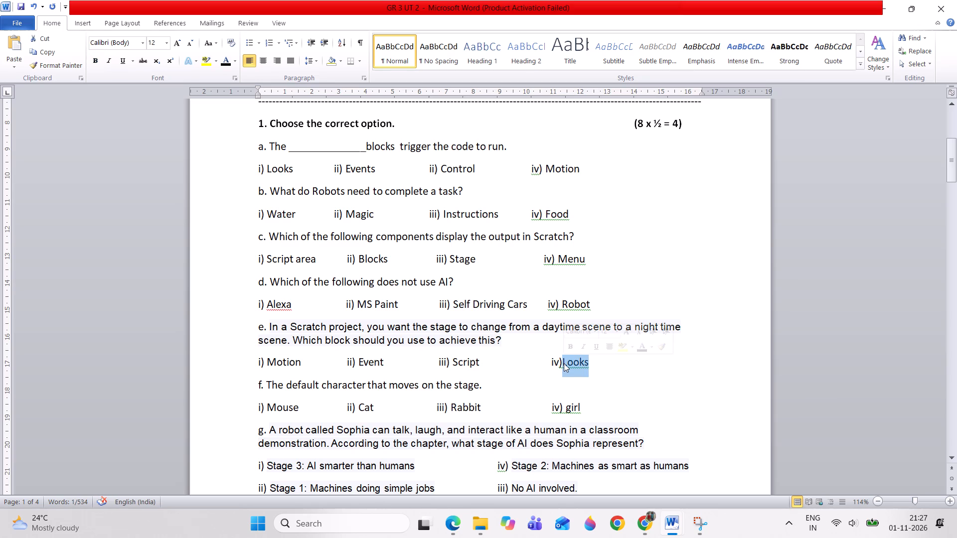
{"action": "left_click", "coordinate": [578, 398]}
{"action": "left_click", "coordinate": [564, 363]}
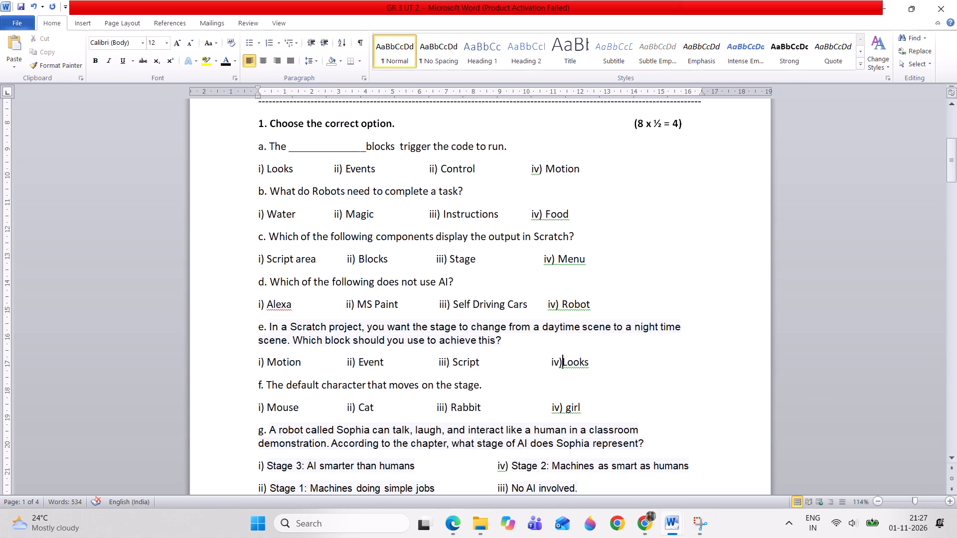
{"action": "key", "text": "space"}
Delete question 1f about the default character that moves on the stage, with its options and the blank line left behind.
{"action": "left_click_drag", "start_coordinate": [953, 163], "coordinate": [953, 165]}
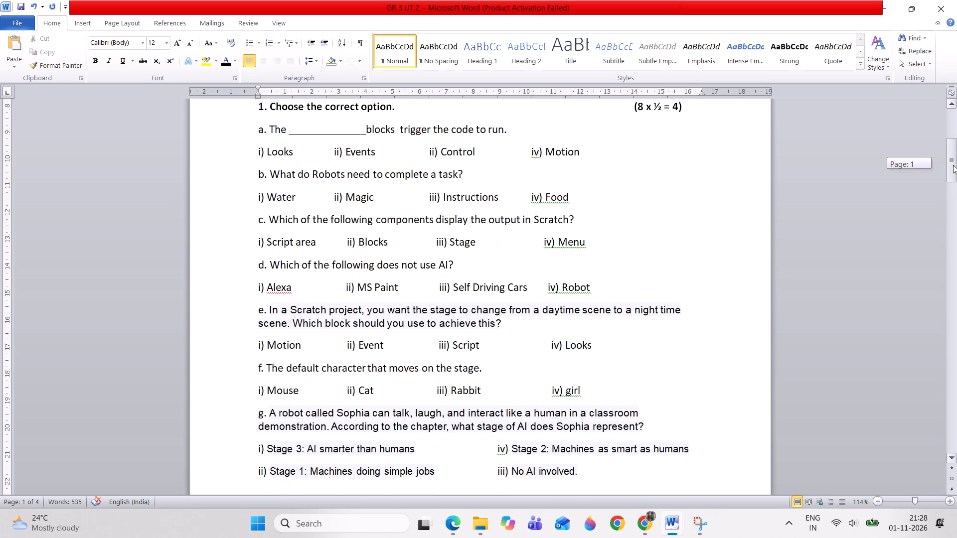
{"action": "left_click_drag", "start_coordinate": [953, 165], "coordinate": [950, 180]}
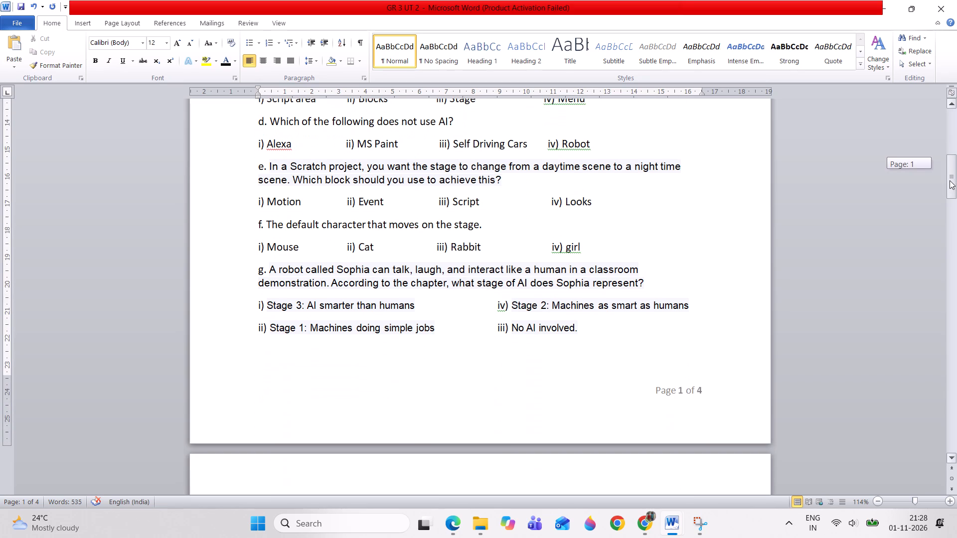
{"action": "left_click_drag", "start_coordinate": [950, 180], "coordinate": [944, 161]}
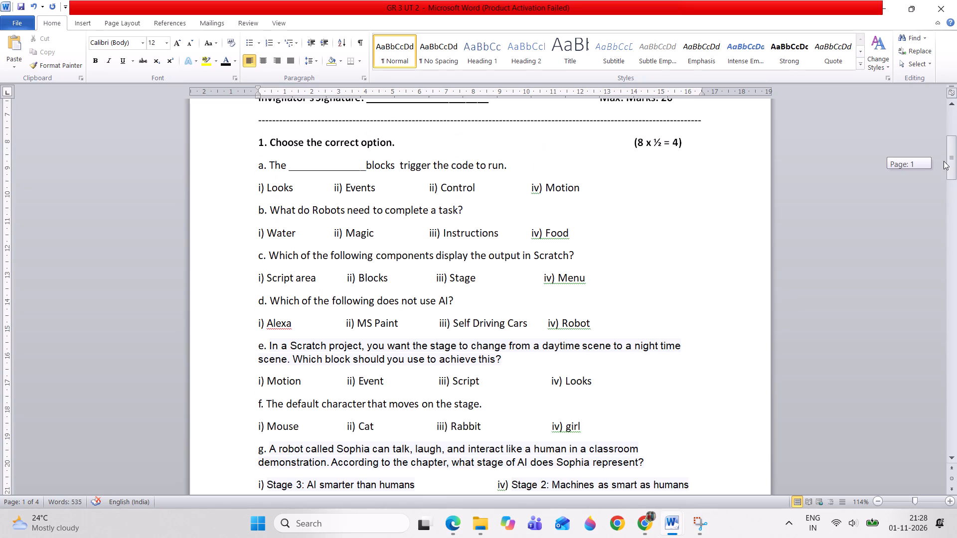
{"action": "left_click_drag", "start_coordinate": [944, 161], "coordinate": [942, 167]}
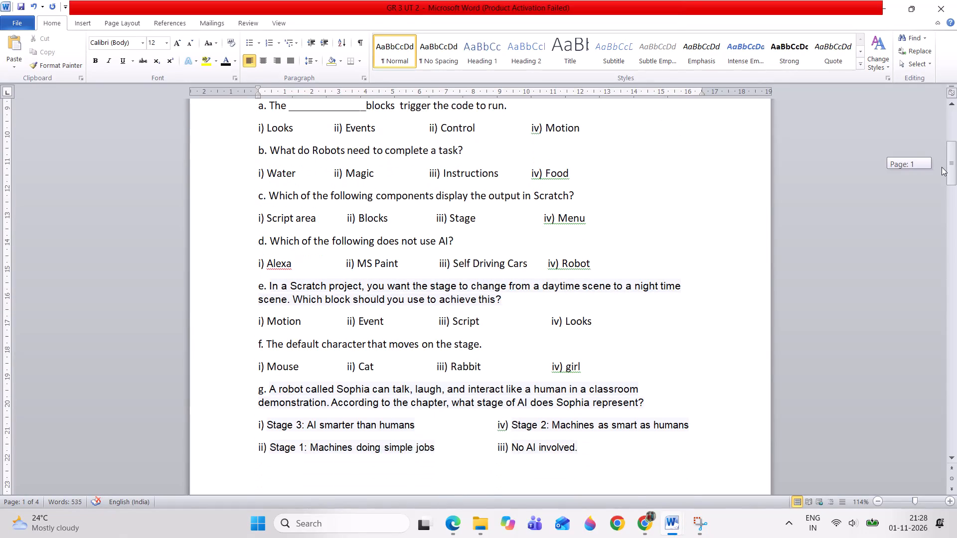
{"action": "left_click_drag", "start_coordinate": [942, 167], "coordinate": [949, 197]}
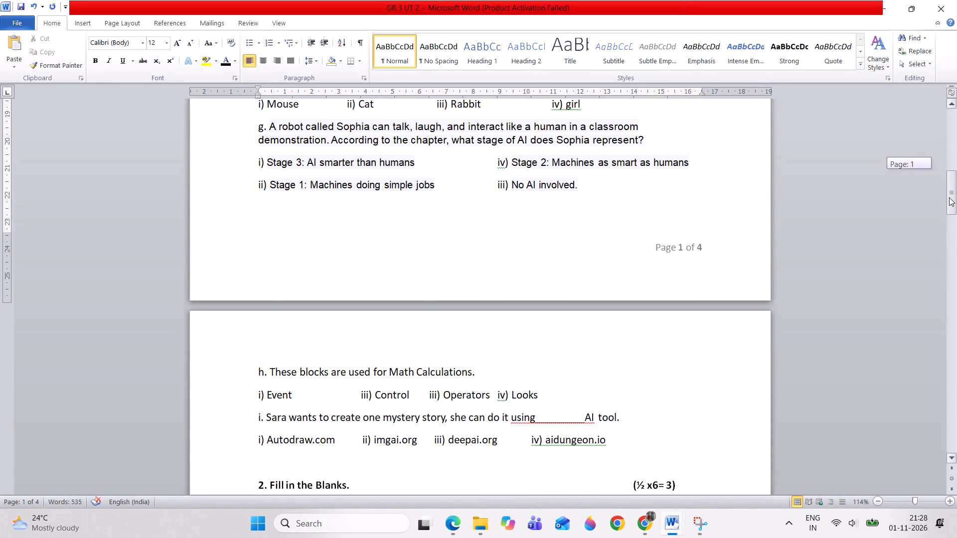
{"action": "left_click_drag", "start_coordinate": [949, 197], "coordinate": [950, 203]}
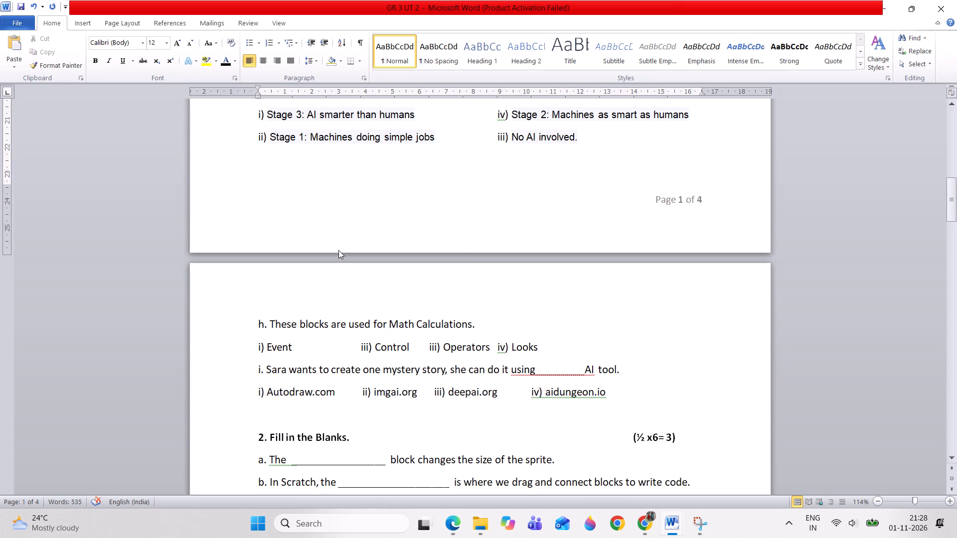
{"action": "double_click", "coordinate": [949, 108]}
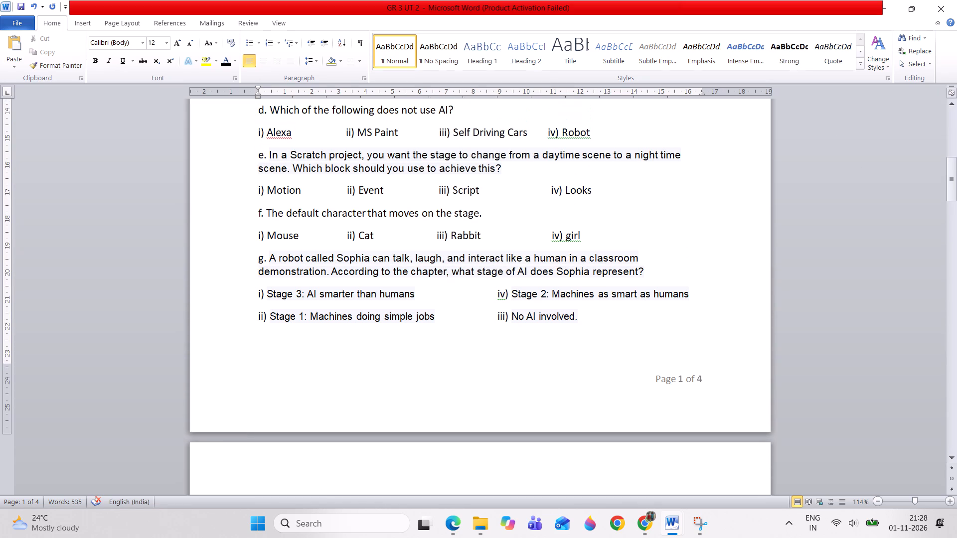
{"action": "left_click_drag", "start_coordinate": [256, 207], "coordinate": [396, 212]}
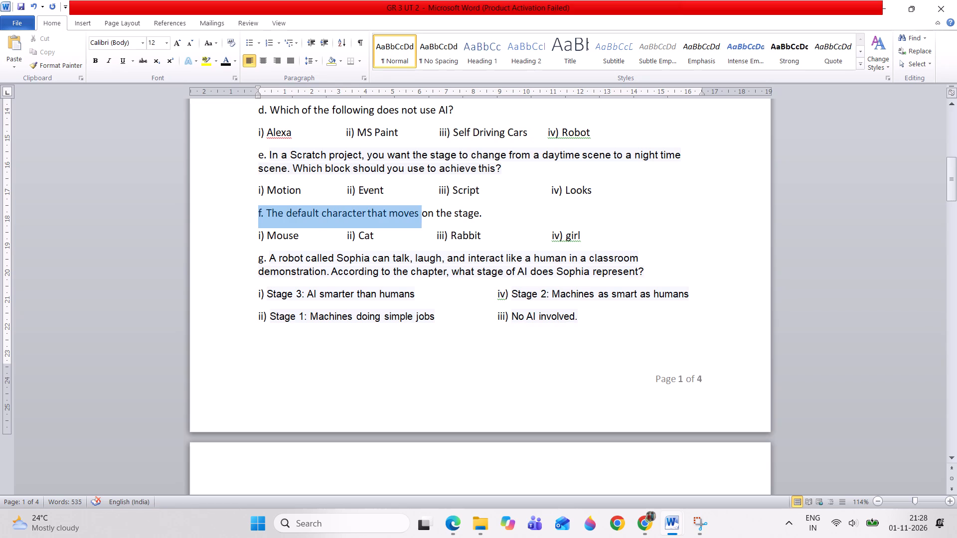
{"action": "left_click_drag", "start_coordinate": [396, 212], "coordinate": [594, 236]}
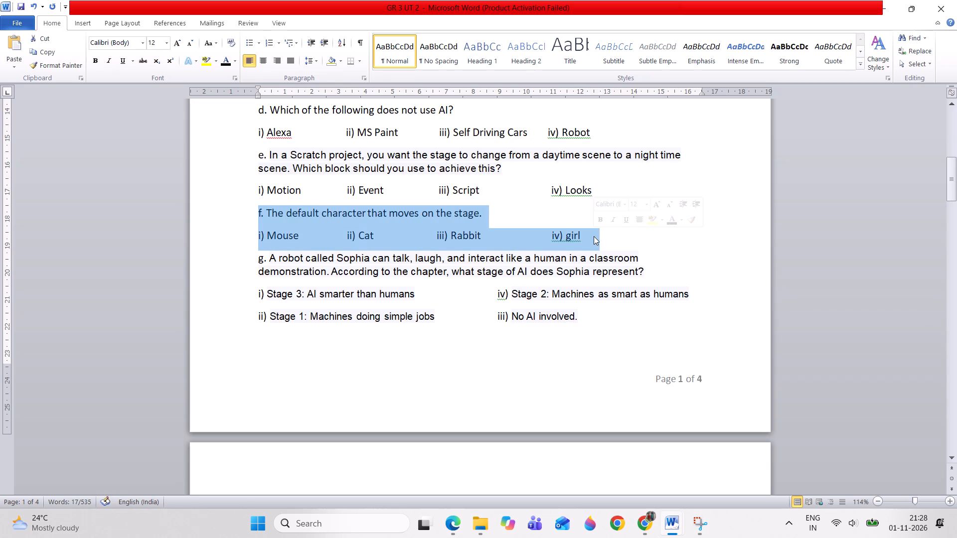
{"action": "key", "text": "Delete"}
{"action": "key", "text": "Delete"}
{"action": "key", "text": "Delete"}
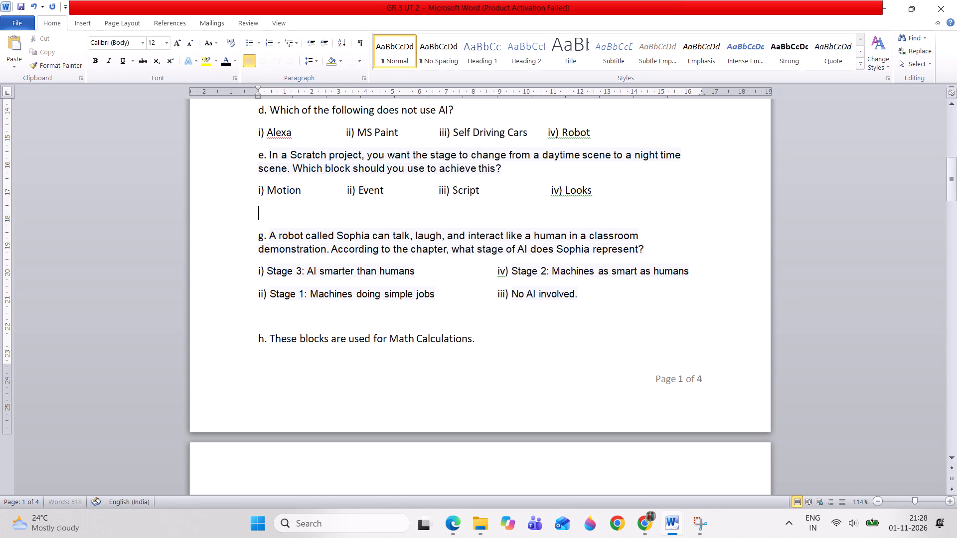
{"action": "key", "text": "Delete"}
{"action": "key", "text": "Down"}
{"action": "key", "text": "Up"}
{"action": "key", "text": "Delete"}
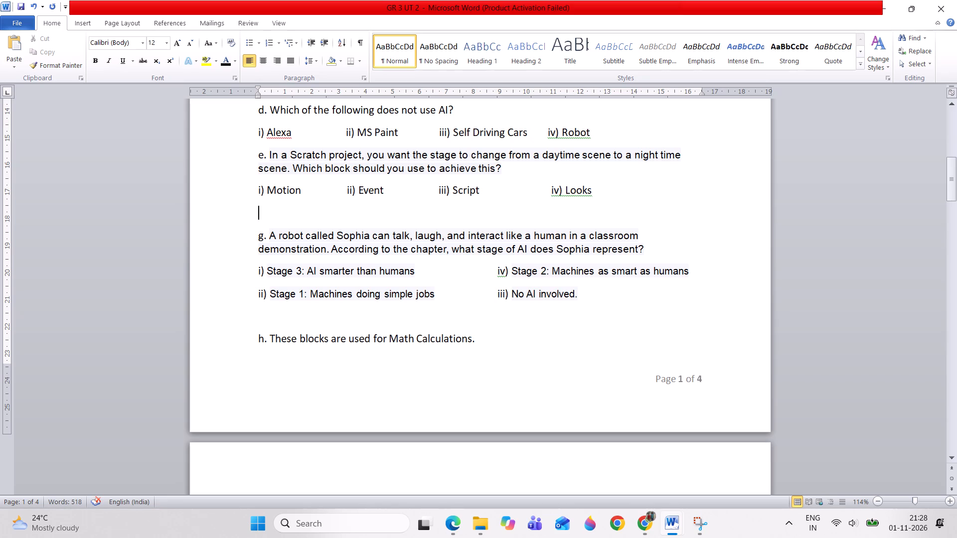
{"action": "left_click", "coordinate": [649, 197]}
{"action": "key", "text": "Delete"}
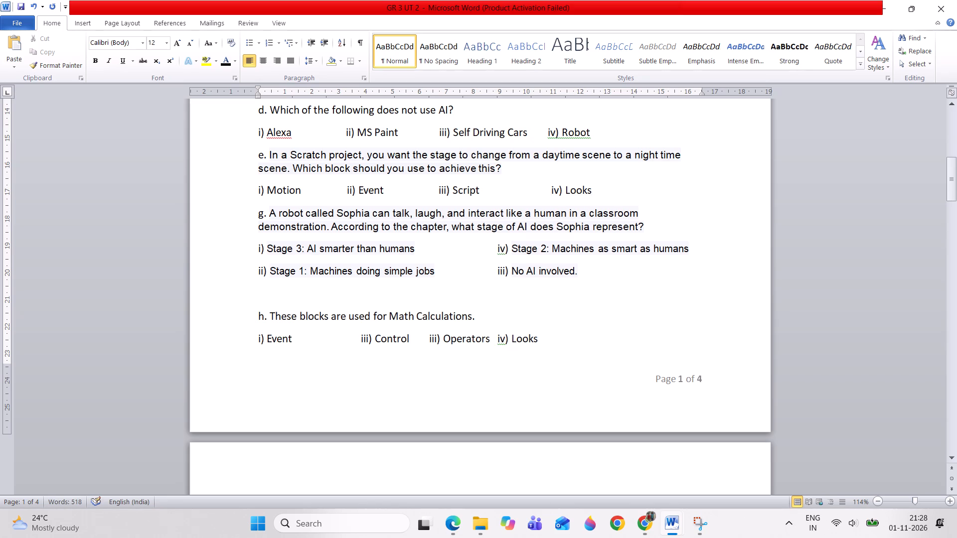
Change the letter of the question about the robot called Sophia to f.
{"action": "left_click", "coordinate": [258, 215]}
{"action": "key", "text": "Delete"}
{"action": "key", "text": "f"}
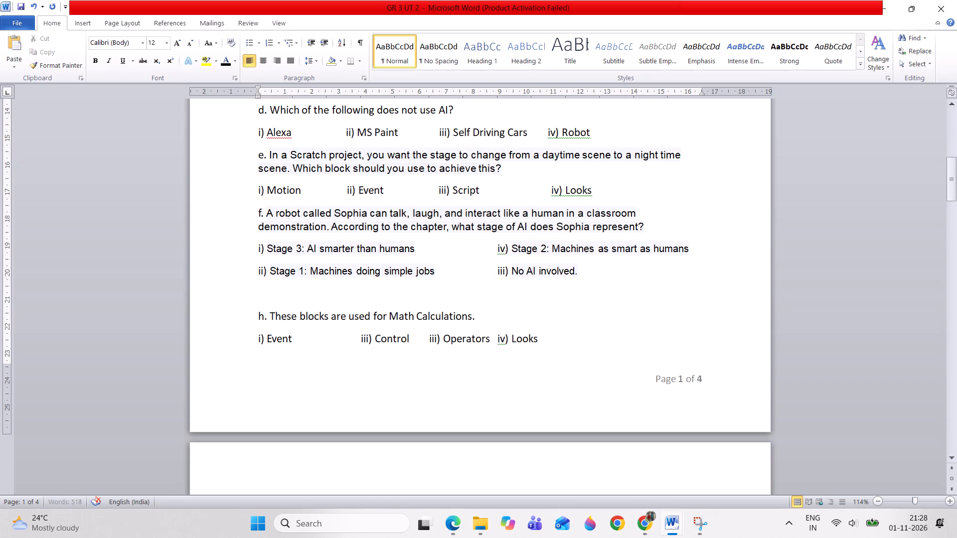
Remove the blank line above the "These blocks are used for Math Calculations." question and change its letter to g.
{"action": "left_click", "coordinate": [260, 301]}
{"action": "key", "text": "Delete"}
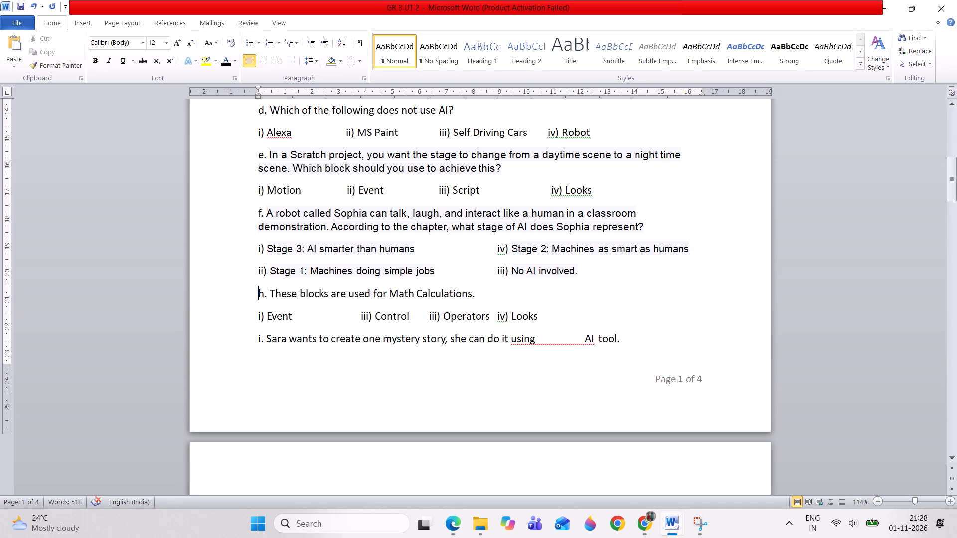
{"action": "key", "text": "Delete"}
{"action": "key", "text": "g"}
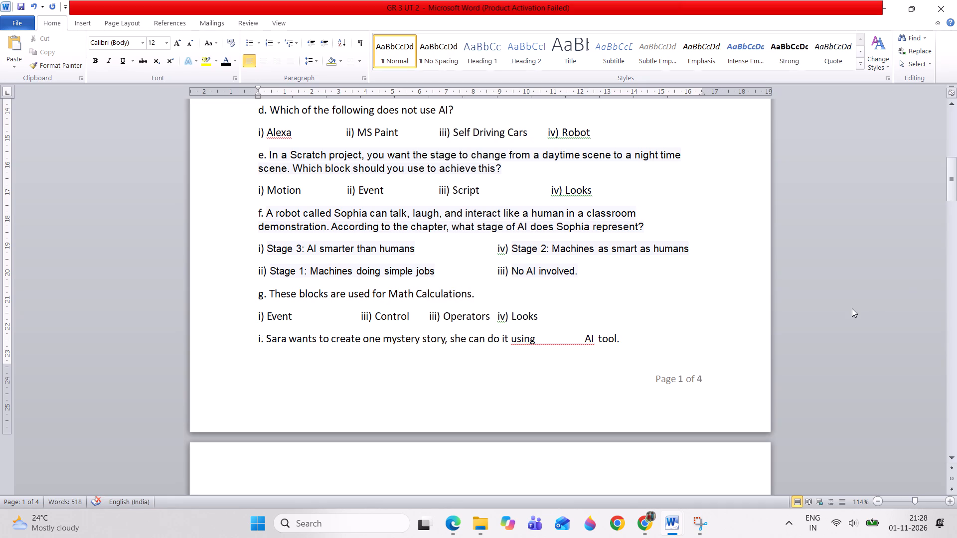
Change the letter of the "Sara wants to create one mystery story" question to h.
{"action": "left_click_drag", "start_coordinate": [952, 188], "coordinate": [956, 196]}
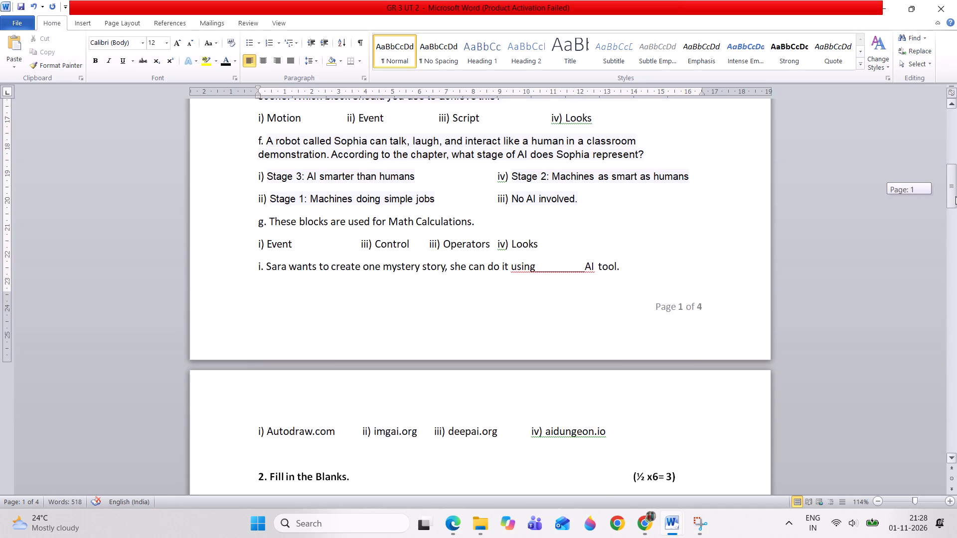
{"action": "left_click_drag", "start_coordinate": [956, 196], "coordinate": [956, 197]}
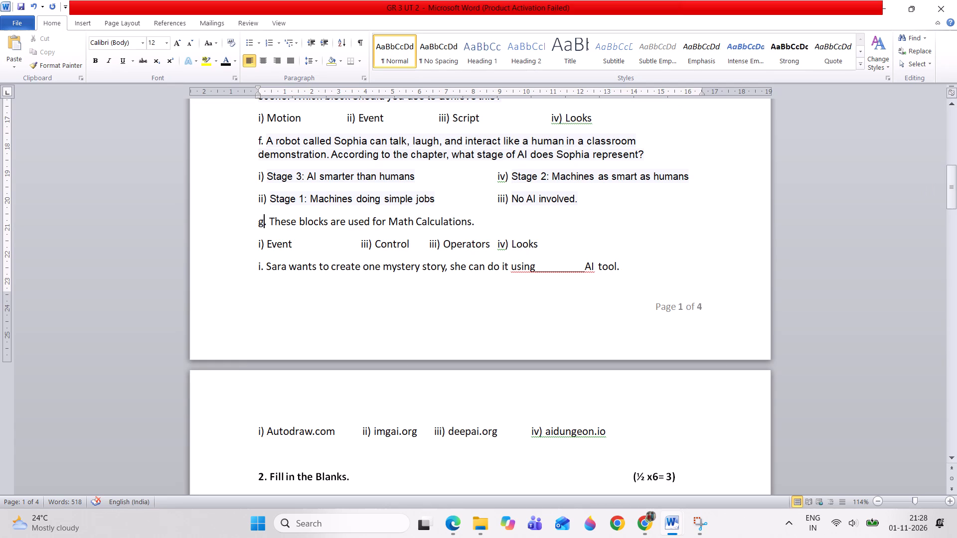
{"action": "left_click", "coordinate": [256, 267]}
{"action": "key", "text": "h"}
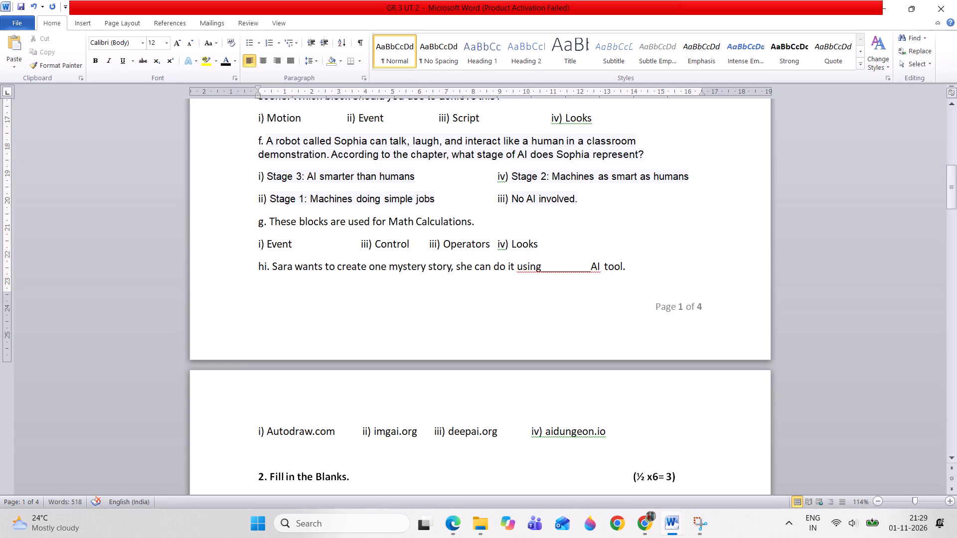
{"action": "key", "text": "Delete"}
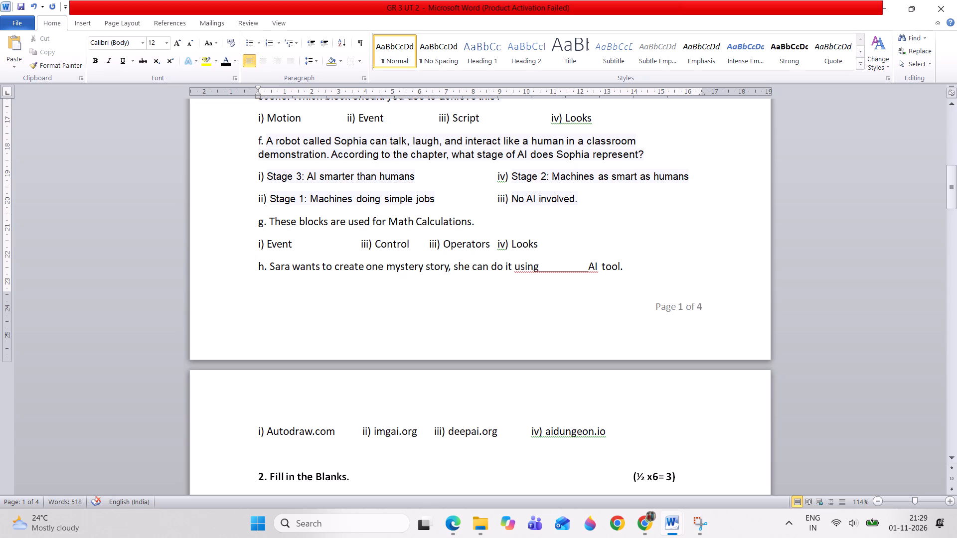
Insert a blank line after the options of question 1g to push question h onto page 2 with its options.
{"action": "left_click", "coordinate": [551, 243]}
{"action": "key", "text": "Return"}
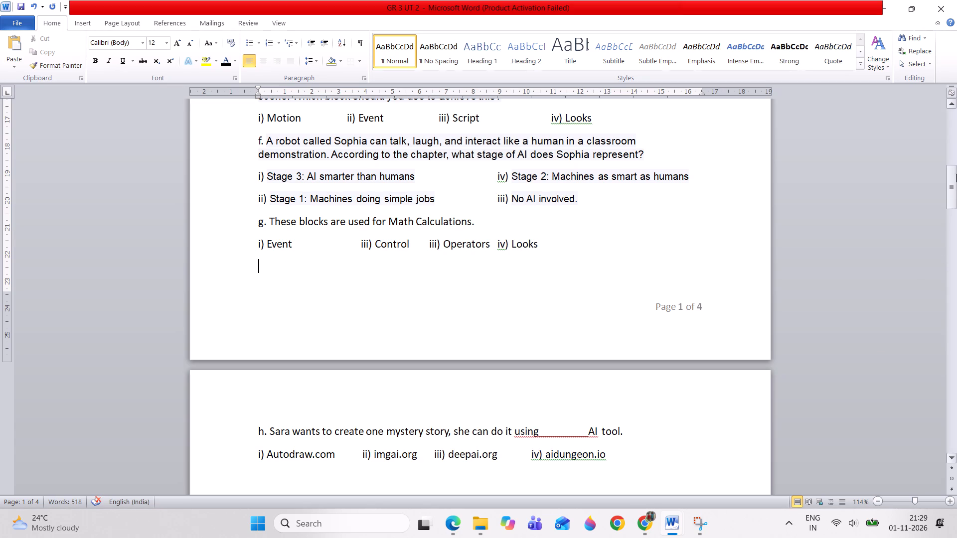
Lengthen the answer blank before "AI tool" in question 1h by three underscores.
{"action": "left_click", "coordinate": [580, 440]}
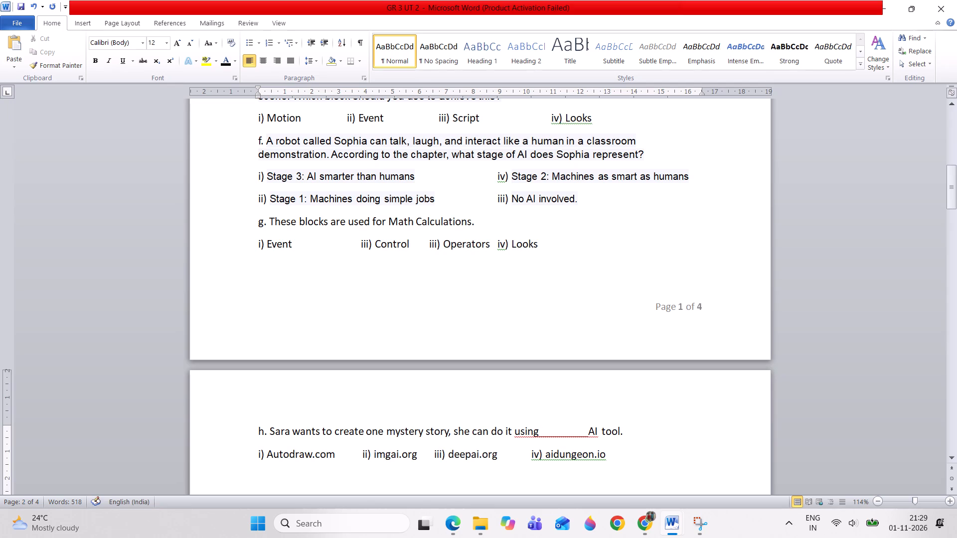
{"action": "type", "text": "___"}
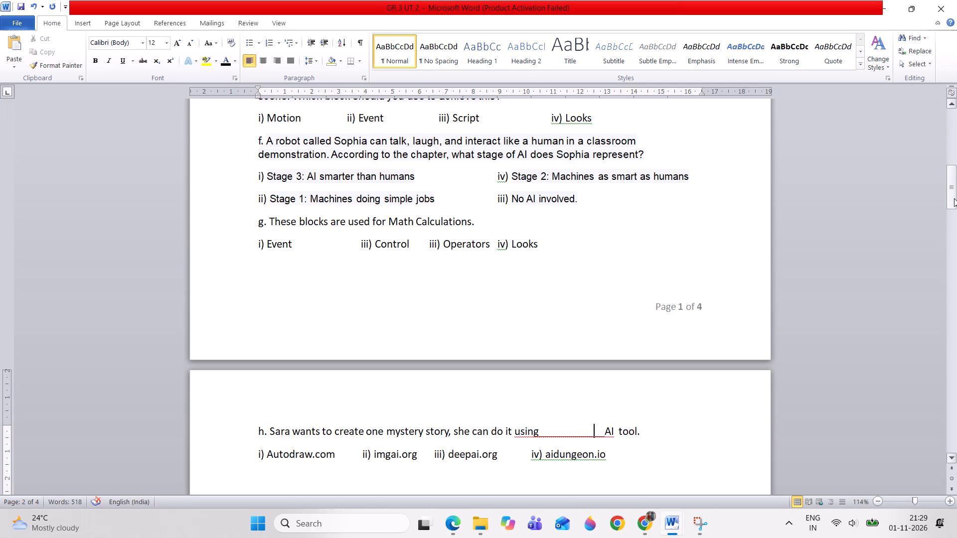
In fill-in-the-blank e of question 2, replace "Event block is" with "default sprite in Scratch program is" before the answer blank.
{"action": "left_click_drag", "start_coordinate": [954, 198], "coordinate": [956, 208]}
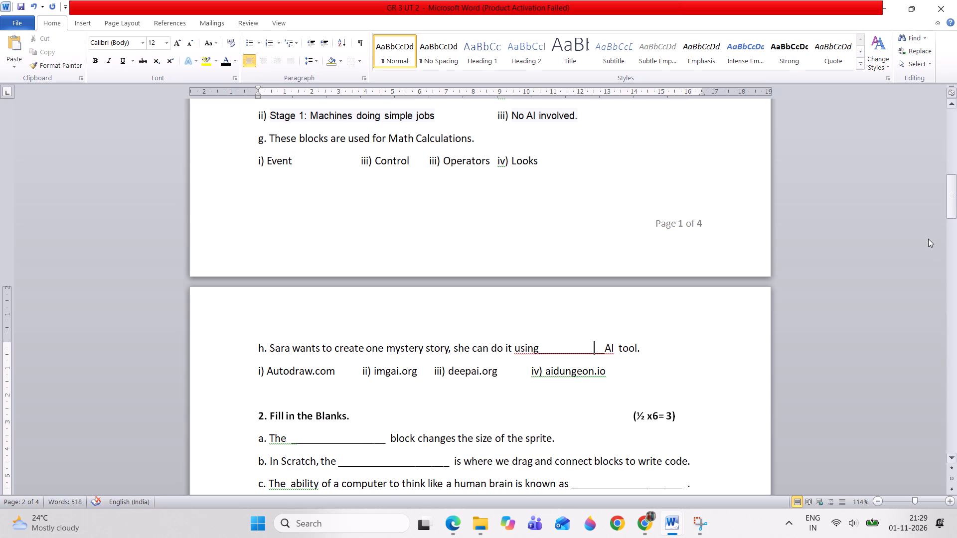
{"action": "left_click_drag", "start_coordinate": [954, 206], "coordinate": [956, 213]}
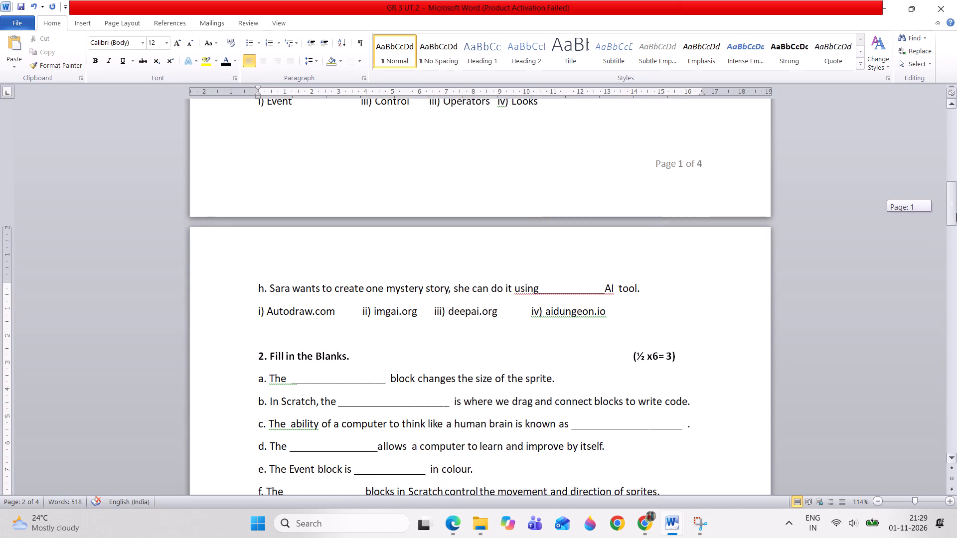
{"action": "left_click_drag", "start_coordinate": [956, 213], "coordinate": [956, 214]}
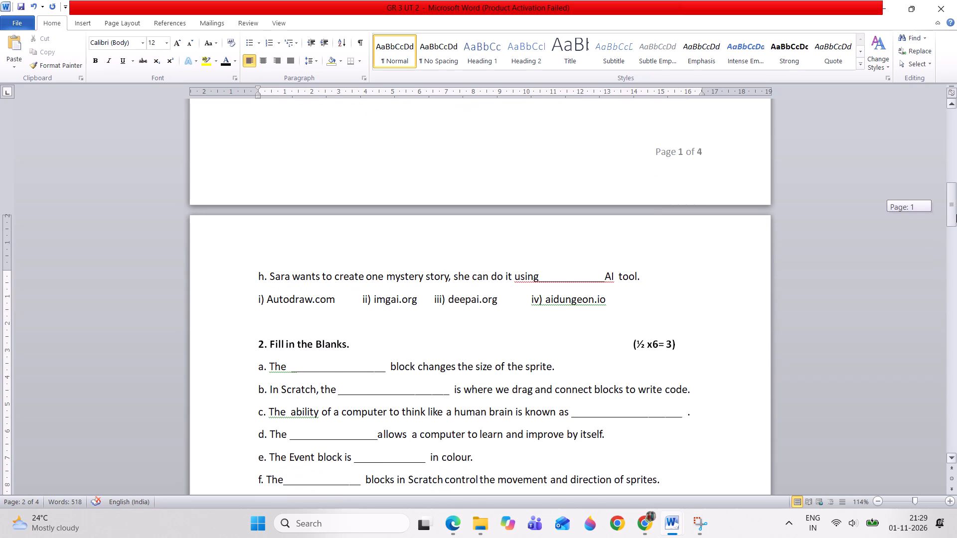
{"action": "left_click_drag", "start_coordinate": [956, 214], "coordinate": [955, 223]}
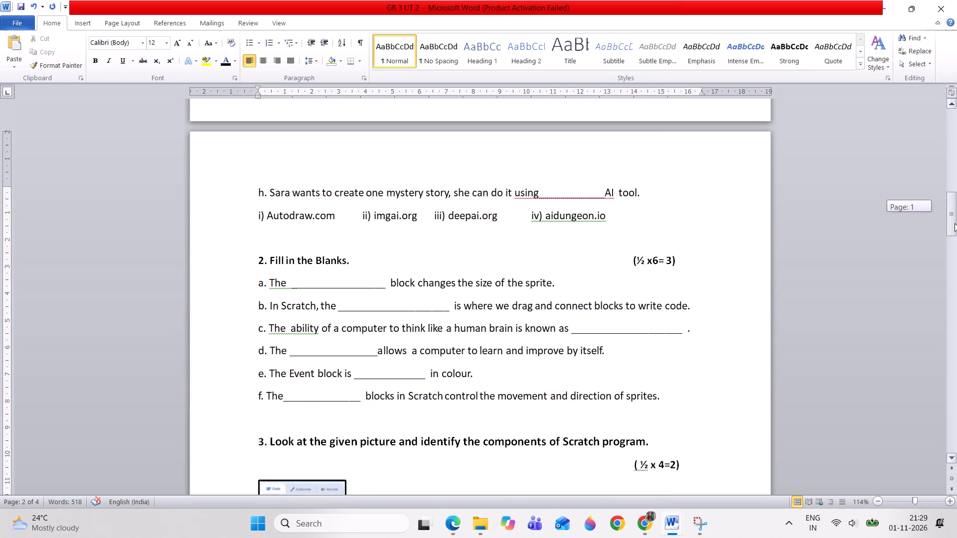
{"action": "left_click_drag", "start_coordinate": [955, 223], "coordinate": [955, 224]}
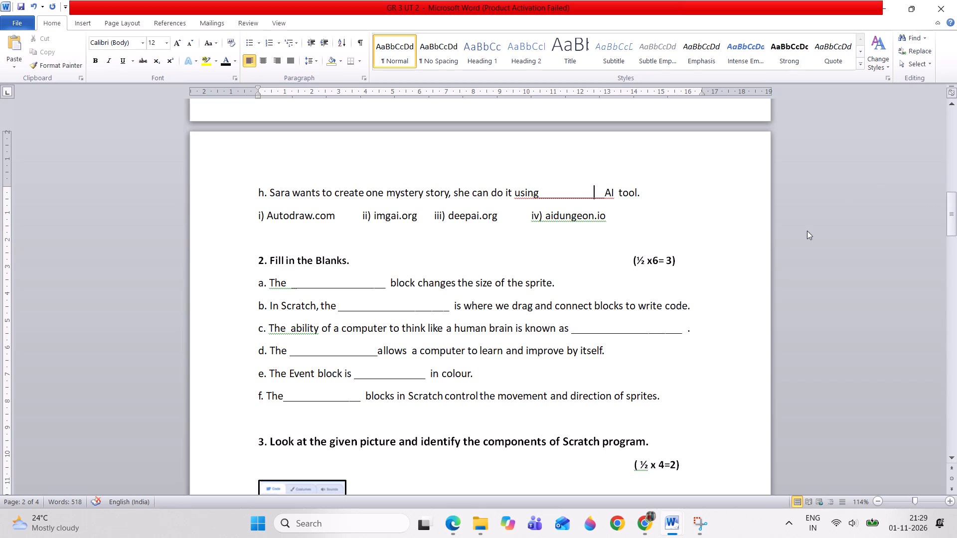
{"action": "left_click", "coordinate": [290, 371]}
{"action": "key", "text": "d"}
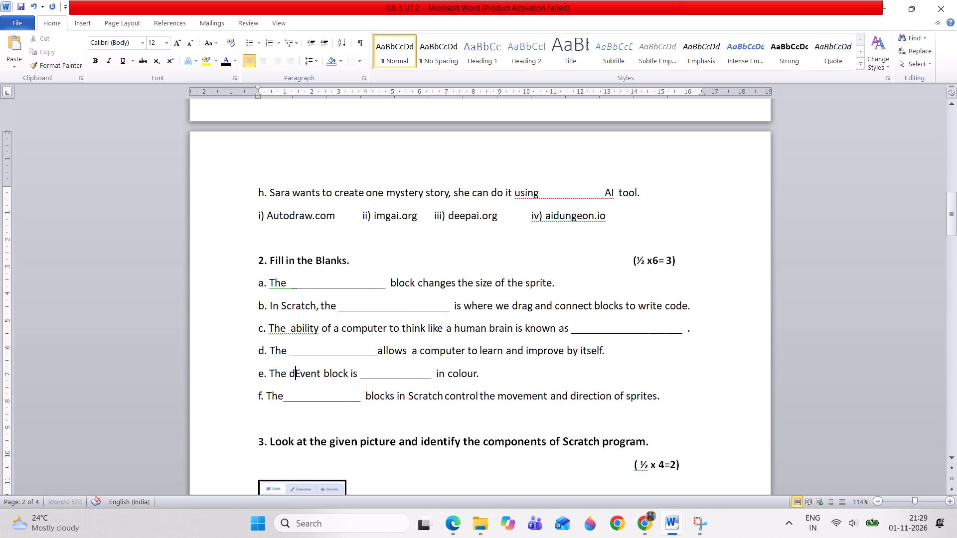
{"action": "type", "text": "efault sprite"}
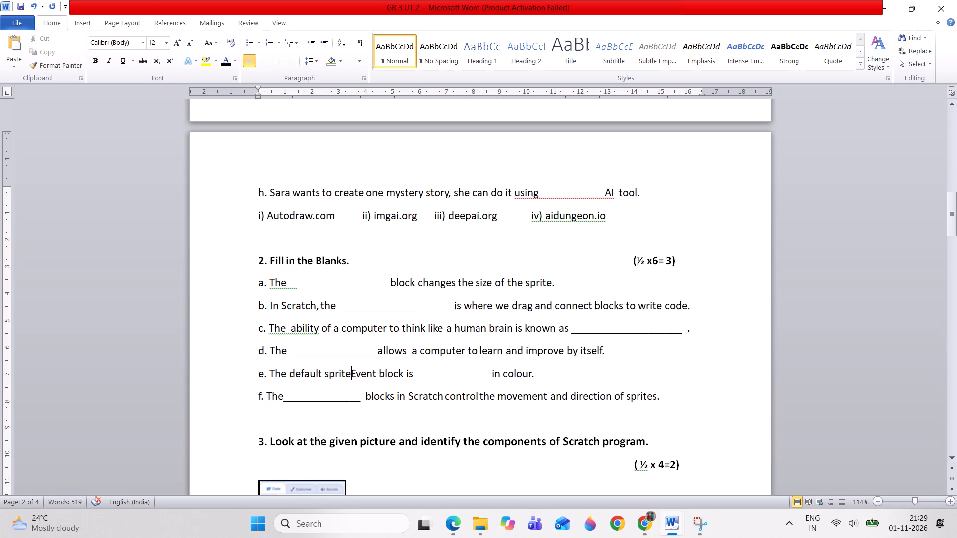
{"action": "key", "text": "space"}
{"action": "type", "text": "i"}
{"action": "key", "text": "n"}
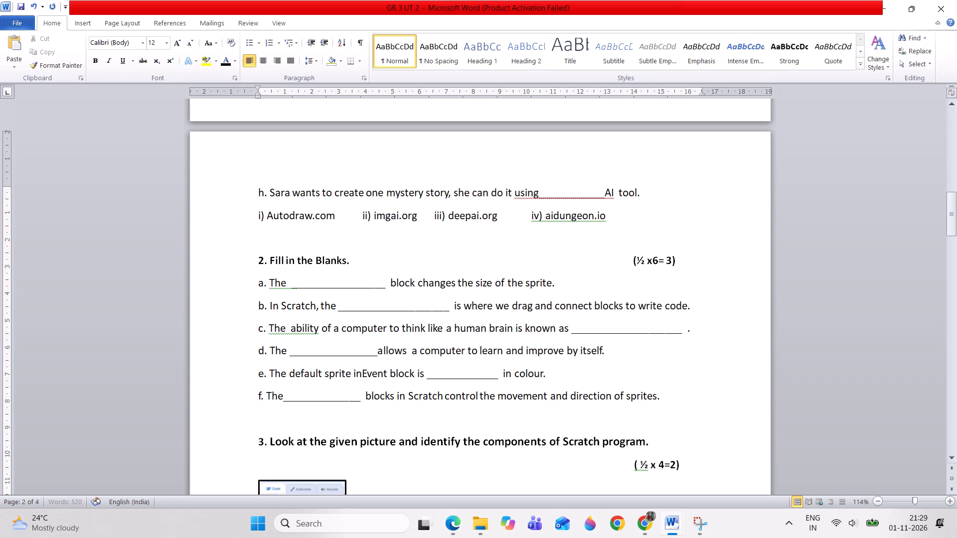
{"action": "key", "text": "space"}
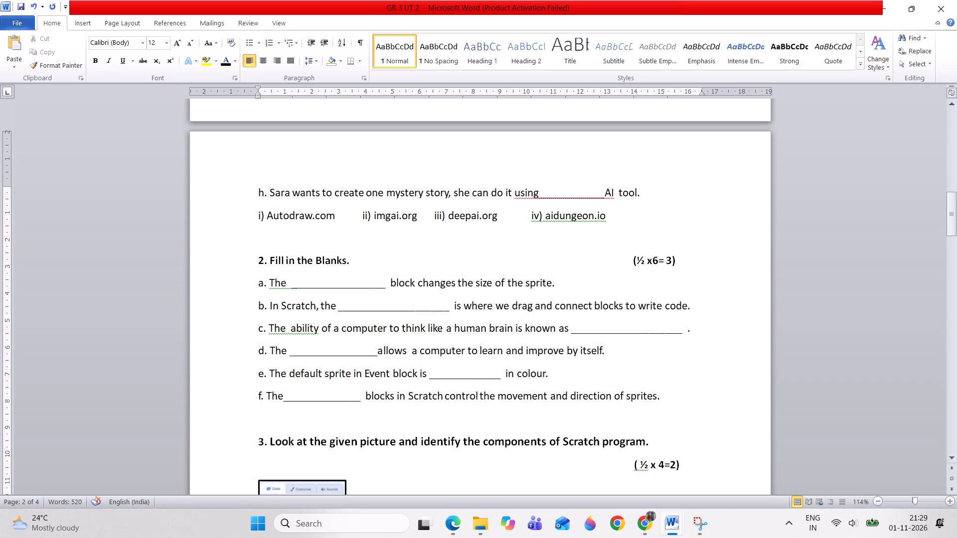
{"action": "type", "text": "Scratch program is"}
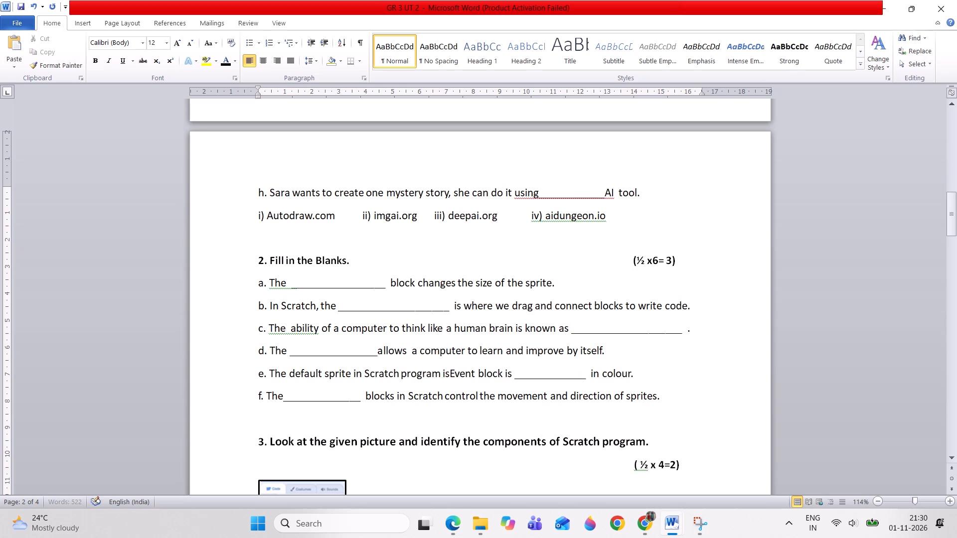
{"action": "key", "text": "space"}
{"action": "key", "text": "Delete"}
{"action": "key", "text": "Delete"}
{"action": "key", "text": "Delete"}
{"action": "key", "text": "Delete"}
{"action": "key", "text": "Delete"}
{"action": "key", "text": "Delete"}
{"action": "key", "text": "Delete"}
{"action": "key", "text": "Delete"}
{"action": "key", "text": "Delete"}
{"action": "key", "text": "Delete"}
{"action": "key", "text": "Delete"}
{"action": "key", "text": "Delete"}
{"action": "key", "text": "Delete"}
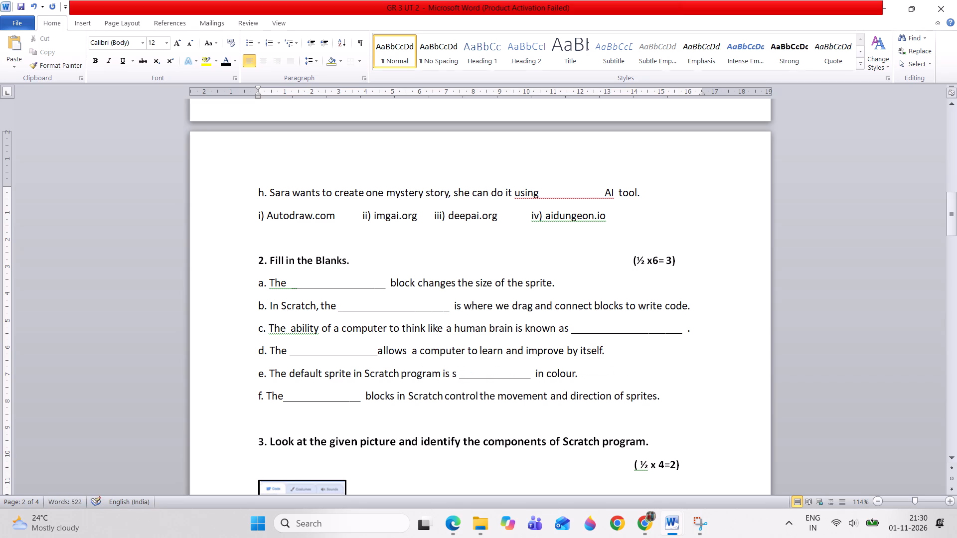
{"action": "key", "text": "Delete"}
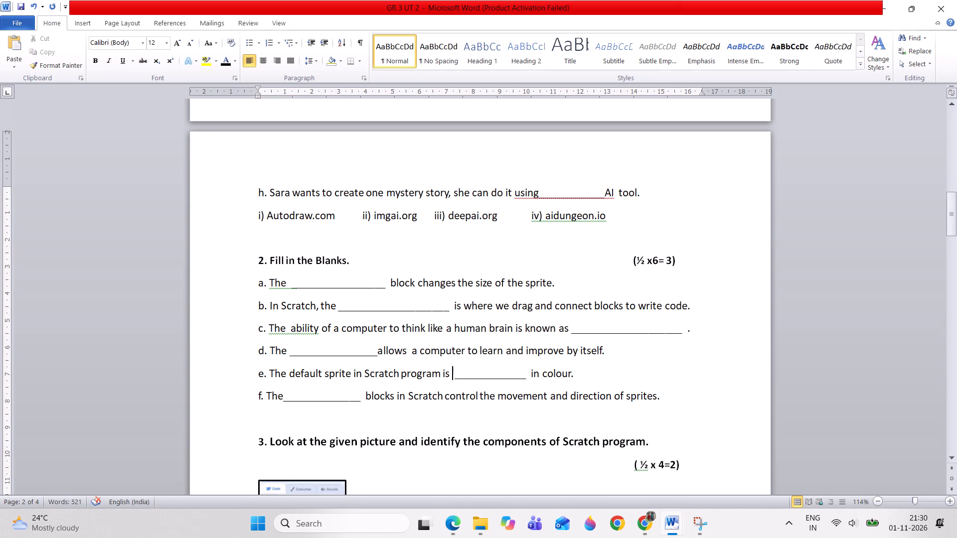
Remove "in colour" and the extra space after the blank in question 2e, keeping the full stop.
{"action": "key", "text": "Right"}
{"action": "key", "text": "Right"}
{"action": "key", "text": "Right"}
{"action": "key", "text": "Right"}
{"action": "key", "text": "Right"}
{"action": "key", "text": "Right"}
{"action": "key", "text": "Right"}
{"action": "key", "text": "Right"}
{"action": "key", "text": "Right"}
{"action": "key", "text": "Right"}
{"action": "key", "text": "Right"}
{"action": "key", "text": "Right"}
{"action": "key", "text": "Right"}
{"action": "key", "text": "Right"}
{"action": "key", "text": "Right"}
{"action": "key", "text": "Right"}
{"action": "key", "text": "Right"}
{"action": "key", "text": "BackSpace"}
{"action": "key", "text": "BackSpace"}
{"action": "key", "text": "Delete"}
{"action": "key", "text": "Delete"}
{"action": "key", "text": "Delete"}
{"action": "key", "text": "Delete"}
{"action": "key", "text": "Delete"}
{"action": "key", "text": "Delete"}
{"action": "key", "text": "Delete"}
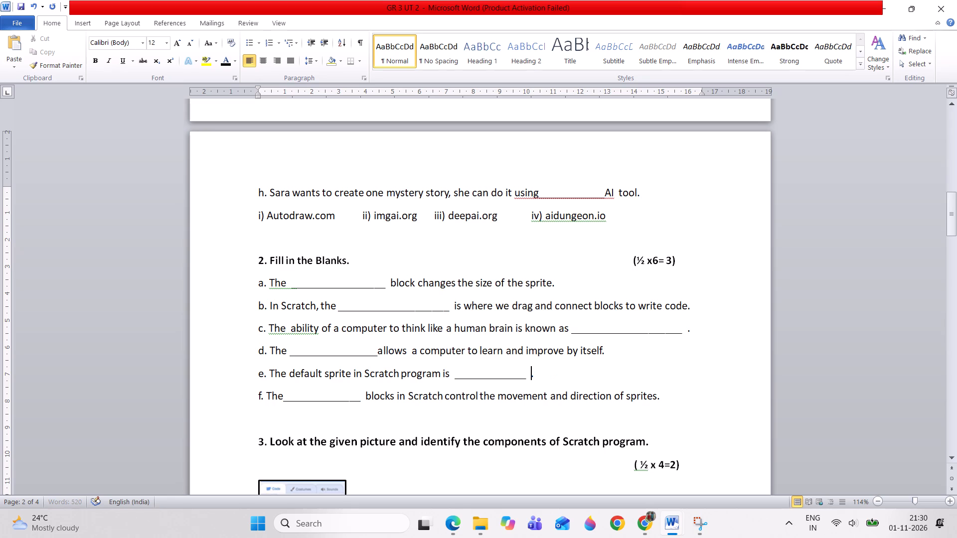
{"action": "key", "text": "BackSpace"}
Lengthen the answer blank at the end of question 2e by seven underscores.
{"action": "key", "text": "shift+underscore"}
{"action": "key", "text": "shift+underscore"}
{"action": "key", "text": "shift+underscore"}
{"action": "key", "text": "shift+underscore"}
{"action": "key", "text": "shift+underscore"}
{"action": "key", "text": "shift+underscore"}
{"action": "key", "text": "shift+underscore"}
Delete one blank line between the question 3 answer lines and the question 4 heading.
{"action": "left_click_drag", "start_coordinate": [951, 206], "coordinate": [950, 233]}
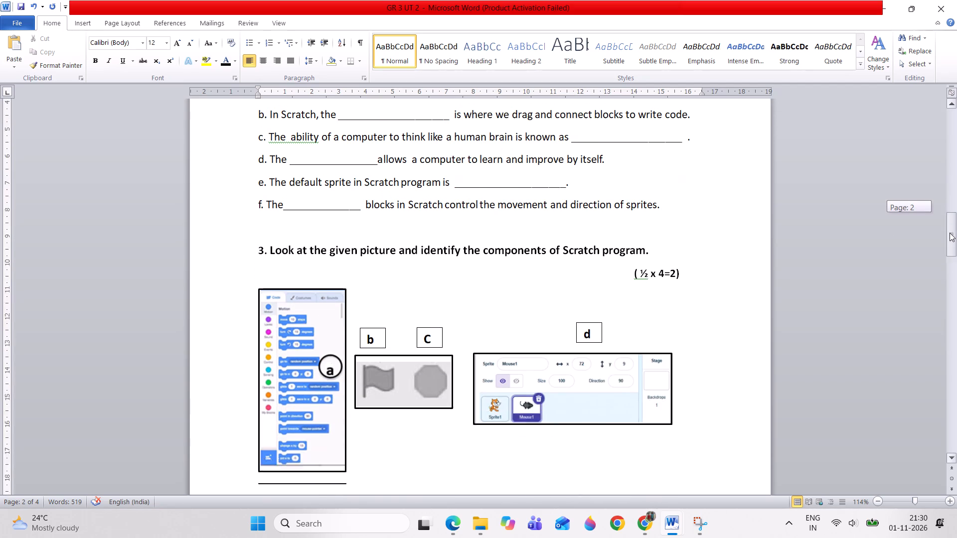
{"action": "left_click_drag", "start_coordinate": [950, 233], "coordinate": [950, 250]}
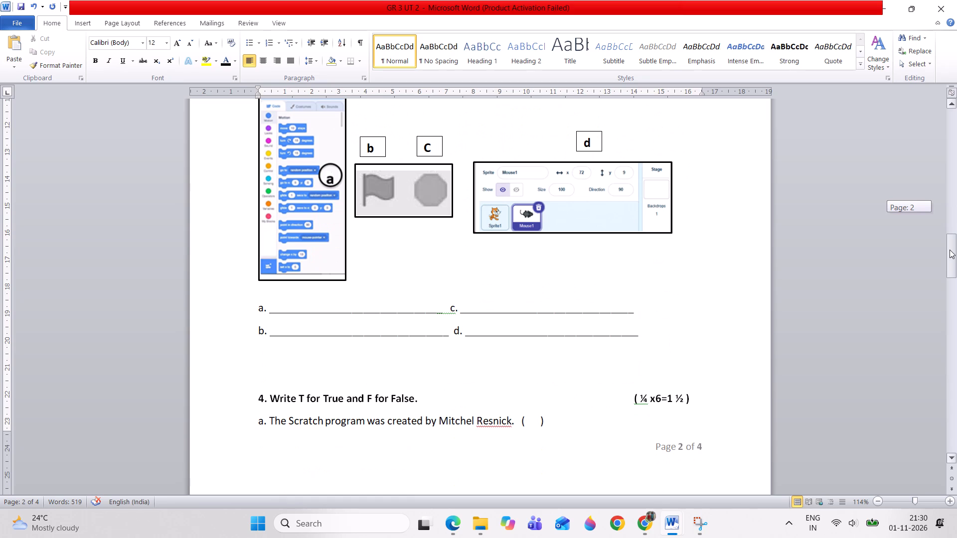
{"action": "left_click_drag", "start_coordinate": [950, 250], "coordinate": [946, 252]}
{"action": "left_click", "coordinate": [562, 331]}
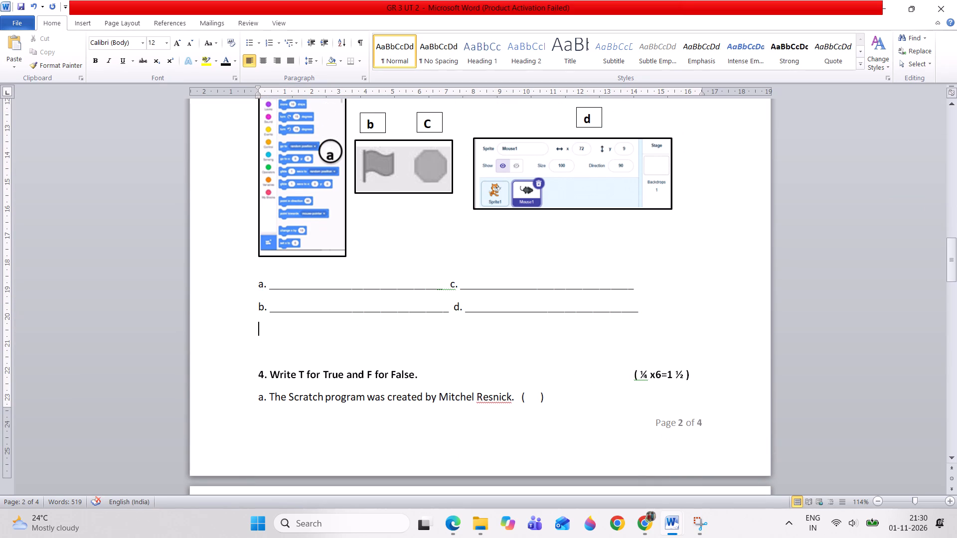
{"action": "key", "text": "Delete"}
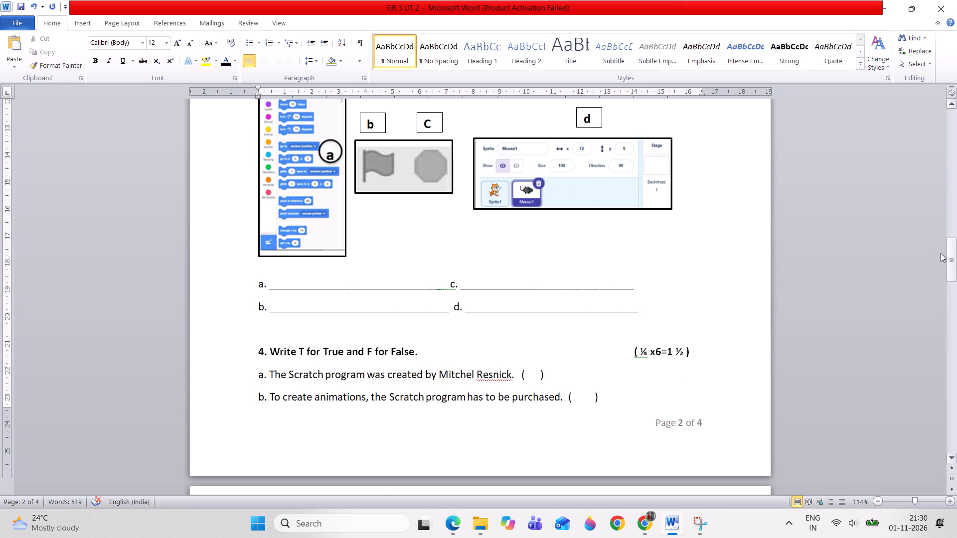
Replace True/False statement e in question 4 with "The Events block is blue in colour.", keeping its answer brackets.
{"action": "left_click_drag", "start_coordinate": [953, 261], "coordinate": [953, 265]}
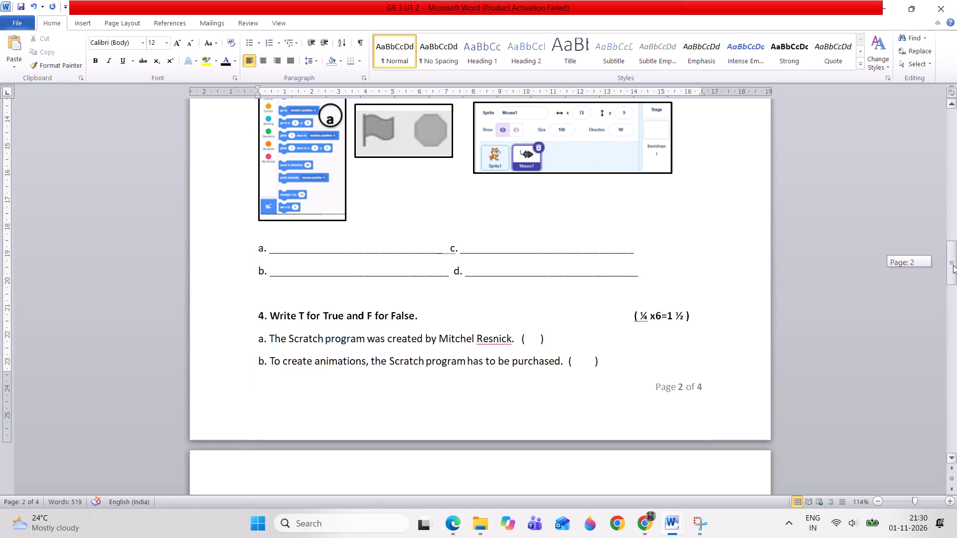
{"action": "left_click_drag", "start_coordinate": [953, 265], "coordinate": [943, 235]}
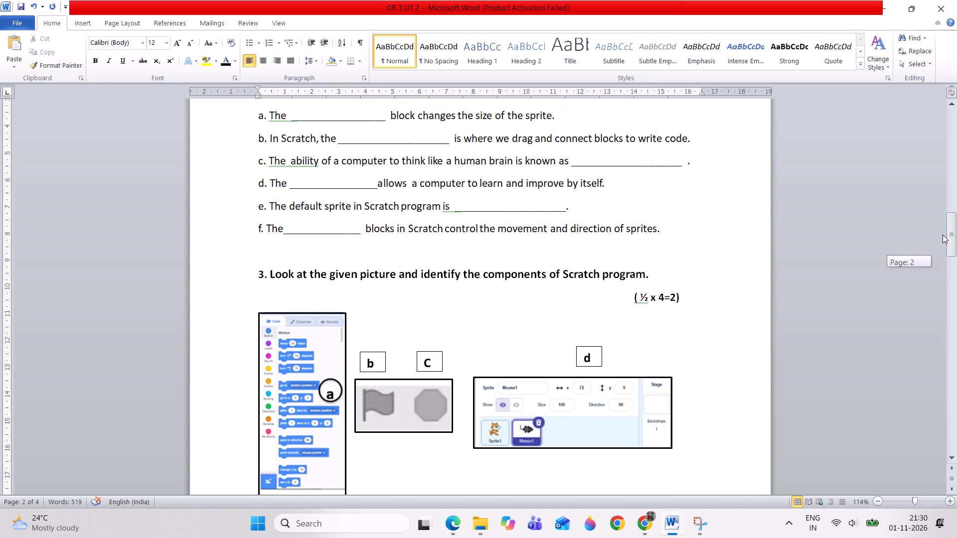
{"action": "left_click_drag", "start_coordinate": [943, 235], "coordinate": [937, 225]}
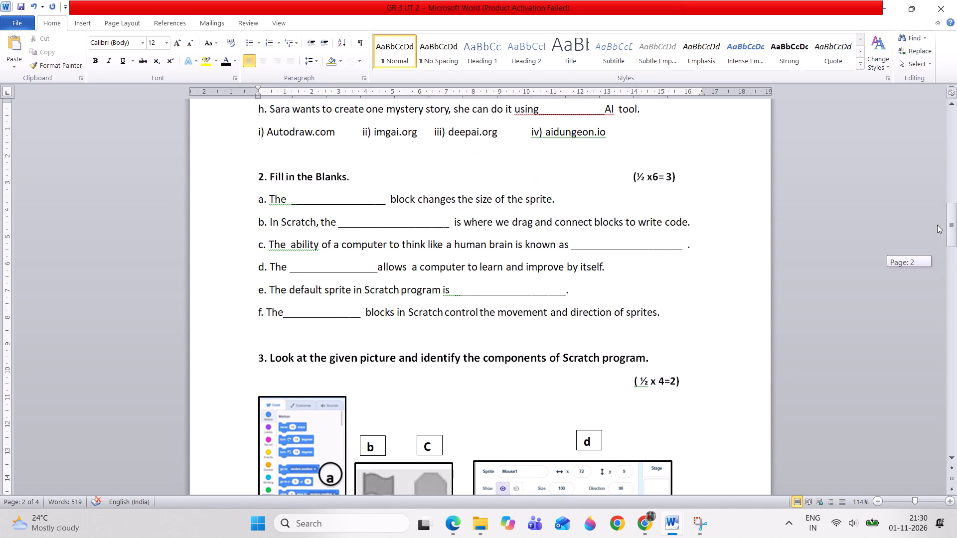
{"action": "left_click_drag", "start_coordinate": [937, 225], "coordinate": [946, 280]}
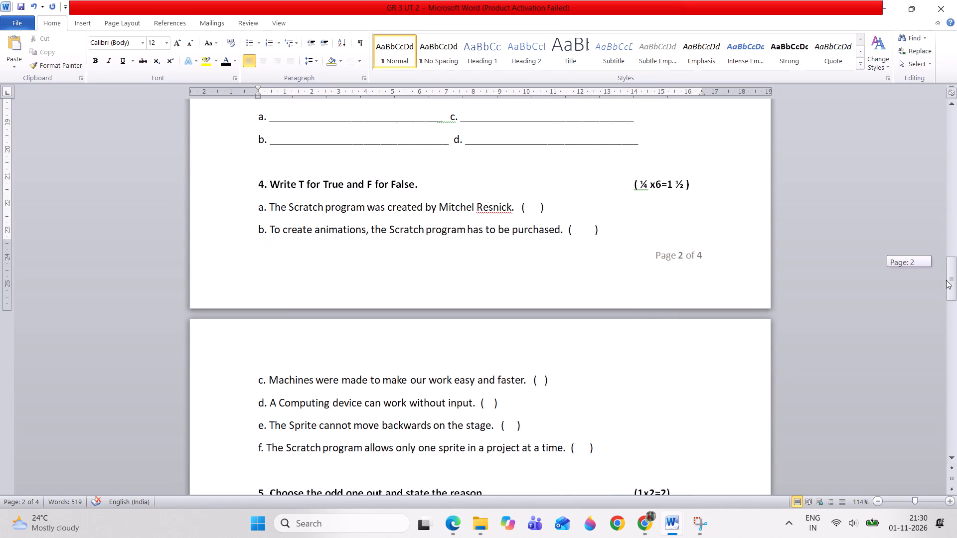
{"action": "left_click_drag", "start_coordinate": [946, 280], "coordinate": [946, 283]}
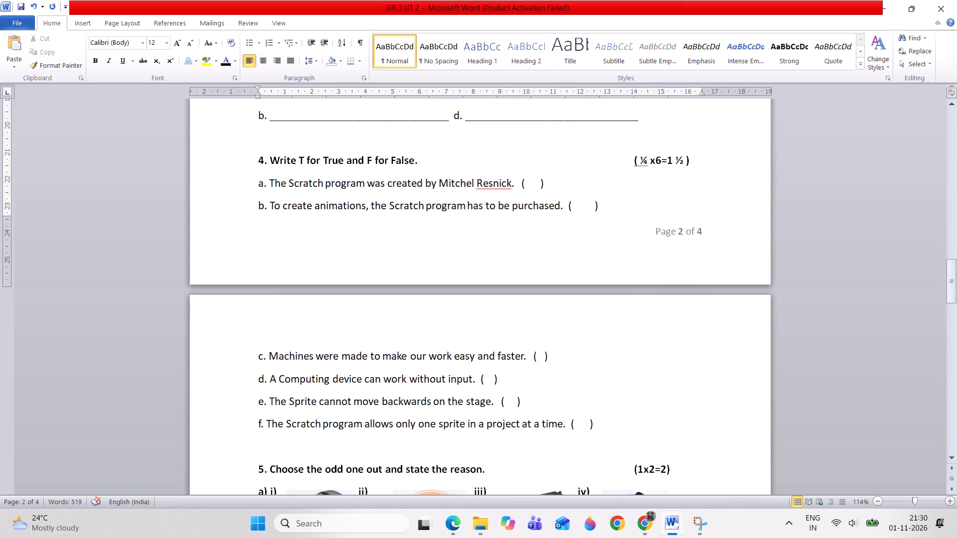
{"action": "left_click", "coordinate": [293, 404]}
{"action": "key", "text": "BackSpace"}
{"action": "type", "text": "Events block is"}
{"action": "key", "text": "space"}
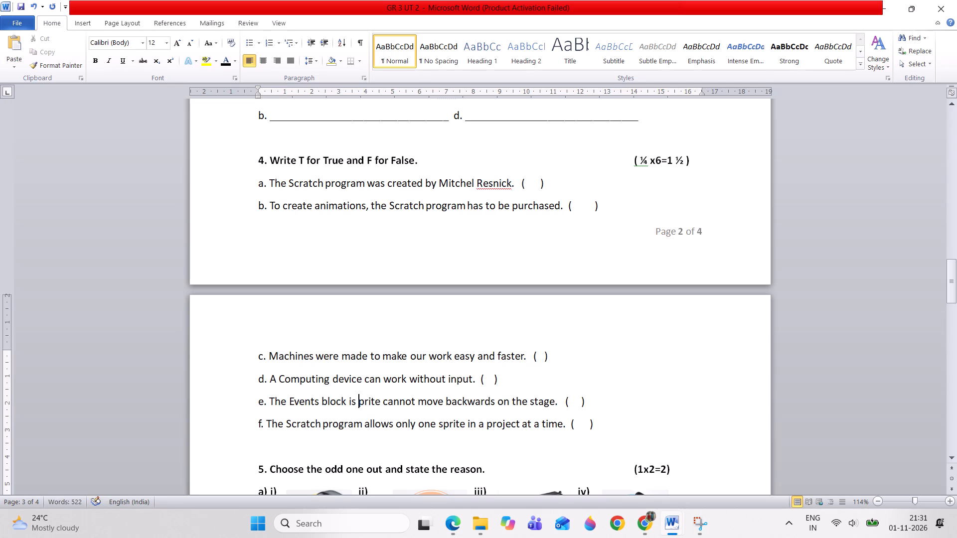
{"action": "type", "text": "blue in colour."}
{"action": "key", "text": "Delete"}
{"action": "key", "text": "Delete"}
{"action": "key", "text": "Delete"}
{"action": "key", "text": "Delete"}
{"action": "key", "text": "Delete"}
{"action": "key", "text": "Delete"}
{"action": "key", "text": "Delete"}
{"action": "key", "text": "Delete"}
{"action": "key", "text": "Delete"}
{"action": "key", "text": "Delete"}
{"action": "key", "text": "Delete"}
{"action": "key", "text": "Delete"}
{"action": "key", "text": "Delete"}
{"action": "key", "text": "Delete"}
{"action": "key", "text": "Delete"}
{"action": "key", "text": "Delete"}
{"action": "key", "text": "Delete"}
{"action": "key", "text": "Delete"}
{"action": "key", "text": "Delete"}
{"action": "key", "text": "Delete"}
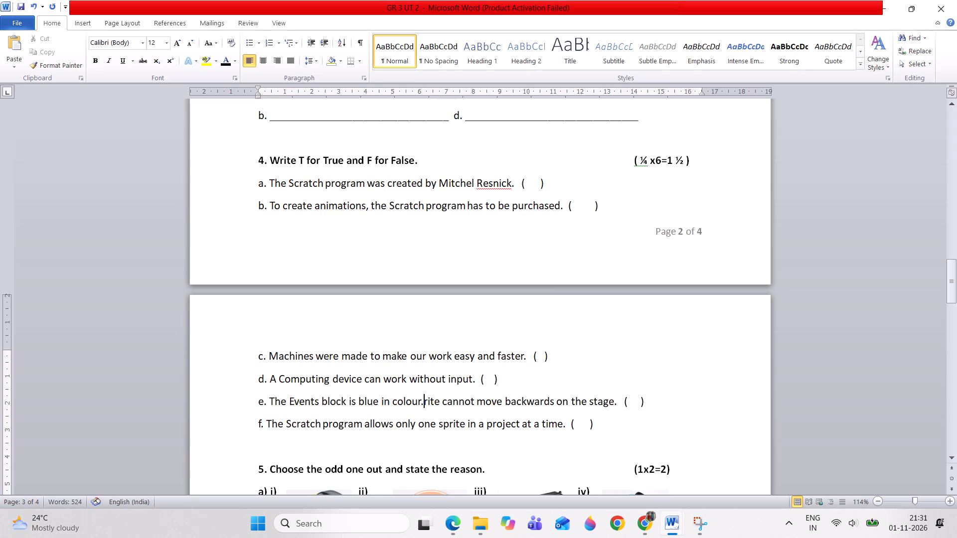
{"action": "key", "text": "Delete"}
{"action": "key", "text": "Delete"}
{"action": "key", "text": "Delete"}
{"action": "key", "text": "Delete"}
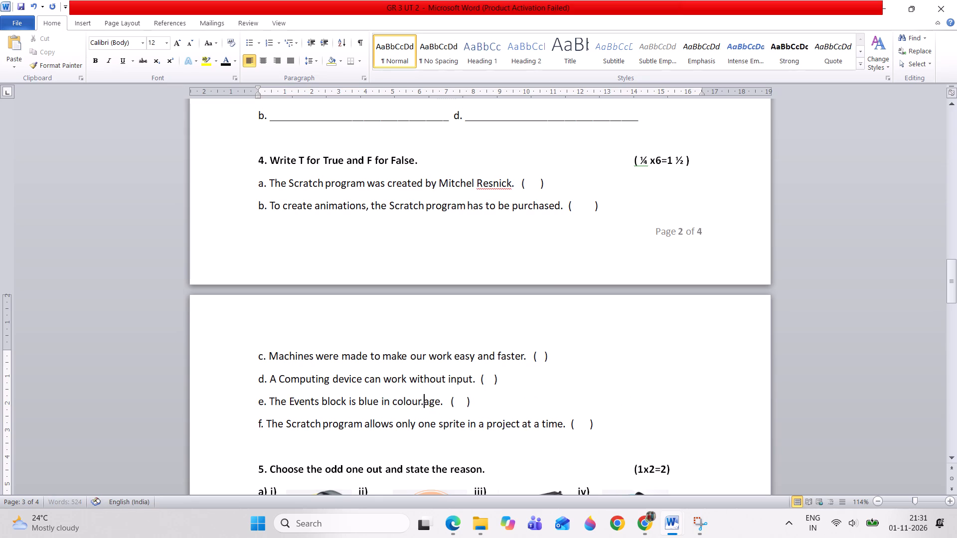
{"action": "key", "text": "Delete"}
{"action": "key", "text": "Delete"}
{"action": "key", "text": "Delete"}
{"action": "key", "text": "Delete"}
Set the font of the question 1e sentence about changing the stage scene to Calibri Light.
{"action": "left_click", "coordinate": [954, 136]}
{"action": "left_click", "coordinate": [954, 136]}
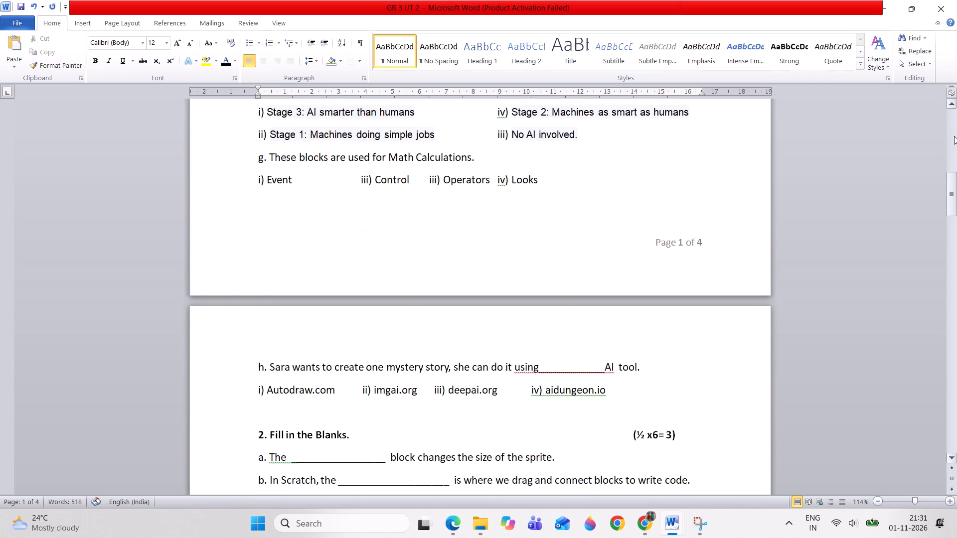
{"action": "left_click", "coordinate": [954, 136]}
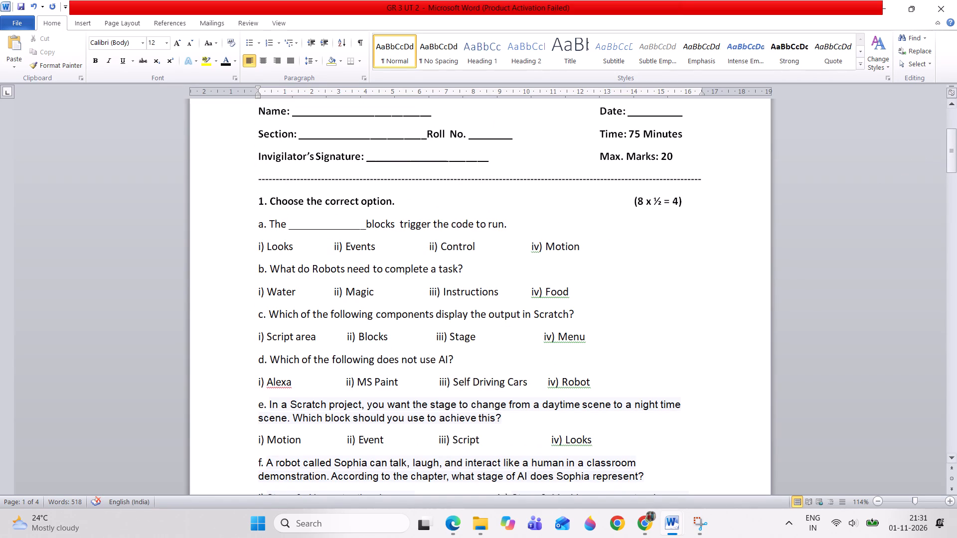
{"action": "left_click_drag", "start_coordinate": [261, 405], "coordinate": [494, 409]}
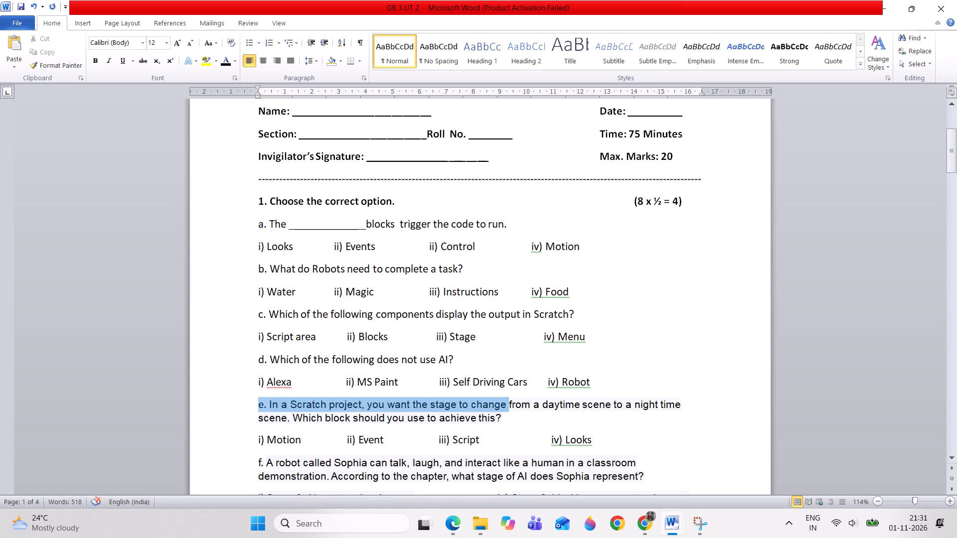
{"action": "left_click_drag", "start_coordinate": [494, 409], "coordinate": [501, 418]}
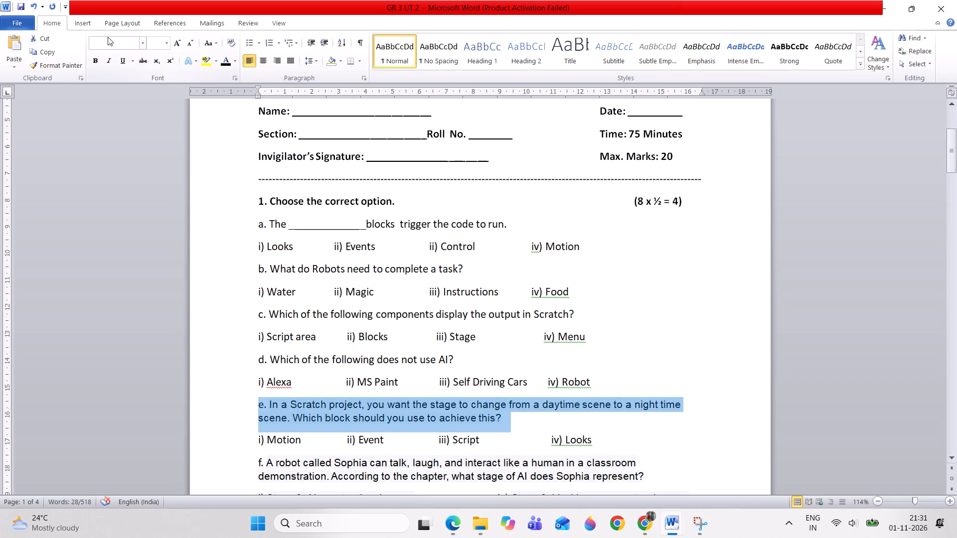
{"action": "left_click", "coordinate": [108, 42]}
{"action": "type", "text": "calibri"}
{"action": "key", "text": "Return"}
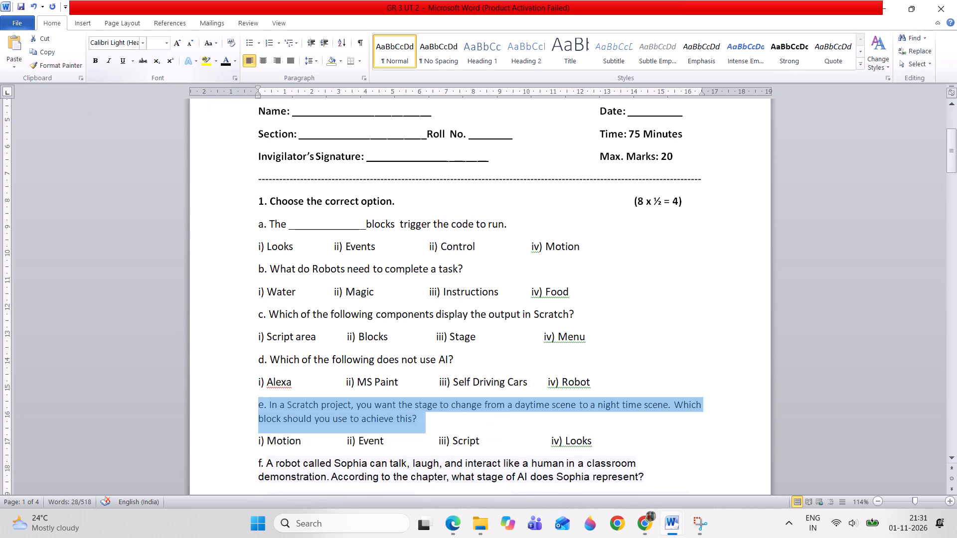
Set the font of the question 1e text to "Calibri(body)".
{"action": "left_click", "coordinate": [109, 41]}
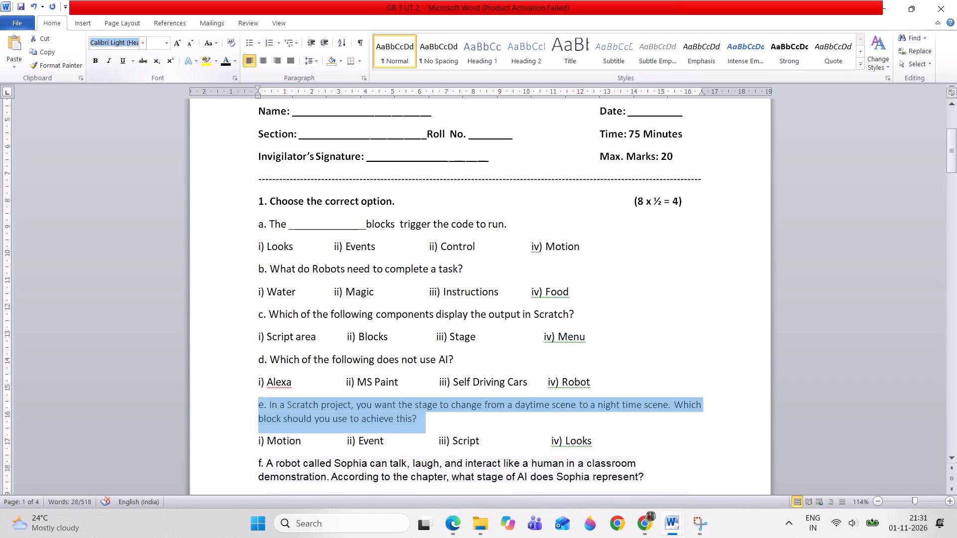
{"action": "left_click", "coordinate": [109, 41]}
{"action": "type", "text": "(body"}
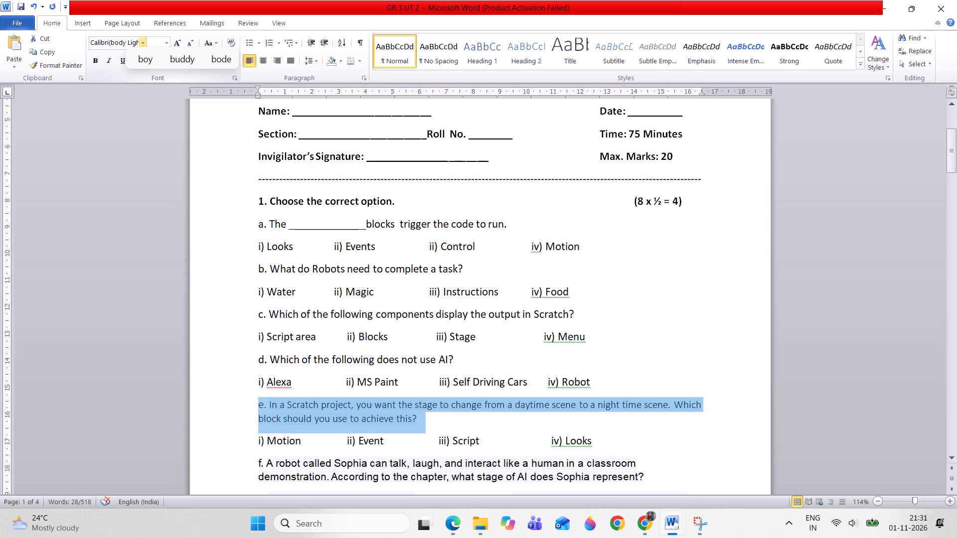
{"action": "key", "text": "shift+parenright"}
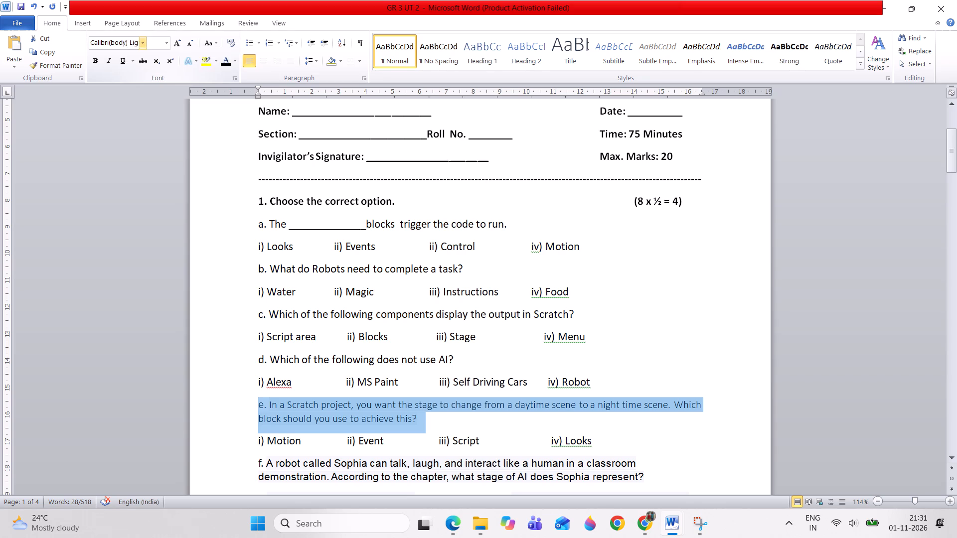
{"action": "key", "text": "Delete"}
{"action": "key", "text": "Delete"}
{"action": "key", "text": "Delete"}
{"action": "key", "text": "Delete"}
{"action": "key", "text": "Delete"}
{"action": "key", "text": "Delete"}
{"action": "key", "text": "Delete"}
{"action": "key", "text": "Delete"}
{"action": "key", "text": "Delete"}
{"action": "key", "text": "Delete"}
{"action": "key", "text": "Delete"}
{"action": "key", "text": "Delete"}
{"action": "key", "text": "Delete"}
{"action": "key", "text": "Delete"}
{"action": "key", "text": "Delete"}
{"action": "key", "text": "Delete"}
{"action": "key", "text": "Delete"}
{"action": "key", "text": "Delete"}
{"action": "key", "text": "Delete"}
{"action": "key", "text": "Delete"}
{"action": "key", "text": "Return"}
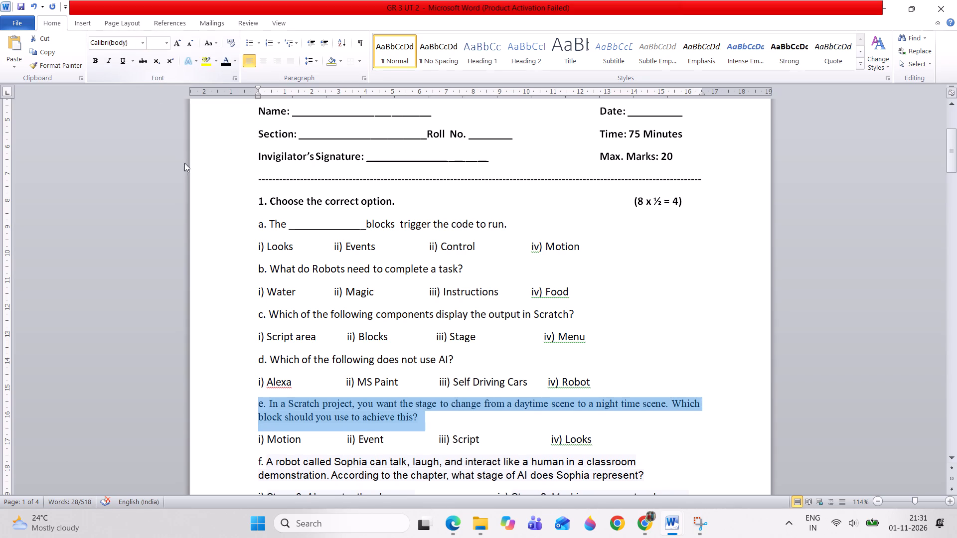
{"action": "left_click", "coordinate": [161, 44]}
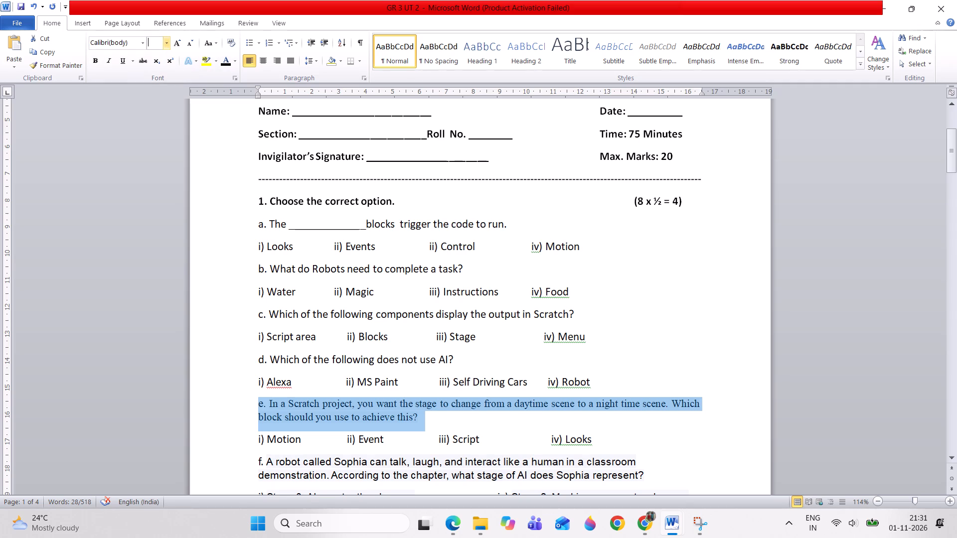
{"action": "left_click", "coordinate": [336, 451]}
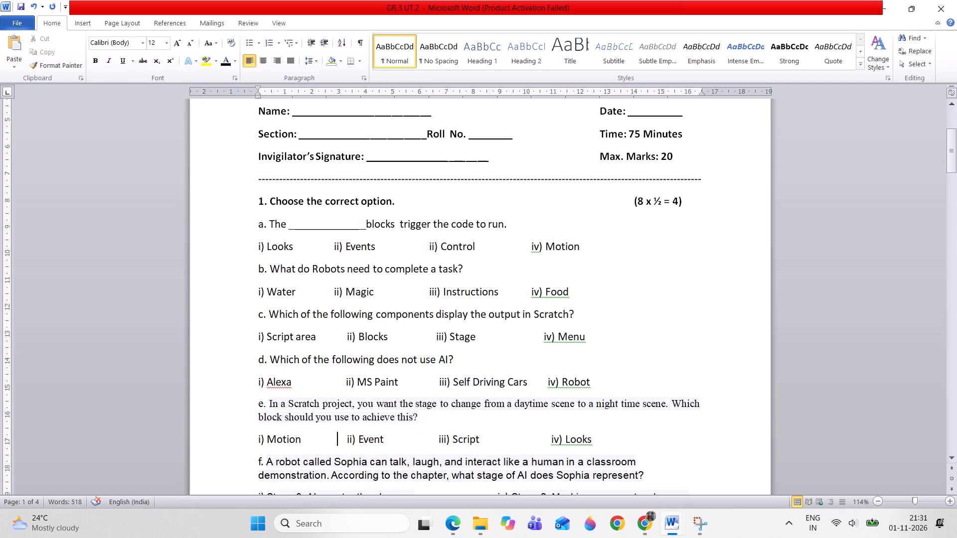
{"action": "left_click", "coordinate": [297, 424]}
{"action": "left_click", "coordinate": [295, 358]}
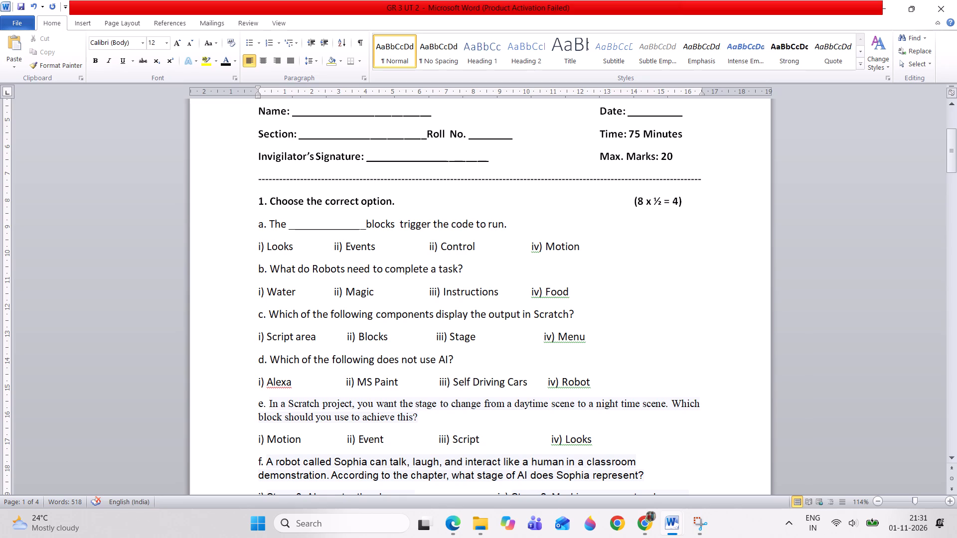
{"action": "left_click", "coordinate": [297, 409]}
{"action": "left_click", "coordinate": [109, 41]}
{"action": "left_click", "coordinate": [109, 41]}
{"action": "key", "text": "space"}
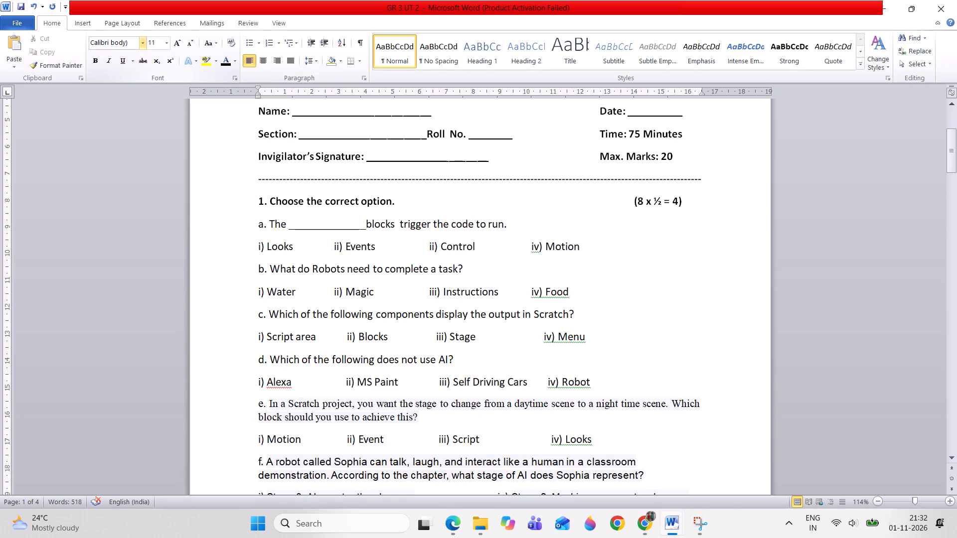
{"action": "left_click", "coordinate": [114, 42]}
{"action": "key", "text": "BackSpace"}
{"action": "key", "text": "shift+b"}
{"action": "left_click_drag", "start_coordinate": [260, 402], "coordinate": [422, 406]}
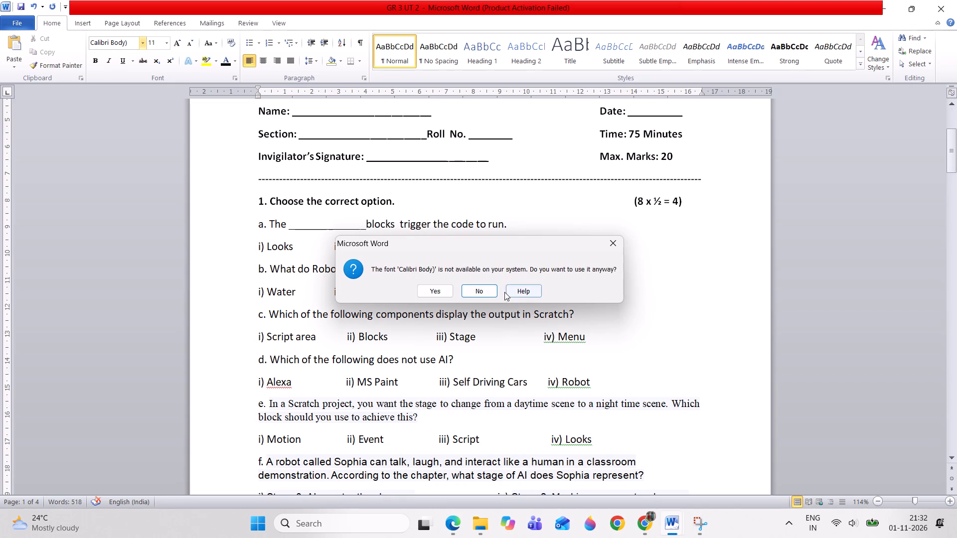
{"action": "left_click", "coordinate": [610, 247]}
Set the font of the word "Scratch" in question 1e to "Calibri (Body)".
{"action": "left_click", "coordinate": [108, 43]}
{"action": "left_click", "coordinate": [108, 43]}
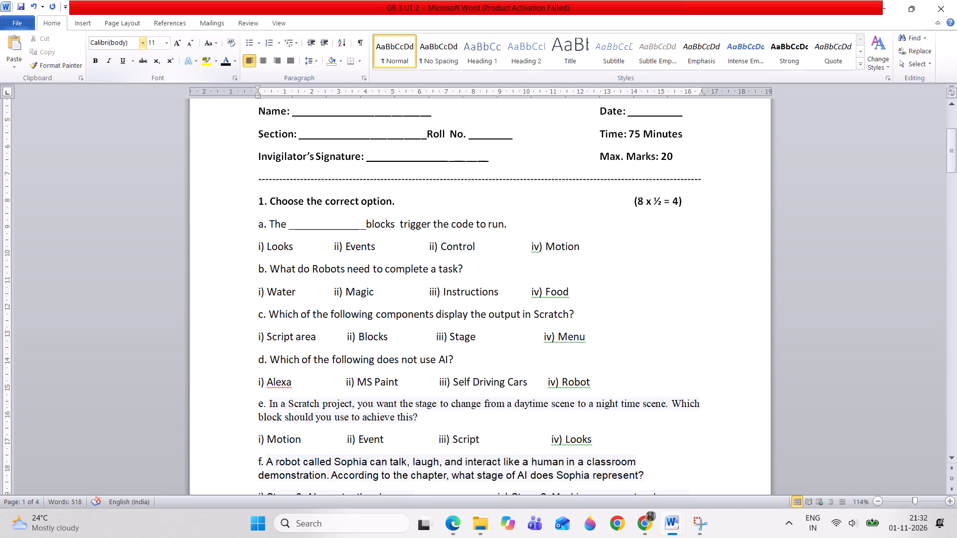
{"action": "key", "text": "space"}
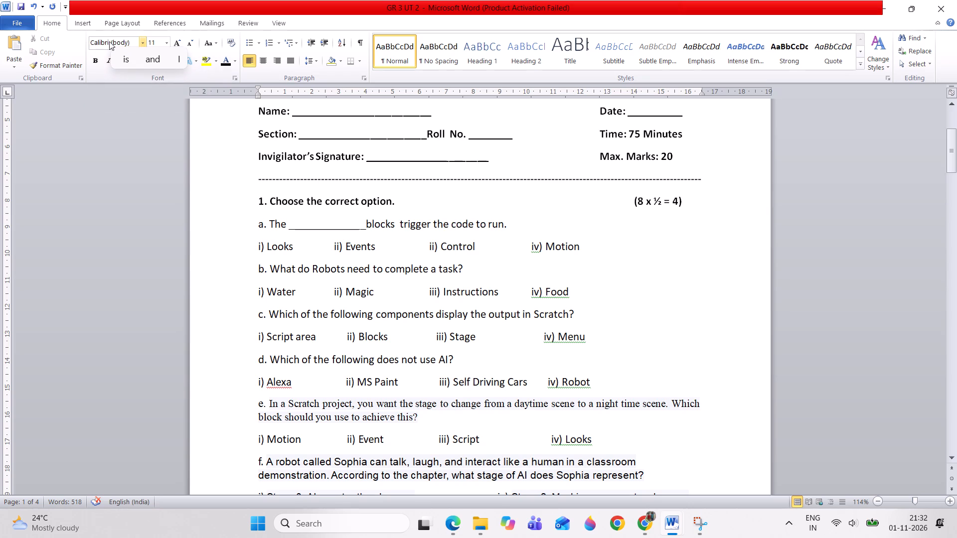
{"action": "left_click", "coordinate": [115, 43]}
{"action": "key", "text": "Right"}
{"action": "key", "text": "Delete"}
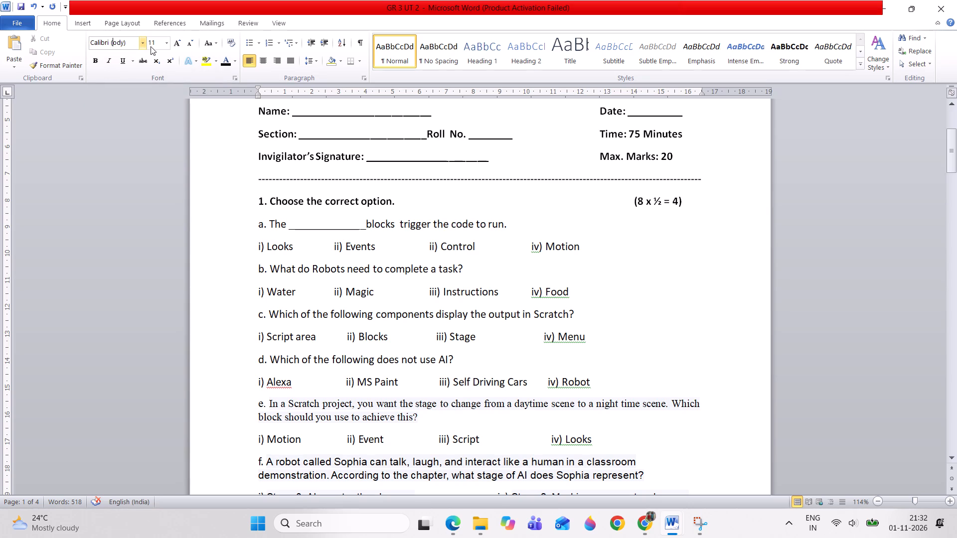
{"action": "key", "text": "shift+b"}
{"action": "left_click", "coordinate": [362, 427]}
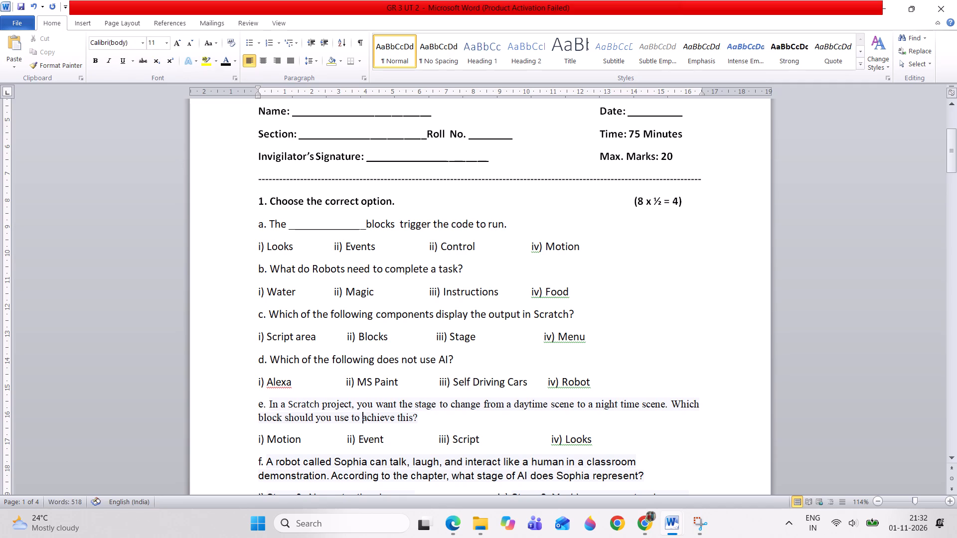
Set the font of the entire question 1e text to "Calibri (Body)".
{"action": "left_click_drag", "start_coordinate": [257, 403], "coordinate": [428, 416]}
{"action": "left_click", "coordinate": [117, 43]}
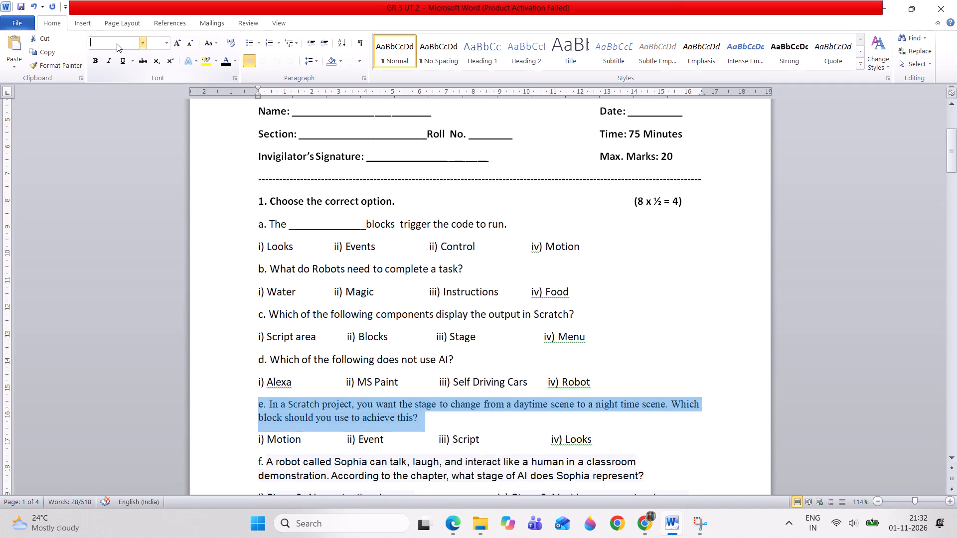
{"action": "type", "text": "calibri"}
{"action": "key", "text": "space"}
{"action": "key", "text": "shift+parenleft"}
{"action": "type", "text": "Body"}
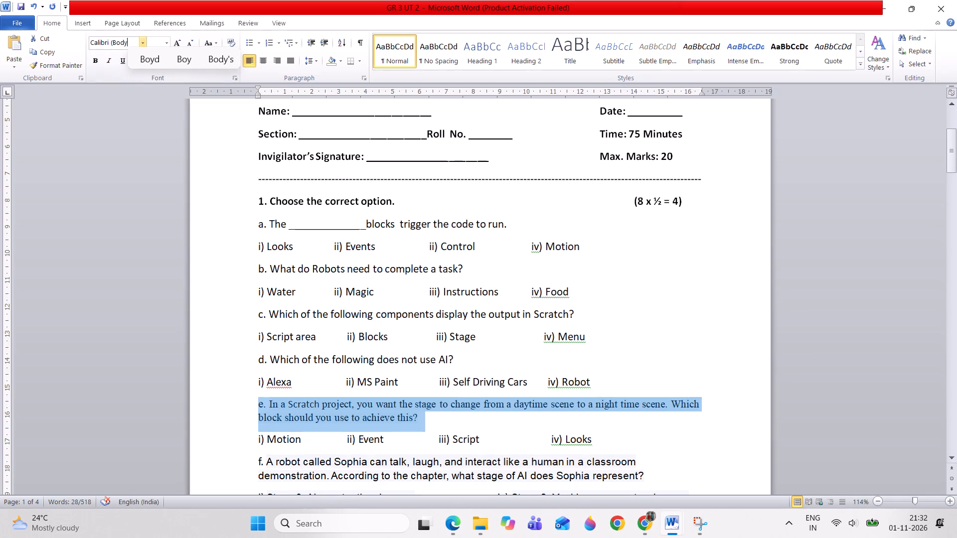
{"action": "key", "text": "shift+parenright"}
{"action": "key", "text": "Return"}
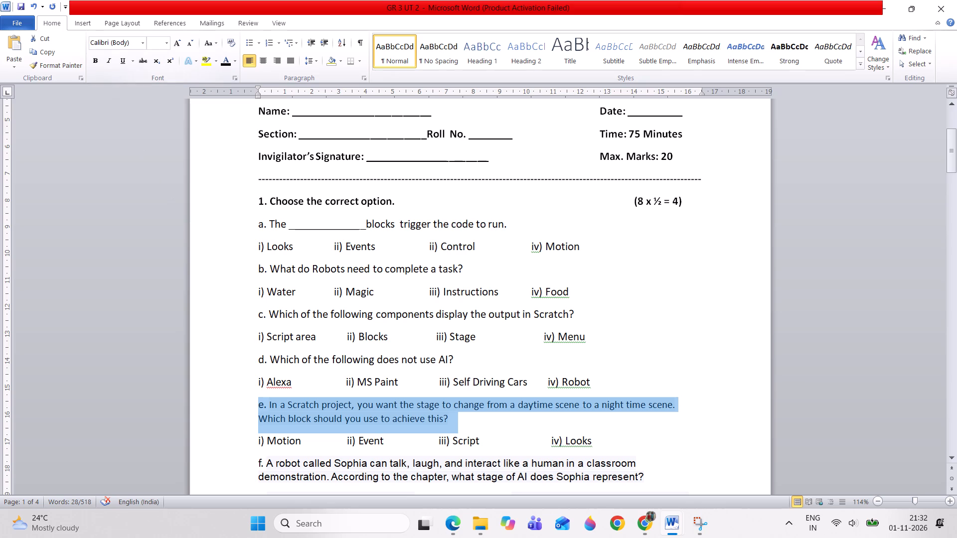
Set the font of question 1f about the robot Sophia and its answer options to "Calibri (Body)".
{"action": "left_click", "coordinate": [440, 477]}
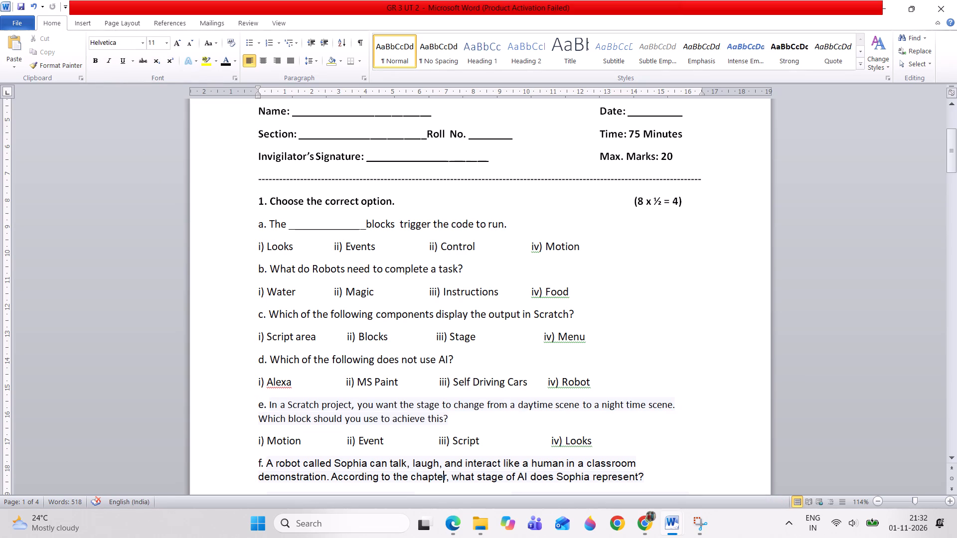
{"action": "left_click", "coordinate": [951, 457]}
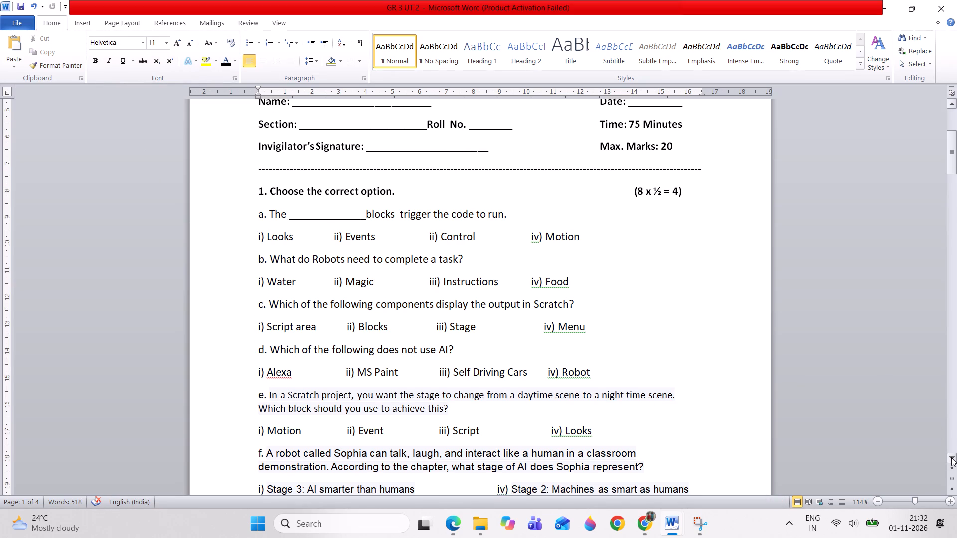
{"action": "left_click", "coordinate": [951, 457]}
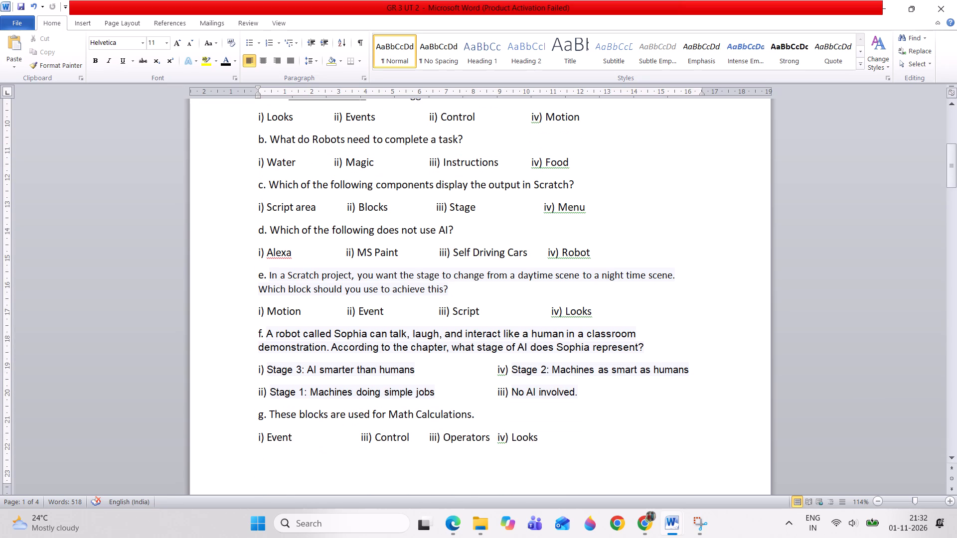
{"action": "left_click", "coordinate": [267, 332]}
{"action": "left_click_drag", "start_coordinate": [256, 328], "coordinate": [415, 353]}
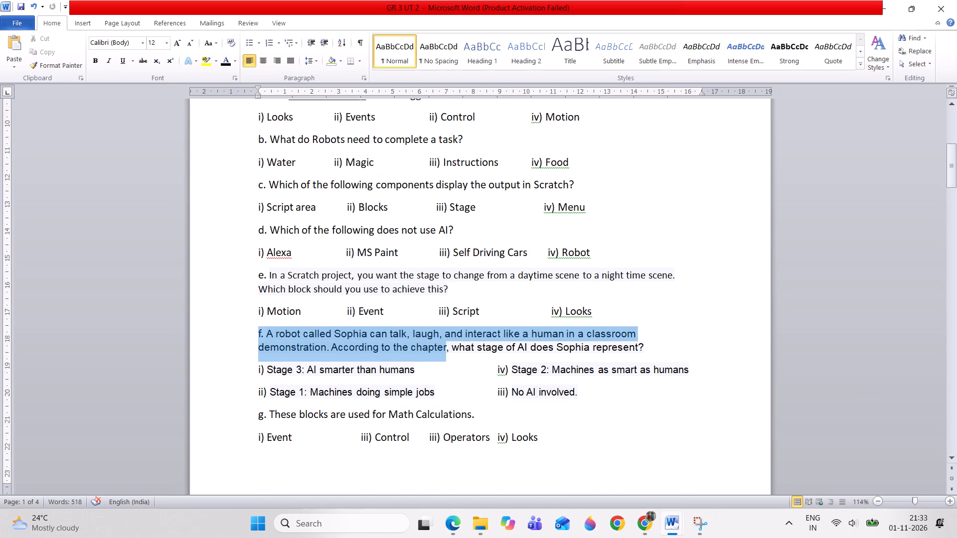
{"action": "left_click_drag", "start_coordinate": [415, 353], "coordinate": [541, 383]}
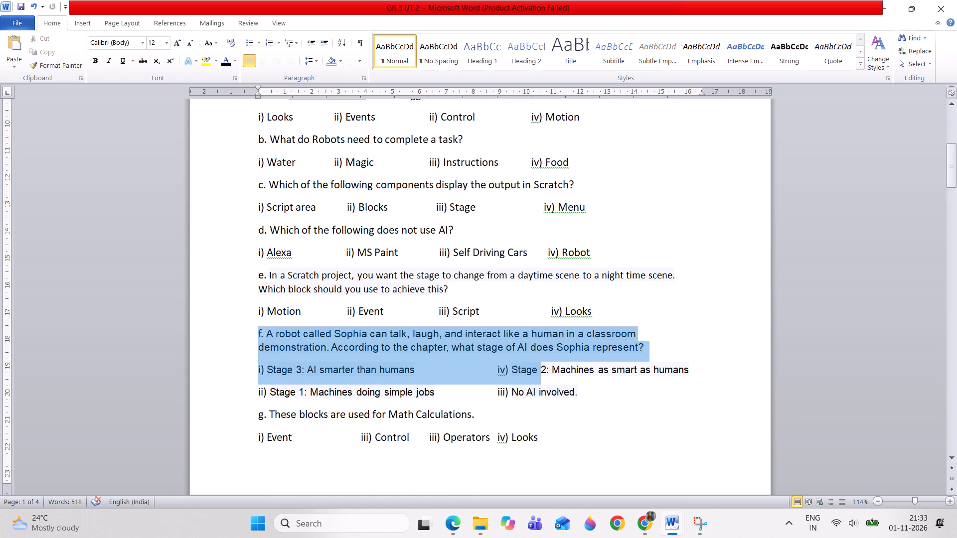
{"action": "left_click_drag", "start_coordinate": [541, 383], "coordinate": [540, 387]}
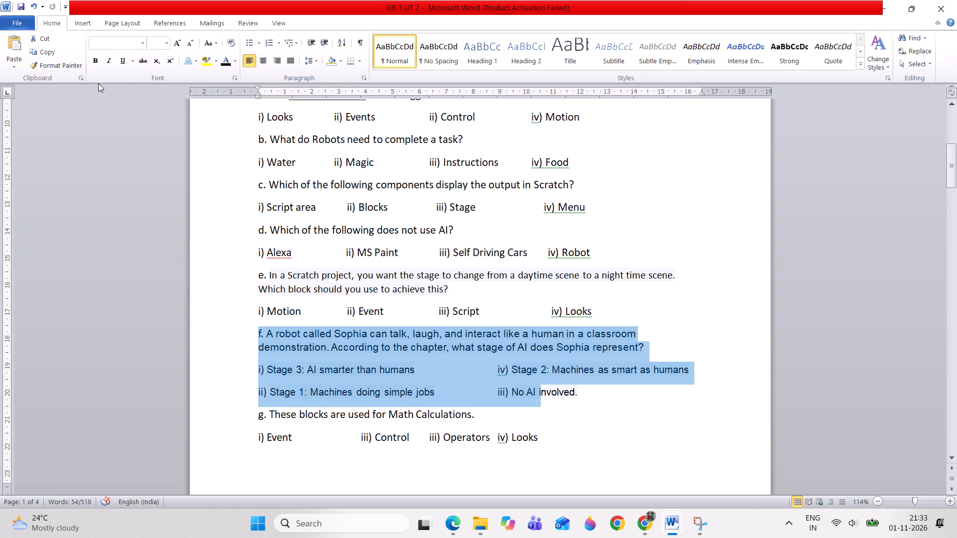
{"action": "left_click", "coordinate": [93, 62]}
{"action": "left_click", "coordinate": [93, 62]}
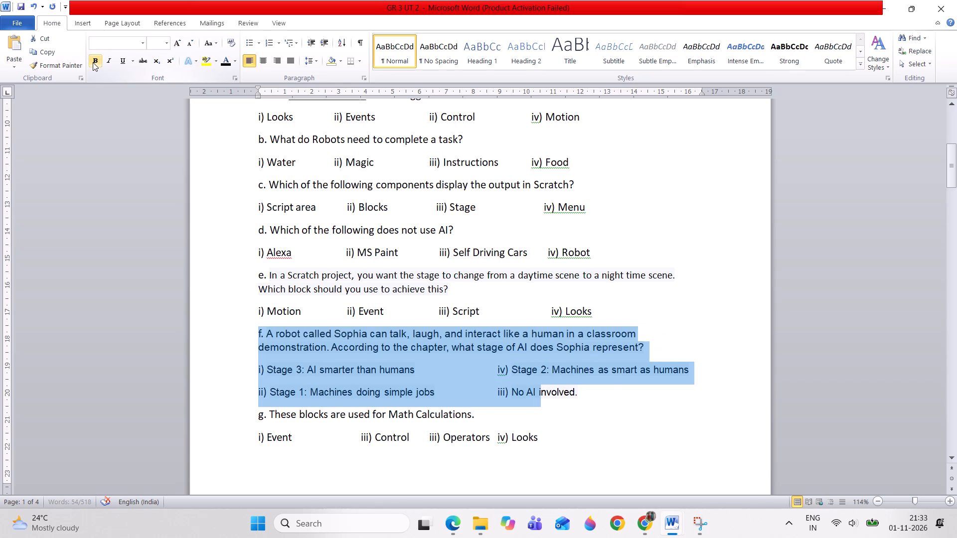
{"action": "left_click", "coordinate": [106, 49]}
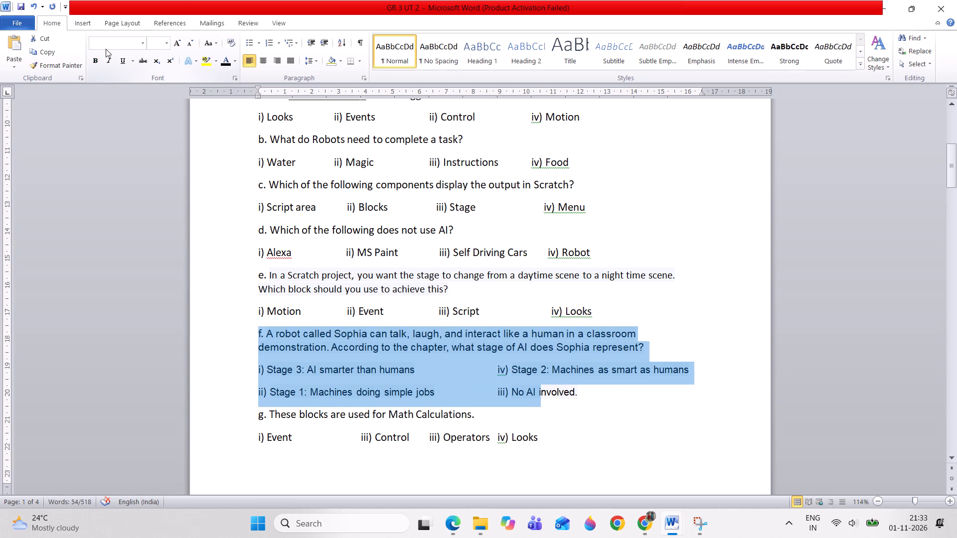
{"action": "left_click", "coordinate": [103, 42]}
{"action": "type", "text": "calibri"}
{"action": "key", "text": "space"}
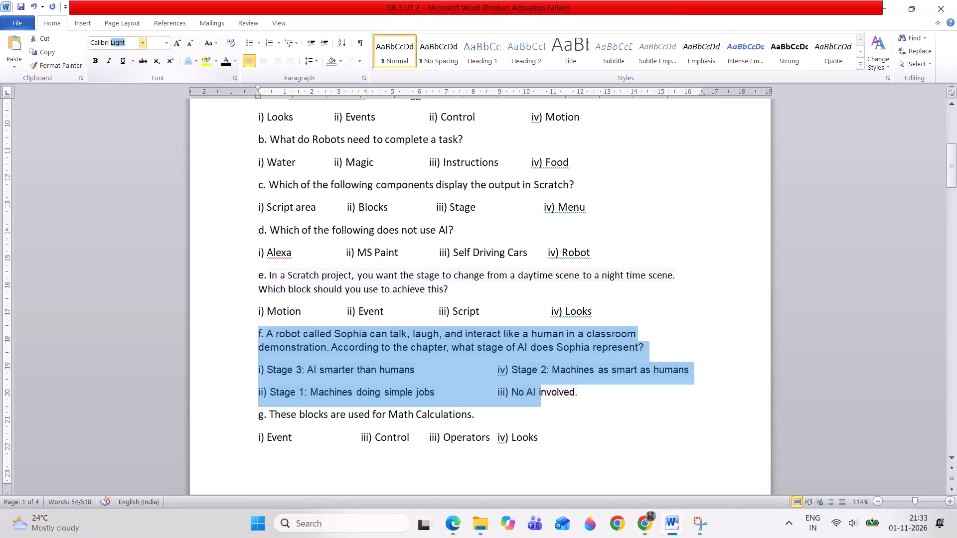
{"action": "key", "text": "shift+parenleft"}
{"action": "type", "text": "Body"}
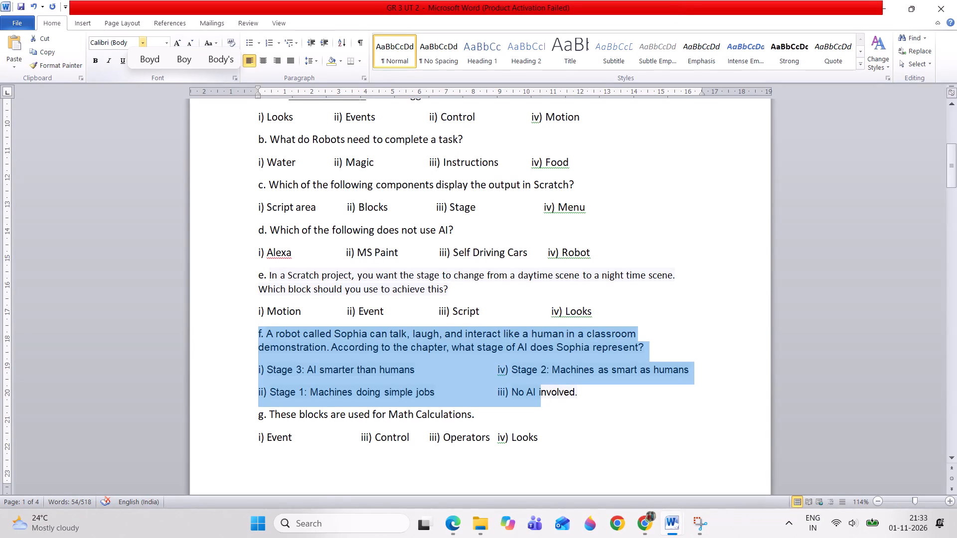
{"action": "key", "text": "shift+parenright"}
{"action": "key", "text": "Return"}
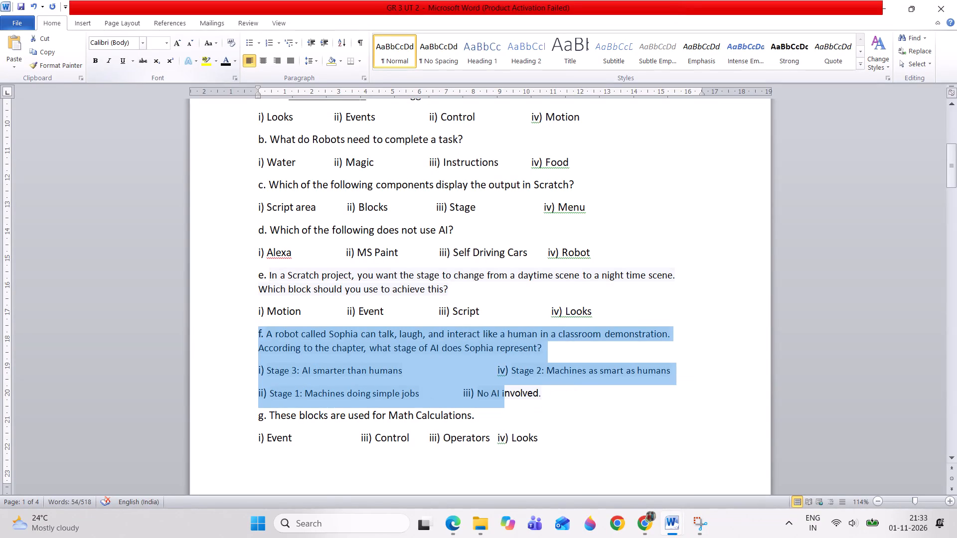
{"action": "left_click", "coordinate": [348, 403]}
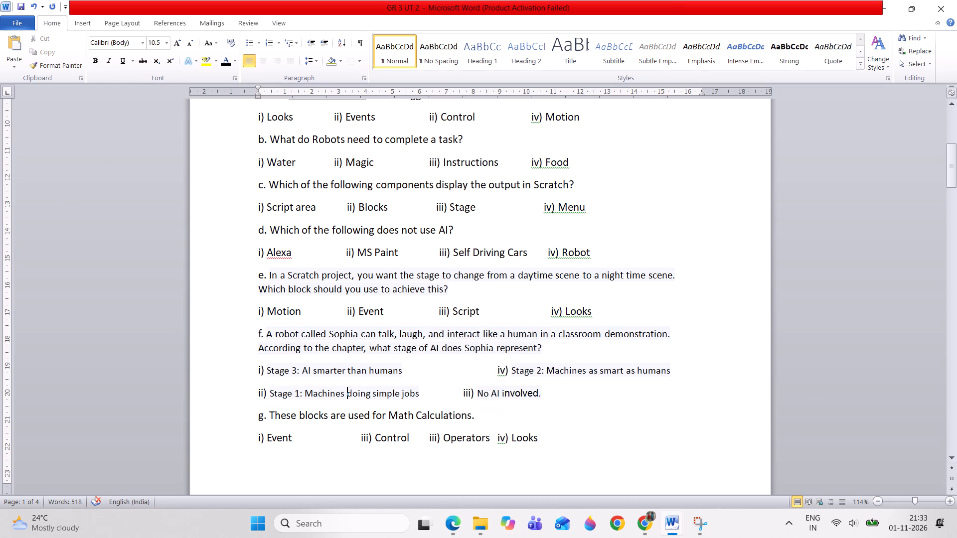
Remove the extra tab space before the "Stage 2: Machines as smart as humans" option in question 1f.
{"action": "left_click", "coordinate": [465, 373]}
{"action": "key", "text": "Delete"}
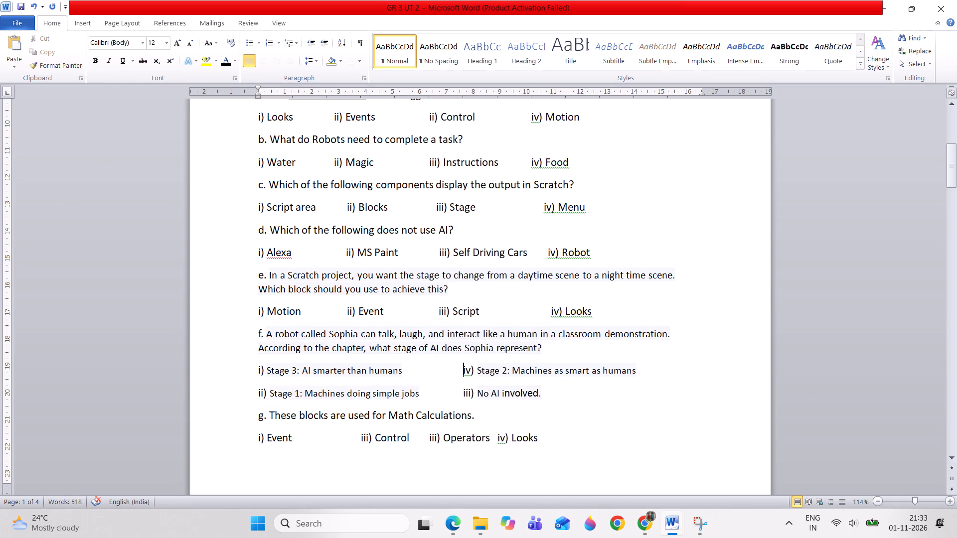
Set the font of the "iii) No AI involved" option in question 1f to "Calibri (Body)".
{"action": "left_click", "coordinate": [544, 390]}
{"action": "left_click", "coordinate": [528, 389]}
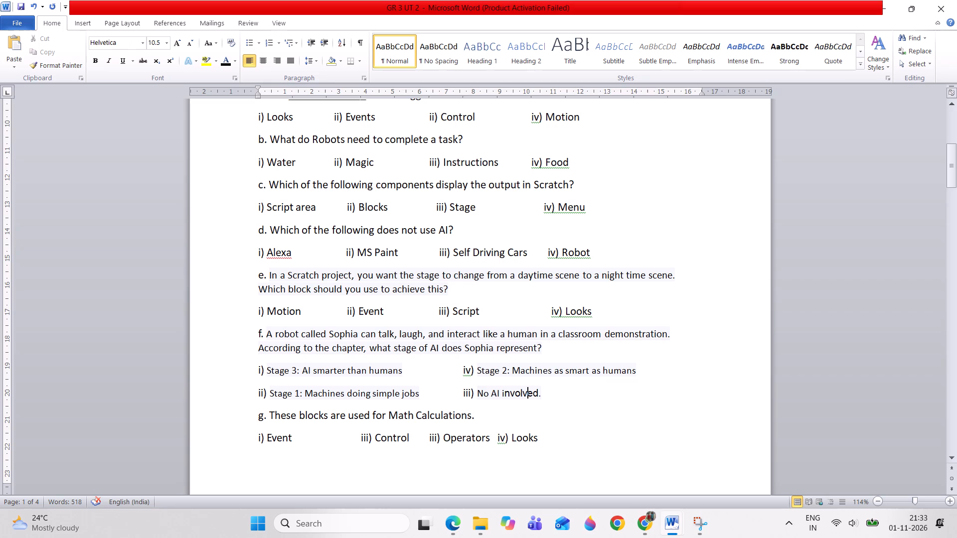
{"action": "left_click", "coordinate": [528, 389]}
{"action": "left_click", "coordinate": [528, 370]}
{"action": "left_click_drag", "start_coordinate": [464, 394], "coordinate": [539, 395]}
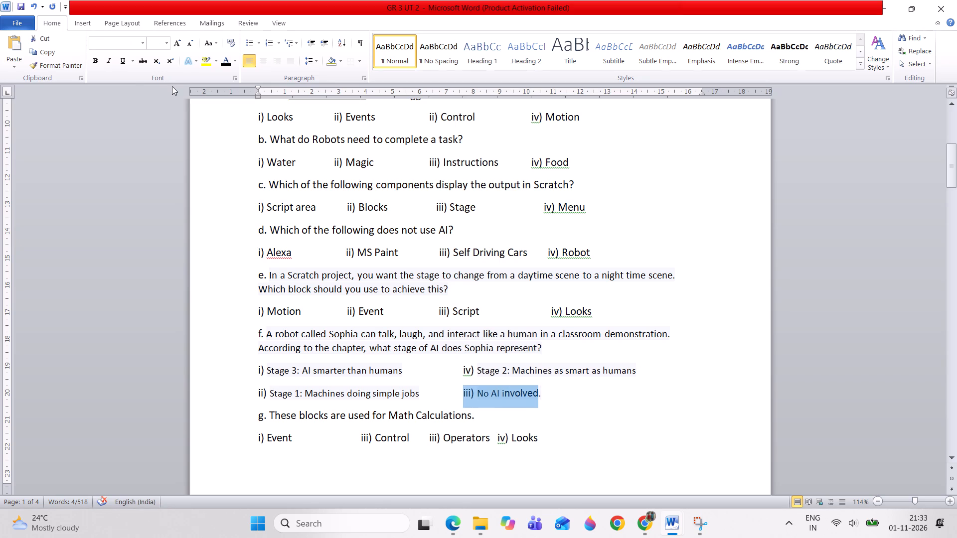
{"action": "left_click", "coordinate": [117, 41]}
{"action": "type", "text": "calibri"}
{"action": "key", "text": "space"}
{"action": "key", "text": "shift+parenleft"}
{"action": "type", "text": "Body"}
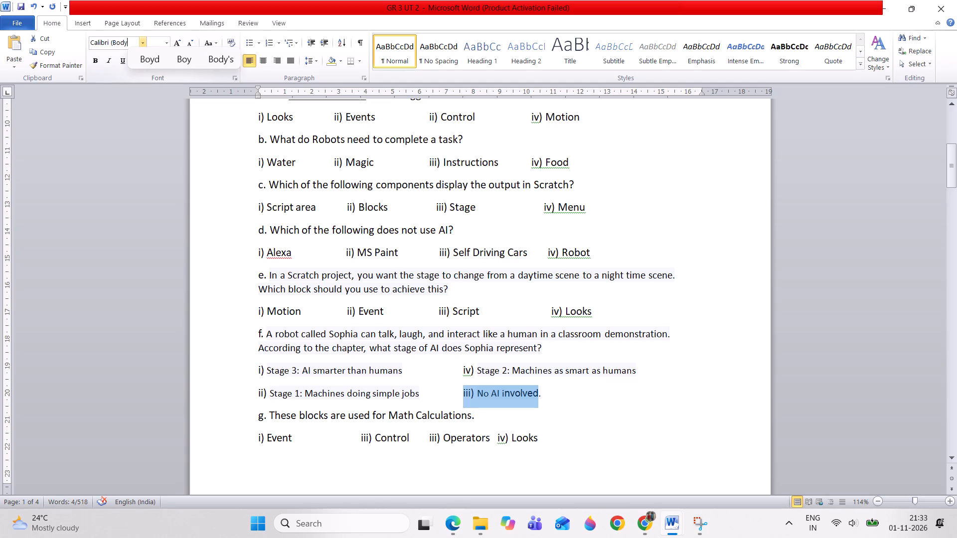
{"action": "key", "text": "shift+parenright"}
{"action": "key", "text": "Return"}
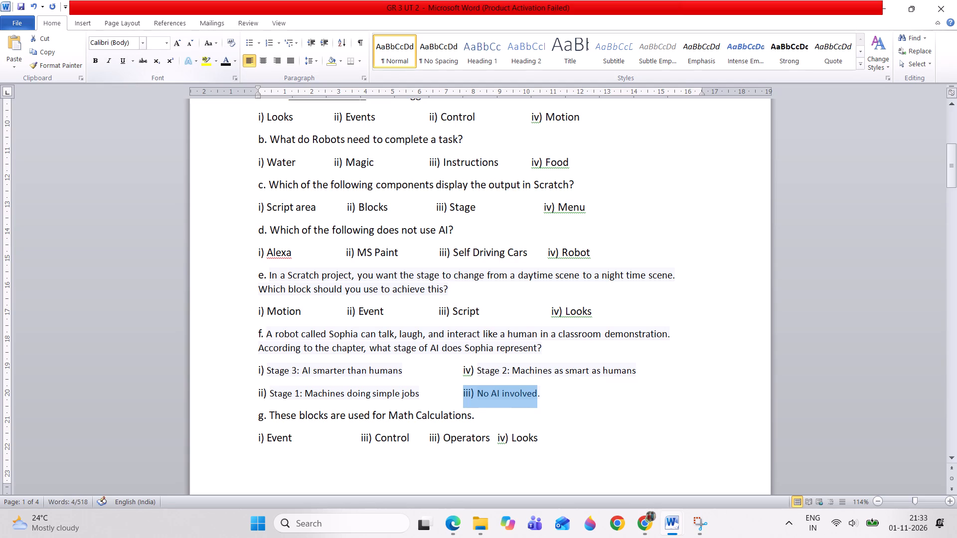
{"action": "left_click", "coordinate": [376, 426]}
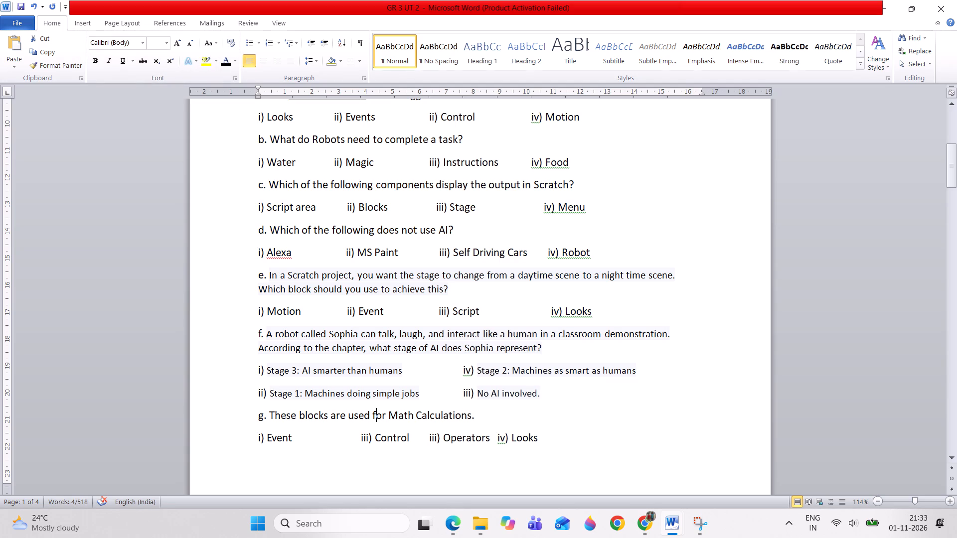
Format the whole of question 1f, including all four options, in "Calibri (Body)" at size 12.
{"action": "left_click", "coordinate": [256, 366]}
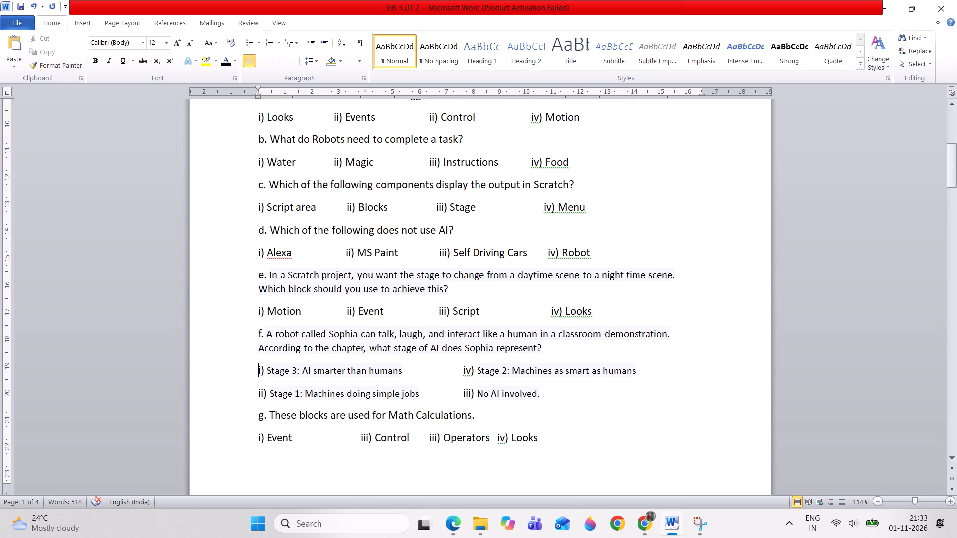
{"action": "left_click_drag", "start_coordinate": [256, 366], "coordinate": [544, 399]}
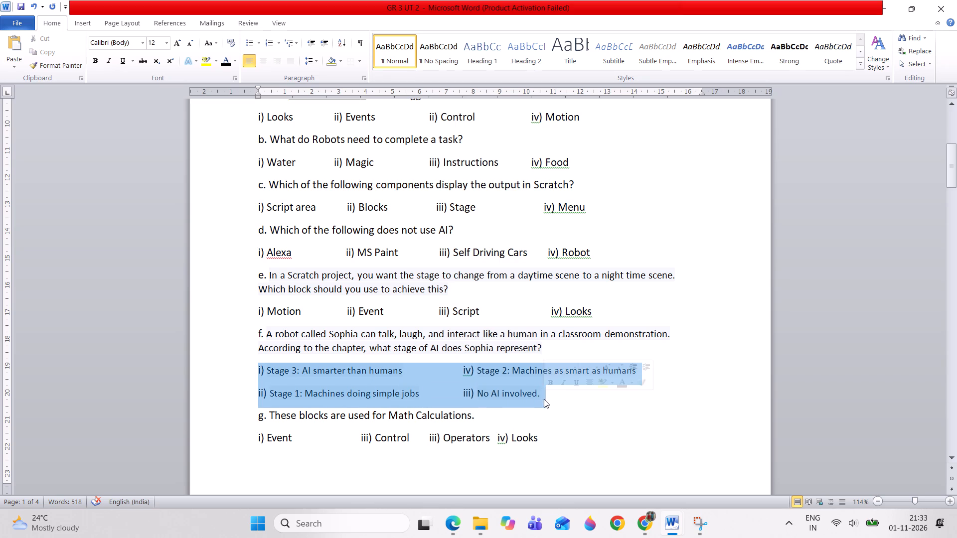
{"action": "left_click", "coordinate": [471, 309]}
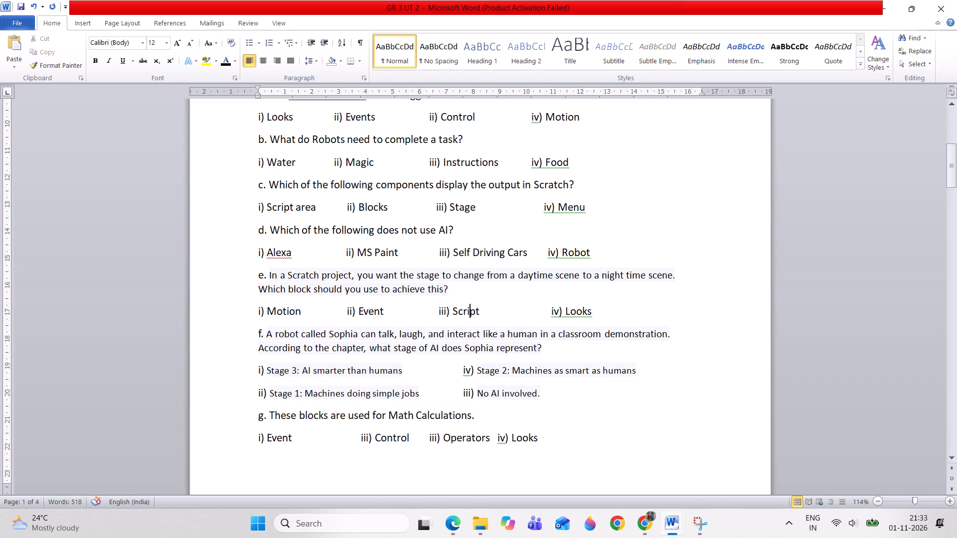
{"action": "left_click_drag", "start_coordinate": [258, 335], "coordinate": [546, 401]}
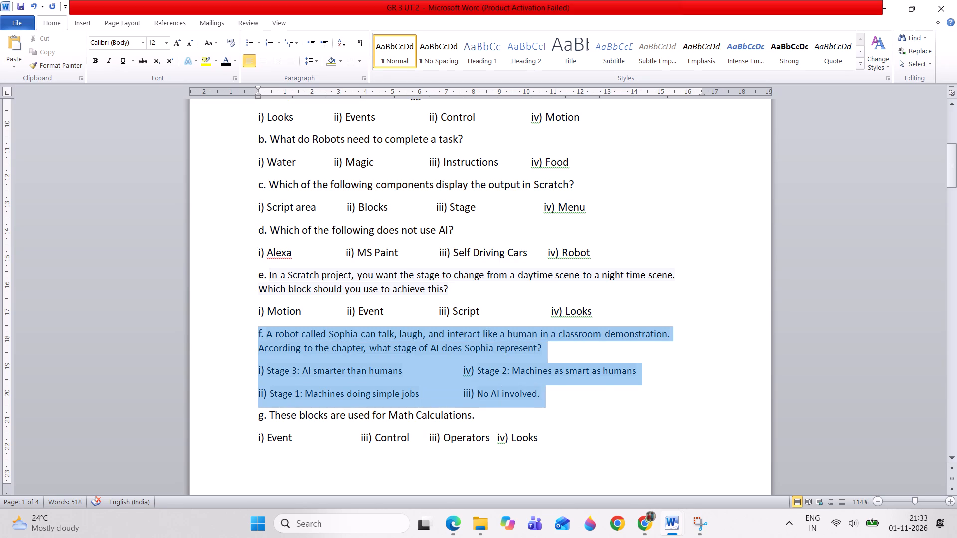
{"action": "left_click_drag", "start_coordinate": [546, 401], "coordinate": [552, 401]}
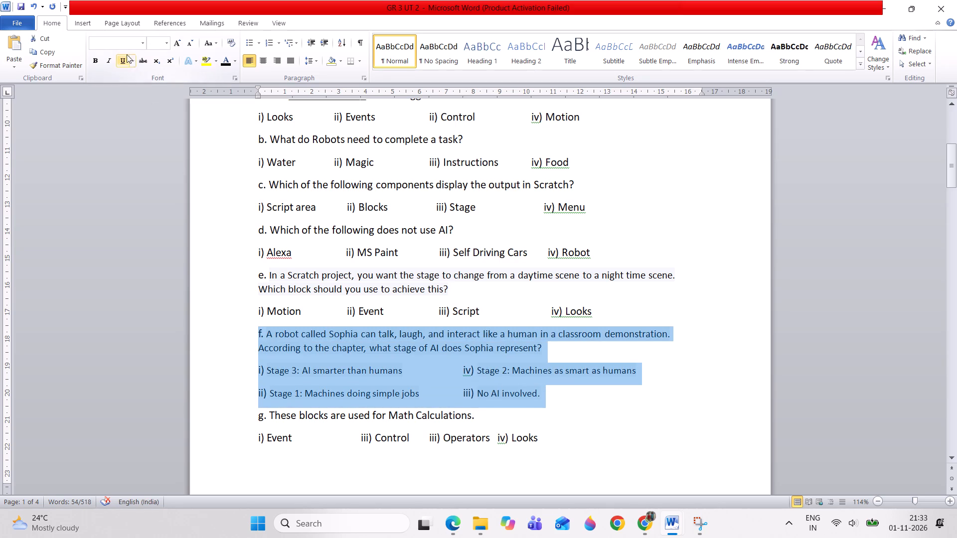
{"action": "left_click", "coordinate": [124, 42]}
{"action": "type", "text": "Ca"}
{"action": "type", "text": "libri"}
{"action": "key", "text": "space"}
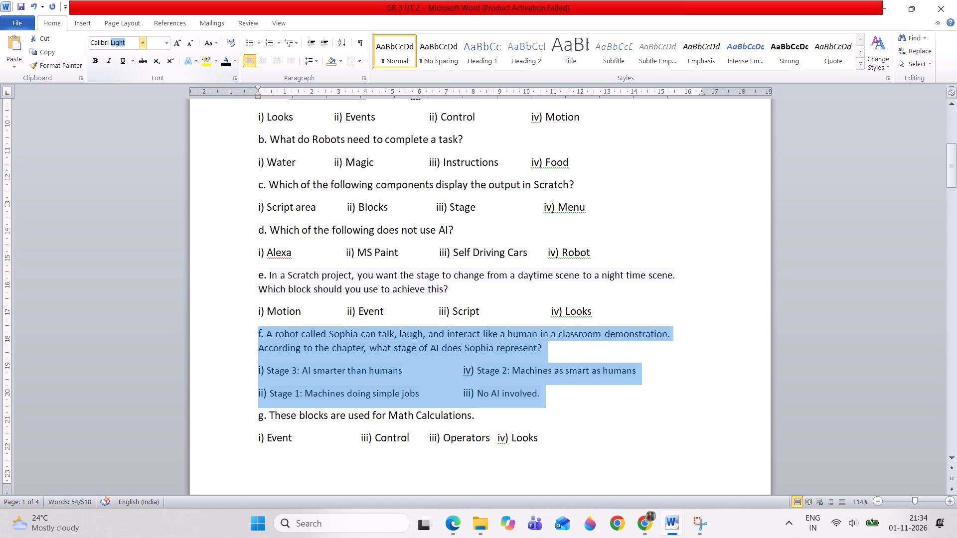
{"action": "type", "text": "(Body"}
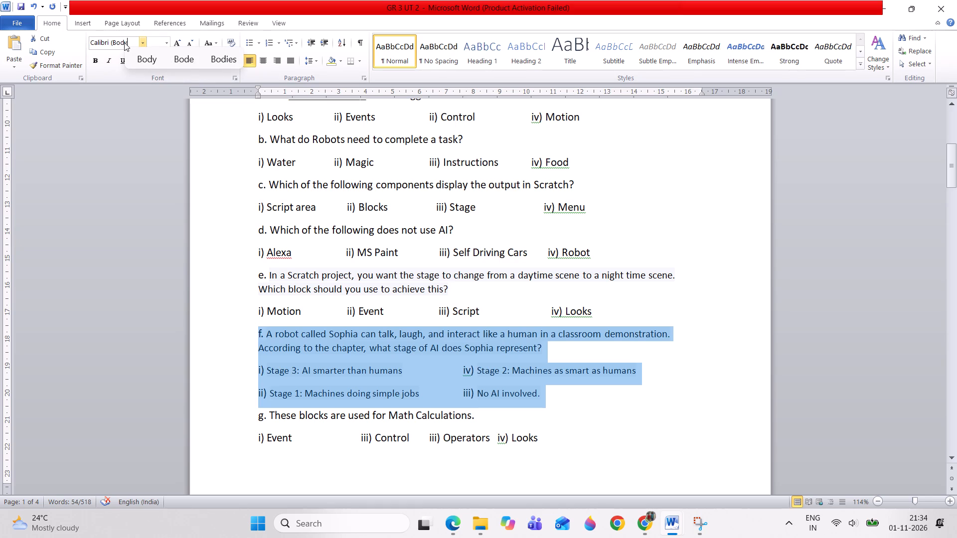
{"action": "key", "text": "shift+parenright"}
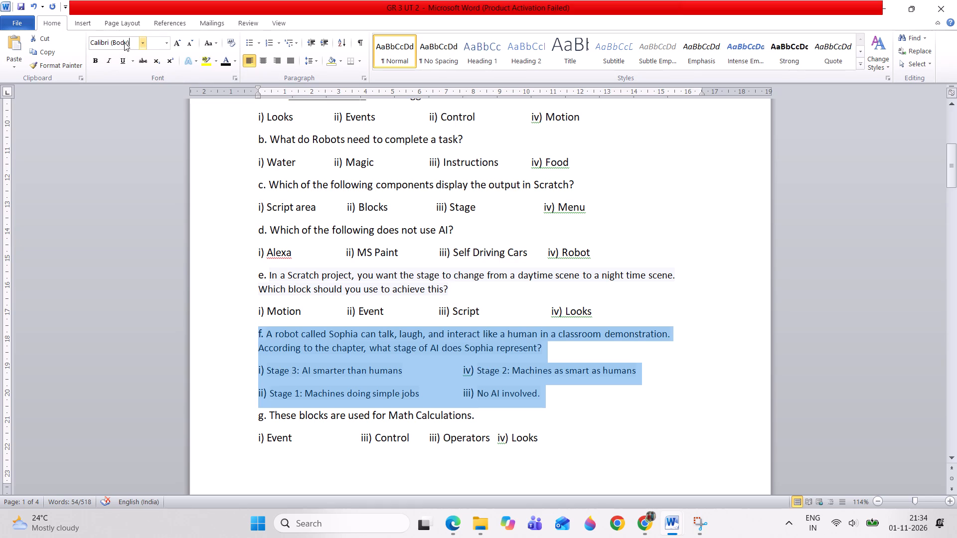
{"action": "key", "text": "Return"}
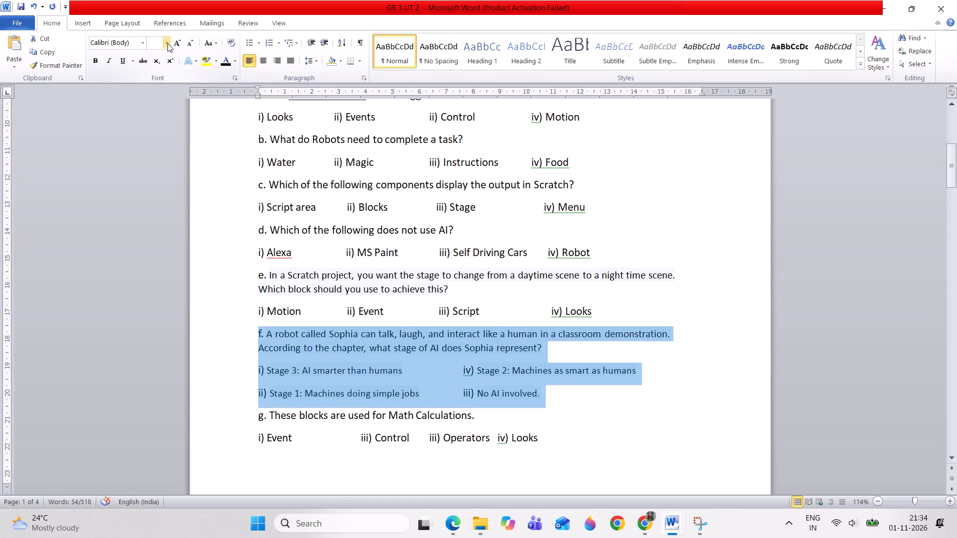
{"action": "left_click", "coordinate": [167, 43]}
{"action": "left_click", "coordinate": [156, 97]}
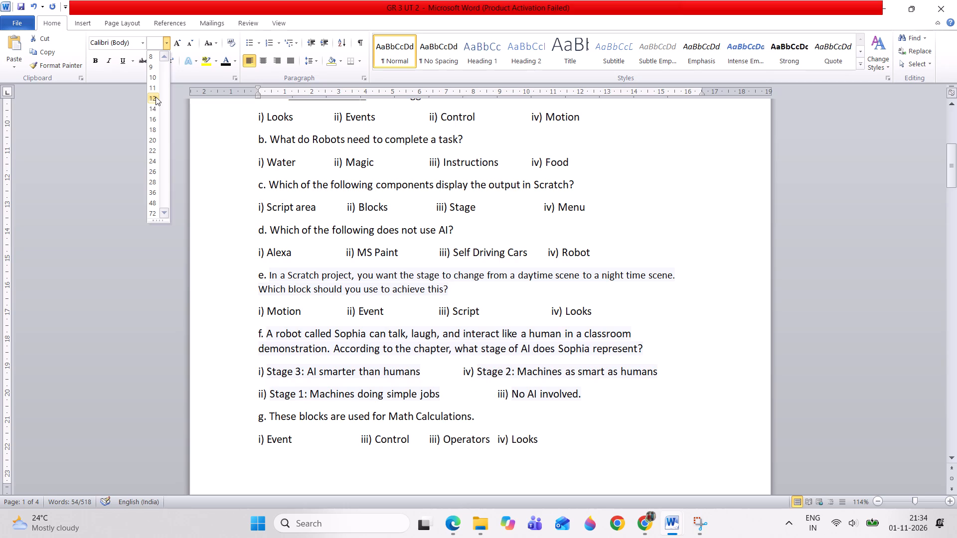
{"action": "left_click", "coordinate": [529, 458]}
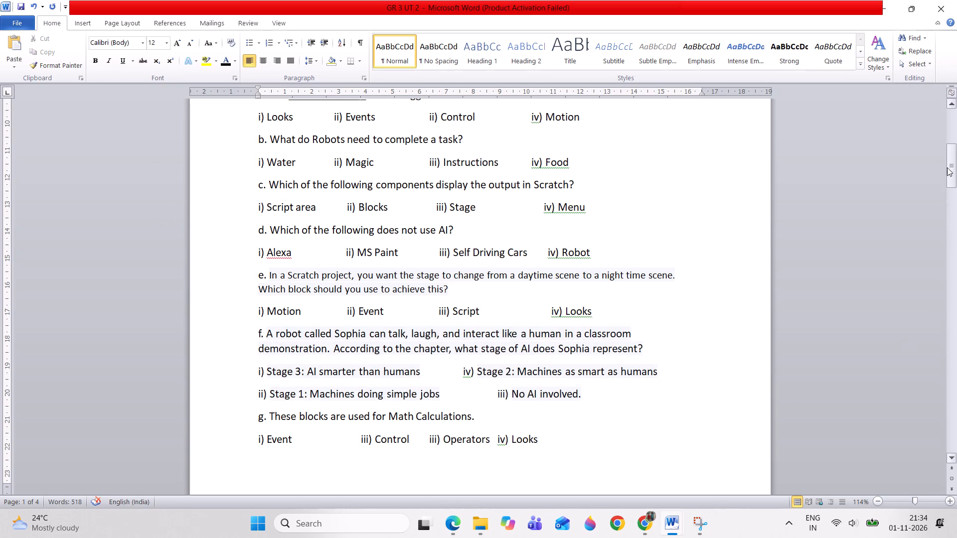
Review the whole test paper from question 1 to the final AI tool images, checking layout and page breaks.
{"action": "left_click_drag", "start_coordinate": [953, 170], "coordinate": [956, 183]}
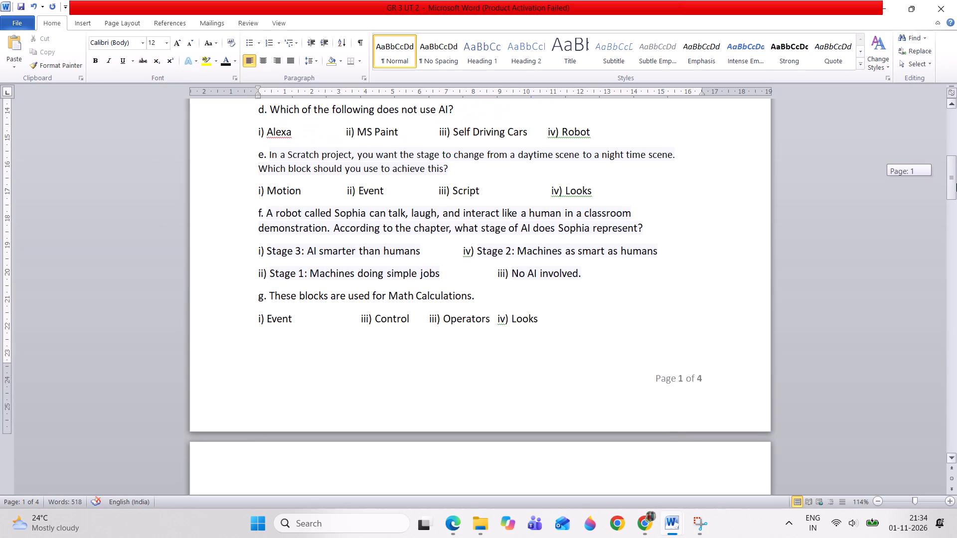
{"action": "left_click_drag", "start_coordinate": [956, 183], "coordinate": [956, 205]}
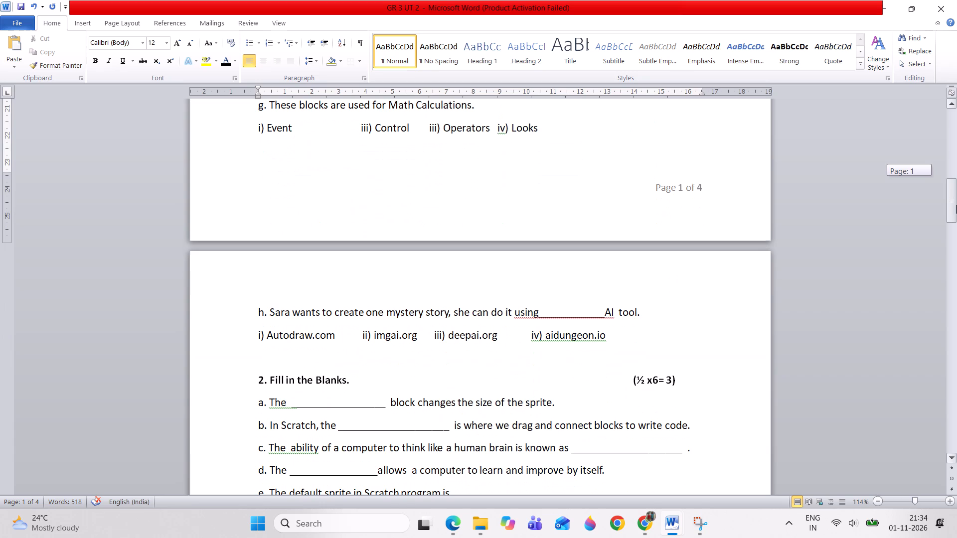
{"action": "left_click_drag", "start_coordinate": [956, 205], "coordinate": [956, 226]}
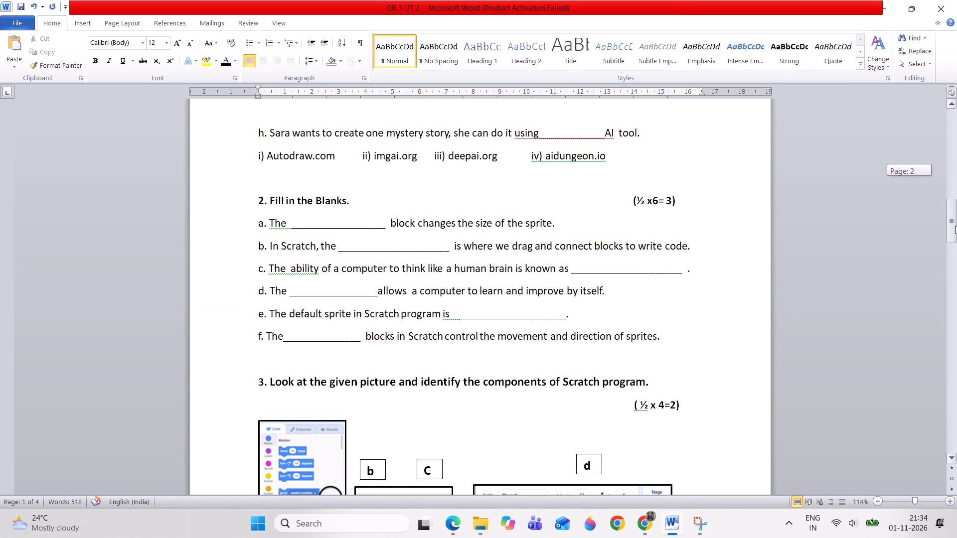
{"action": "left_click_drag", "start_coordinate": [956, 226], "coordinate": [956, 226]}
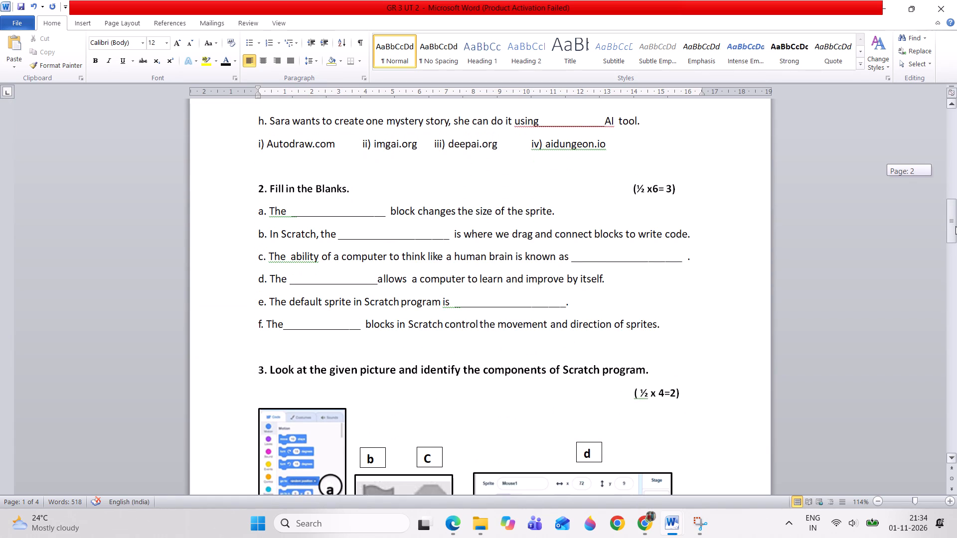
{"action": "left_click_drag", "start_coordinate": [956, 226], "coordinate": [956, 376]}
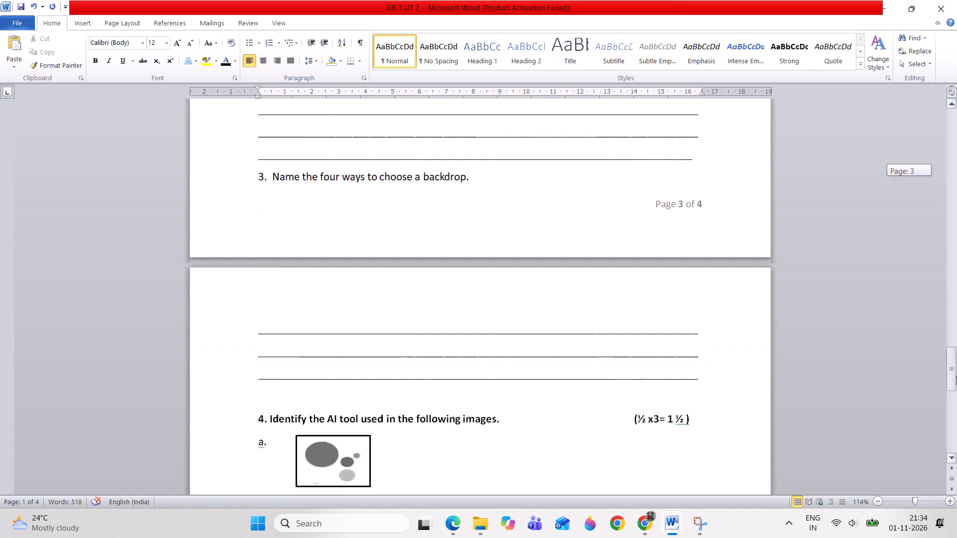
{"action": "left_click_drag", "start_coordinate": [956, 376], "coordinate": [956, 451]}
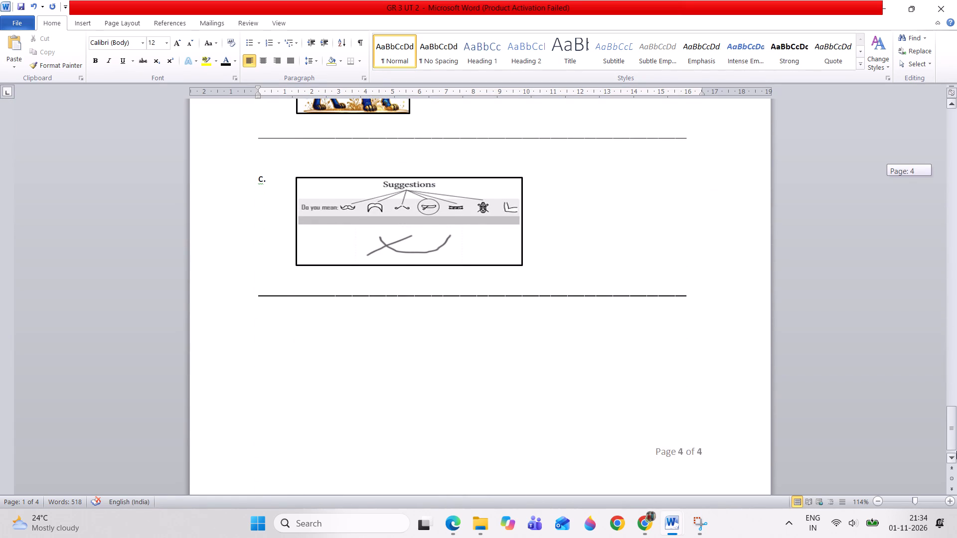
{"action": "left_click_drag", "start_coordinate": [956, 451], "coordinate": [901, 263]}
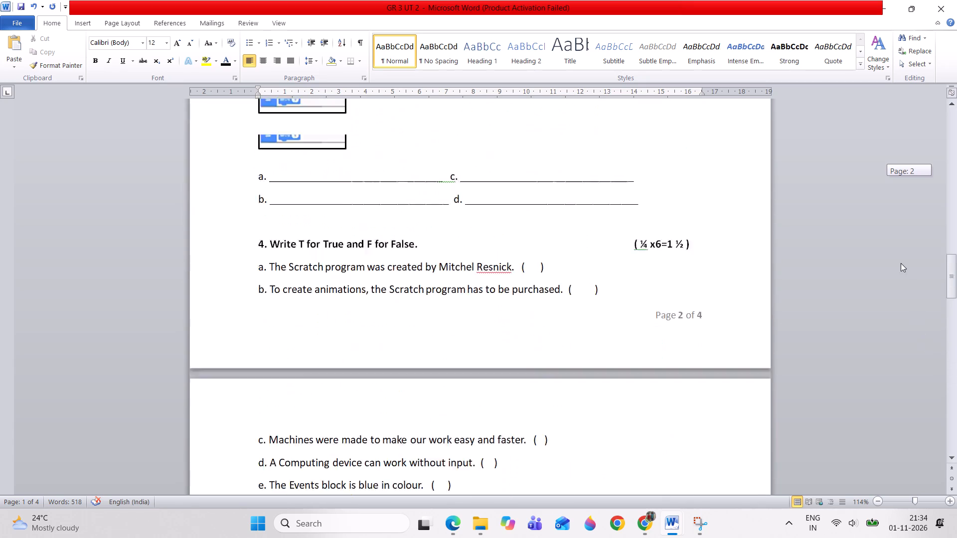
{"action": "left_click_drag", "start_coordinate": [901, 263], "coordinate": [860, 144]}
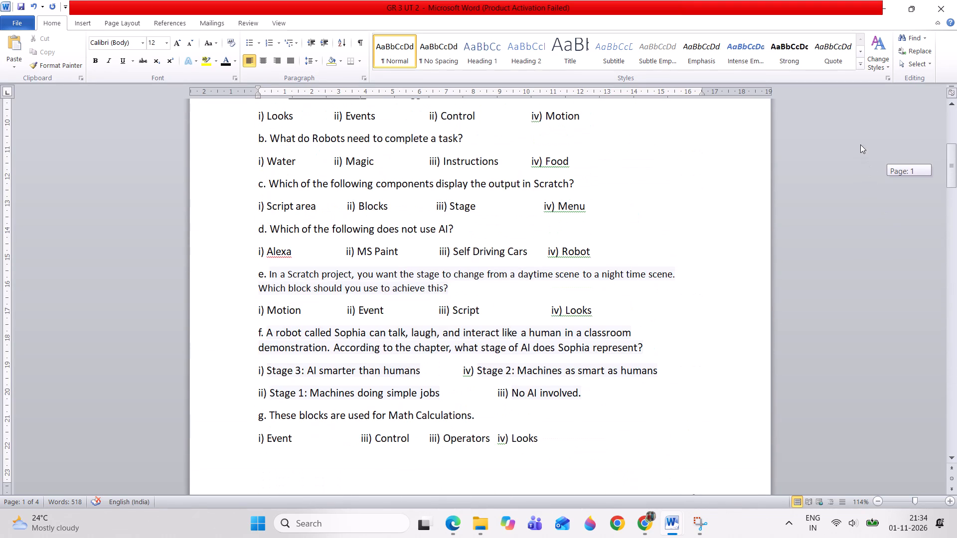
{"action": "left_click_drag", "start_coordinate": [860, 144], "coordinate": [863, 161]}
{"action": "left_click", "coordinate": [955, 123]}
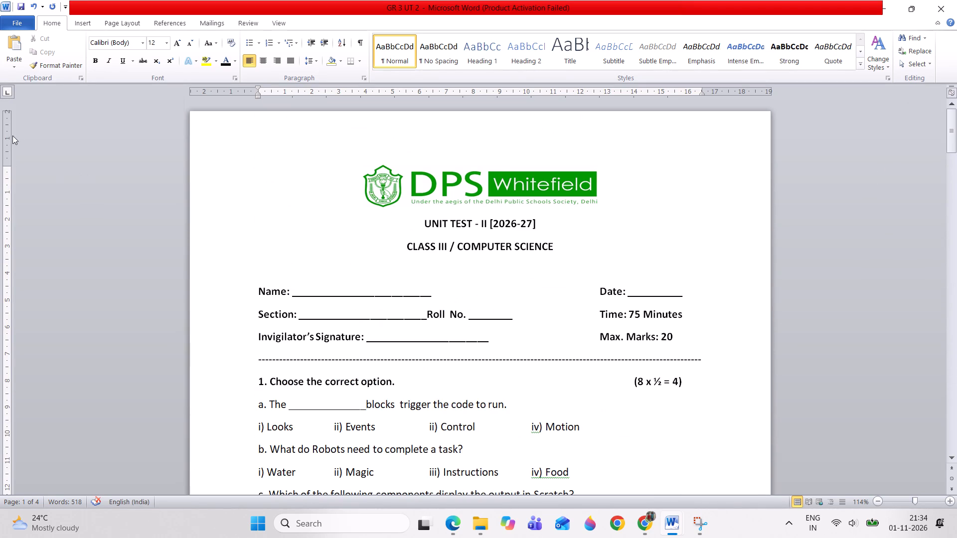
Save the changes to the test paper document.
{"action": "left_click", "coordinate": [21, 4]}
Check the print preview of all pages of the test paper, then return to the document.
{"action": "left_click", "coordinate": [22, 17]}
{"action": "left_click", "coordinate": [31, 175]}
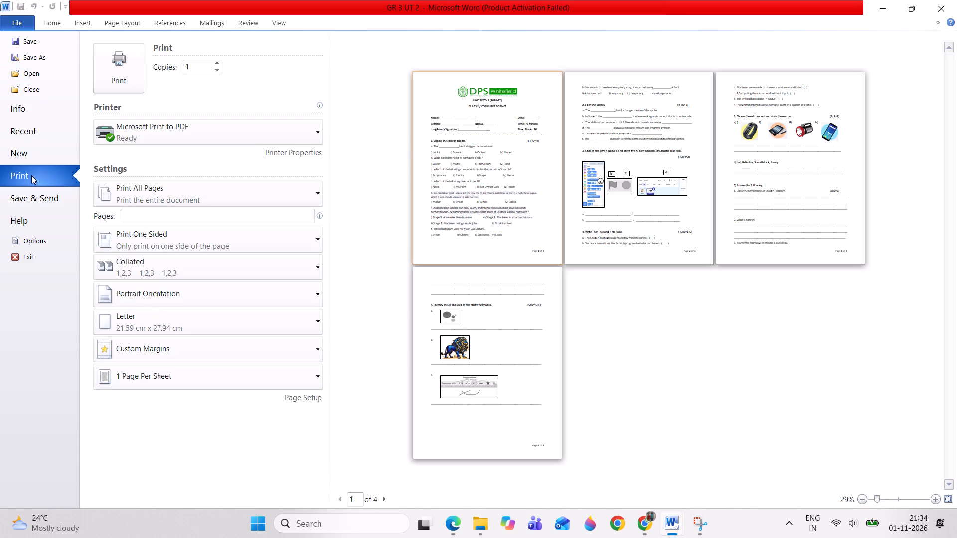
{"action": "key", "text": "Escape"}
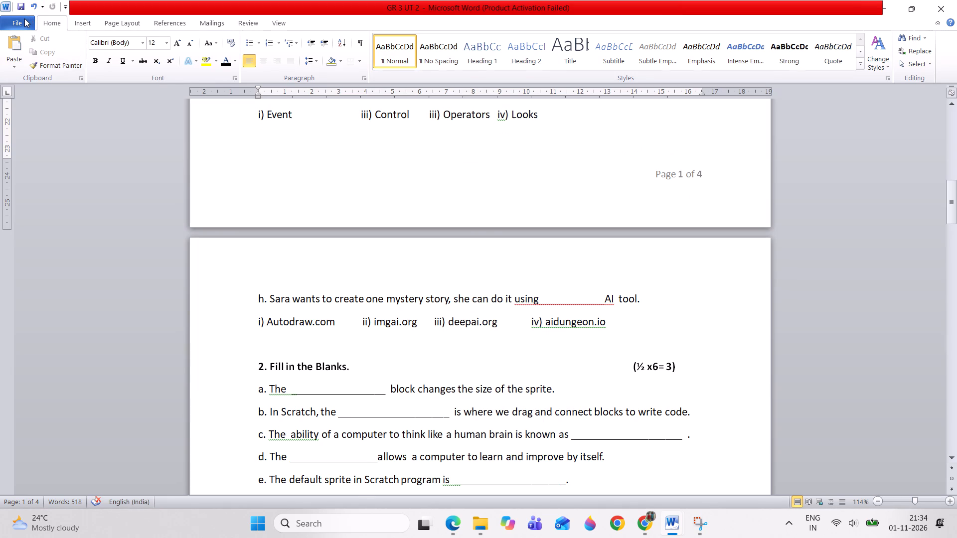
Export the test paper as a PDF named "GR 3 UT 2" in the 26-27 folder, opening it after publishing.
{"action": "left_click", "coordinate": [24, 18]}
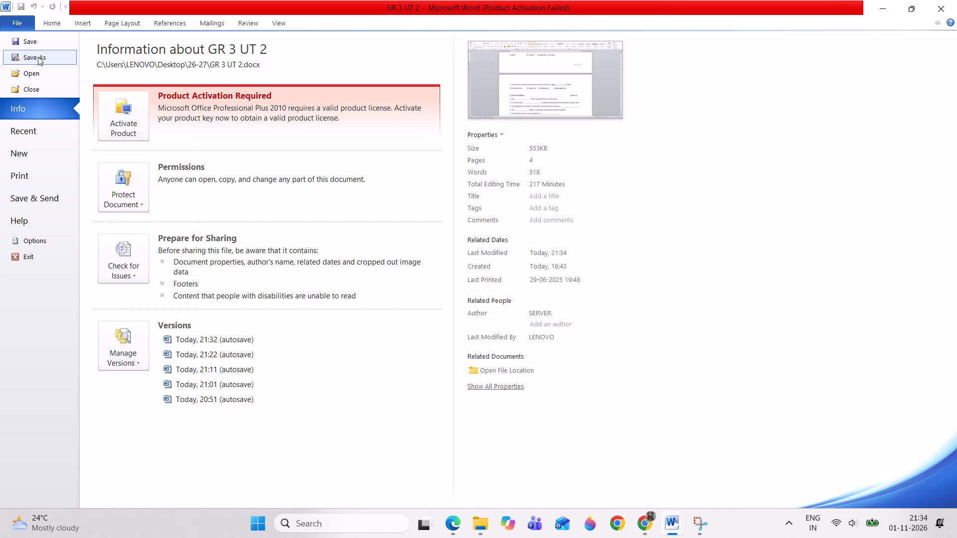
{"action": "left_click", "coordinate": [38, 57]}
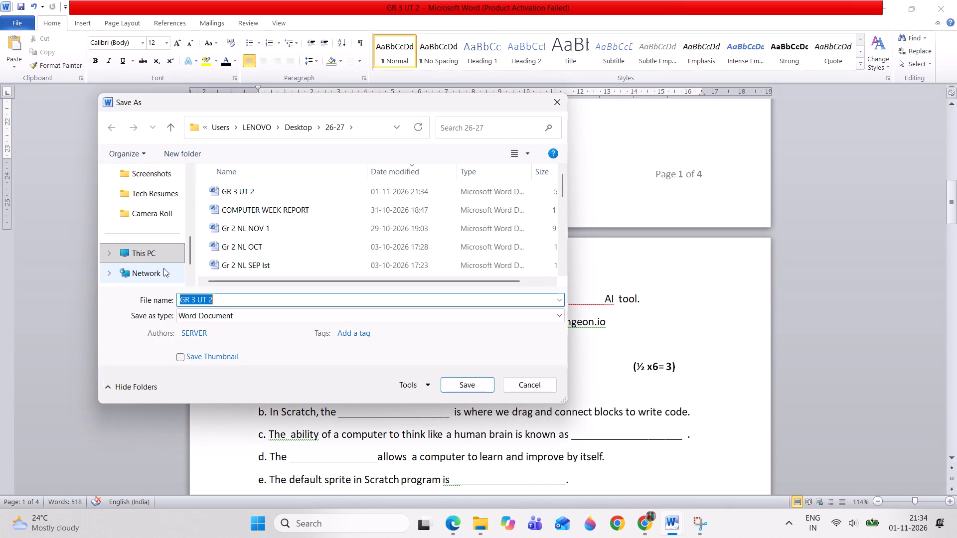
{"action": "left_click", "coordinate": [217, 315]}
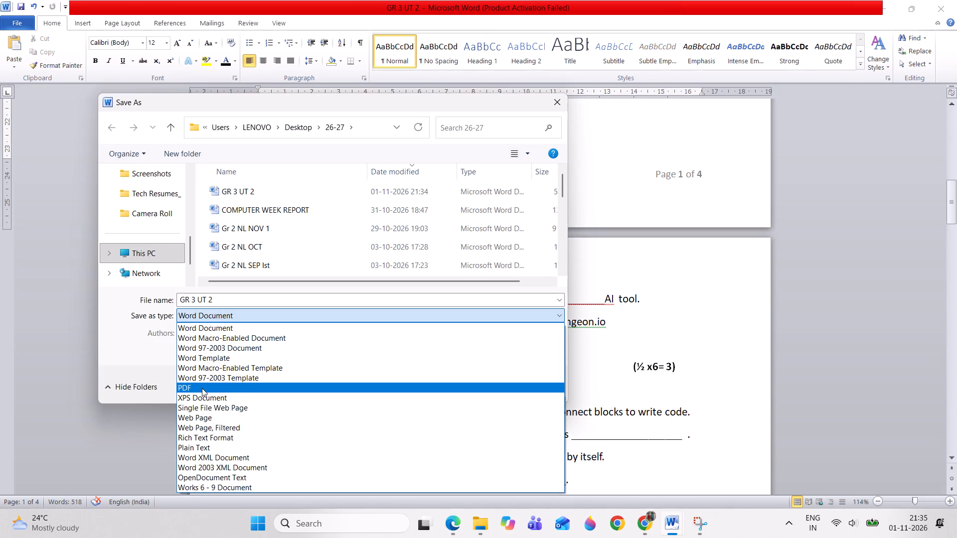
{"action": "left_click", "coordinate": [202, 388]}
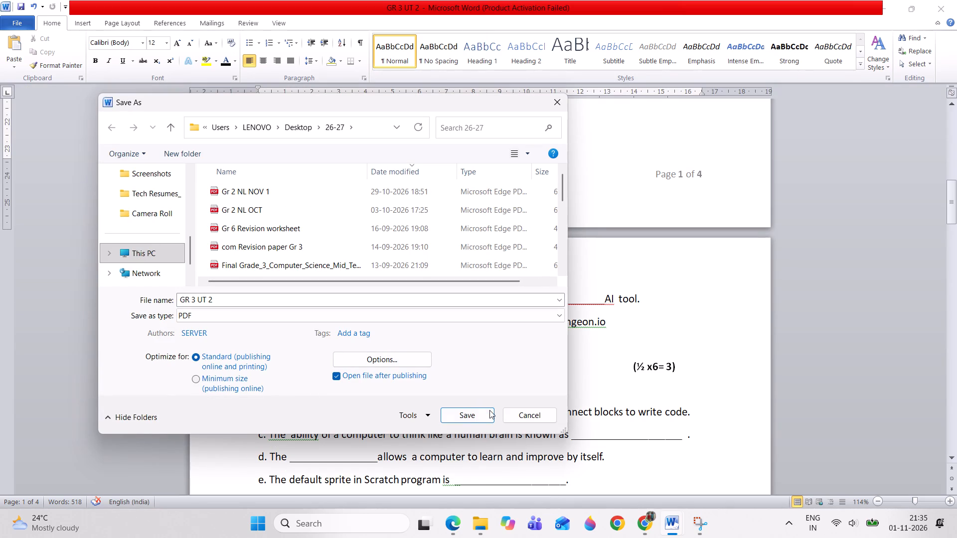
{"action": "left_click", "coordinate": [479, 415]}
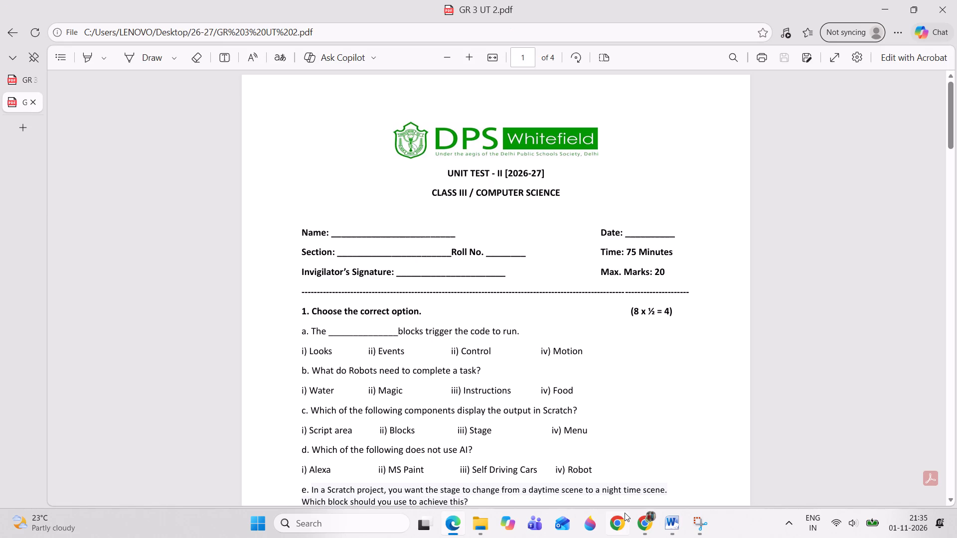
Switch to Chrome and enter "web" as a Google search in a new tab.
{"action": "left_click_drag", "start_coordinate": [625, 513], "coordinate": [625, 530]}
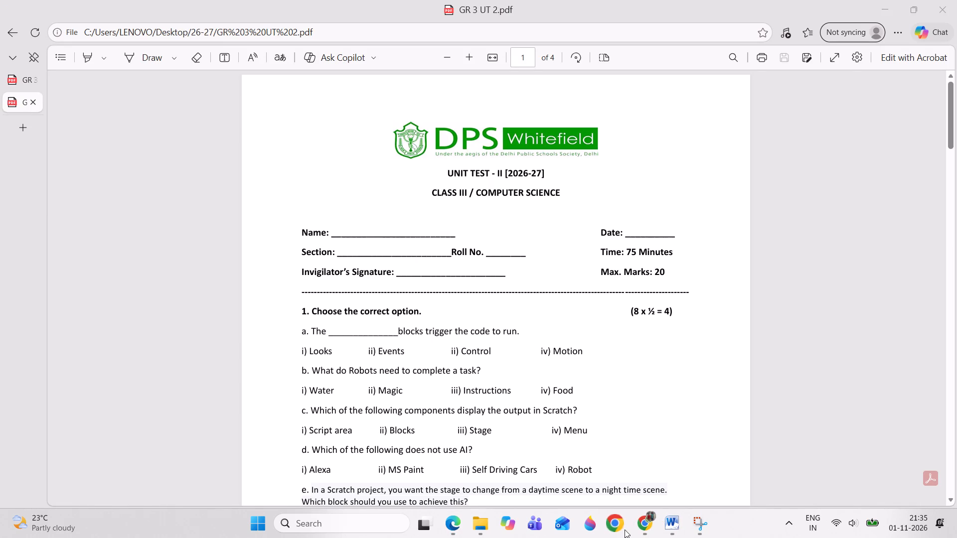
{"action": "left_click_drag", "start_coordinate": [625, 530], "coordinate": [647, 527]}
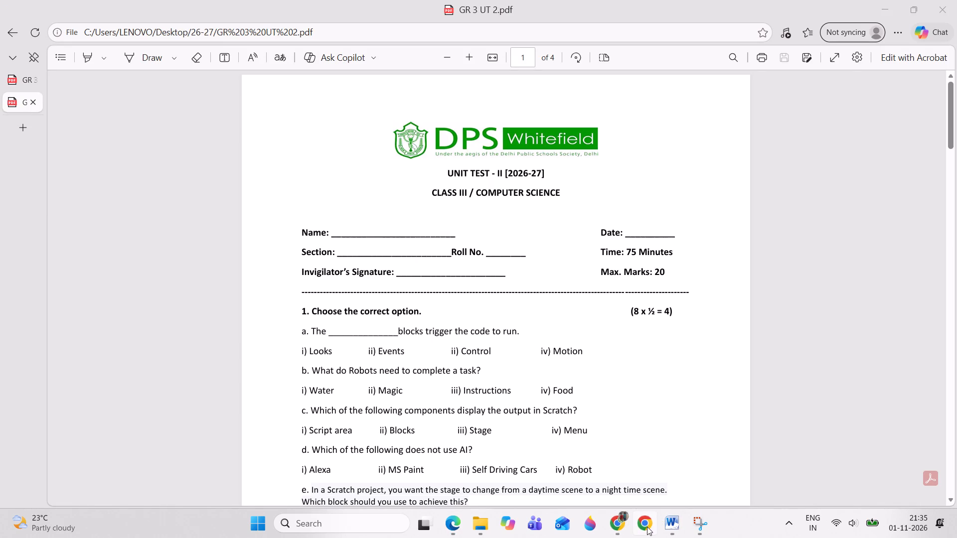
{"action": "left_click", "coordinate": [616, 521]}
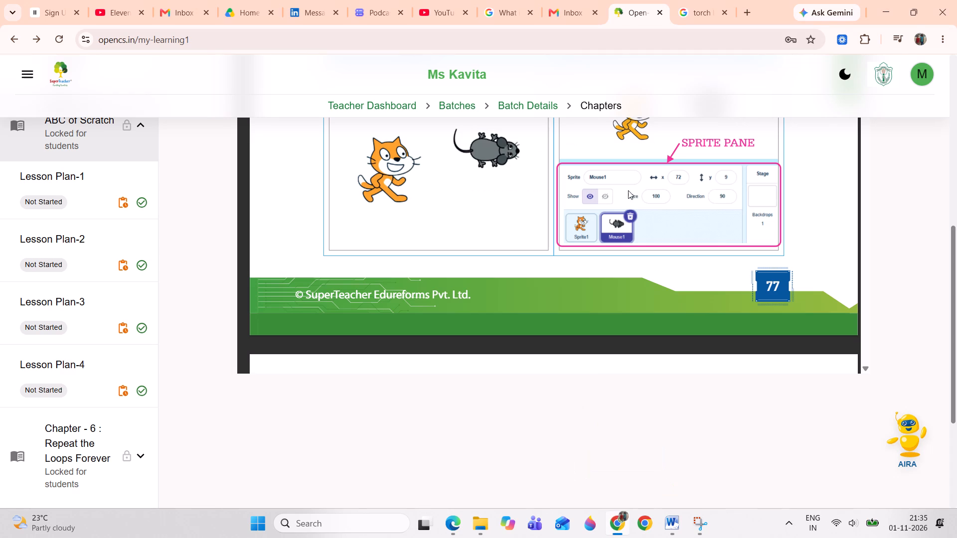
{"action": "left_click", "coordinate": [747, 12]}
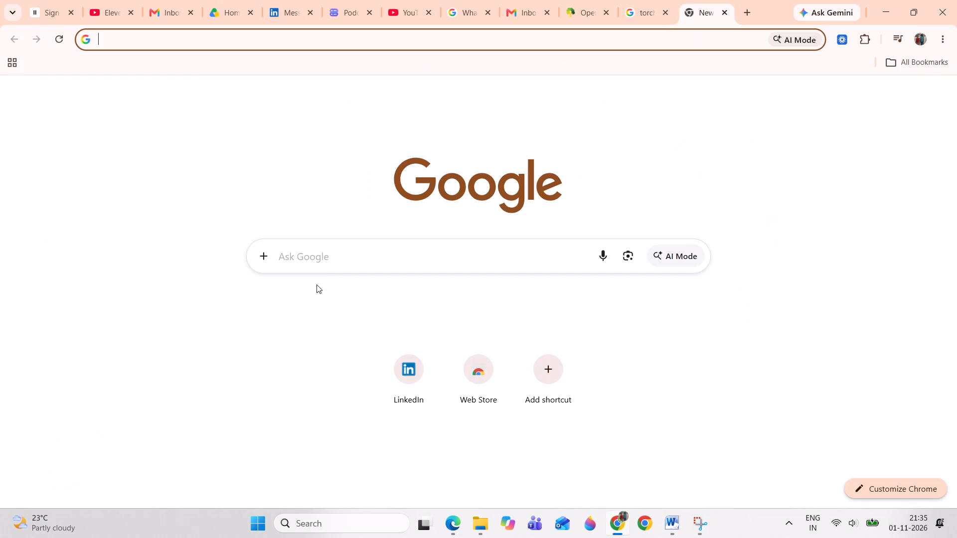
{"action": "left_click", "coordinate": [329, 258]}
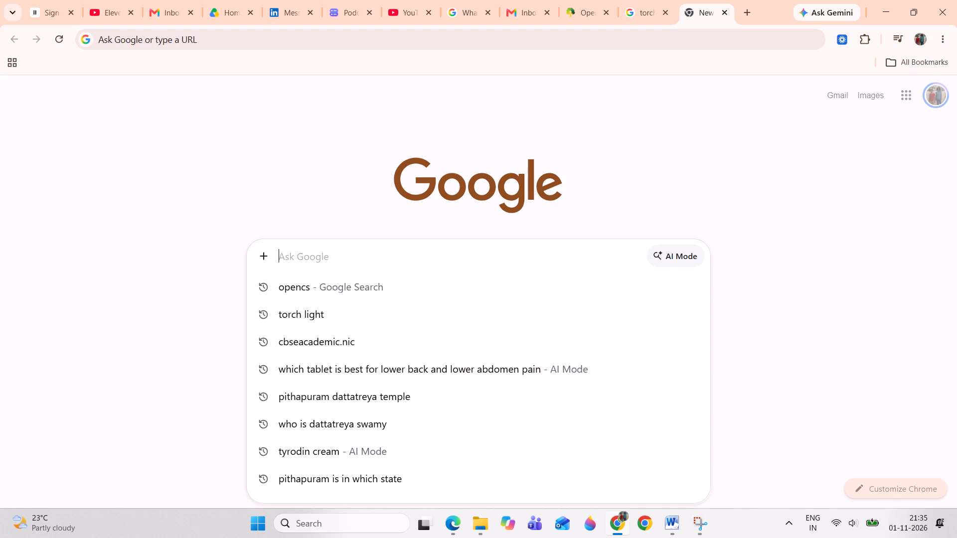
{"action": "left_click", "coordinate": [329, 258]}
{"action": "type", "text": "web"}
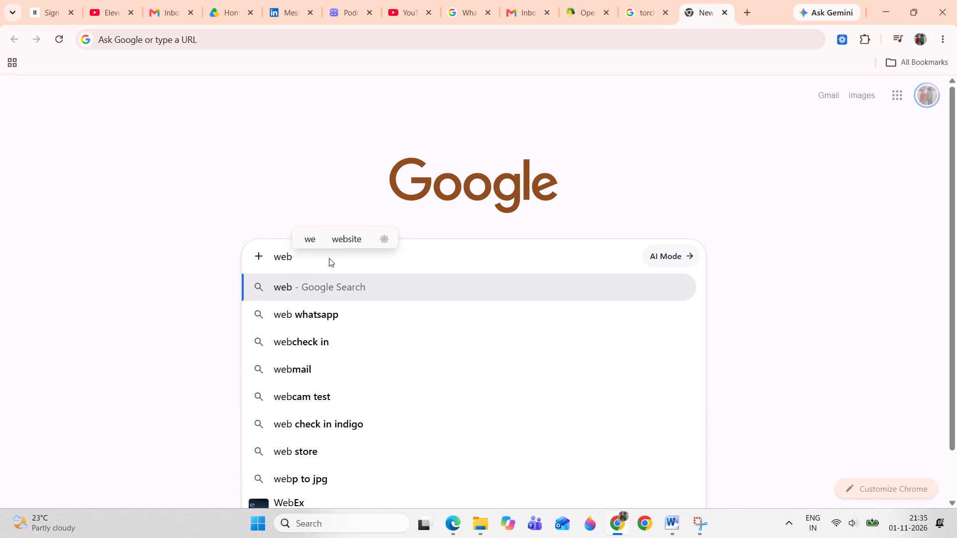
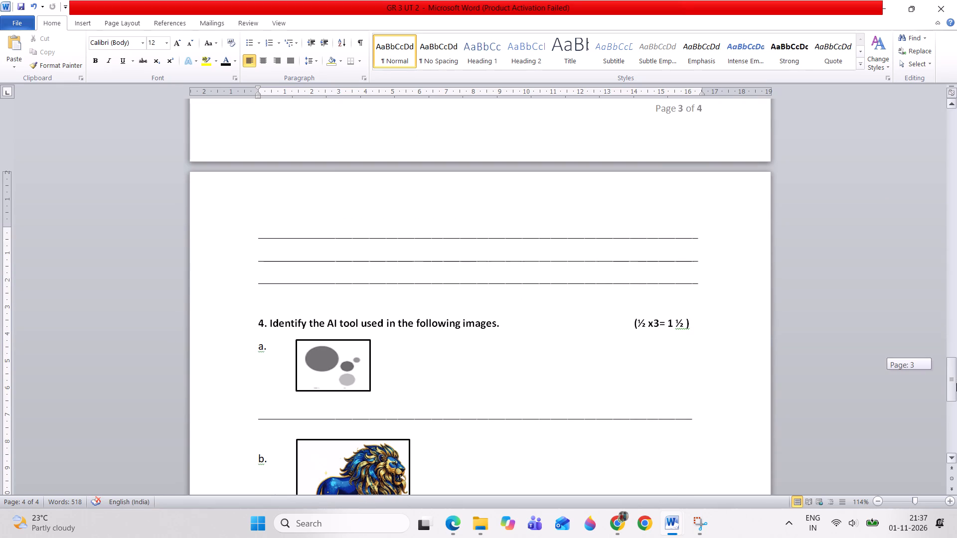
Insert a blank line after question 2's answer lines so "Name the four ways to choose a backdrop." starts on the next page.
{"action": "left_click_drag", "start_coordinate": [956, 383], "coordinate": [946, 364]}
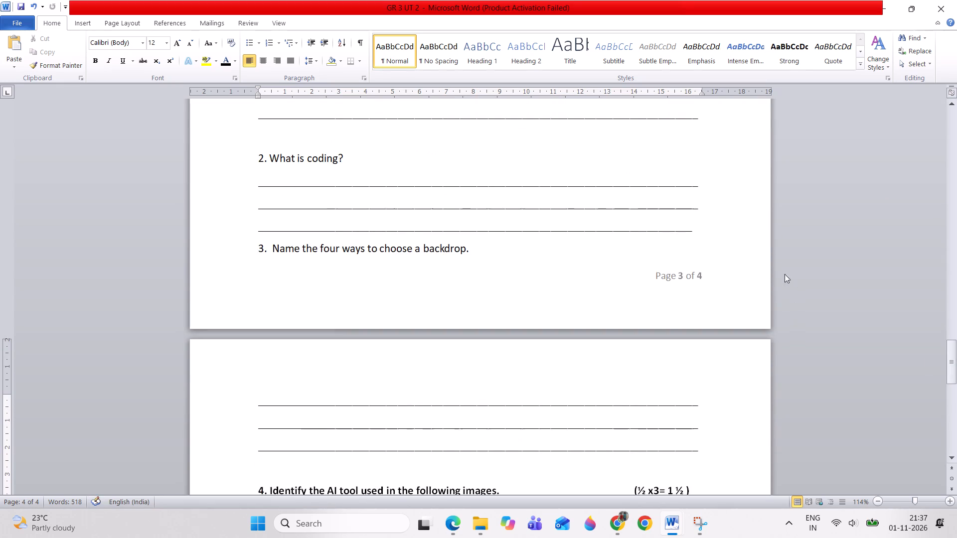
{"action": "left_click", "coordinate": [724, 233]}
{"action": "key", "text": "Return"}
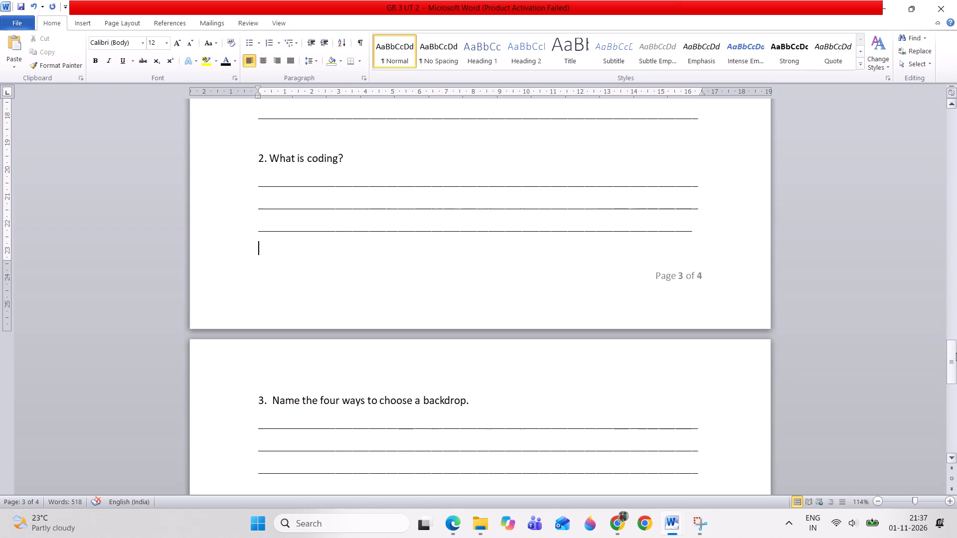
{"action": "left_click_drag", "start_coordinate": [956, 353], "coordinate": [956, 421]}
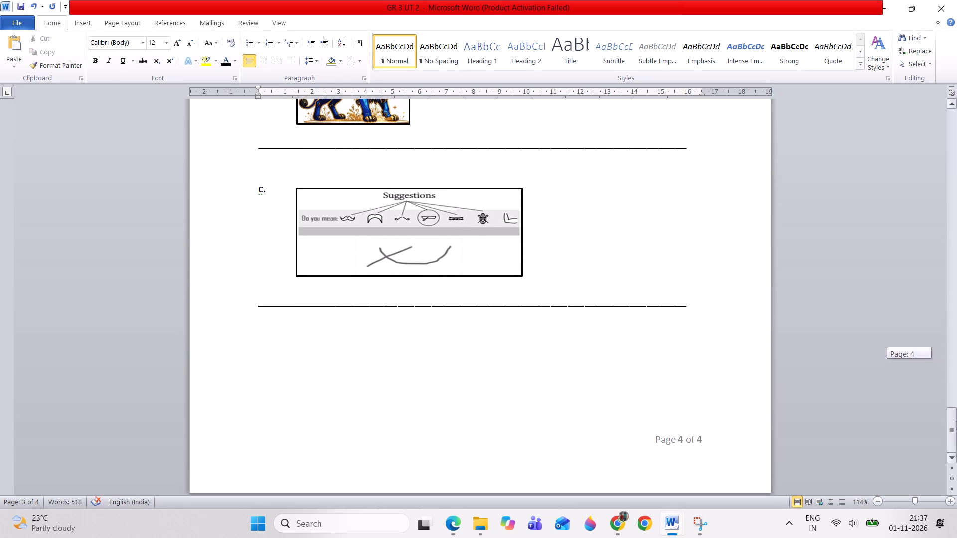
{"action": "left_click_drag", "start_coordinate": [956, 421], "coordinate": [929, 352]}
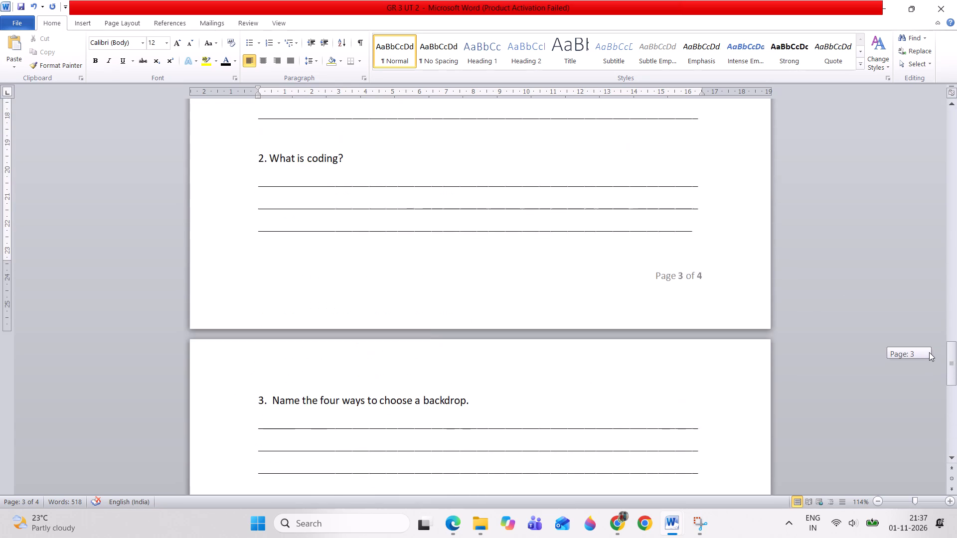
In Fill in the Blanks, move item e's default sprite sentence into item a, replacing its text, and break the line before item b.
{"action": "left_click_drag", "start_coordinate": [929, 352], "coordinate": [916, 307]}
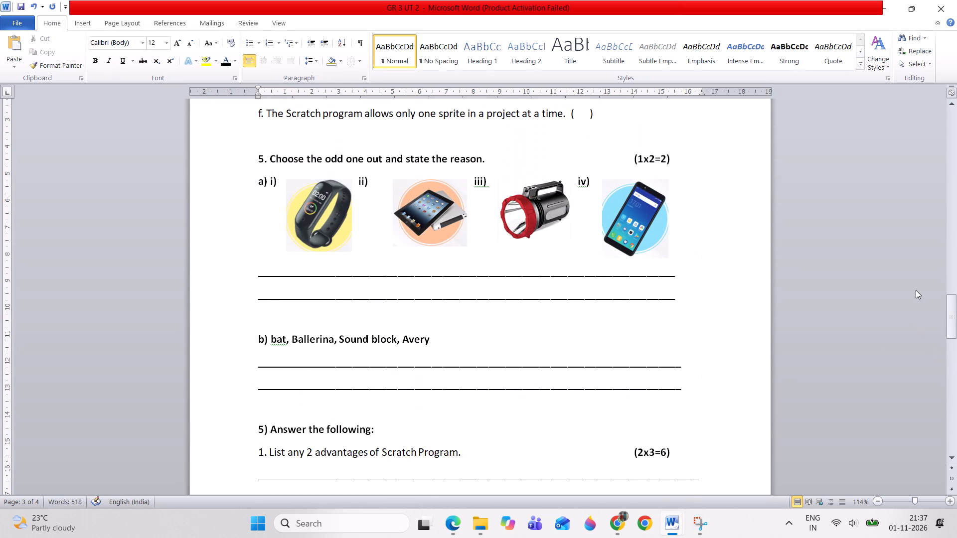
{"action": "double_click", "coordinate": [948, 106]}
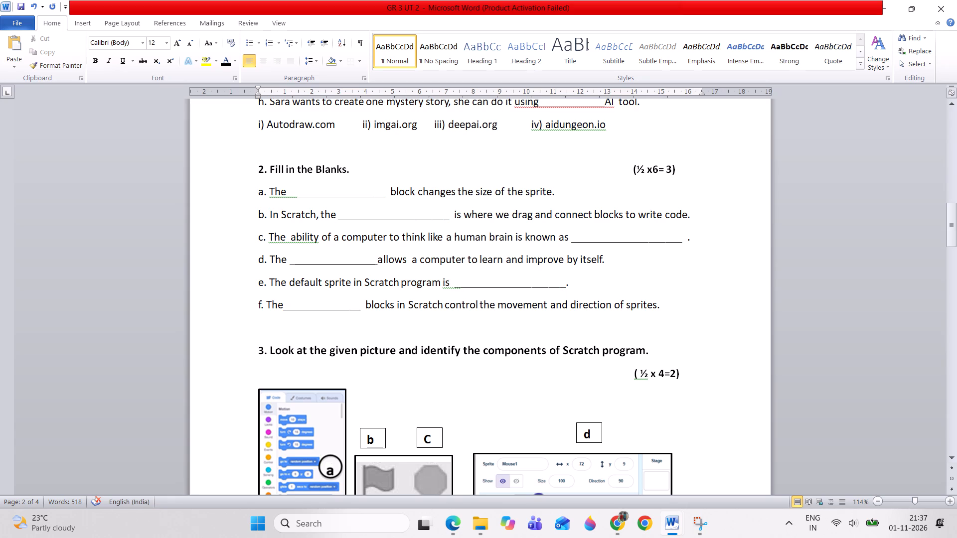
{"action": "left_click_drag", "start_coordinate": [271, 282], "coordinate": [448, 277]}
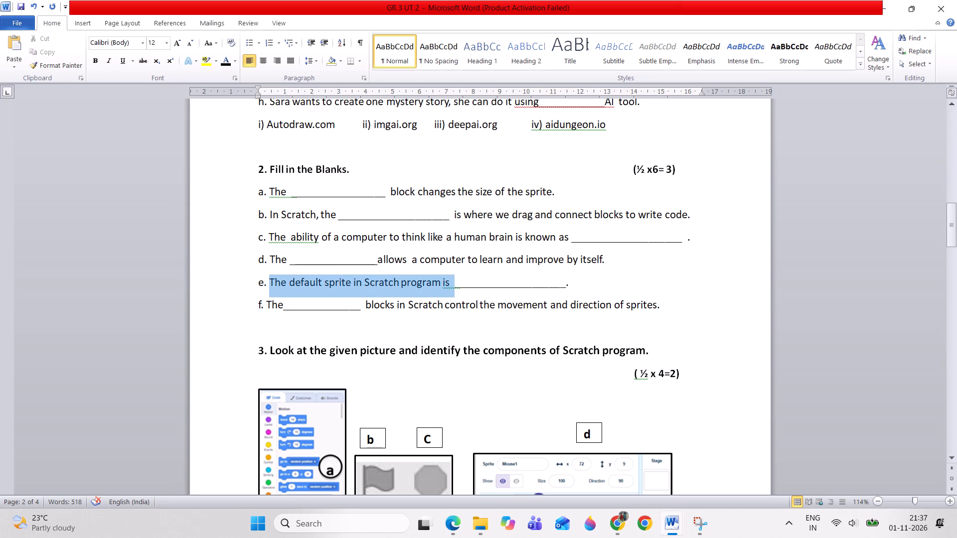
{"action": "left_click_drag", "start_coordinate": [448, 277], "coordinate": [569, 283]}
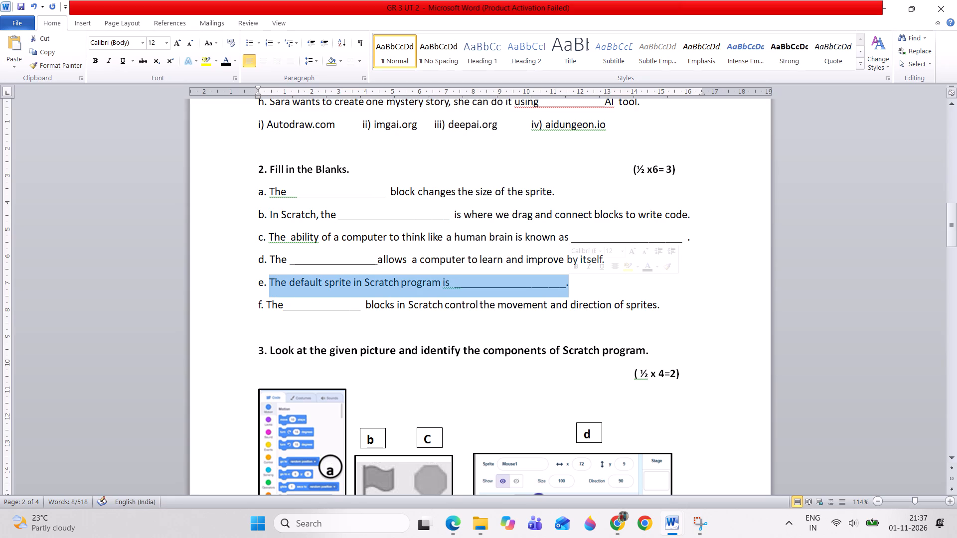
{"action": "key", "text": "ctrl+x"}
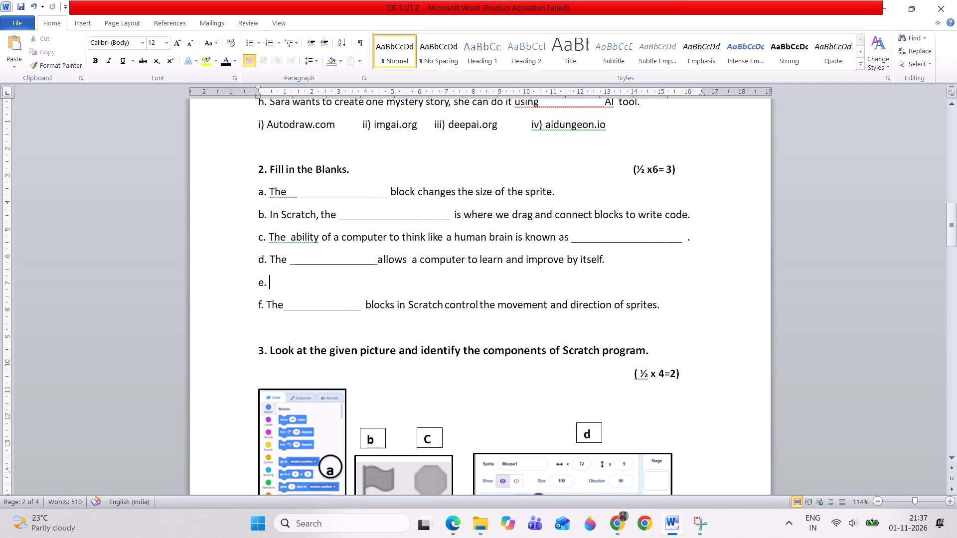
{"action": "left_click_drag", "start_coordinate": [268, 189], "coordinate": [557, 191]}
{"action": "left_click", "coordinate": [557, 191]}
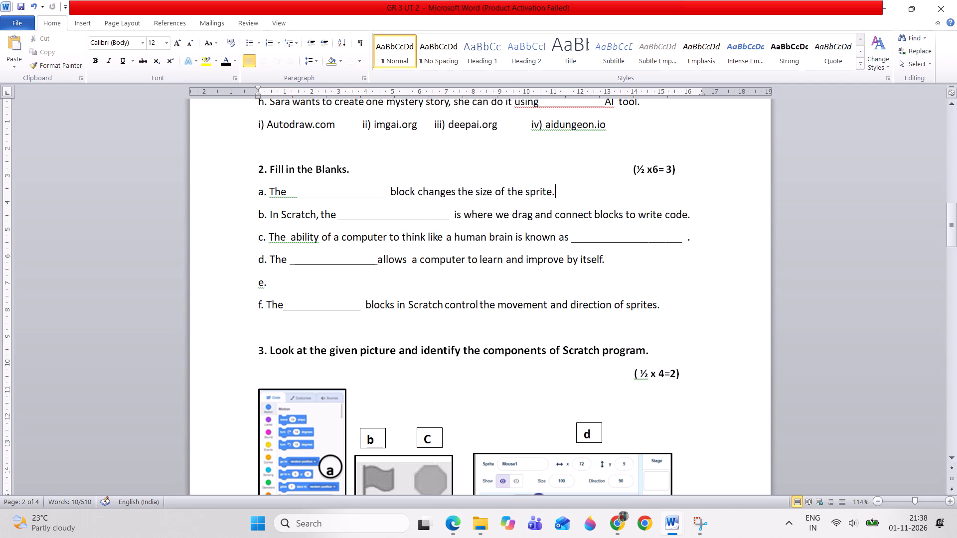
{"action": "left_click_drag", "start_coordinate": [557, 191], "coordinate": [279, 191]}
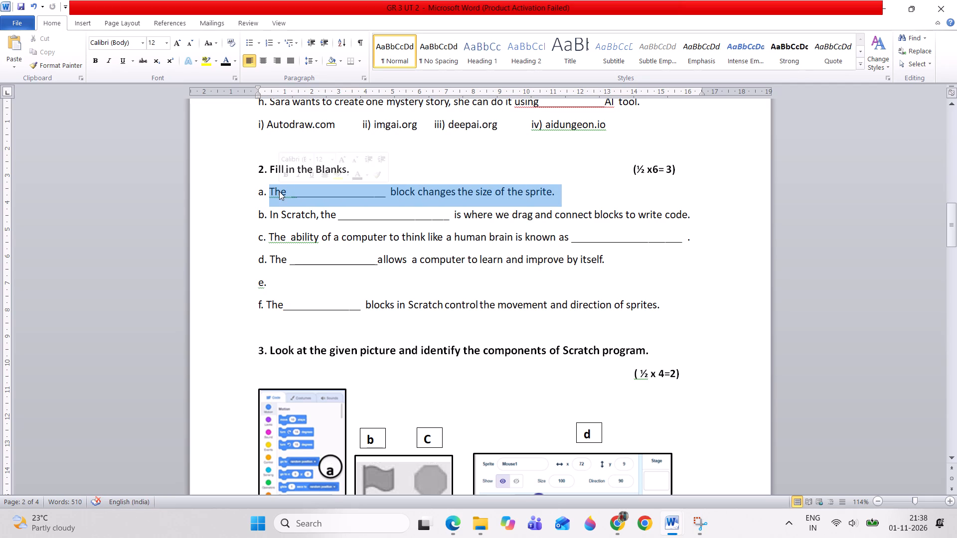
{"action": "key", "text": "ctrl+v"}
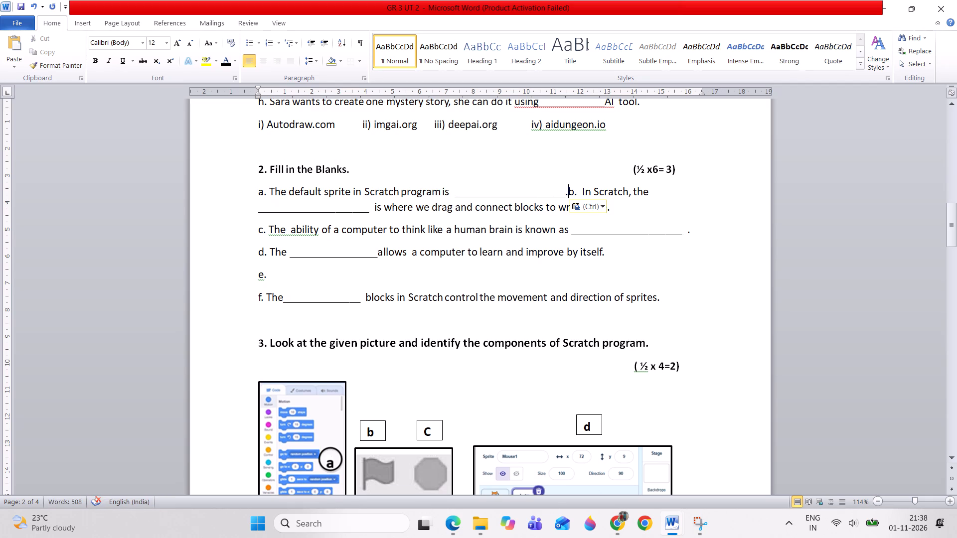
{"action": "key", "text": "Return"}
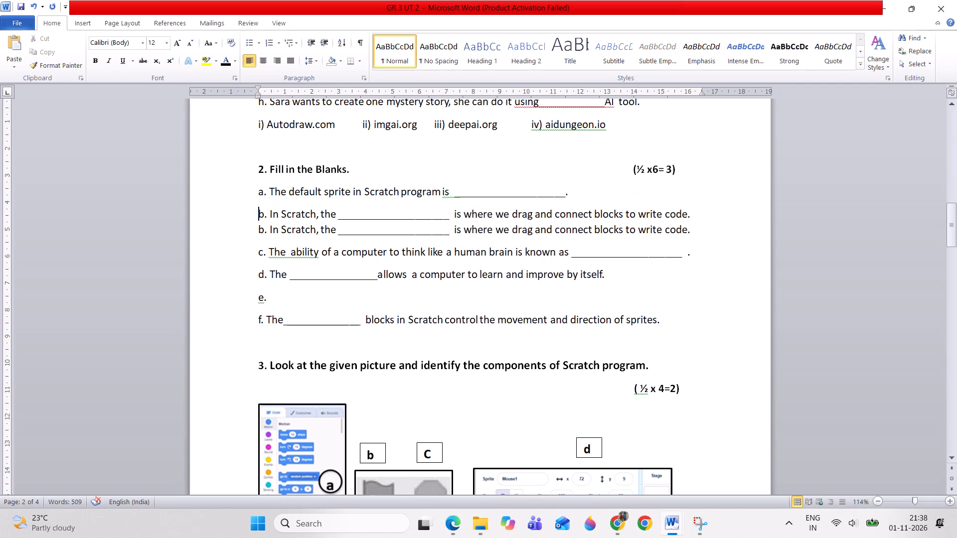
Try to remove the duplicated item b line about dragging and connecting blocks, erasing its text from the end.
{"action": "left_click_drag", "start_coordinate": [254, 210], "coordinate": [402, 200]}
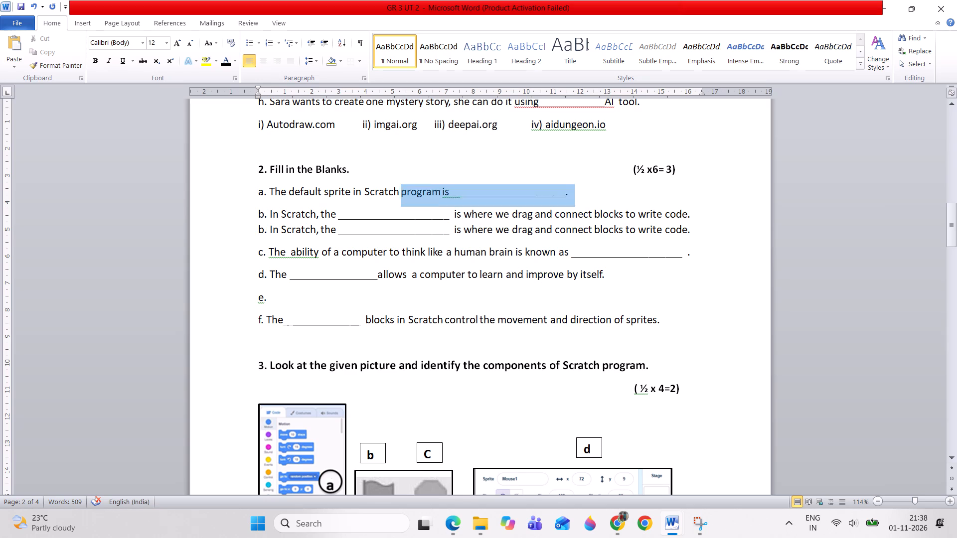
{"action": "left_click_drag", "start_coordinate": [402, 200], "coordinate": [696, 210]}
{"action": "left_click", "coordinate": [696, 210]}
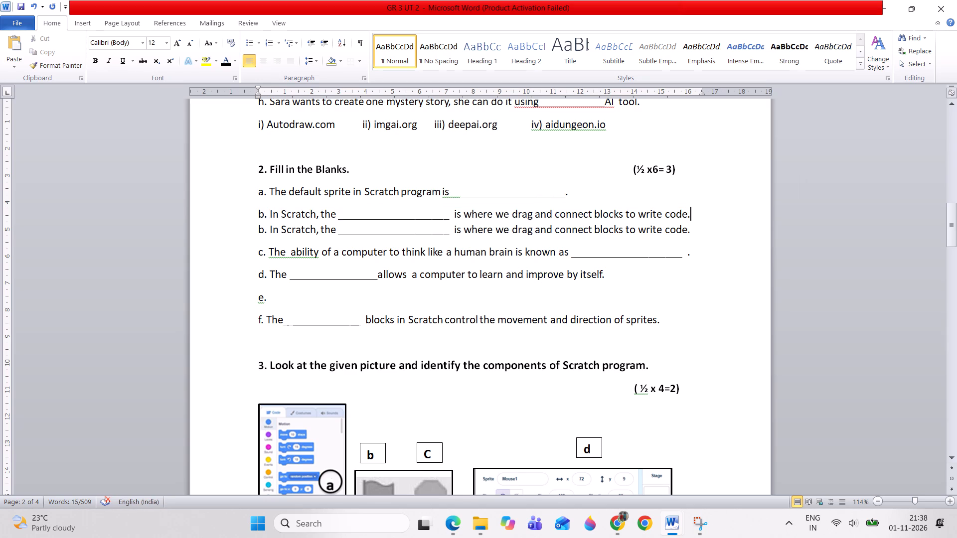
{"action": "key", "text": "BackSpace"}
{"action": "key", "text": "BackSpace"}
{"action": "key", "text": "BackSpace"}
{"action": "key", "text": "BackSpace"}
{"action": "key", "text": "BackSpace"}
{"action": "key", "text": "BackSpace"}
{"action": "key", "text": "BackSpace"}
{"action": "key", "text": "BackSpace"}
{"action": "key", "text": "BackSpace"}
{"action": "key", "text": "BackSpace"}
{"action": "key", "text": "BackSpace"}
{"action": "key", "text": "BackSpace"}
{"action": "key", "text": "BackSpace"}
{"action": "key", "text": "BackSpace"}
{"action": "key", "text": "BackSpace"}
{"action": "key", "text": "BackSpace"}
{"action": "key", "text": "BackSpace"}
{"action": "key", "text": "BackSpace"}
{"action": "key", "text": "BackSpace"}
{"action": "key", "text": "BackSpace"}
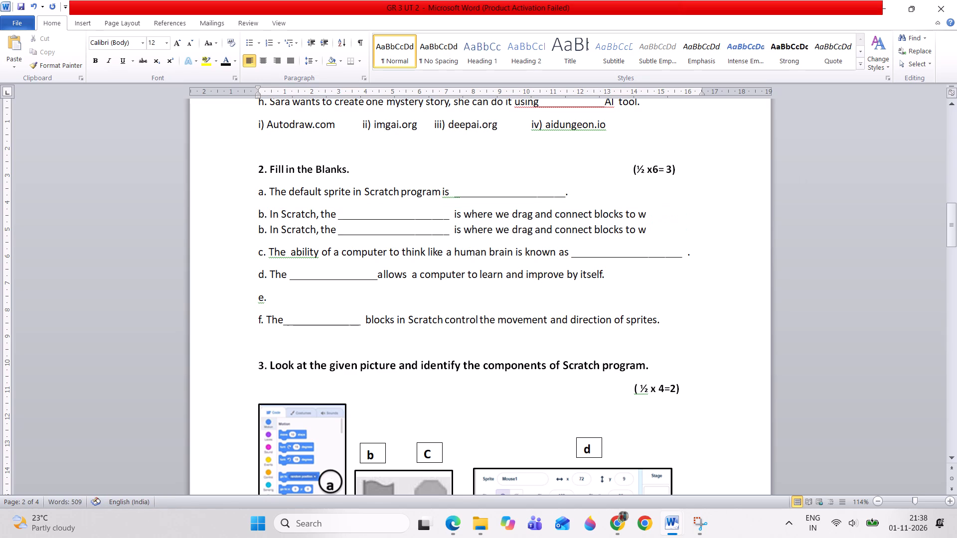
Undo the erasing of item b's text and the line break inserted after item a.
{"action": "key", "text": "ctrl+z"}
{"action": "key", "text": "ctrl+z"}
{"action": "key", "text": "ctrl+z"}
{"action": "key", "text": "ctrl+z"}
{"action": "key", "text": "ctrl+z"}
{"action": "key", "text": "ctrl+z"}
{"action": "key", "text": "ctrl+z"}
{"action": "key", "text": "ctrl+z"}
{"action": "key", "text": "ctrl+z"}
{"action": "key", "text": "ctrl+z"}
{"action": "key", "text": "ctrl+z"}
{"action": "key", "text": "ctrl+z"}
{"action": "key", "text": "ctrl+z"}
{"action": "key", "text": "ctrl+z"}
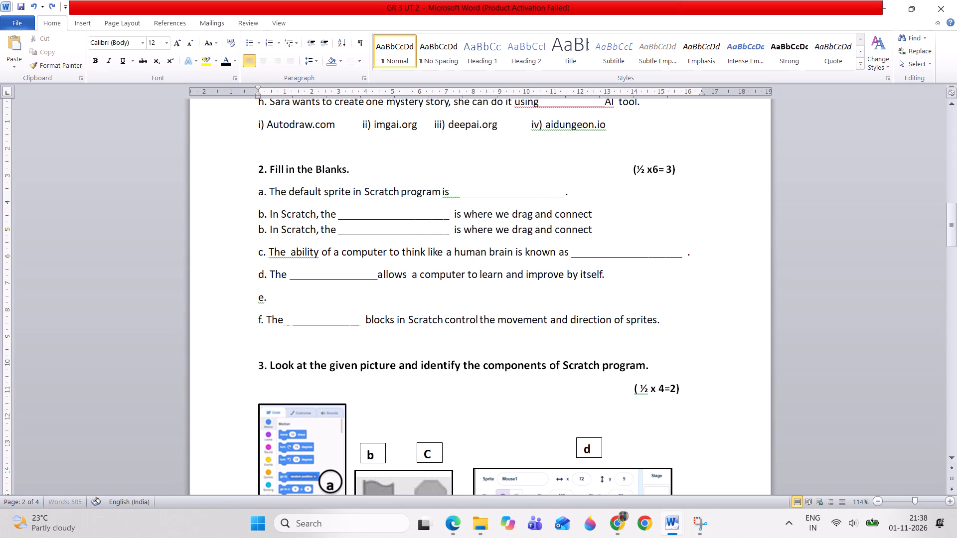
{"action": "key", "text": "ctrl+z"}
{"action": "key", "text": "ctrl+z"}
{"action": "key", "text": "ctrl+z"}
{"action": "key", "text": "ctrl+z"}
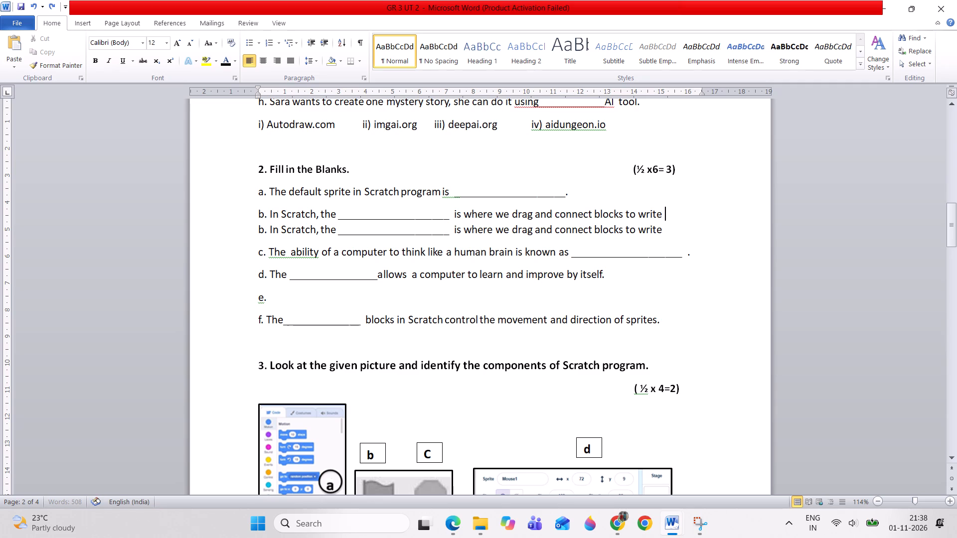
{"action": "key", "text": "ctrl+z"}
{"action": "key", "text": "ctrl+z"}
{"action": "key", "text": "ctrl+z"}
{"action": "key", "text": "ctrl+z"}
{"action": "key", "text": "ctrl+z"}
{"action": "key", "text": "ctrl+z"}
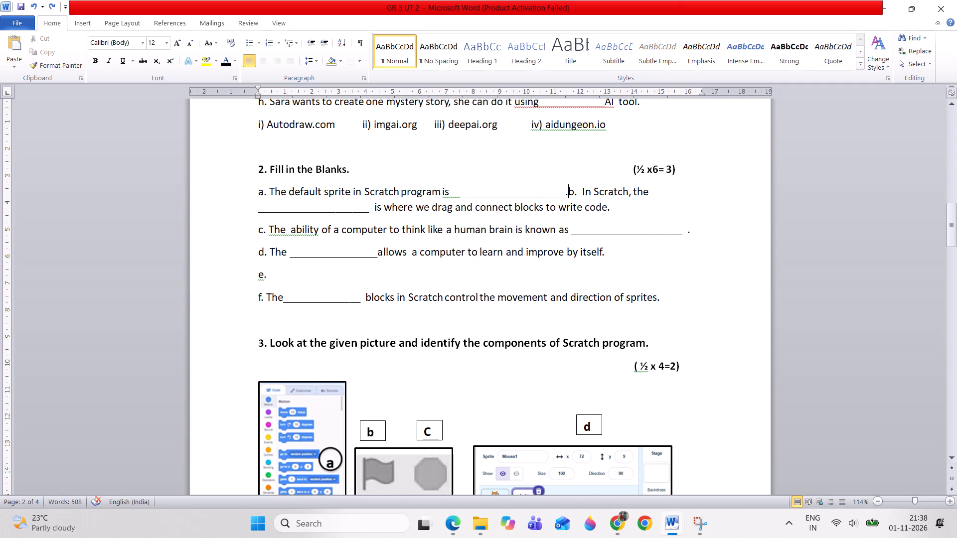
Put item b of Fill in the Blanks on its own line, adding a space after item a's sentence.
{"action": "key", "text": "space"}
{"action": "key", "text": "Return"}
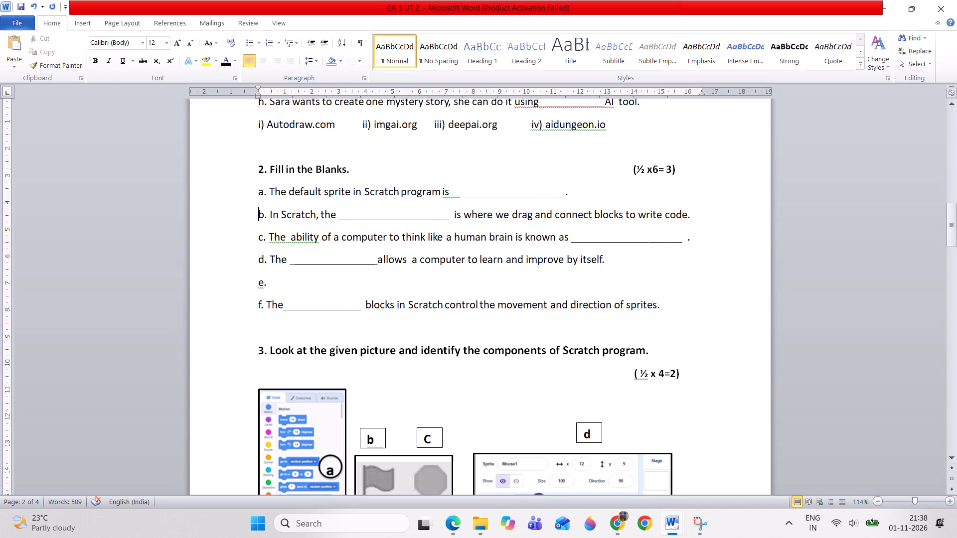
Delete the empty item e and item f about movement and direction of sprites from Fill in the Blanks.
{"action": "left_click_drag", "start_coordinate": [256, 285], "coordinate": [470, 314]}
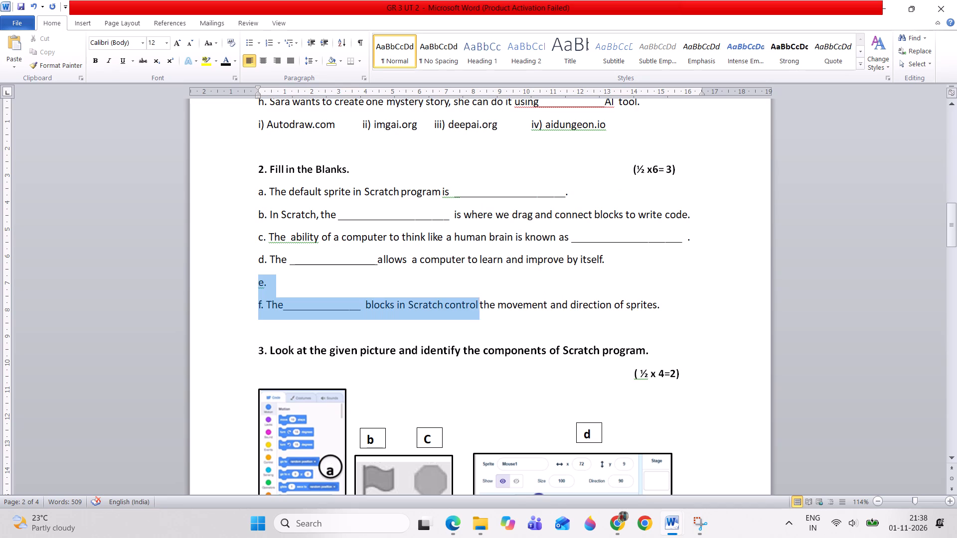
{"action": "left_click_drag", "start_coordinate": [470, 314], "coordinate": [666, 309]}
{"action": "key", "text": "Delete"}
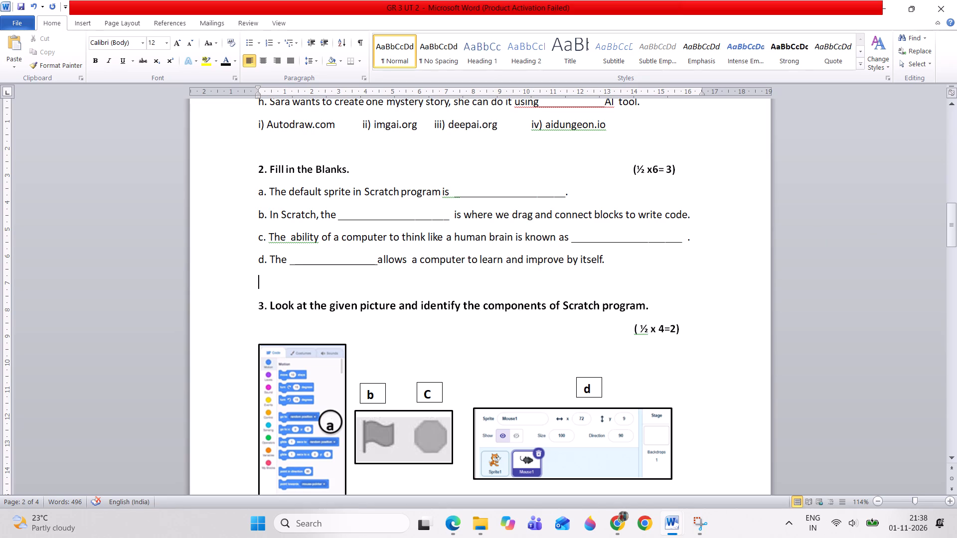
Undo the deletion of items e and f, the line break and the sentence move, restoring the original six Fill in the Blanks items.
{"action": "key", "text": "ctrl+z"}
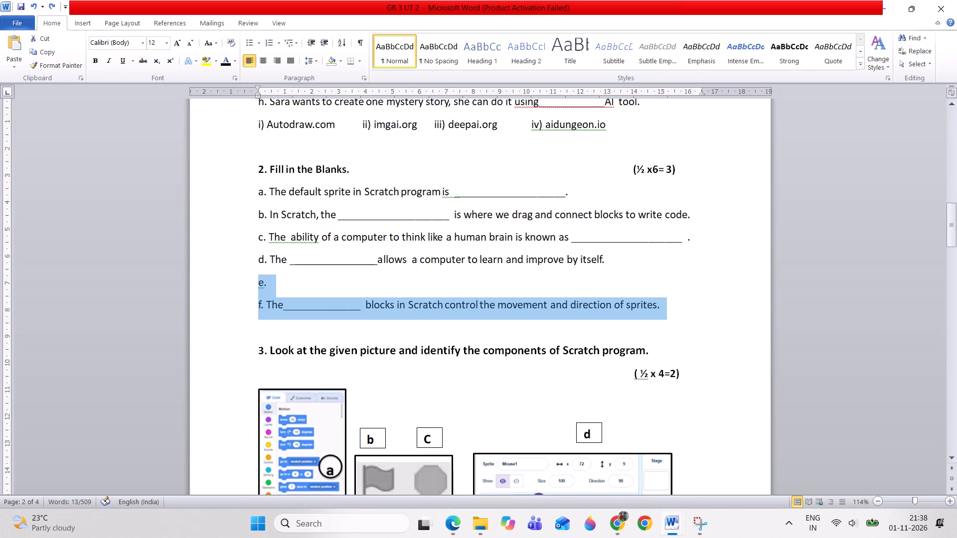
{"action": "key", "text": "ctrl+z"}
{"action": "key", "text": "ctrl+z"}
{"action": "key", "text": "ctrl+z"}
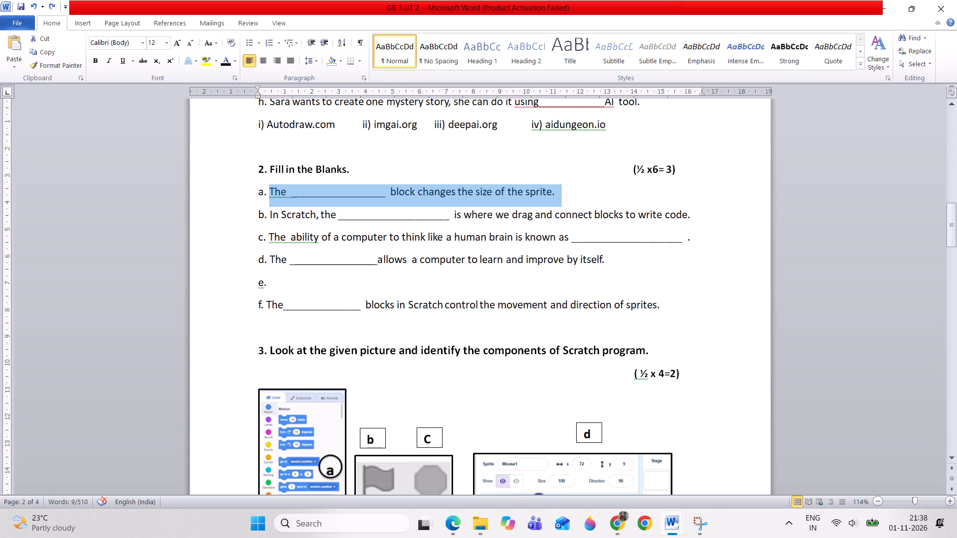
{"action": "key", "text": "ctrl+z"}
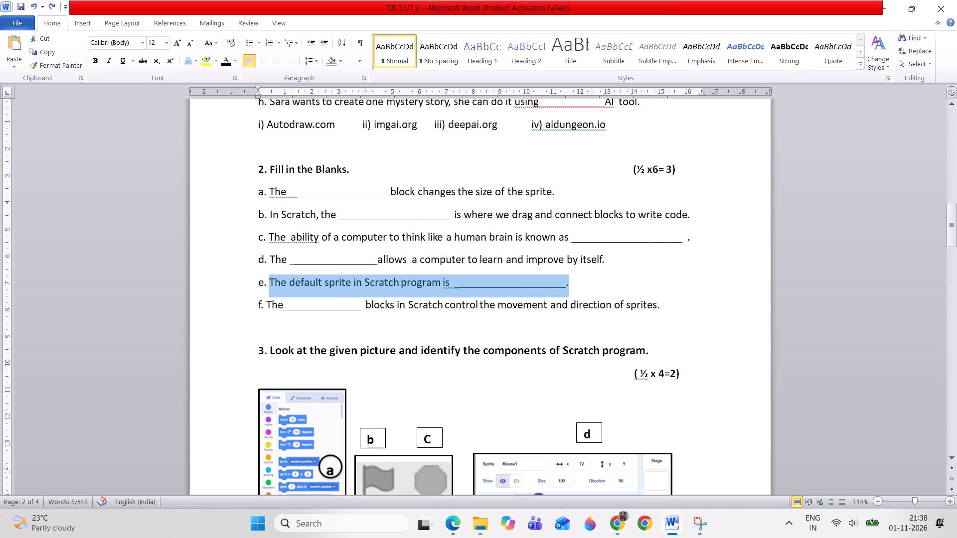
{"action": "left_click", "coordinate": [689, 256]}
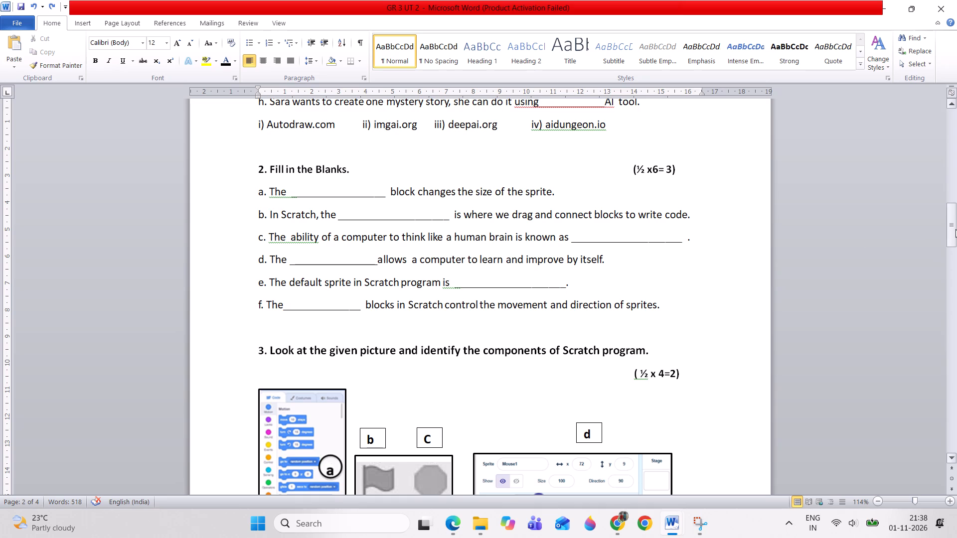
Delete items e and f, about the Events block colour and one sprite per project, from the True or False question.
{"action": "left_click_drag", "start_coordinate": [956, 229], "coordinate": [956, 282]}
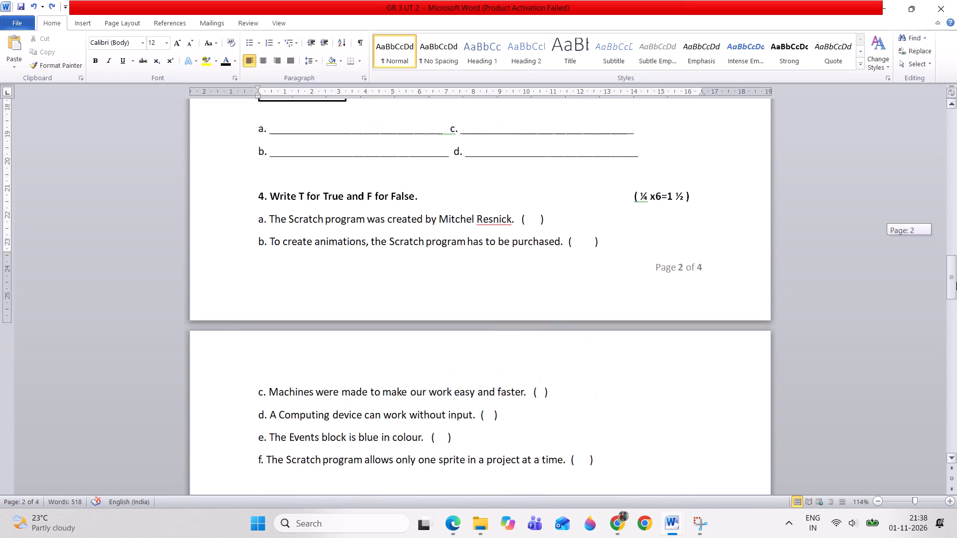
{"action": "left_click_drag", "start_coordinate": [956, 282], "coordinate": [950, 281]}
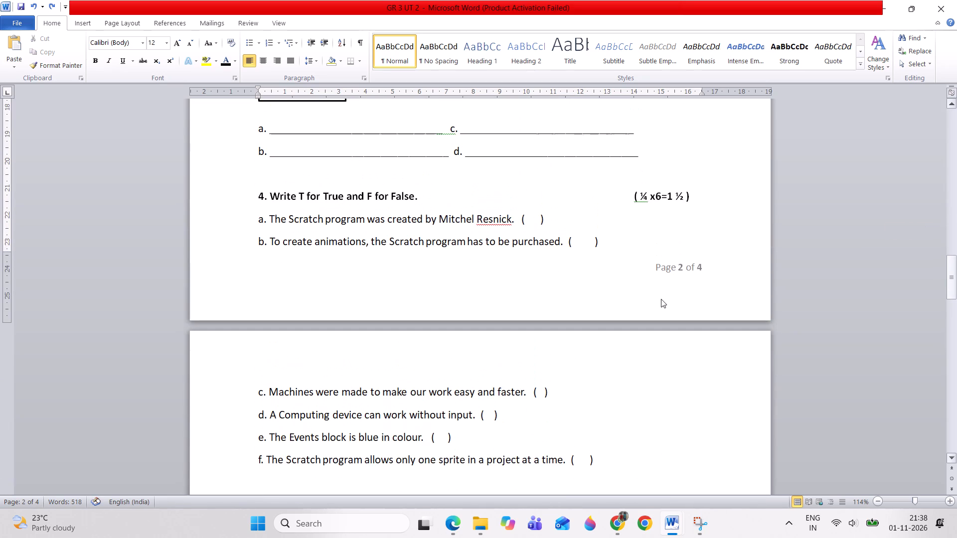
{"action": "left_click_drag", "start_coordinate": [252, 440], "coordinate": [615, 459]}
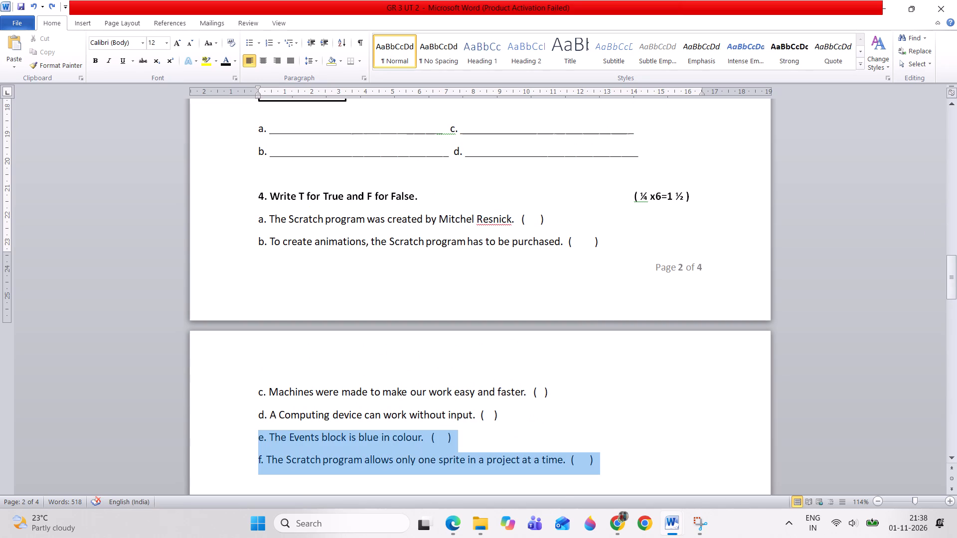
{"action": "left_click_drag", "start_coordinate": [615, 459], "coordinate": [615, 460]}
{"action": "key", "text": "Delete"}
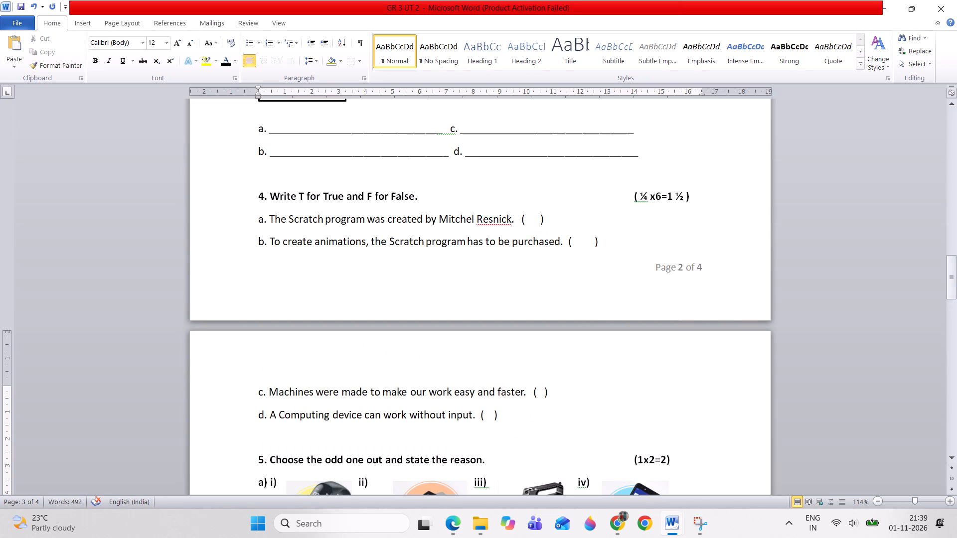
Change the marks of question 4, Write T for True and F for False, to (¼ x4=1).
{"action": "left_click", "coordinate": [655, 195]}
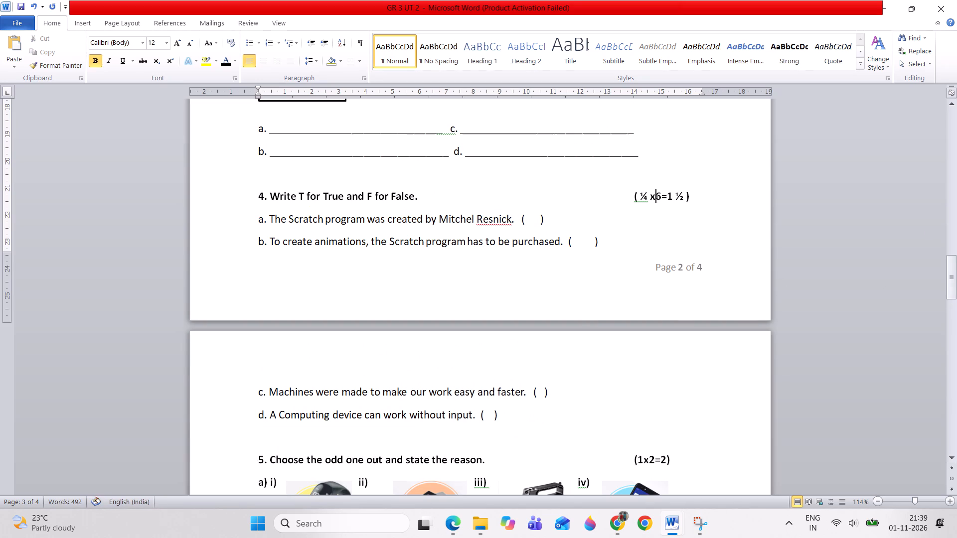
{"action": "key", "text": "Delete"}
{"action": "key", "text": "4"}
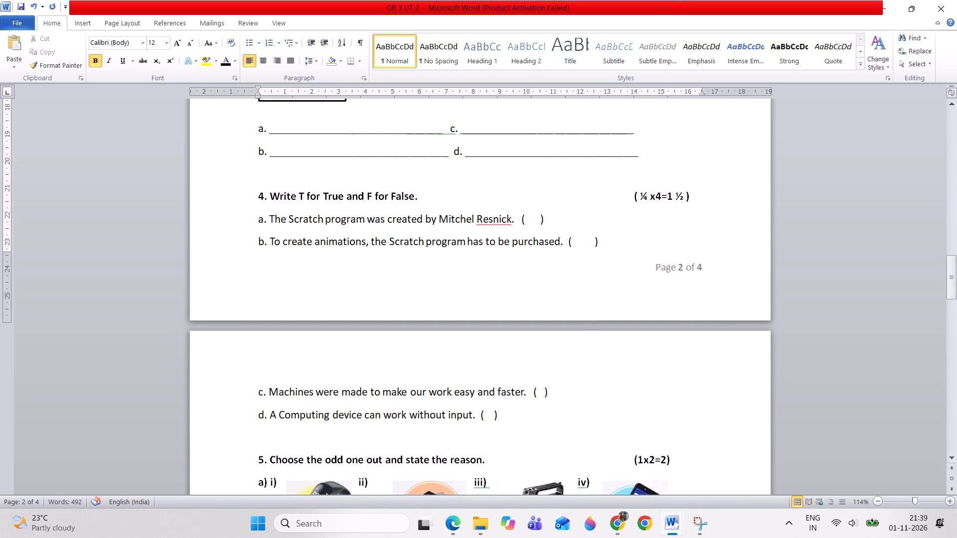
{"action": "left_click", "coordinate": [676, 195]}
{"action": "key", "text": "Delete"}
{"action": "key", "text": "BackSpace"}
{"action": "left_click_drag", "start_coordinate": [950, 285], "coordinate": [952, 295]}
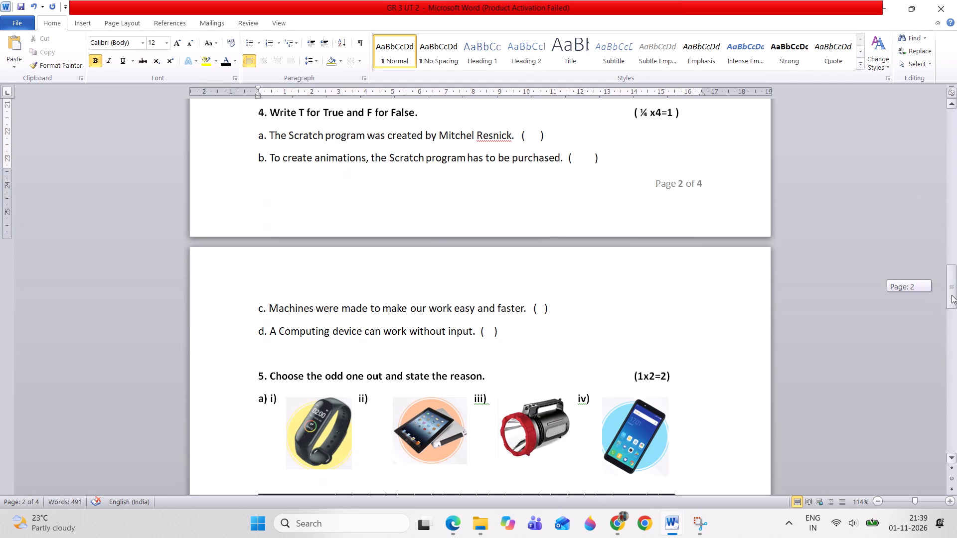
Review the paper from question 4 to the last page and back, checking page breaks and remaining space.
{"action": "left_click_drag", "start_coordinate": [952, 295], "coordinate": [949, 333]}
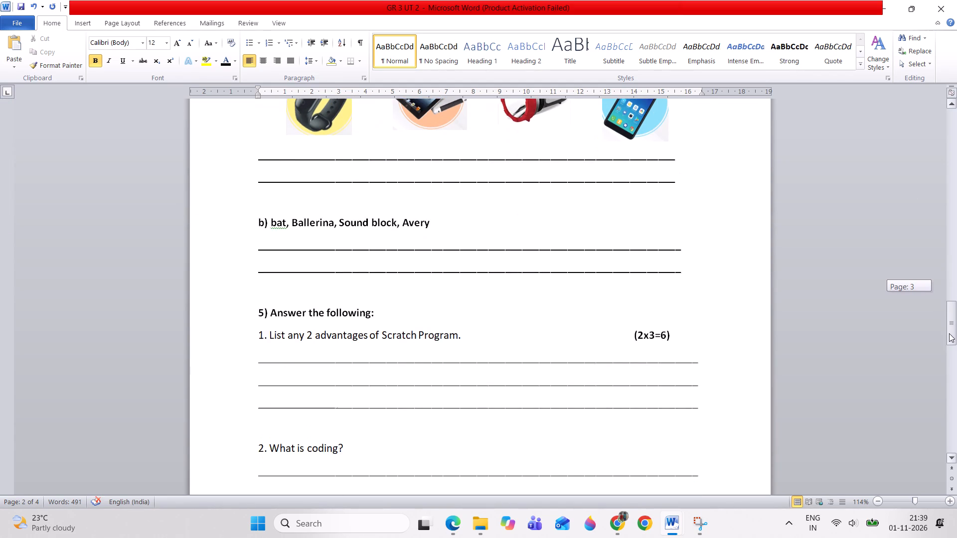
{"action": "left_click_drag", "start_coordinate": [949, 333], "coordinate": [952, 418]}
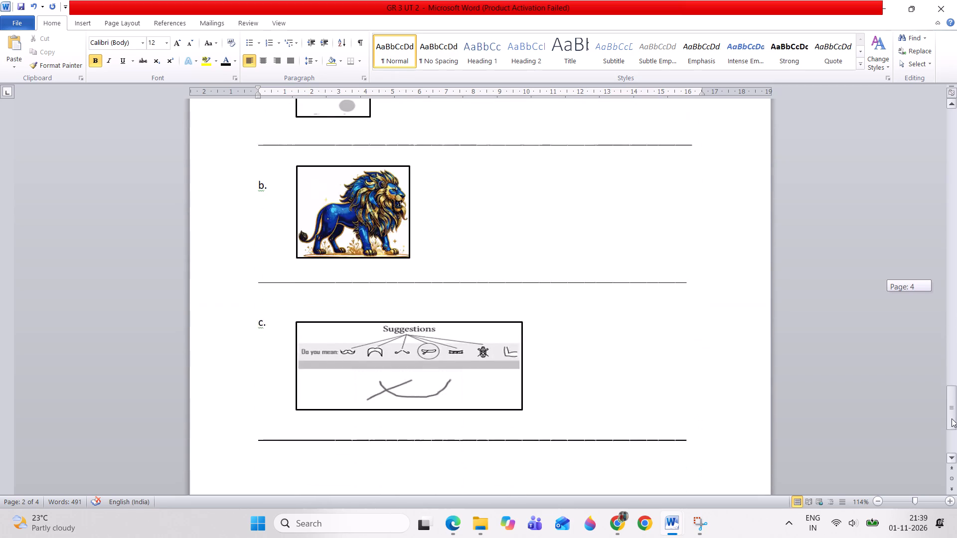
{"action": "left_click_drag", "start_coordinate": [952, 418], "coordinate": [950, 426]}
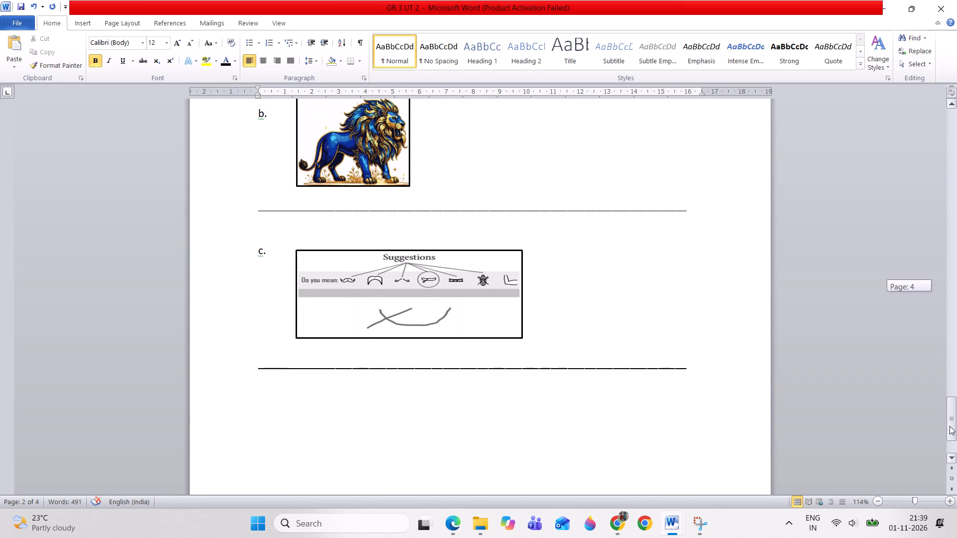
{"action": "left_click_drag", "start_coordinate": [950, 426], "coordinate": [950, 425]}
{"action": "left_click", "coordinate": [525, 461]}
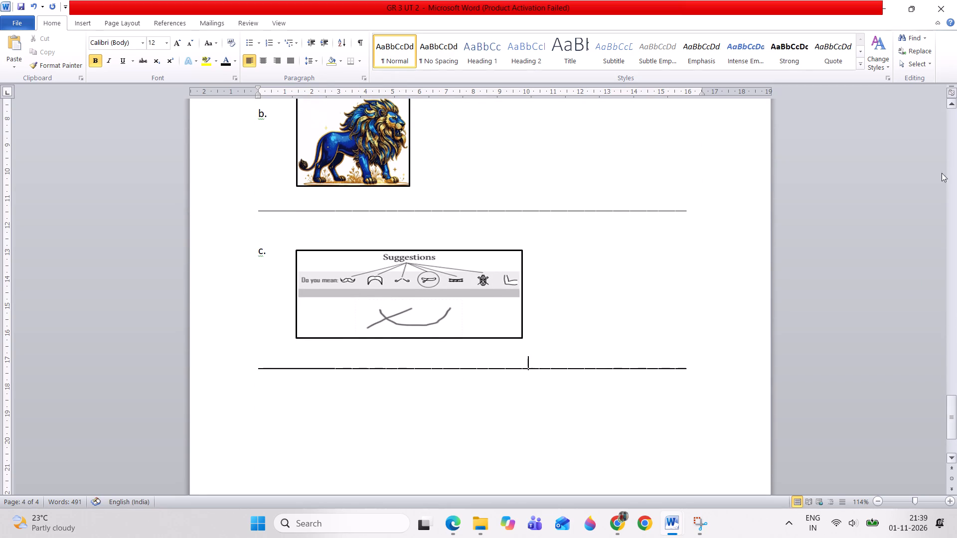
{"action": "left_click", "coordinate": [956, 139]}
{"action": "left_click", "coordinate": [956, 139]}
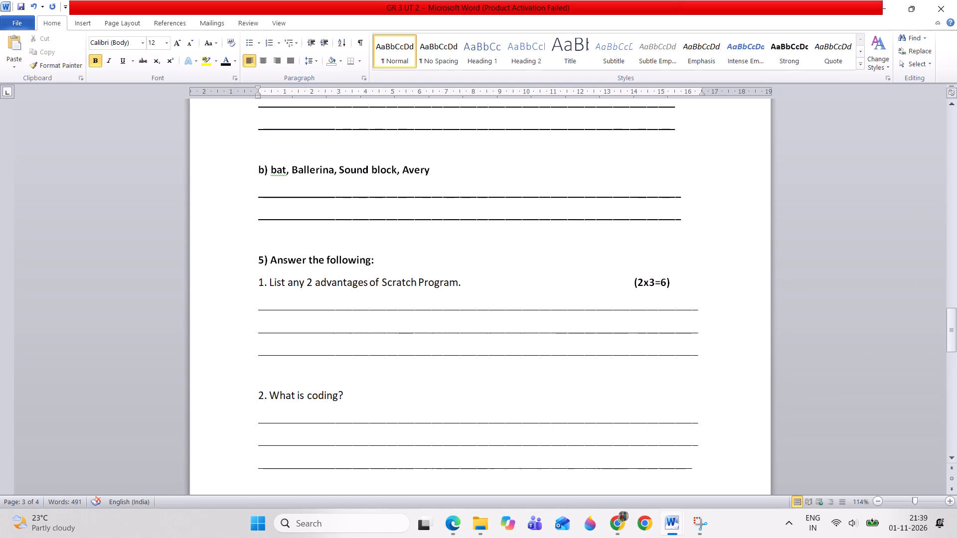
{"action": "left_click_drag", "start_coordinate": [952, 342], "coordinate": [942, 321]}
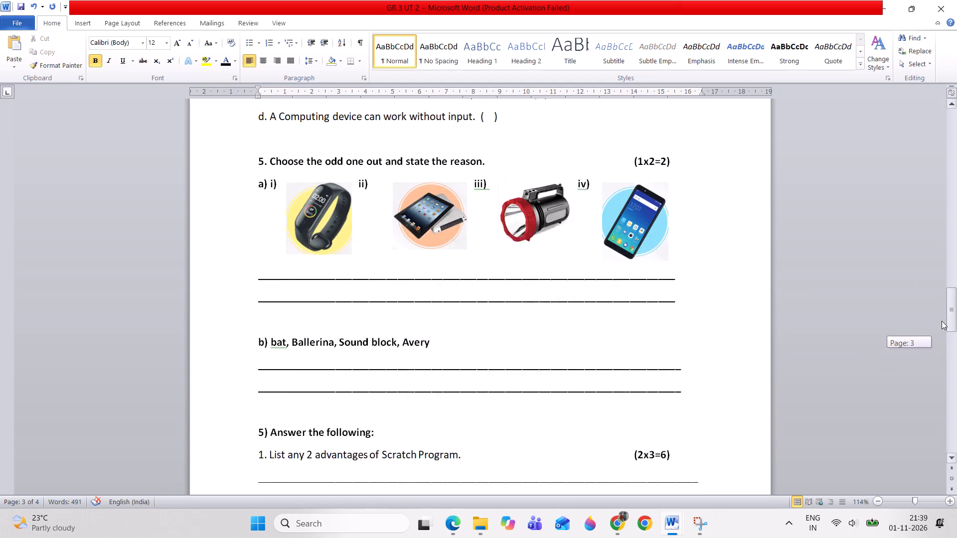
{"action": "left_click_drag", "start_coordinate": [942, 321], "coordinate": [918, 274]}
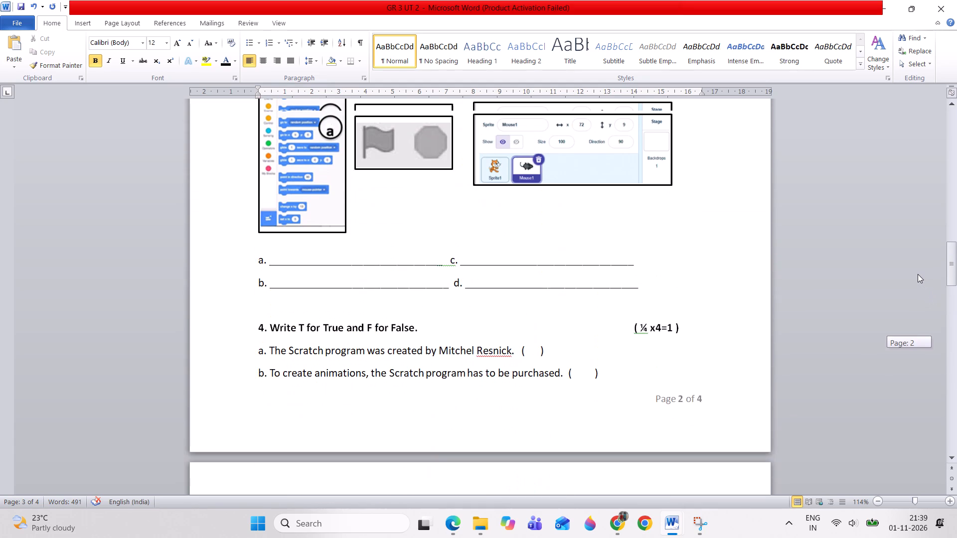
{"action": "left_click_drag", "start_coordinate": [918, 274], "coordinate": [915, 271]}
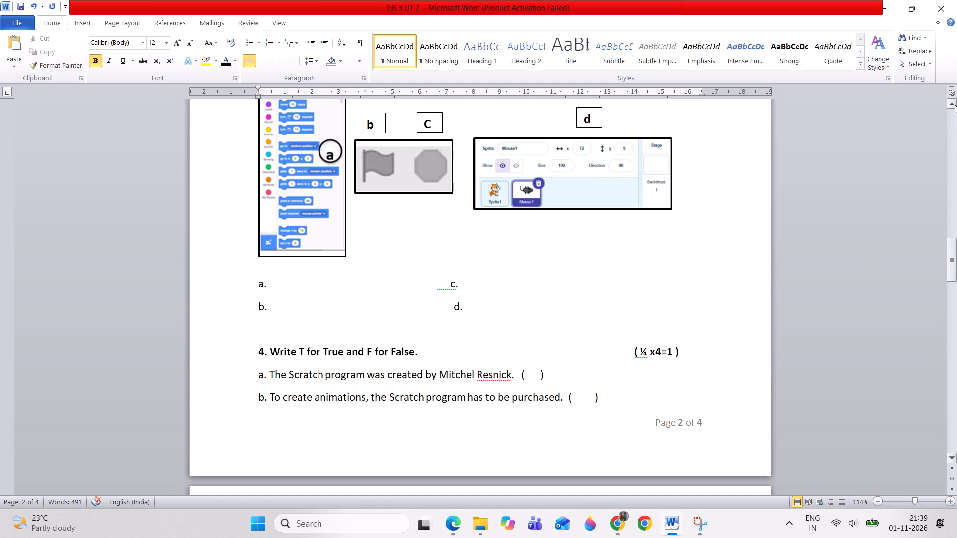
Nudge the Scratch block palette picture in question 3 upward until it sits just below the question heading.
{"action": "double_click", "coordinate": [955, 104]}
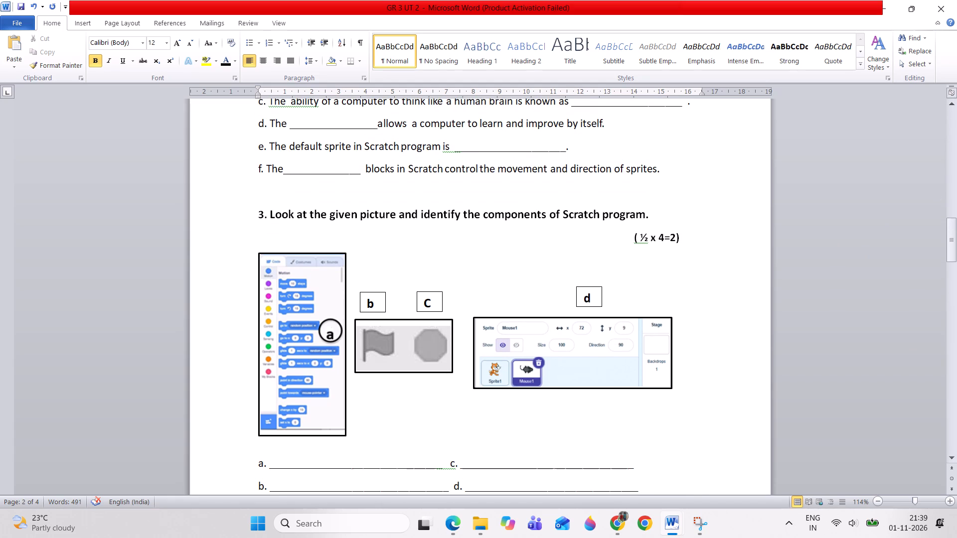
{"action": "left_click", "coordinate": [341, 427]}
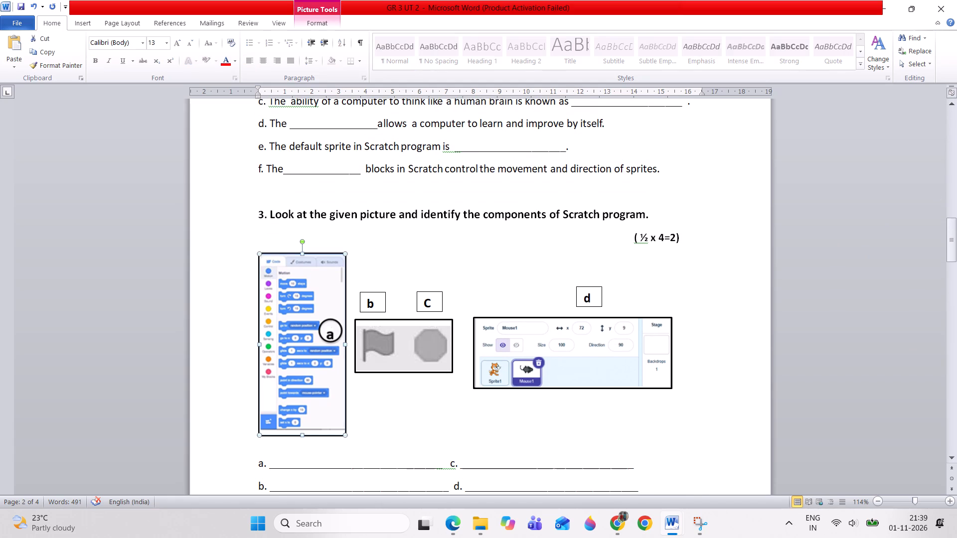
{"action": "key", "text": "Up"}
{"action": "key", "text": "Up"}
{"action": "key", "text": "Up"}
{"action": "key", "text": "Up"}
{"action": "key", "text": "Up"}
{"action": "key", "text": "Up"}
{"action": "key", "text": "Up"}
{"action": "key", "text": "Up"}
{"action": "key", "text": "Up"}
{"action": "key", "text": "Up"}
{"action": "key", "text": "Up"}
{"action": "key", "text": "Up"}
{"action": "key", "text": "Up"}
{"action": "key", "text": "Up"}
{"action": "key", "text": "Up"}
{"action": "key", "text": "Up"}
{"action": "key", "text": "Up"}
{"action": "key", "text": "Up"}
{"action": "key", "text": "Up"}
{"action": "key", "text": "Up"}
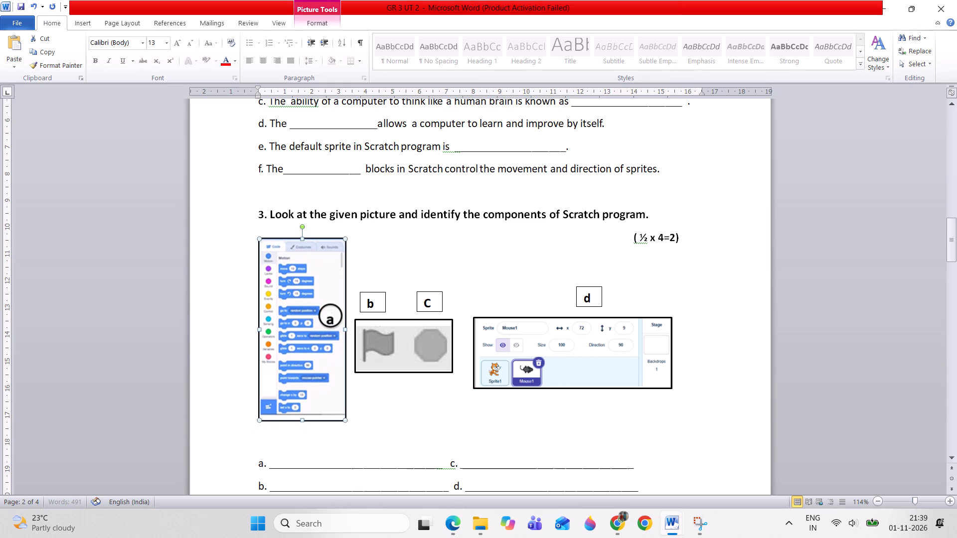
{"action": "left_click", "coordinate": [400, 365]}
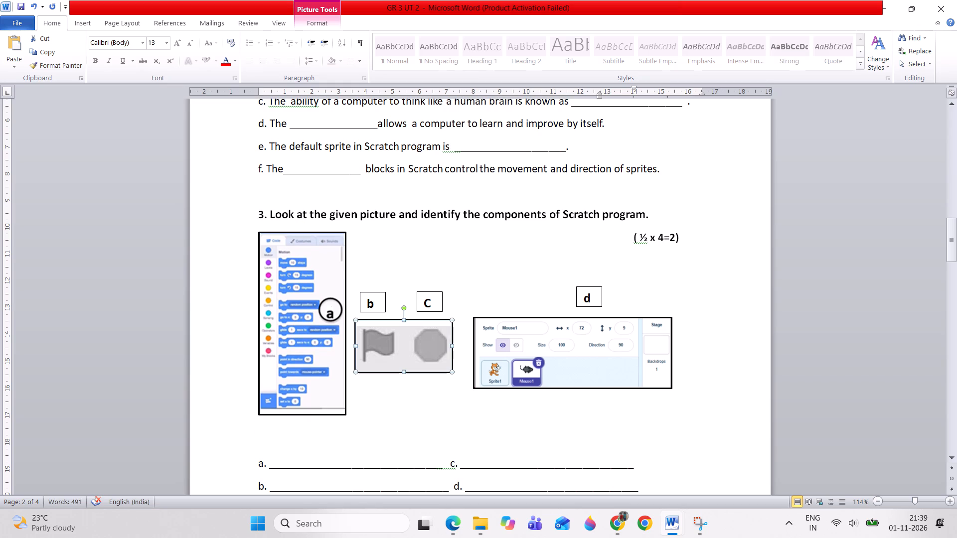
{"action": "left_click", "coordinate": [371, 292]}
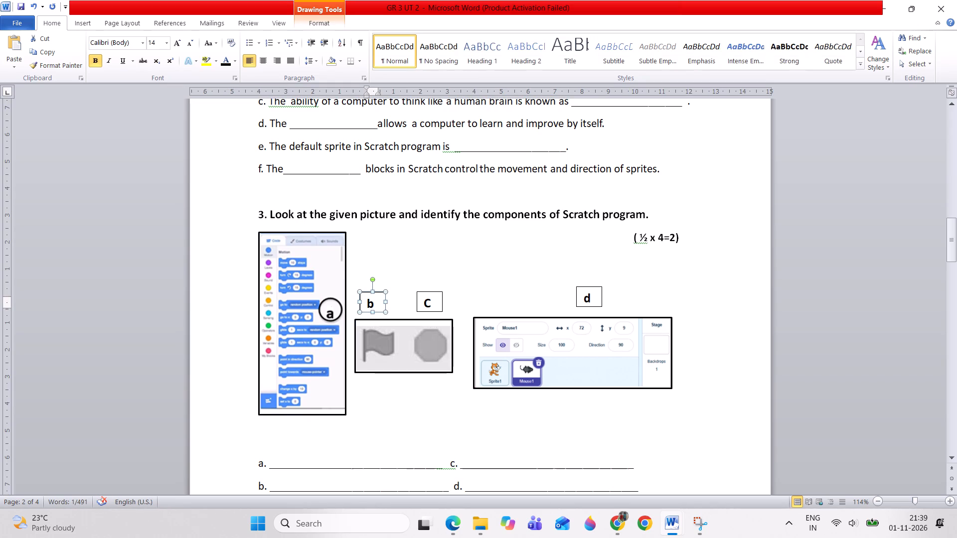
Delete one empty line between the question 3 pictures and the a–d answer blanks.
{"action": "left_click", "coordinate": [291, 441]}
{"action": "key", "text": "Delete"}
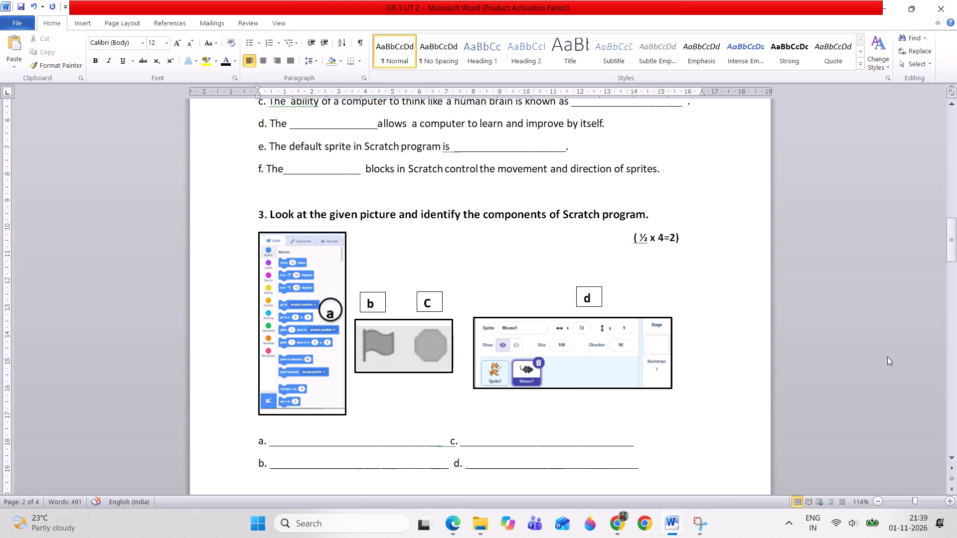
Delete the empty line between Fill in the Blanks item f and the question 3 heading.
{"action": "left_click_drag", "start_coordinate": [956, 239], "coordinate": [956, 252]}
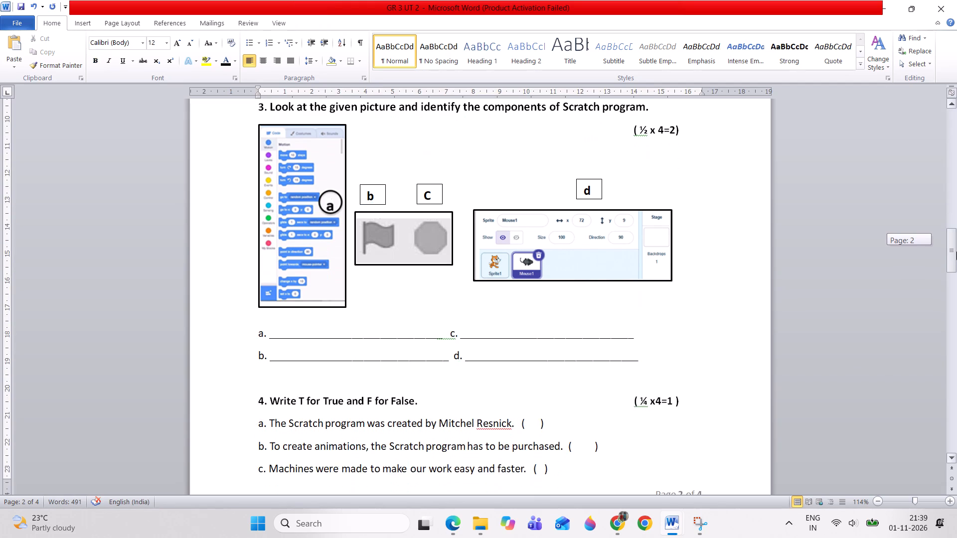
{"action": "left_click_drag", "start_coordinate": [956, 252], "coordinate": [938, 232]}
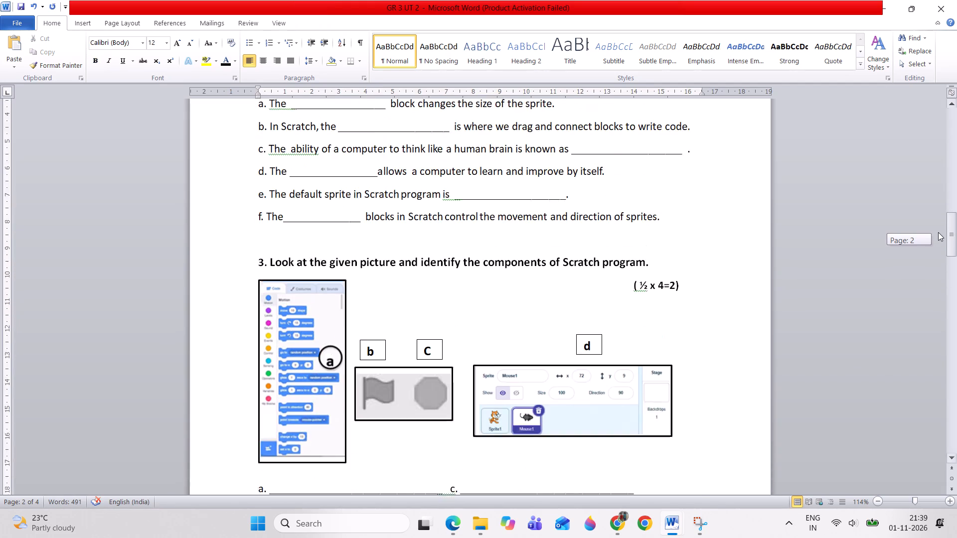
{"action": "left_click_drag", "start_coordinate": [938, 232], "coordinate": [925, 210]}
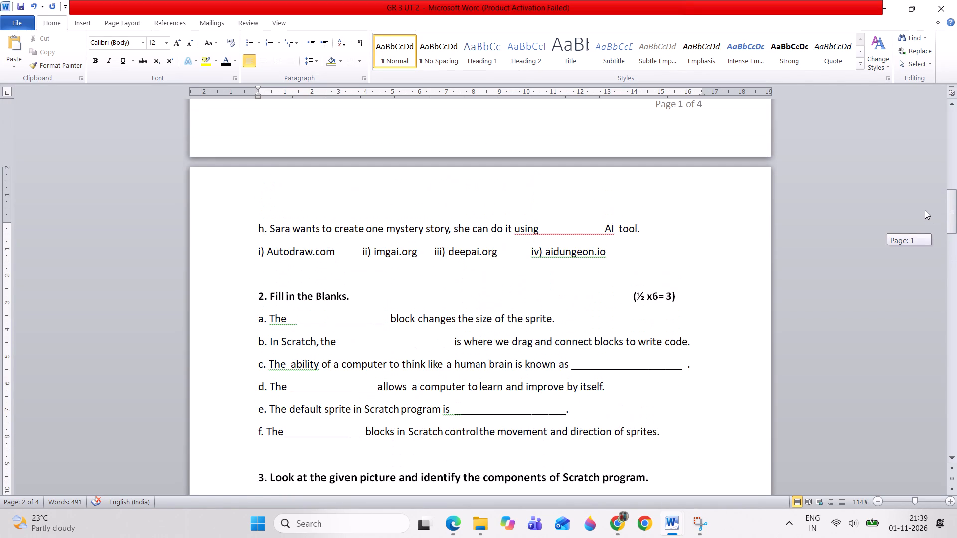
{"action": "left_click_drag", "start_coordinate": [925, 210], "coordinate": [926, 214]}
{"action": "left_click", "coordinate": [685, 418]}
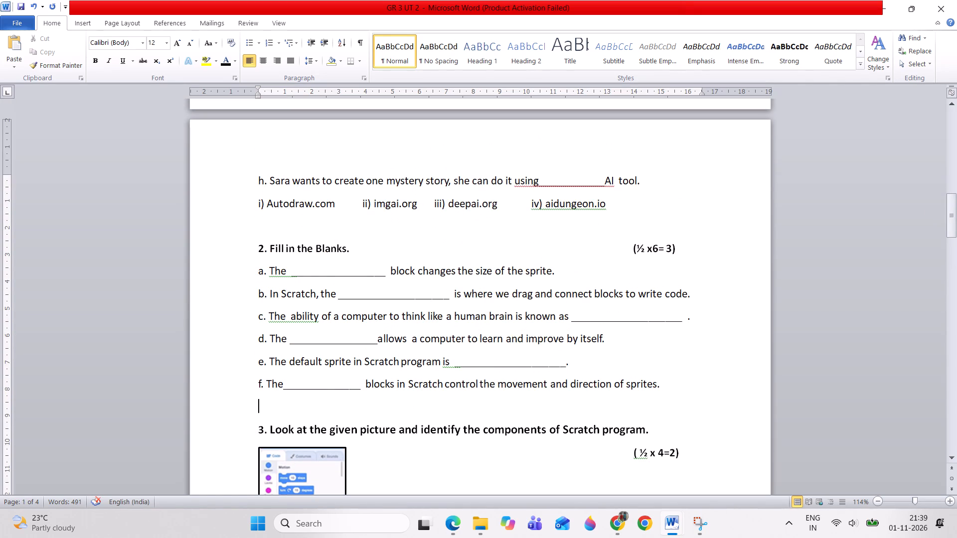
{"action": "key", "text": "Delete"}
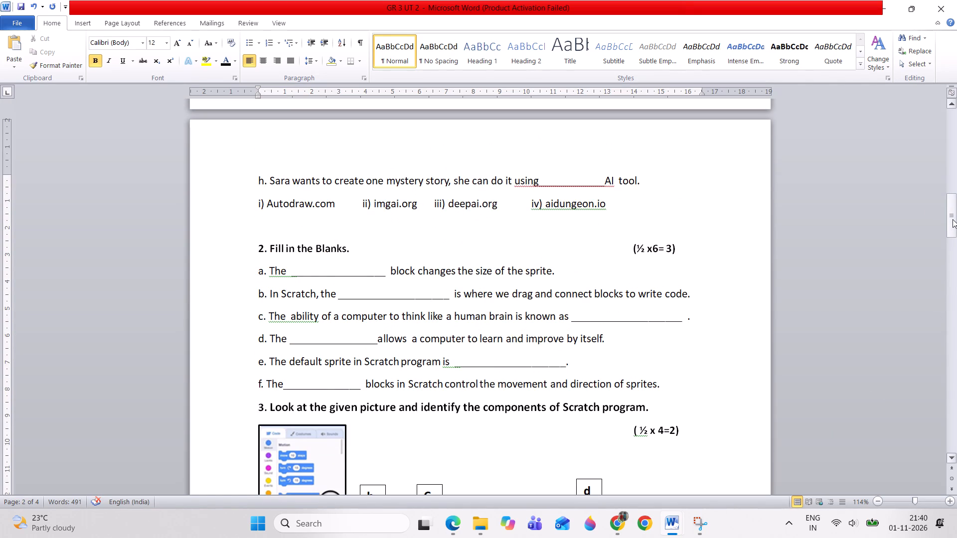
Review the layout from question 3 through the last page, checking where questions break and what space is left.
{"action": "left_click_drag", "start_coordinate": [953, 219], "coordinate": [955, 253]}
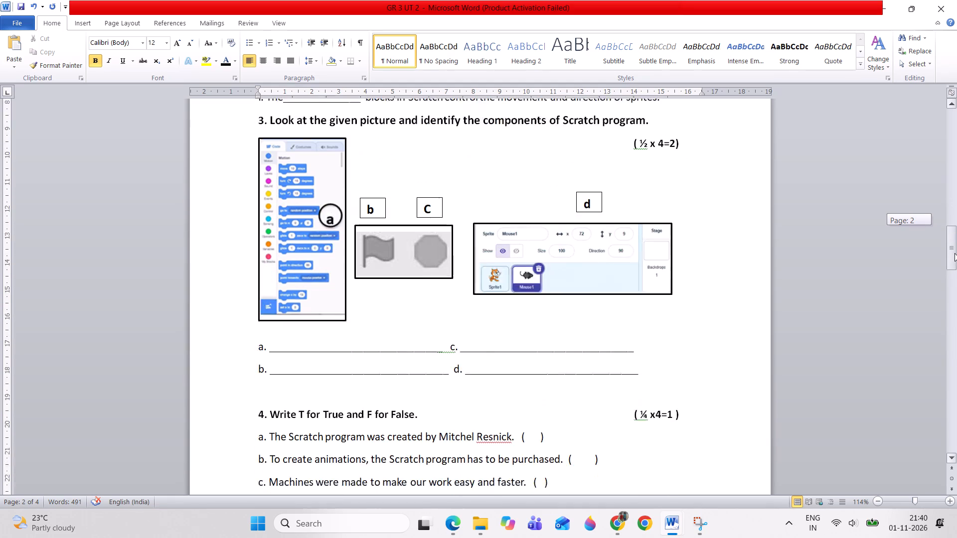
{"action": "left_click_drag", "start_coordinate": [955, 253], "coordinate": [956, 272]}
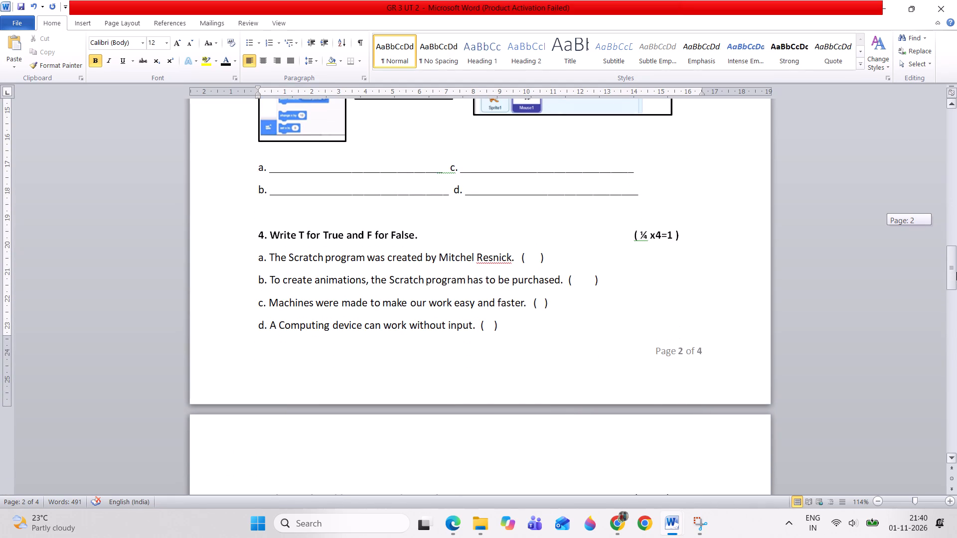
{"action": "left_click_drag", "start_coordinate": [956, 272], "coordinate": [954, 292]}
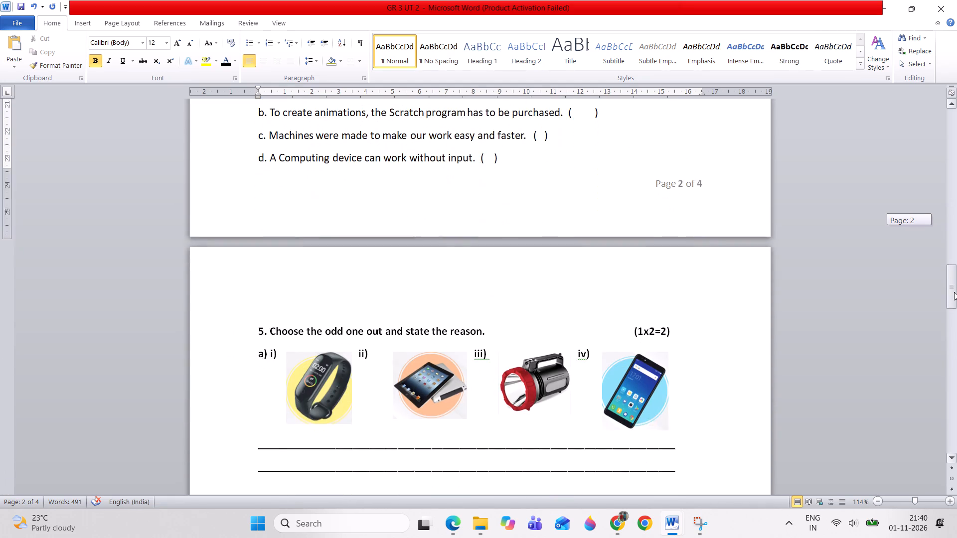
{"action": "left_click_drag", "start_coordinate": [954, 292], "coordinate": [947, 350]}
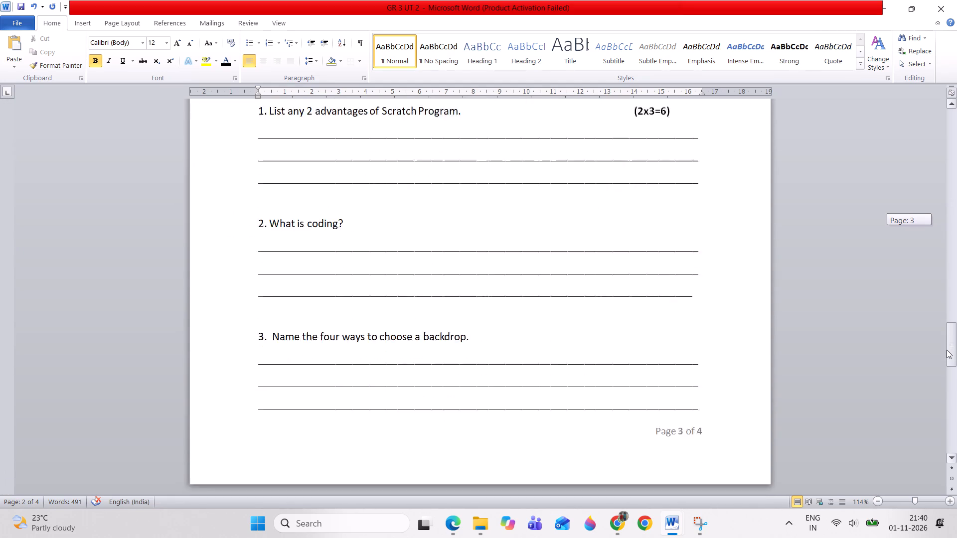
{"action": "left_click_drag", "start_coordinate": [947, 350], "coordinate": [947, 379]}
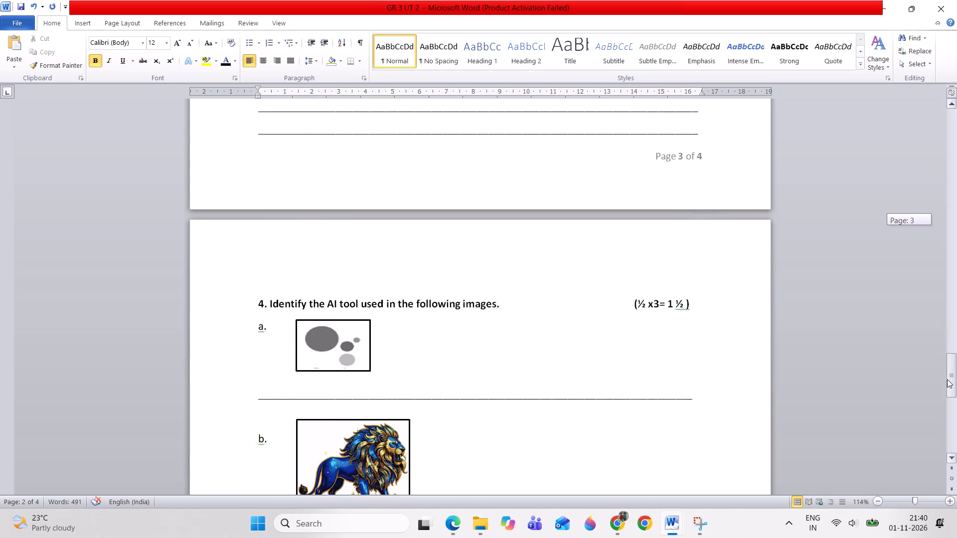
{"action": "left_click_drag", "start_coordinate": [947, 379], "coordinate": [955, 436]}
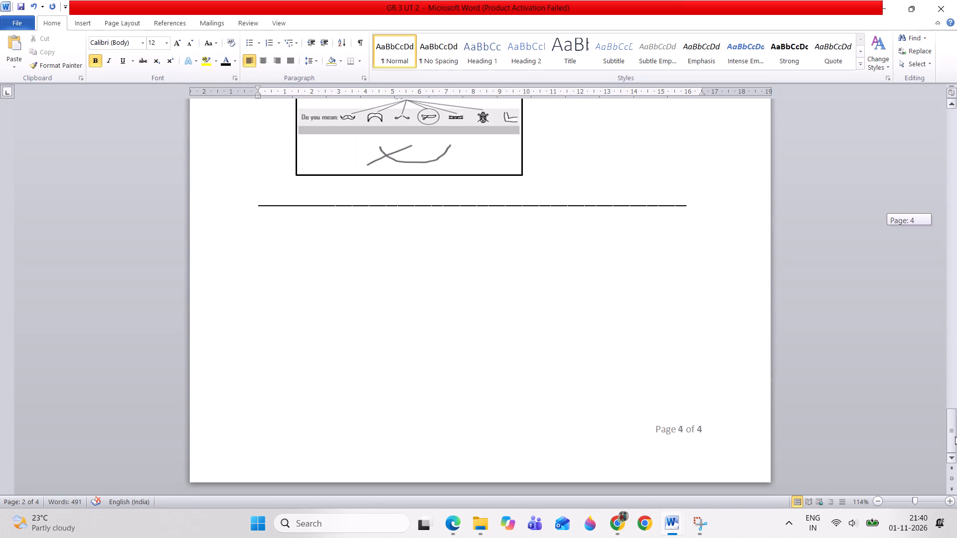
{"action": "left_click_drag", "start_coordinate": [955, 436], "coordinate": [954, 436]}
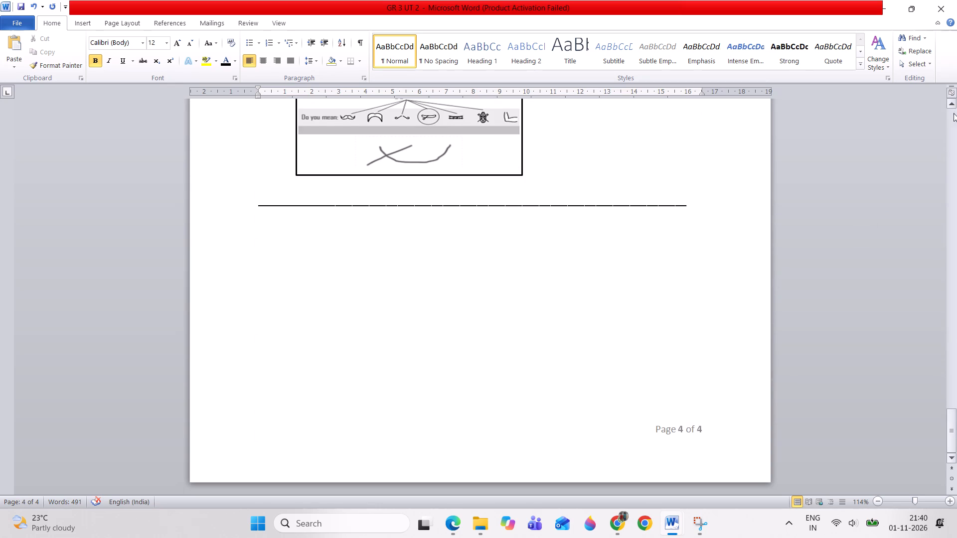
{"action": "left_click", "coordinate": [955, 105]}
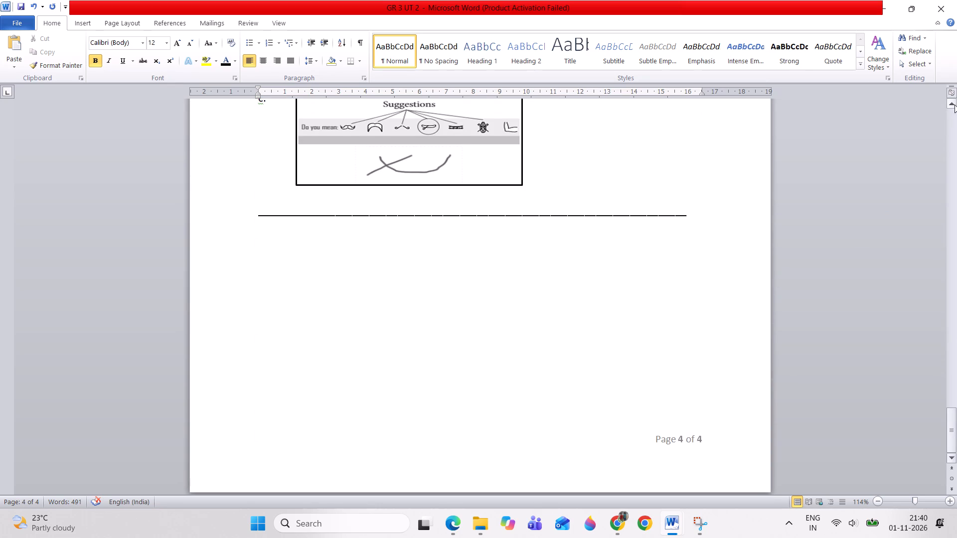
{"action": "triple_click", "coordinate": [955, 105]}
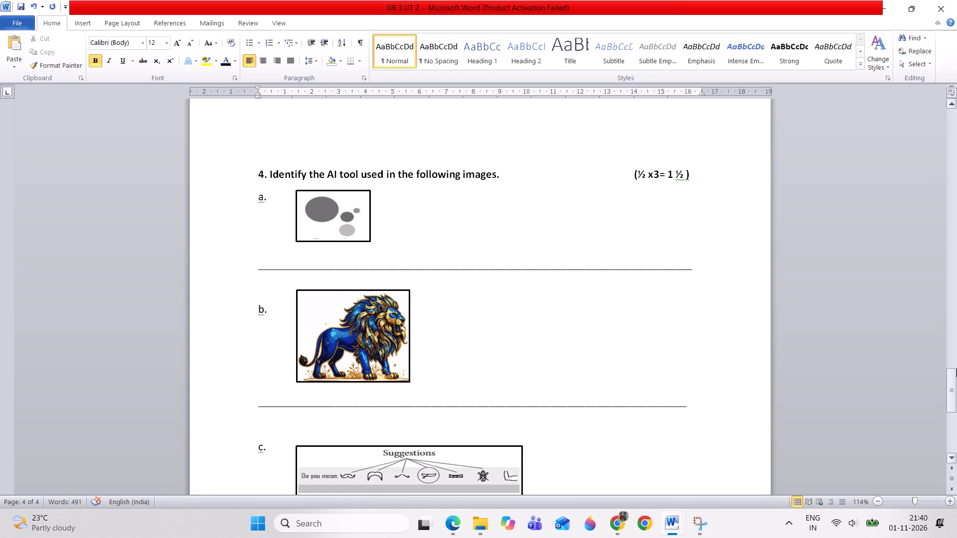
Start a new item numbered 5. two lines below the answer line of image c on the last page.
{"action": "left_click_drag", "start_coordinate": [956, 374], "coordinate": [956, 404]}
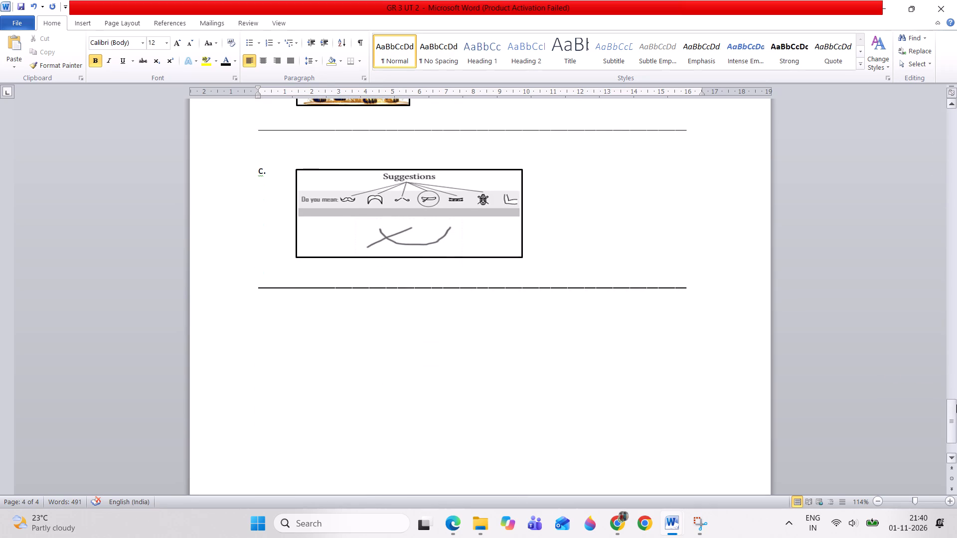
{"action": "left_click", "coordinate": [315, 340]}
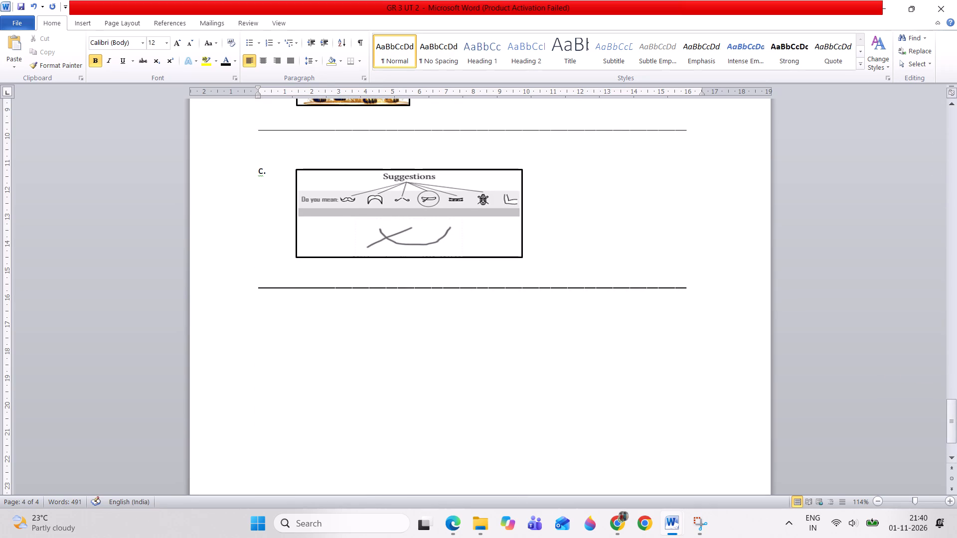
{"action": "left_click", "coordinate": [694, 282]}
{"action": "key", "text": "Return"}
{"action": "key", "text": "Return"}
{"action": "key", "text": "5"}
{"action": "type", "text": "."}
{"action": "key", "text": "space"}
Reword Fill in the Blanks item a so the text after the blank reads "block is used to make the sprite stop for some time.".
{"action": "left_click", "coordinate": [952, 133]}
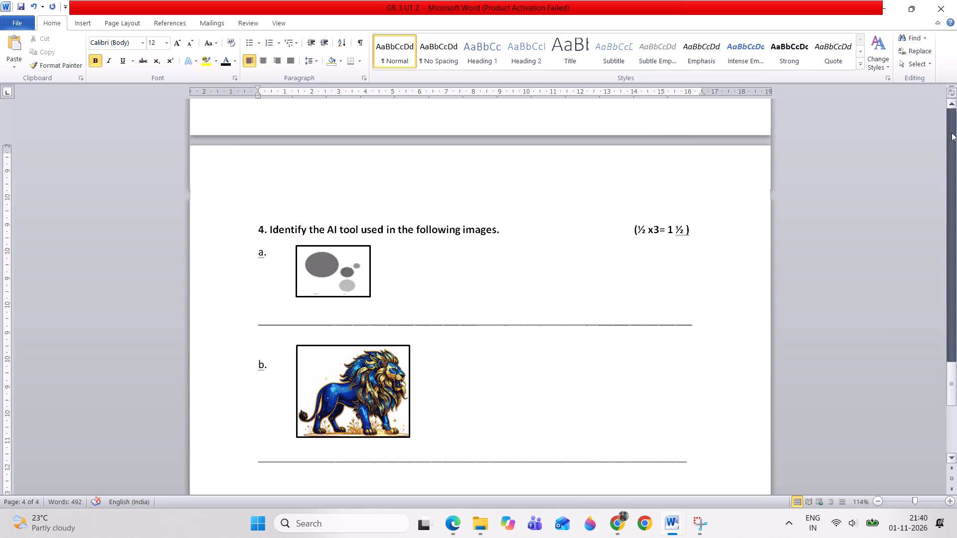
{"action": "left_click", "coordinate": [952, 133]}
{"action": "left_click", "coordinate": [952, 133]}
{"action": "left_click", "coordinate": [952, 133]}
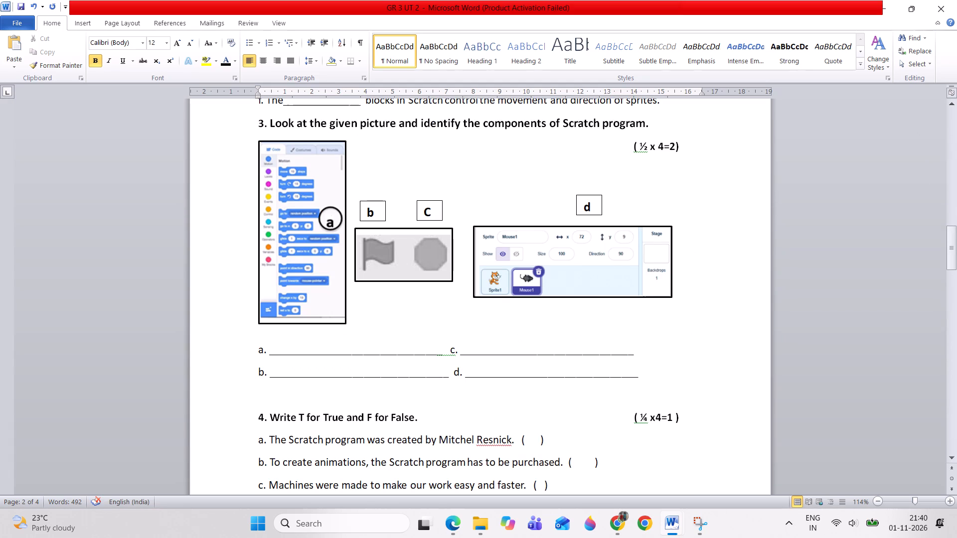
{"action": "left_click", "coordinate": [956, 133]}
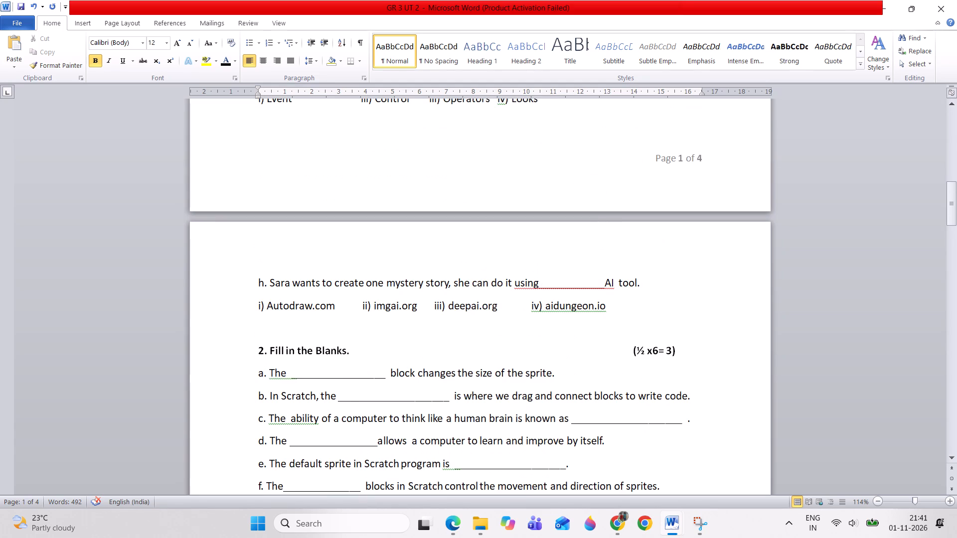
{"action": "left_click", "coordinate": [292, 463]}
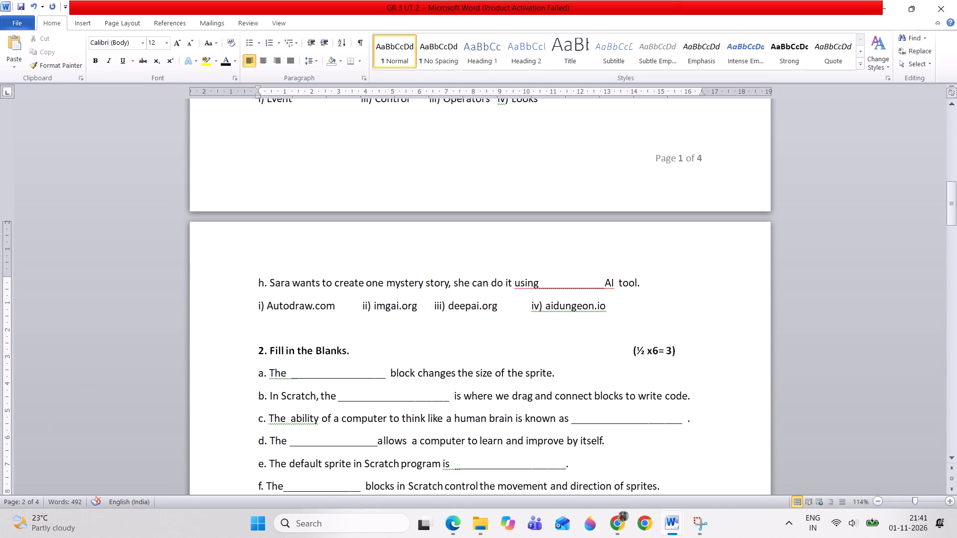
{"action": "left_click", "coordinate": [421, 378]}
{"action": "key", "text": "BackSpace"}
{"action": "type", "text": "is use"}
{"action": "type", "text": "d to make the sprite"}
{"action": "key", "text": "space"}
{"action": "type", "text": "stop for some"}
{"action": "key", "text": "space"}
{"action": "type", "text": "time."}
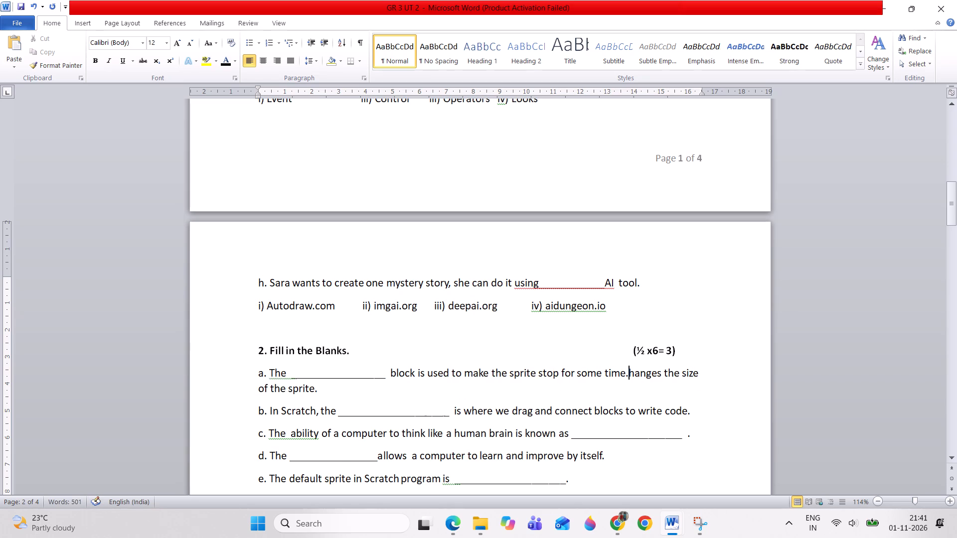
{"action": "key", "text": "Delete"}
{"action": "key", "text": "Delete"}
{"action": "key", "text": "Delete"}
{"action": "key", "text": "Delete"}
{"action": "key", "text": "Delete"}
{"action": "key", "text": "Delete"}
{"action": "key", "text": "Delete"}
{"action": "key", "text": "Delete"}
{"action": "key", "text": "Delete"}
{"action": "key", "text": "Delete"}
{"action": "key", "text": "Delete"}
{"action": "key", "text": "Delete"}
{"action": "key", "text": "Delete"}
{"action": "key", "text": "Delete"}
{"action": "key", "text": "Delete"}
{"action": "key", "text": "Delete"}
{"action": "key", "text": "Delete"}
{"action": "key", "text": "Delete"}
{"action": "key", "text": "Delete"}
{"action": "key", "text": "Delete"}
{"action": "key", "text": "Delete"}
{"action": "key", "text": "Delete"}
{"action": "key", "text": "Delete"}
{"action": "key", "text": "Delete"}
{"action": "key", "text": "Delete"}
{"action": "key", "text": "Delete"}
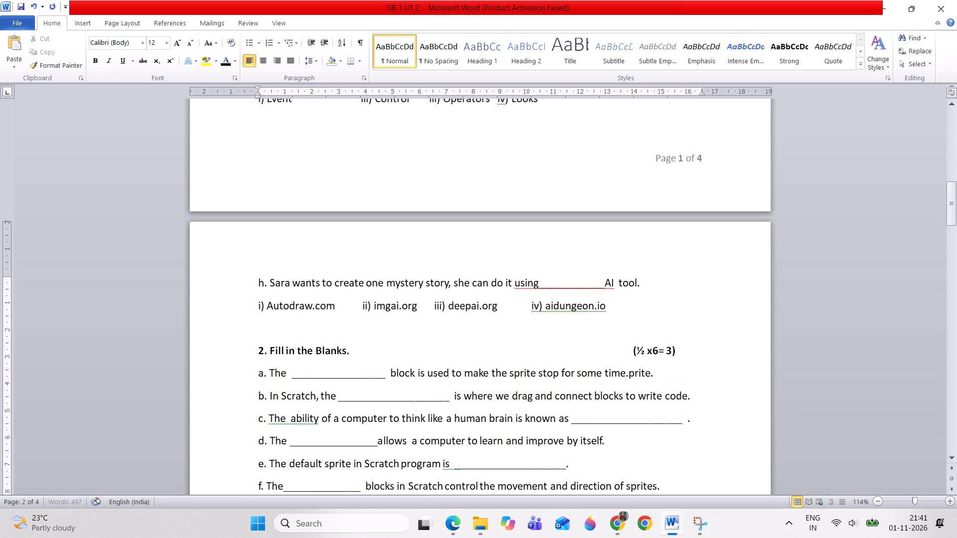
{"action": "key", "text": "Delete"}
{"action": "key", "text": "Delete"}
{"action": "key", "text": "Delete"}
{"action": "key", "text": "Delete"}
Return to the empty item 5. on the last page and place the text cursor after its number.
{"action": "left_click_drag", "start_coordinate": [952, 214], "coordinate": [954, 219]}
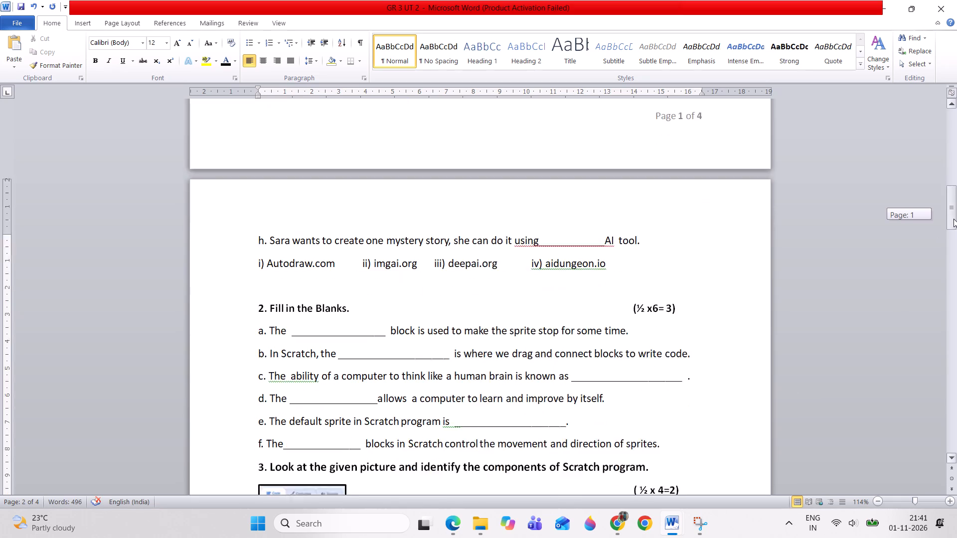
{"action": "left_click_drag", "start_coordinate": [954, 219], "coordinate": [955, 227]}
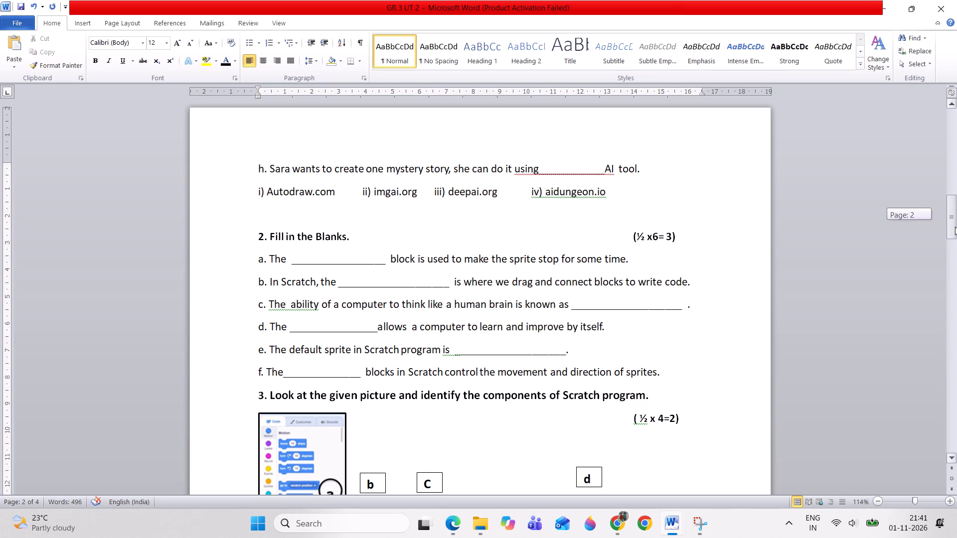
{"action": "left_click_drag", "start_coordinate": [955, 227], "coordinate": [953, 247]}
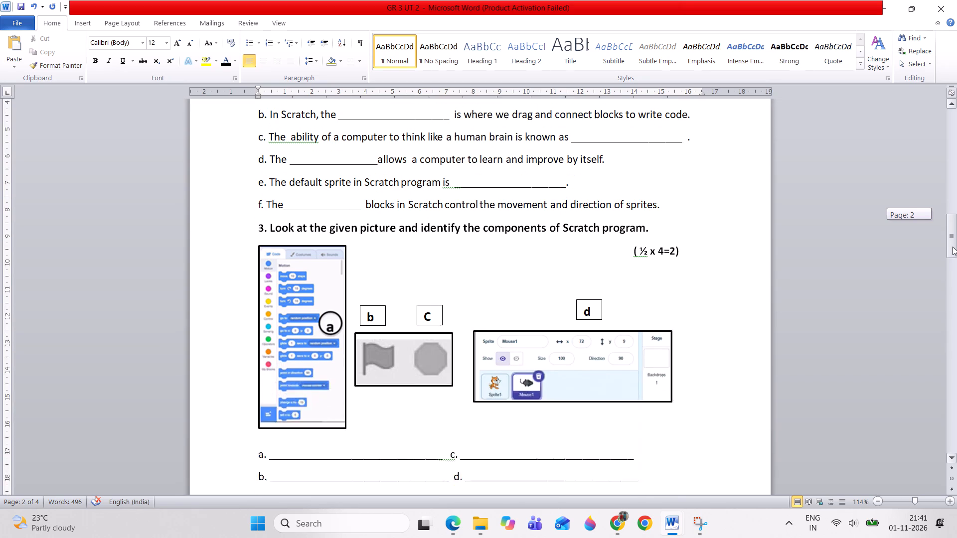
{"action": "left_click_drag", "start_coordinate": [953, 247], "coordinate": [956, 330]}
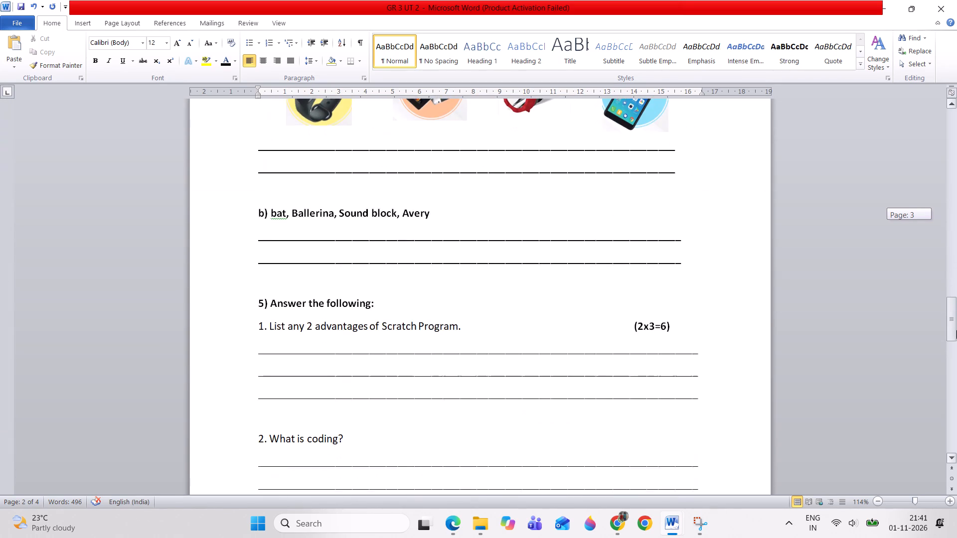
{"action": "left_click_drag", "start_coordinate": [956, 330], "coordinate": [956, 406]}
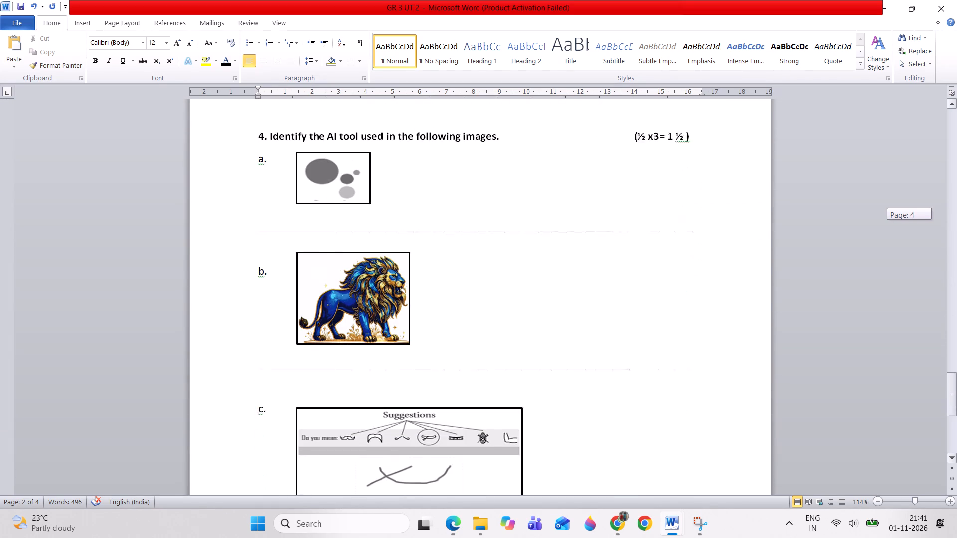
{"action": "left_click_drag", "start_coordinate": [956, 406], "coordinate": [954, 432]}
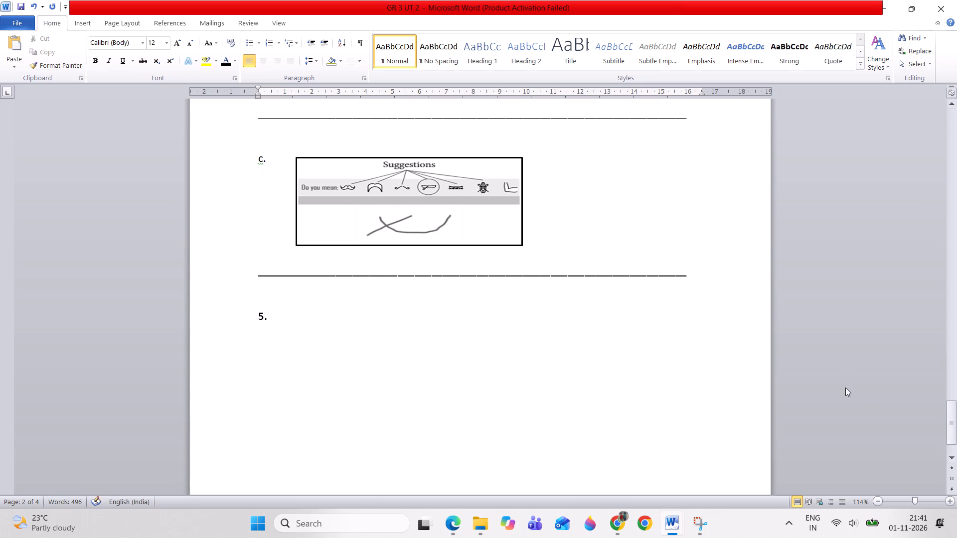
{"action": "left_click", "coordinate": [325, 326]}
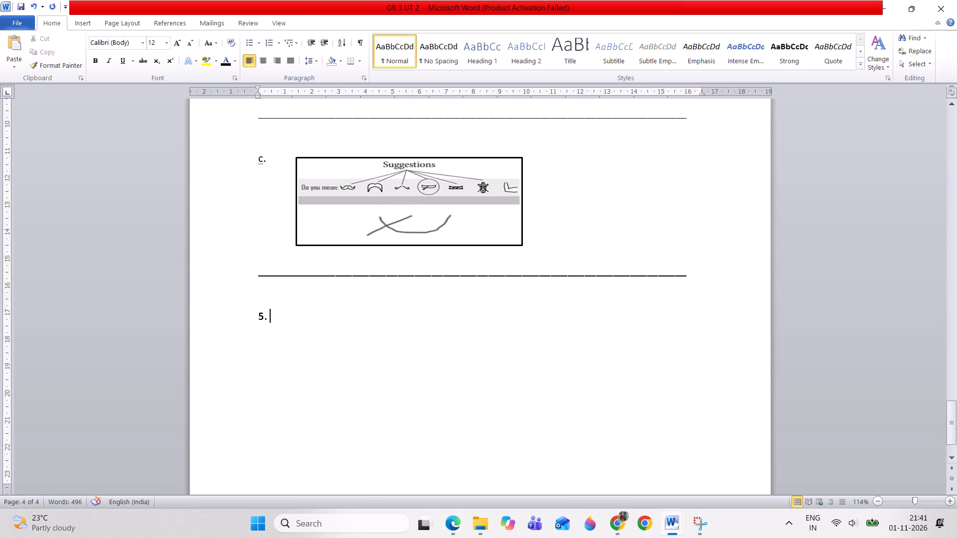
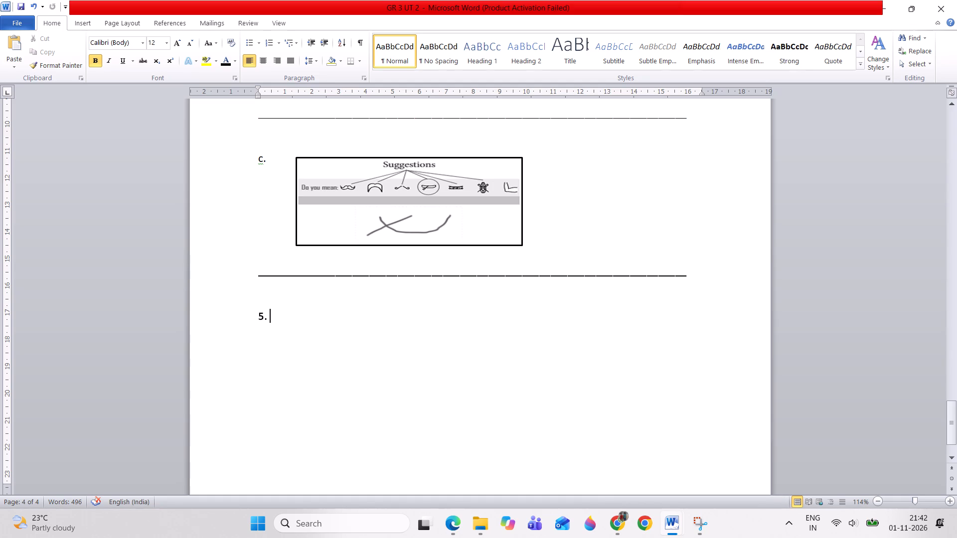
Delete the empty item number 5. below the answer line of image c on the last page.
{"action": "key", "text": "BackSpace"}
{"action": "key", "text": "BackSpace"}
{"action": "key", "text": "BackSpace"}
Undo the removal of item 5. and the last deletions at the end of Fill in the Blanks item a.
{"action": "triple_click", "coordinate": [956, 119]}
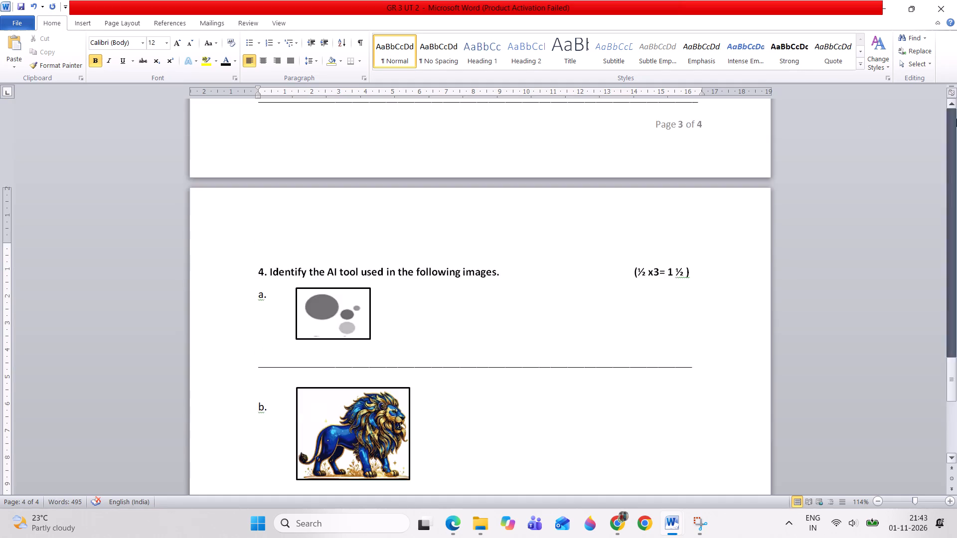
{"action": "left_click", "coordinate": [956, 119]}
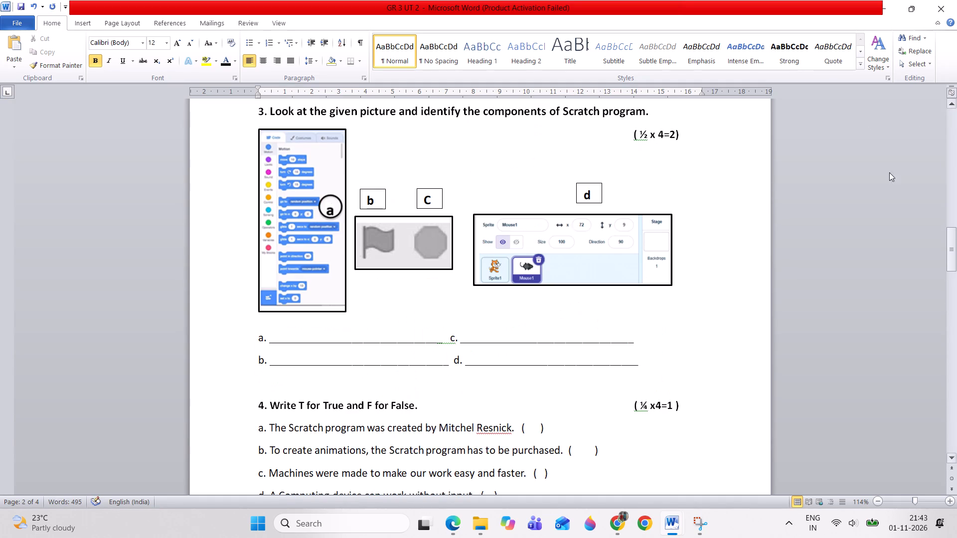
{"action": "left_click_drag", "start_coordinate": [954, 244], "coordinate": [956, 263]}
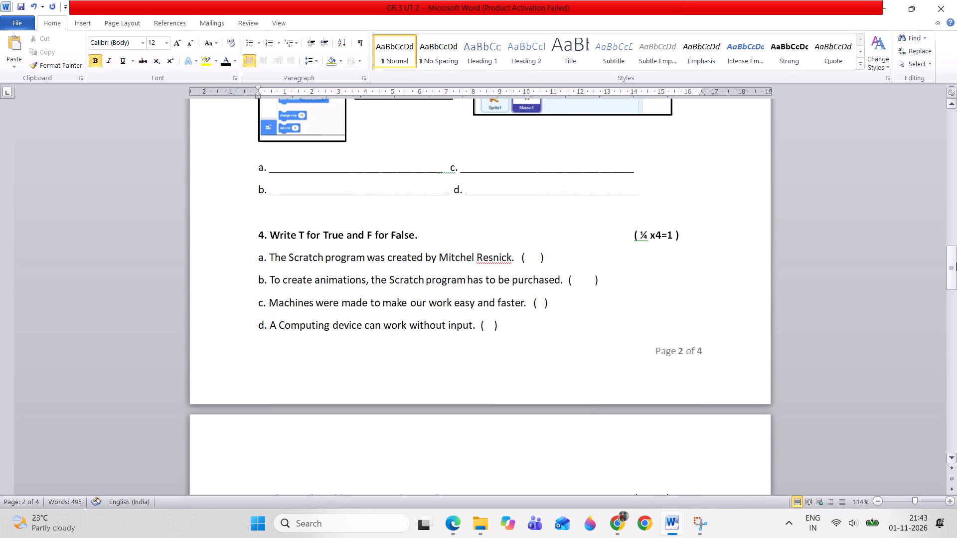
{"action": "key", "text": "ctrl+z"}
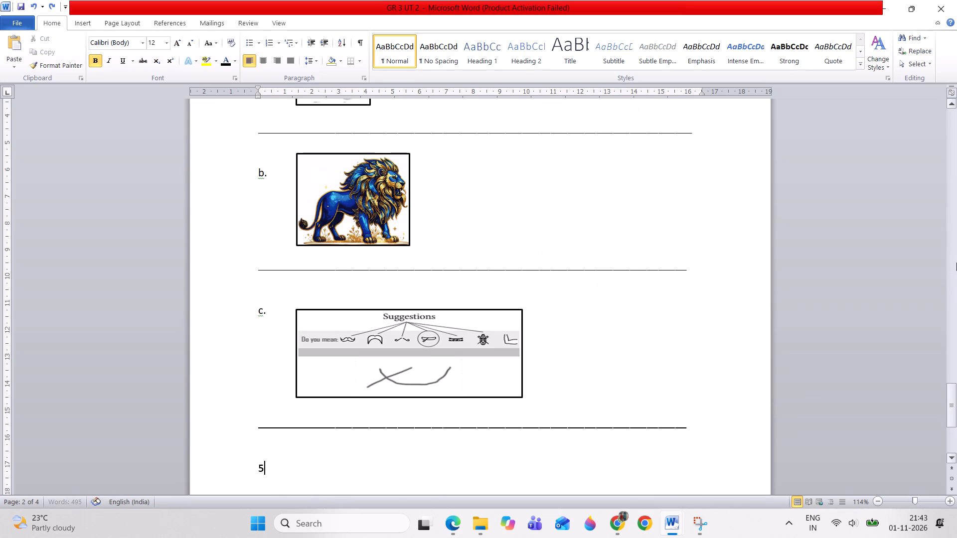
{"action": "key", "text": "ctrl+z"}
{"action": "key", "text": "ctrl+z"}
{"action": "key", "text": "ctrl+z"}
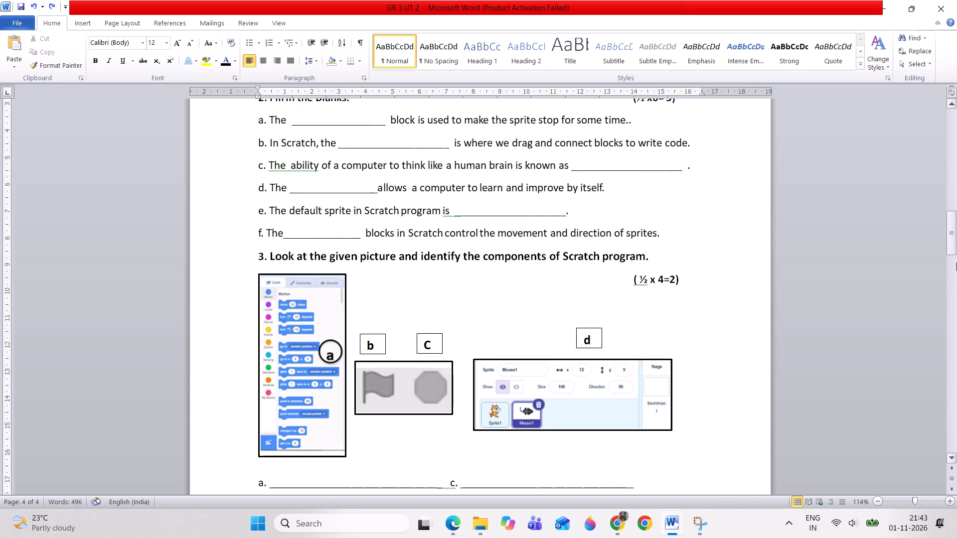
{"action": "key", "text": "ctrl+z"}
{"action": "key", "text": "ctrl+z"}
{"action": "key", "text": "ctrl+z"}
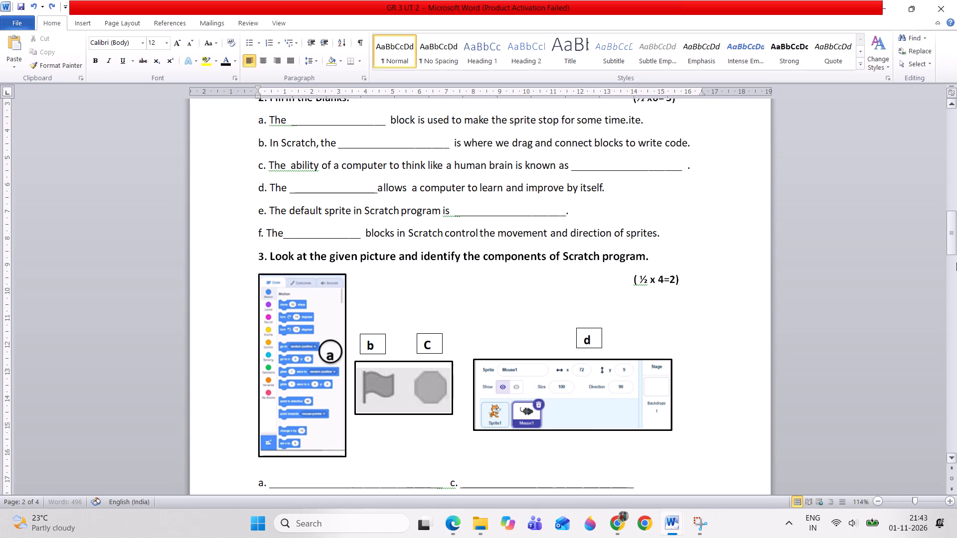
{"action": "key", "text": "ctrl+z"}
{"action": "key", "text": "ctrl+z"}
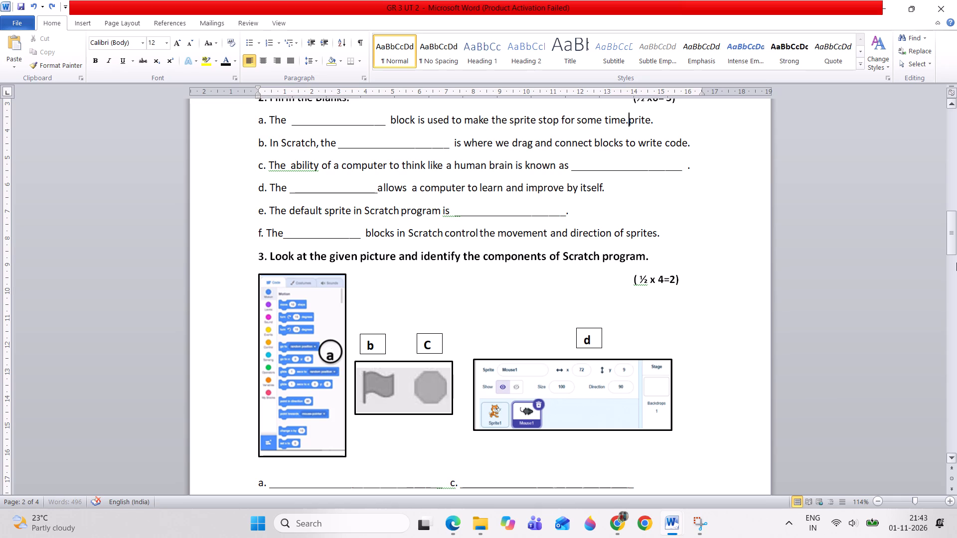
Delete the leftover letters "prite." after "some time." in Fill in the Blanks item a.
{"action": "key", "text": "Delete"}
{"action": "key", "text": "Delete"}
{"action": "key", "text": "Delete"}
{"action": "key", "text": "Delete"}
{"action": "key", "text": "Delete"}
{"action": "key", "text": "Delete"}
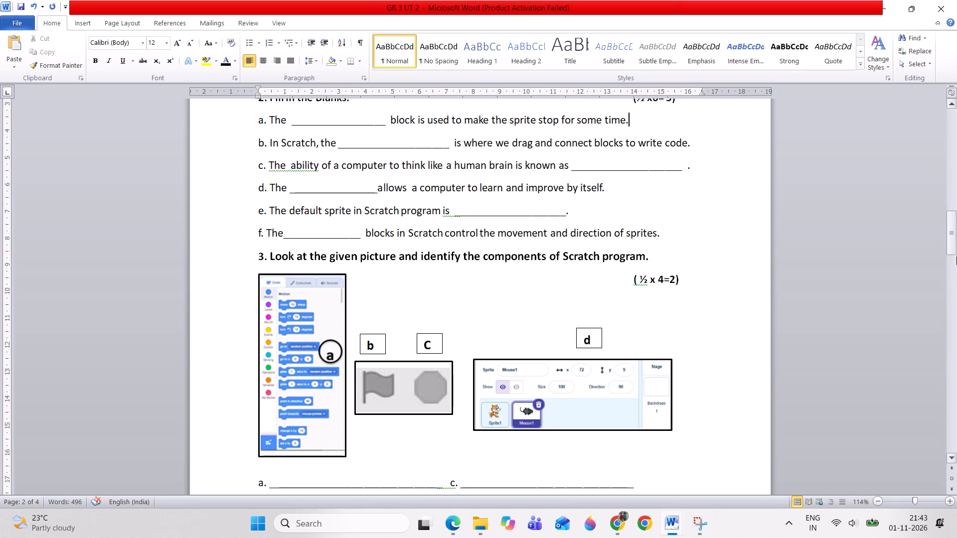
Add item e below item d of the True or False question, copying from GR 3 UT 2.pdf: "The Events block is blue in colour. ( )".
{"action": "left_click_drag", "start_coordinate": [953, 233], "coordinate": [956, 242]}
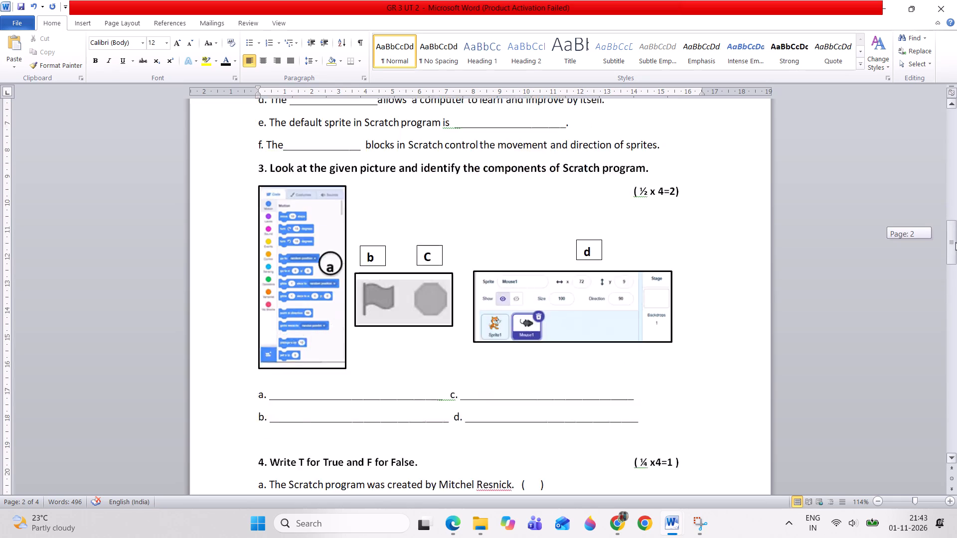
{"action": "left_click_drag", "start_coordinate": [956, 242], "coordinate": [956, 270]}
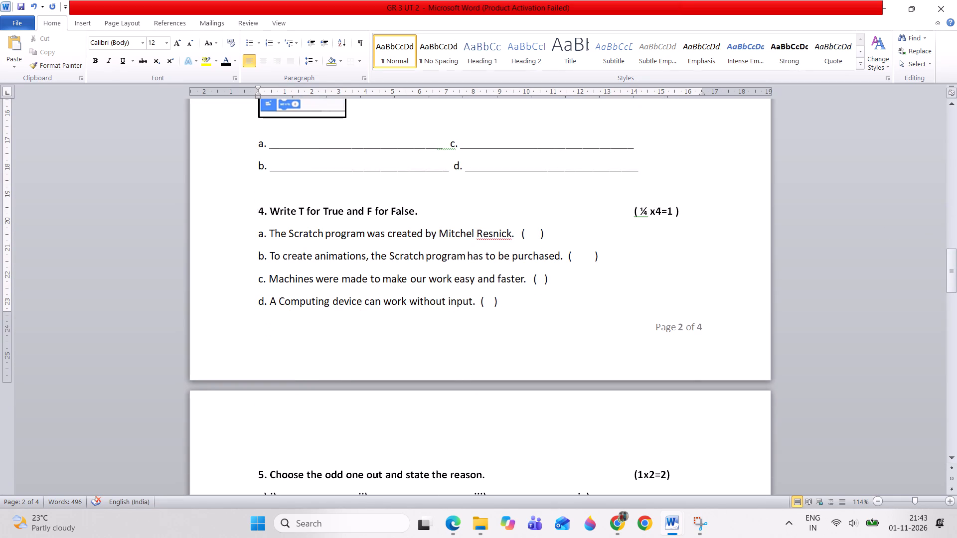
{"action": "left_click", "coordinate": [601, 314]}
{"action": "key", "text": "Return"}
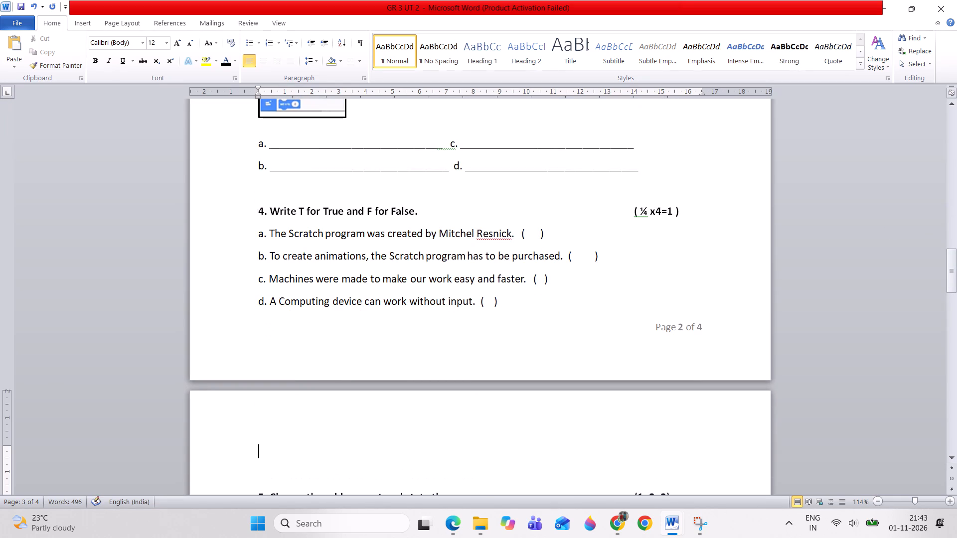
{"action": "type", "text": "e."}
{"action": "key", "text": "space"}
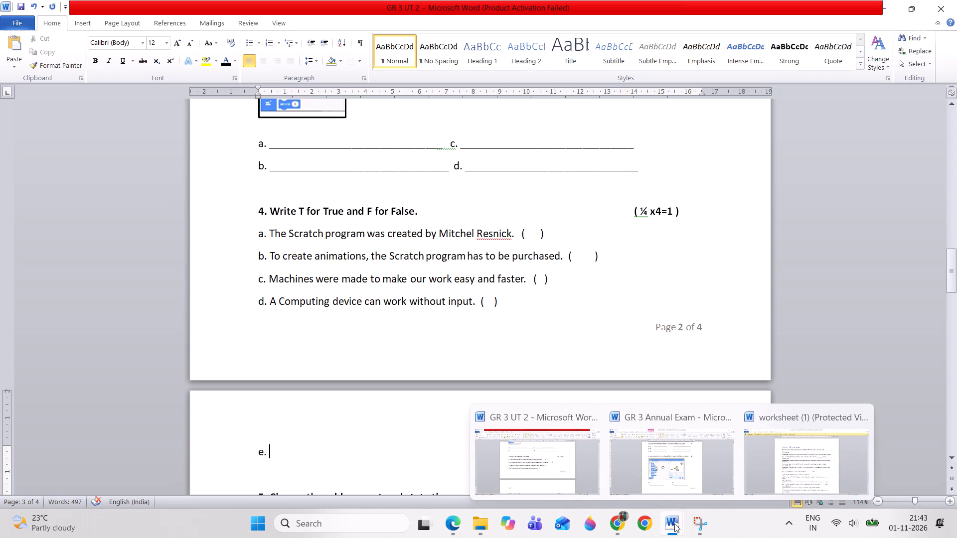
{"action": "left_click", "coordinate": [460, 525]}
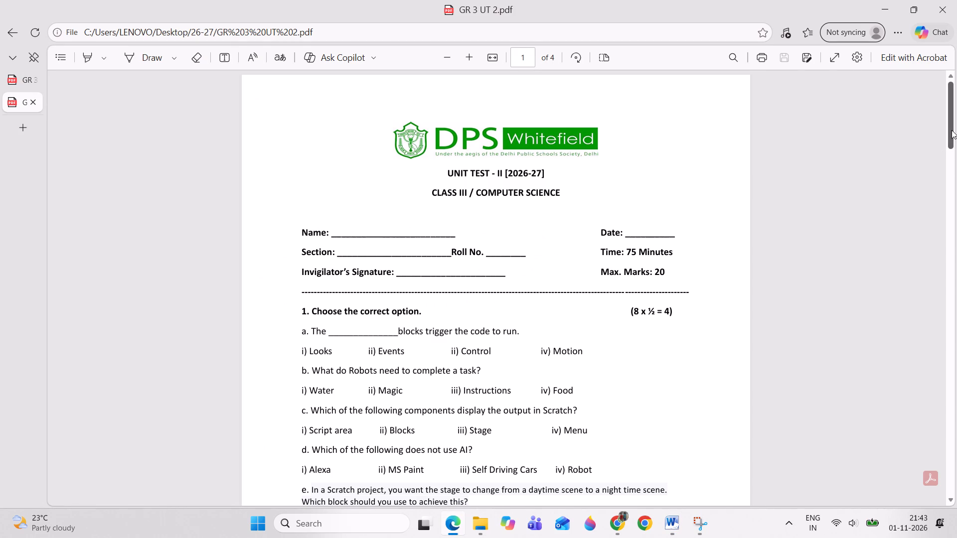
{"action": "left_click_drag", "start_coordinate": [952, 130], "coordinate": [950, 292]}
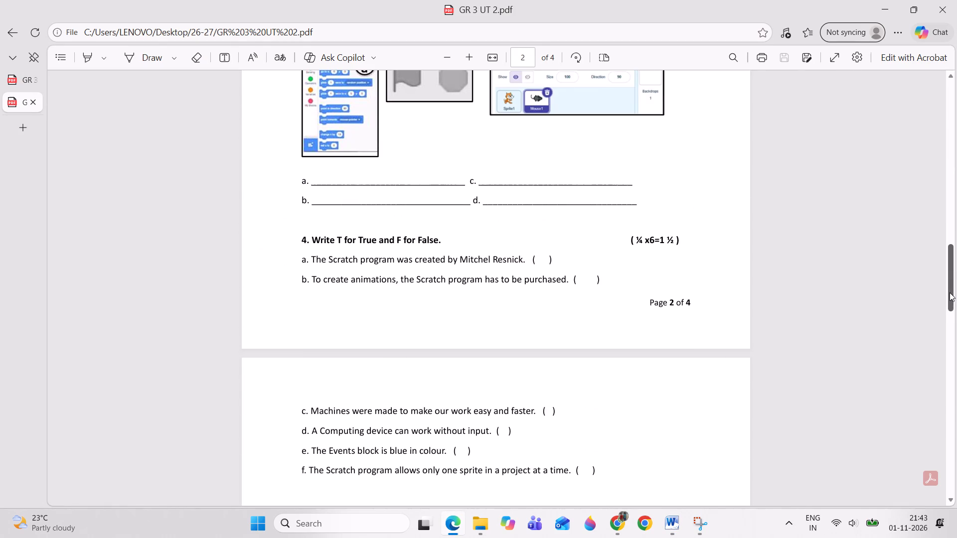
{"action": "left_click_drag", "start_coordinate": [950, 292], "coordinate": [949, 305]}
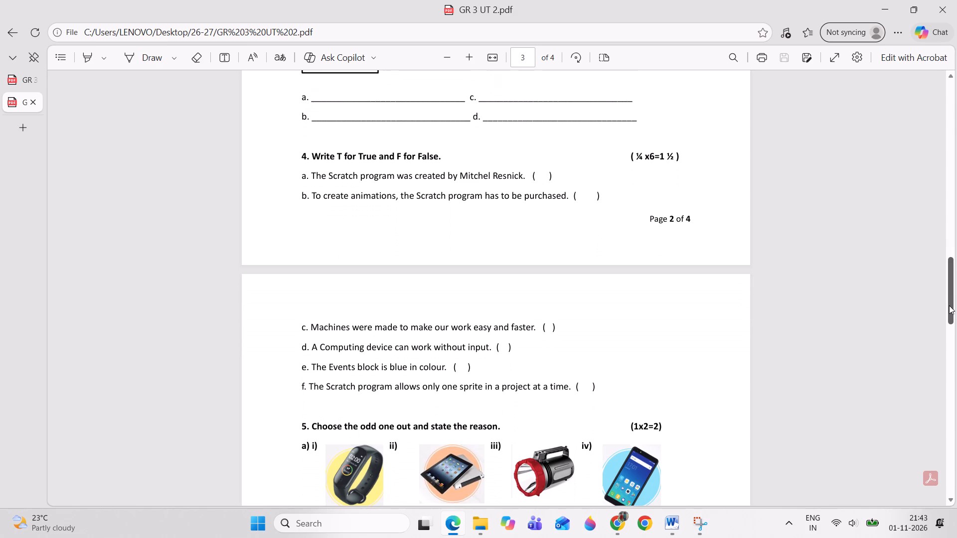
{"action": "key", "text": "alt+Tab"}
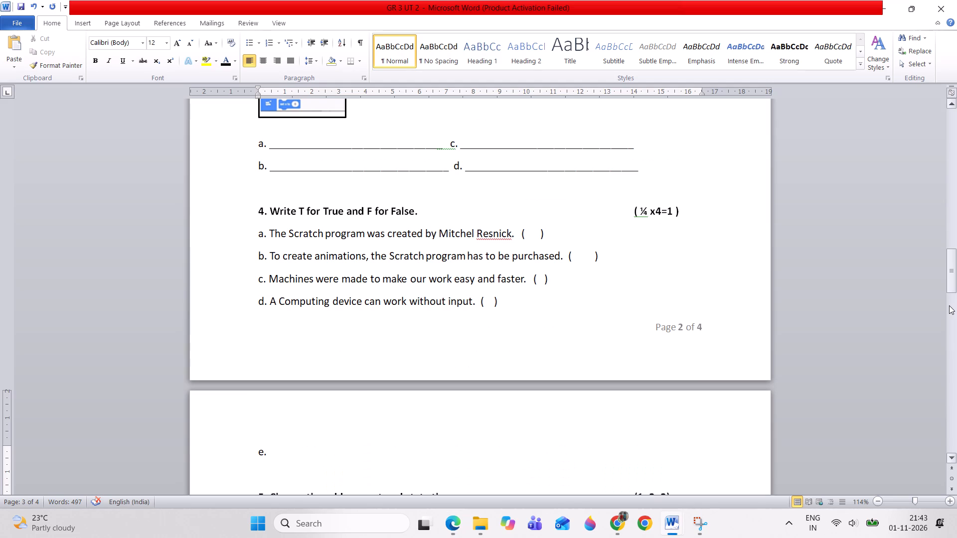
{"action": "type", "text": "The Events block is blue"}
{"action": "key", "text": "space"}
{"action": "key", "text": "alt+Tab"}
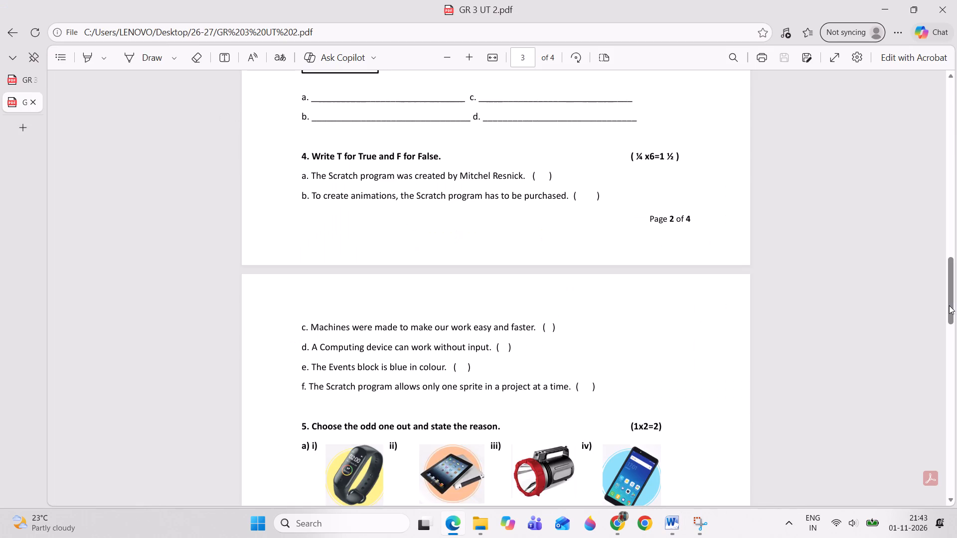
{"action": "key", "text": "alt+Tab"}
{"action": "type", "text": "in colu"}
{"action": "key", "text": "BackSpace"}
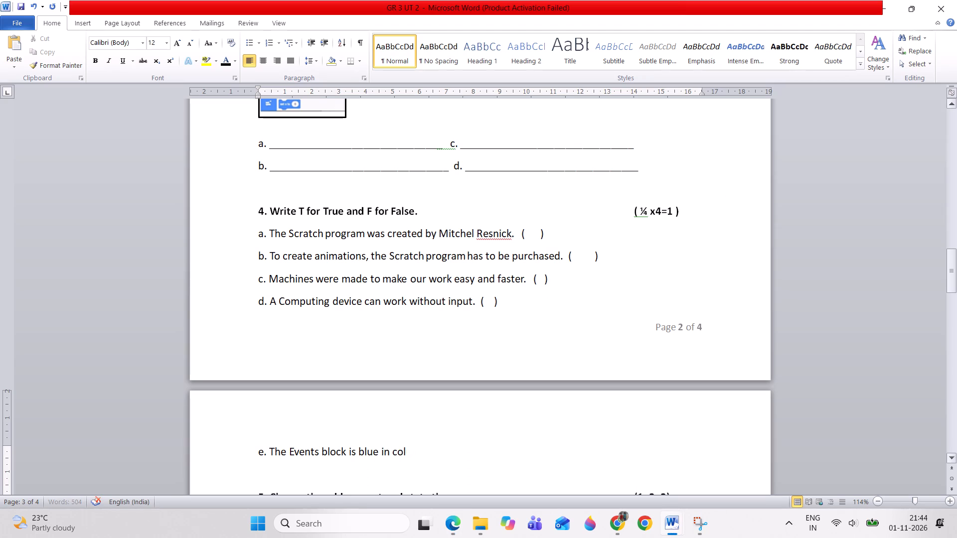
{"action": "type", "text": "our"}
{"action": "key", "text": "alt+Tab"}
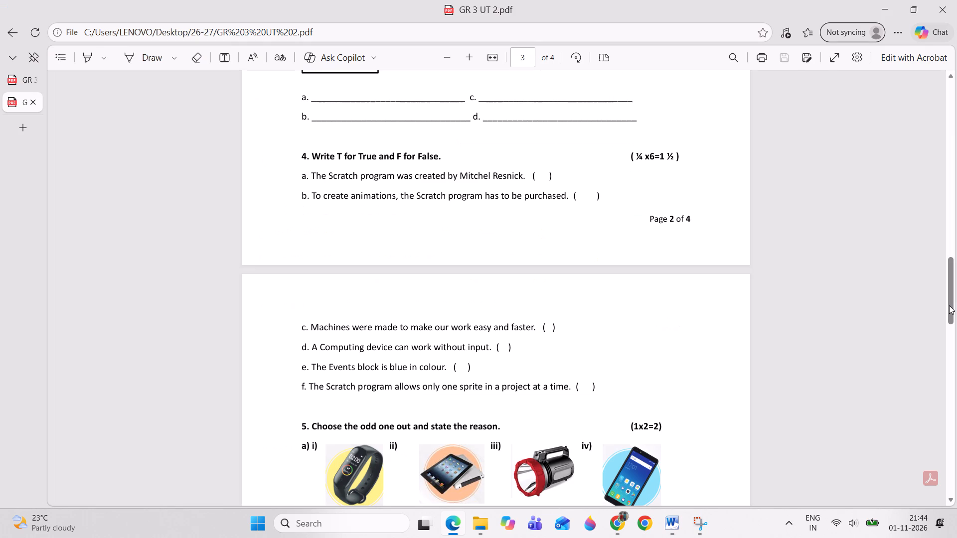
{"action": "key", "text": "alt+Tab"}
{"action": "type", "text": "."}
{"action": "key", "text": "space"}
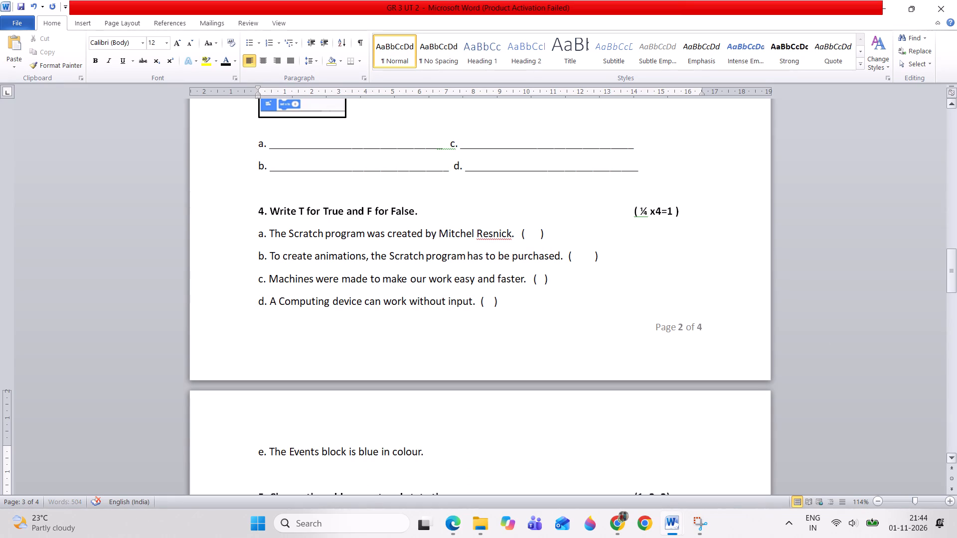
{"action": "type", "text": "( )"}
{"action": "key", "text": "BackSpace"}
{"action": "key", "text": "space"}
{"action": "key", "text": "space"}
{"action": "type", "text": ")"}
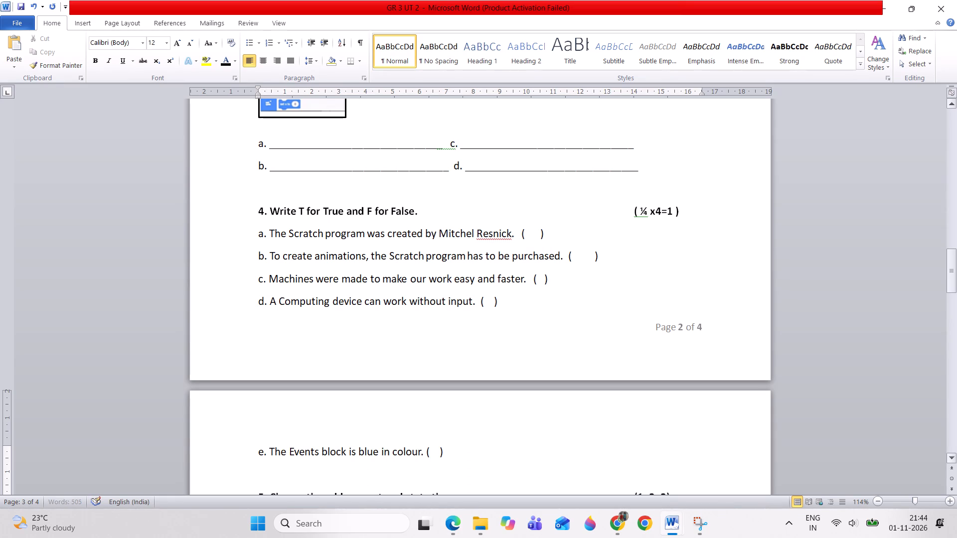
Add item f below item e, copying from GR 3 UT 2.pdf: "The Scratch program allows only one sprite in a project at a time. ( )".
{"action": "key", "text": "Return"}
{"action": "key", "text": "f"}
{"action": "type", "text": "."}
{"action": "key", "text": "space"}
{"action": "key", "text": "alt+Tab"}
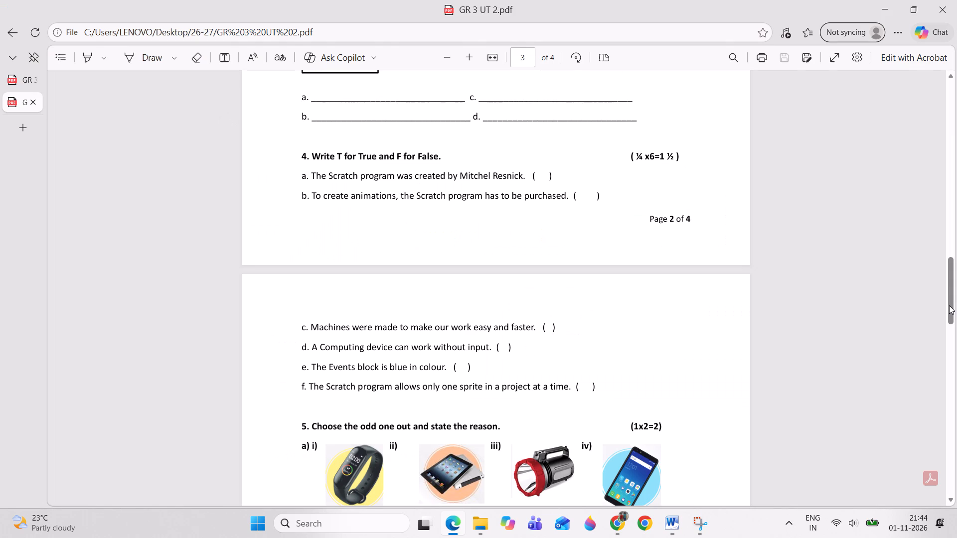
{"action": "key", "text": "alt+Tab"}
{"action": "type", "text": "The Scrayc"}
{"action": "key", "text": "BackSpace"}
{"action": "key", "text": "BackSpace"}
{"action": "type", "text": "tch program allows only one sprite"}
{"action": "key", "text": "space"}
{"action": "key", "text": "alt+Tab"}
{"action": "key", "text": "alt+Tab"}
{"action": "type", "text": "ina pro"}
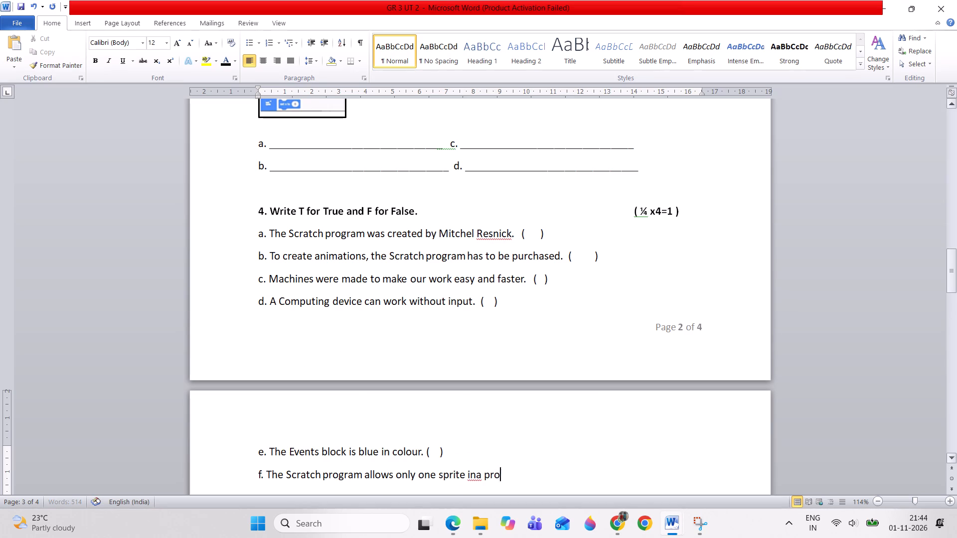
{"action": "key", "text": "BackSpace"}
{"action": "key", "text": "BackSpace"}
{"action": "key", "text": "BackSpace"}
{"action": "key", "text": "BackSpace"}
{"action": "key", "text": "BackSpace"}
{"action": "key", "text": "space"}
{"action": "type", "text": "a prpo"}
{"action": "key", "text": "BackSpace"}
{"action": "key", "text": "BackSpace"}
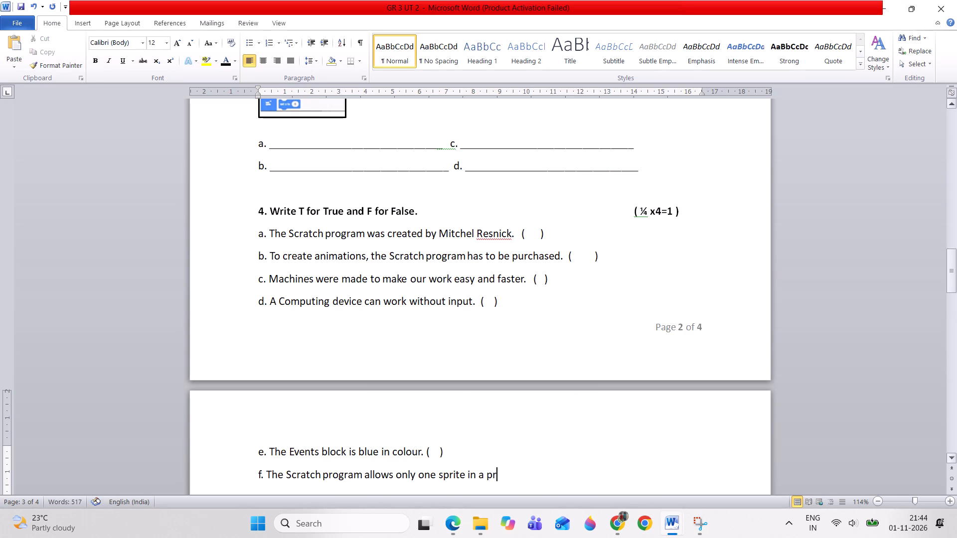
{"action": "type", "text": "oject ata"}
{"action": "key", "text": "BackSpace"}
{"action": "key", "text": "space"}
{"action": "type", "text": "a time."}
{"action": "key", "text": "space"}
{"action": "type", "text": "( )"}
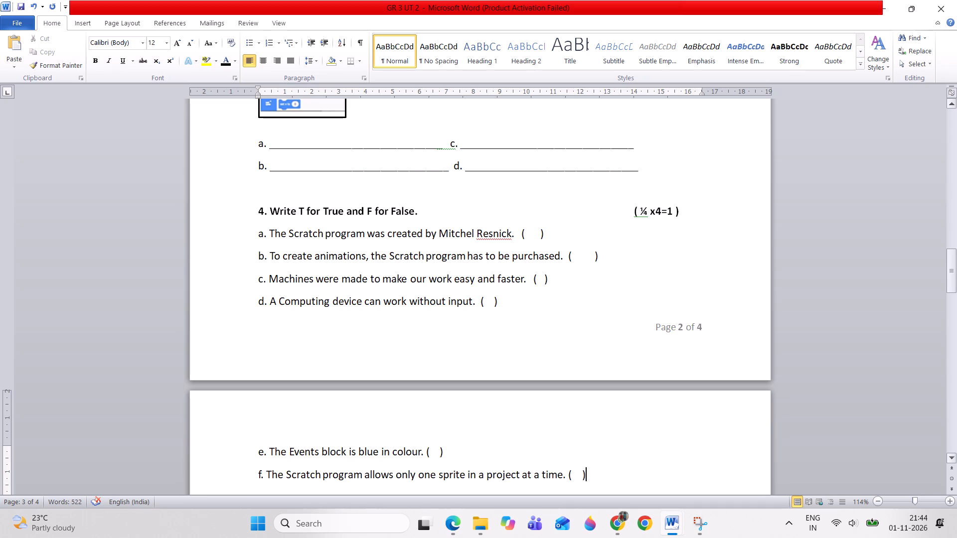
Change the marks of question 4, Write T for True and F for False, to "( ¼ x6 =1 ½ )", following GR 3 UT 2.pdf.
{"action": "key", "text": "alt+Tab"}
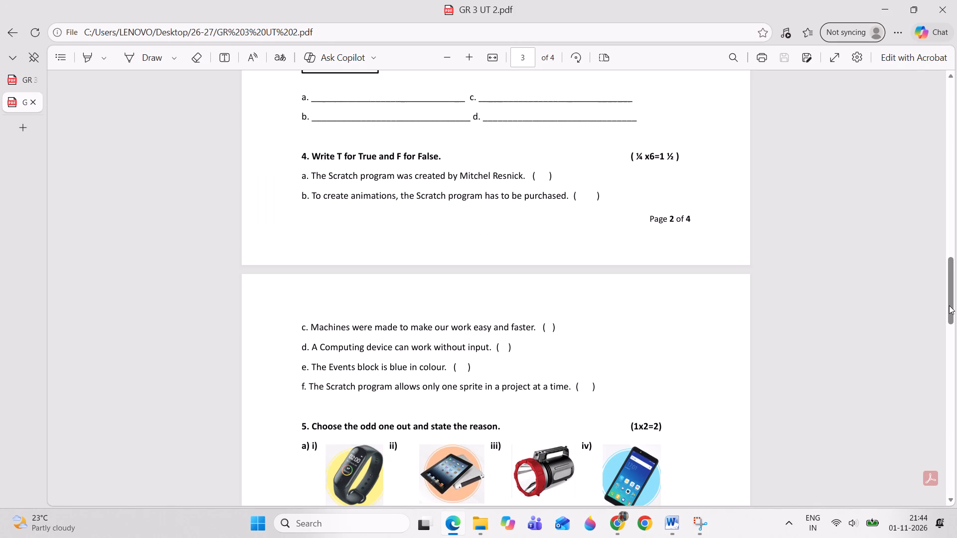
{"action": "key", "text": "alt+Tab"}
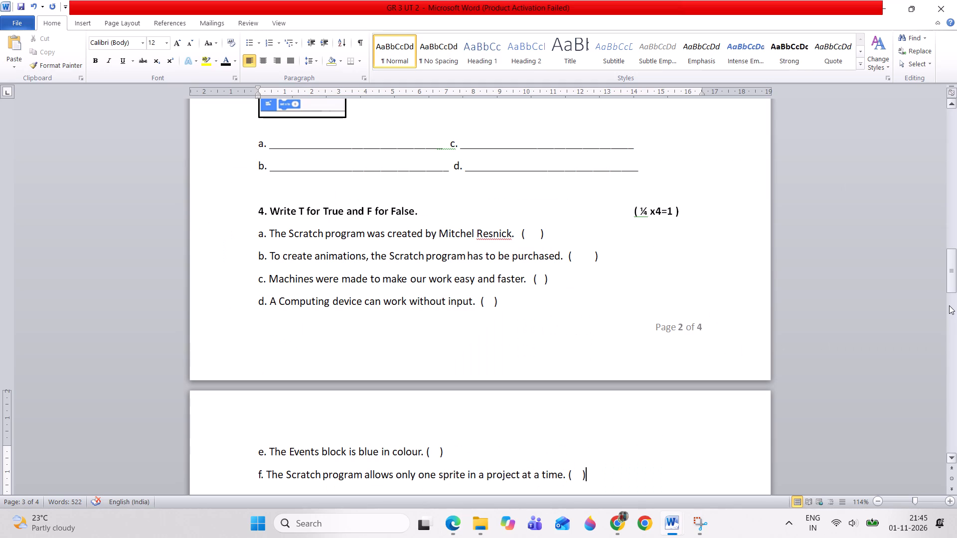
{"action": "left_click", "coordinate": [660, 214]}
{"action": "key", "text": "BackSpace"}
{"action": "key", "text": "6"}
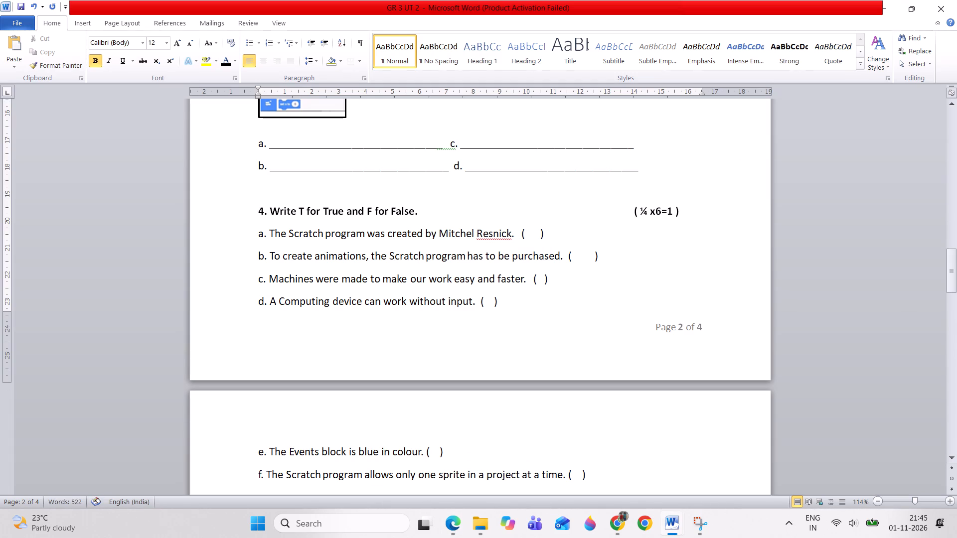
{"action": "key", "text": "space"}
{"action": "key", "text": "Right"}
{"action": "key", "text": "Right"}
{"action": "type", "text": "1/2"}
{"action": "key", "text": "space"}
{"action": "key", "text": "Left"}
{"action": "key", "text": "Left"}
{"action": "key", "text": "Left"}
{"action": "key", "text": "Left"}
{"action": "key", "text": "space"}
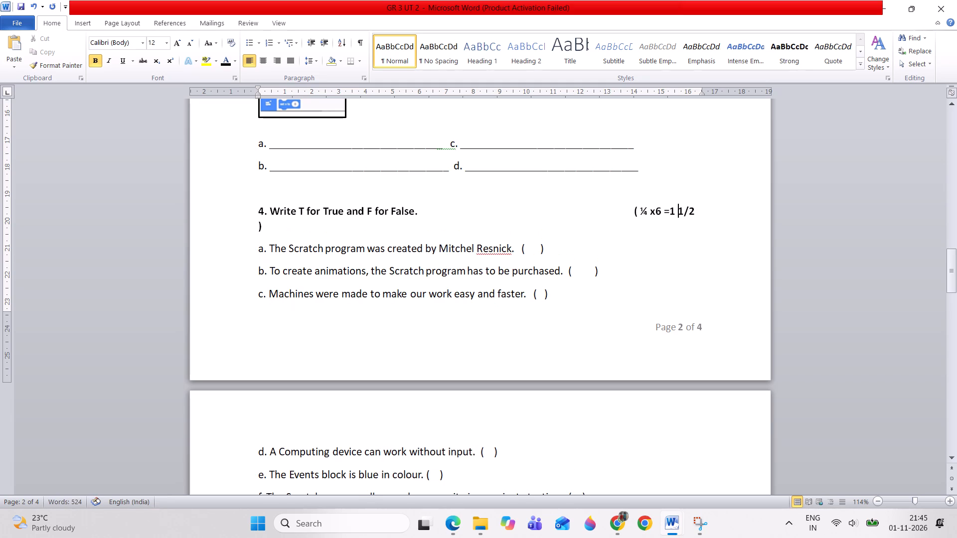
{"action": "key", "text": "Right"}
{"action": "key", "text": "Right"}
{"action": "key", "text": "Right"}
{"action": "key", "text": "space"}
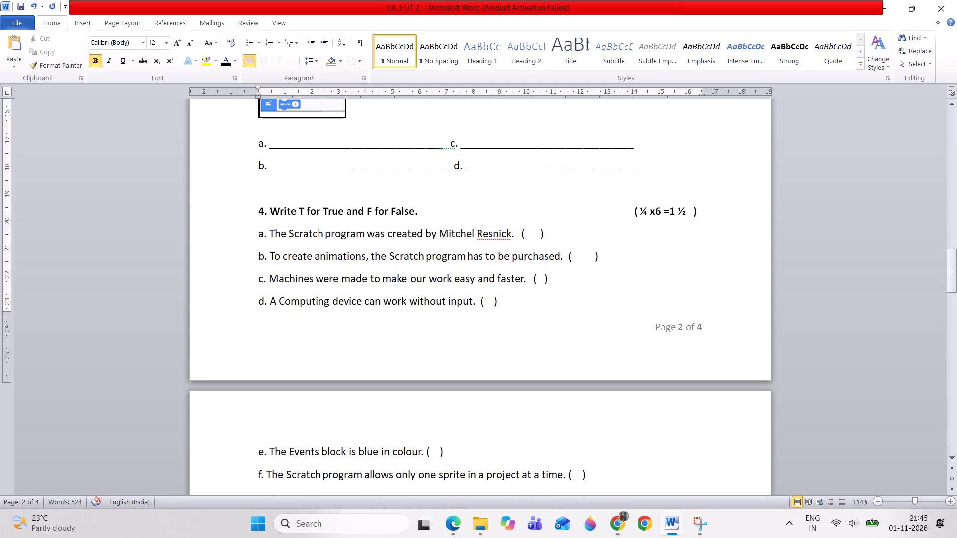
{"action": "key", "text": "Delete"}
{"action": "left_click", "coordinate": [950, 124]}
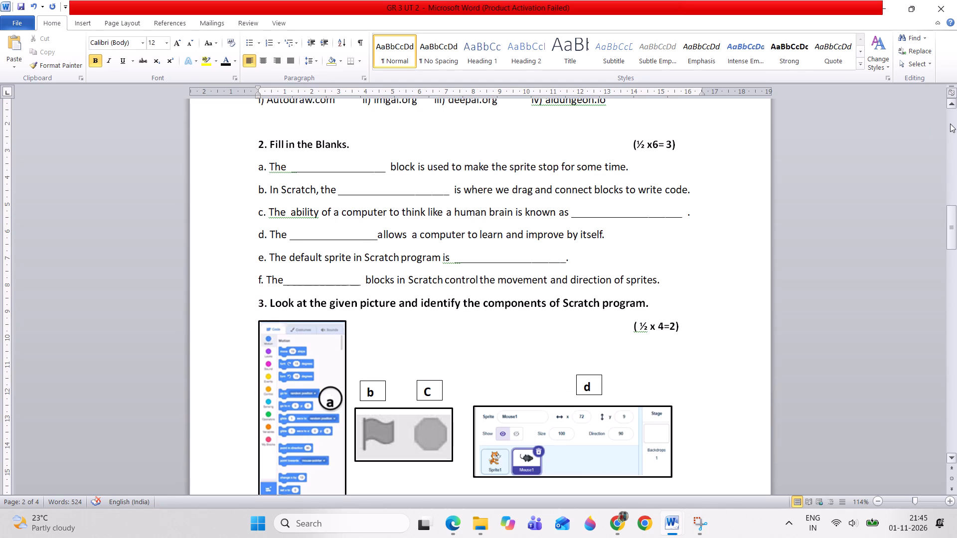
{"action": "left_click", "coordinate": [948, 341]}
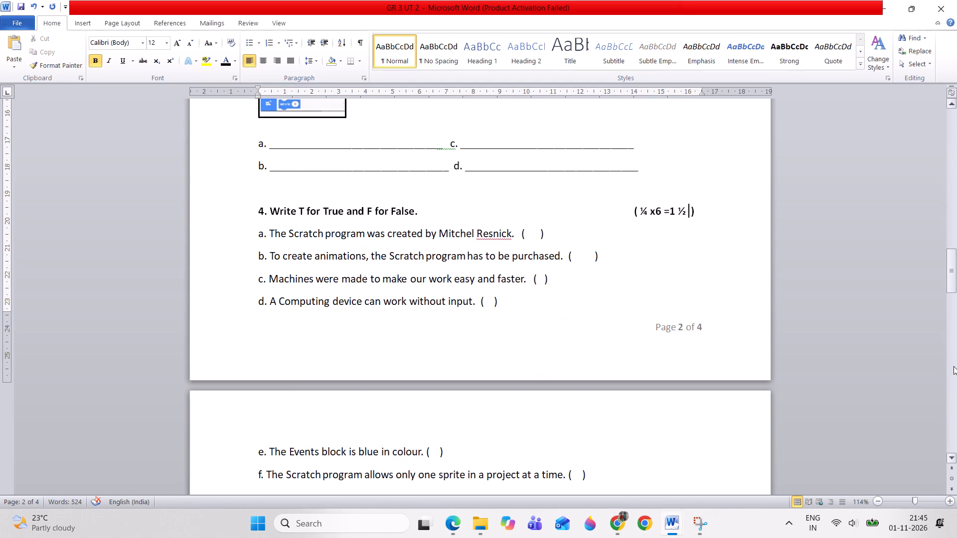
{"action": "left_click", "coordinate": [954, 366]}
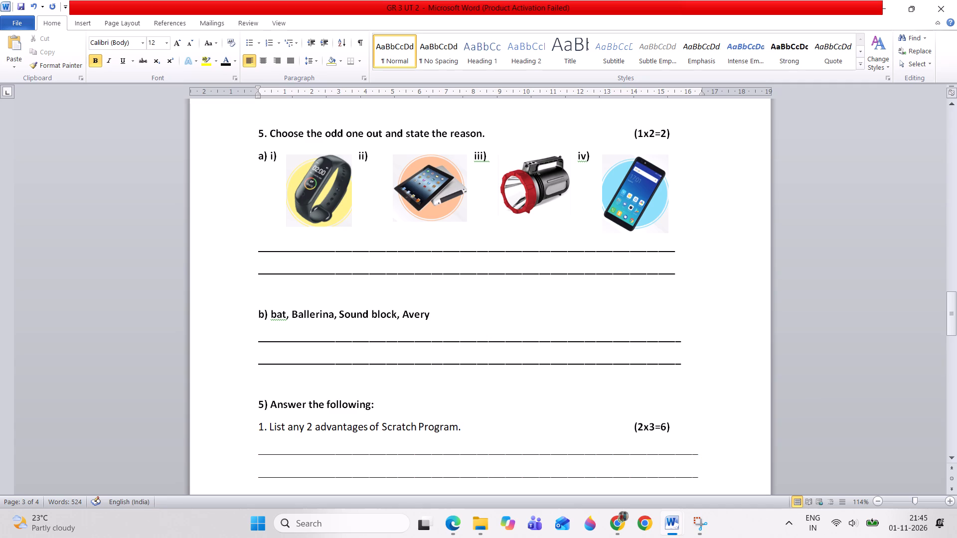
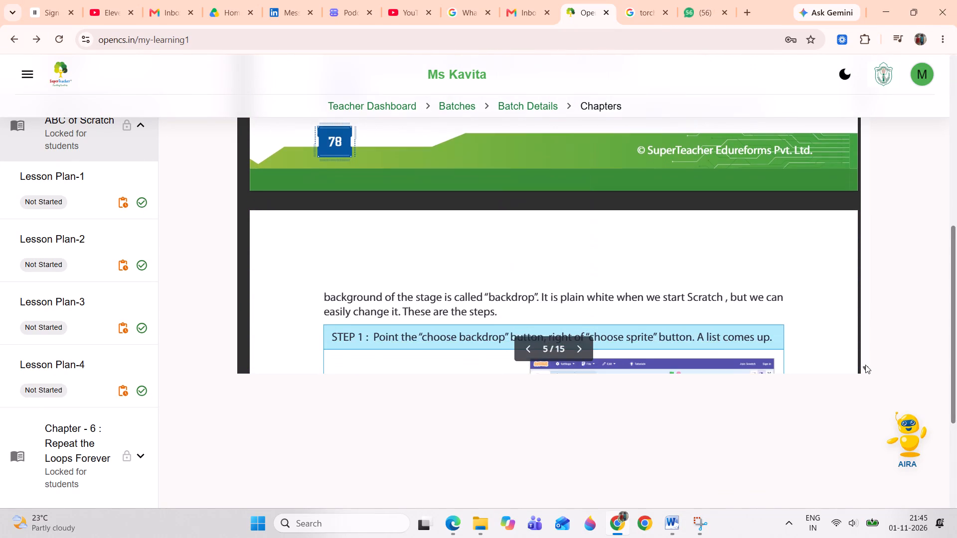
Look through the Chapter 5 ABC of Scratch e-book for Scratch block pictures, up to exercise question 5 on page 84.
{"action": "left_click", "coordinate": [865, 365]}
{"action": "left_click_drag", "start_coordinate": [865, 365], "coordinate": [865, 360]}
{"action": "left_click", "coordinate": [865, 360]}
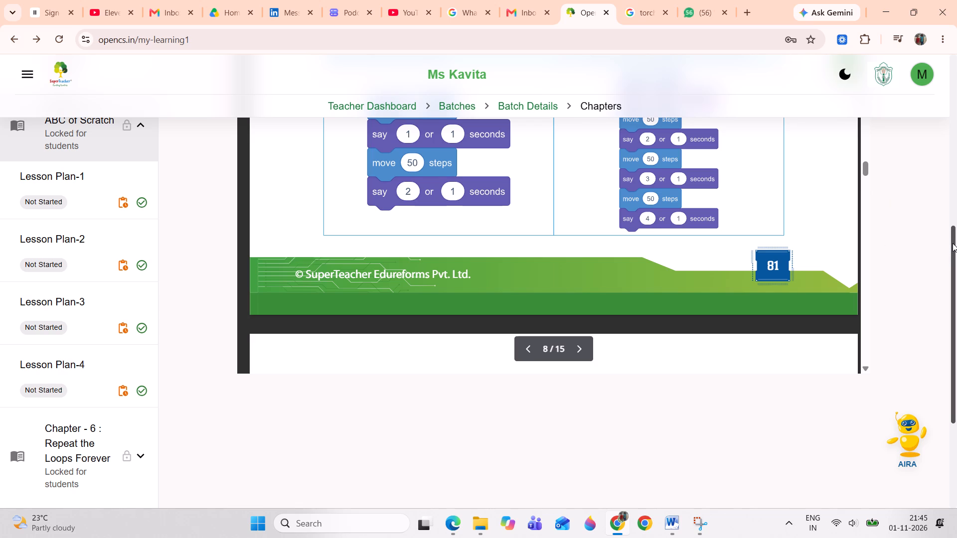
{"action": "right_click_drag", "start_coordinate": [953, 243], "coordinate": [925, 185]}
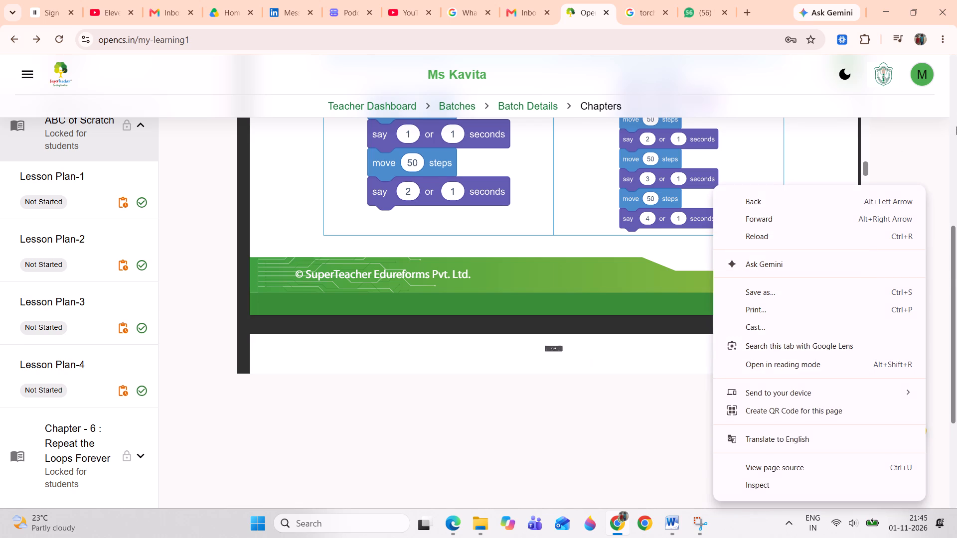
{"action": "left_click", "coordinate": [956, 127]}
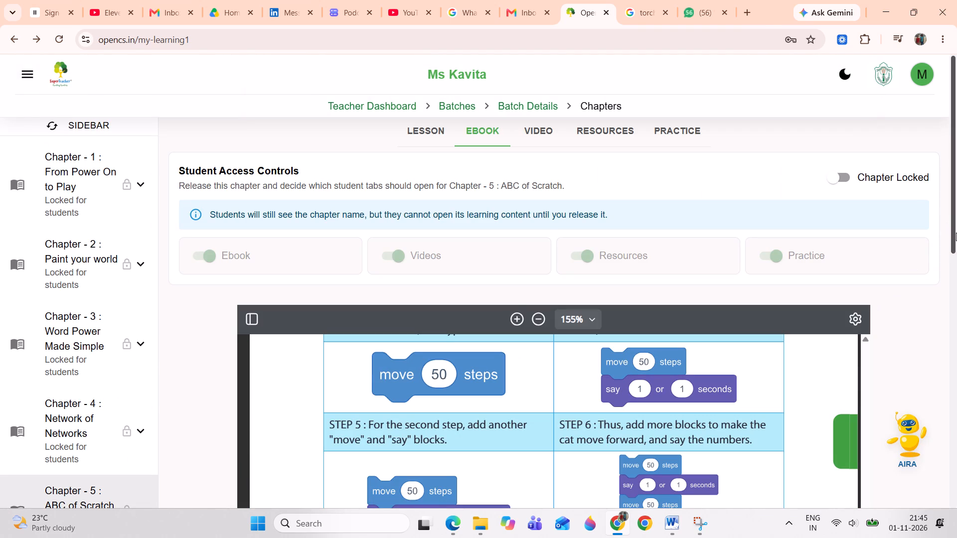
{"action": "left_click_drag", "start_coordinate": [952, 235], "coordinate": [955, 284]}
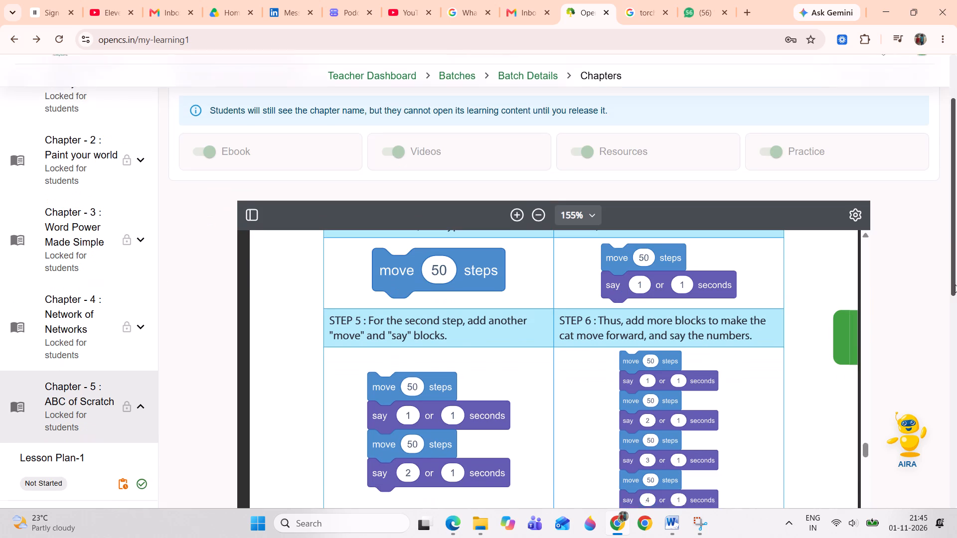
{"action": "left_click_drag", "start_coordinate": [955, 284], "coordinate": [950, 351]}
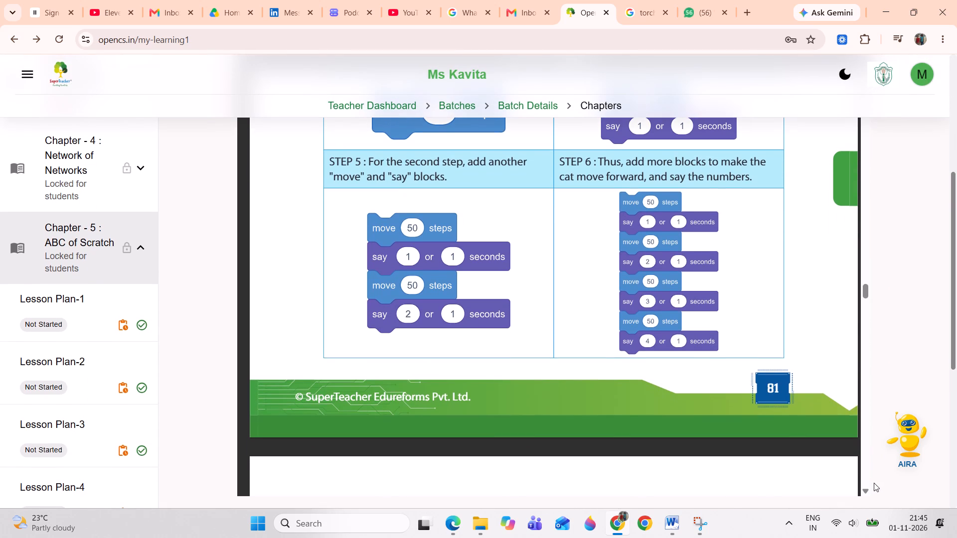
{"action": "double_click", "coordinate": [863, 490]}
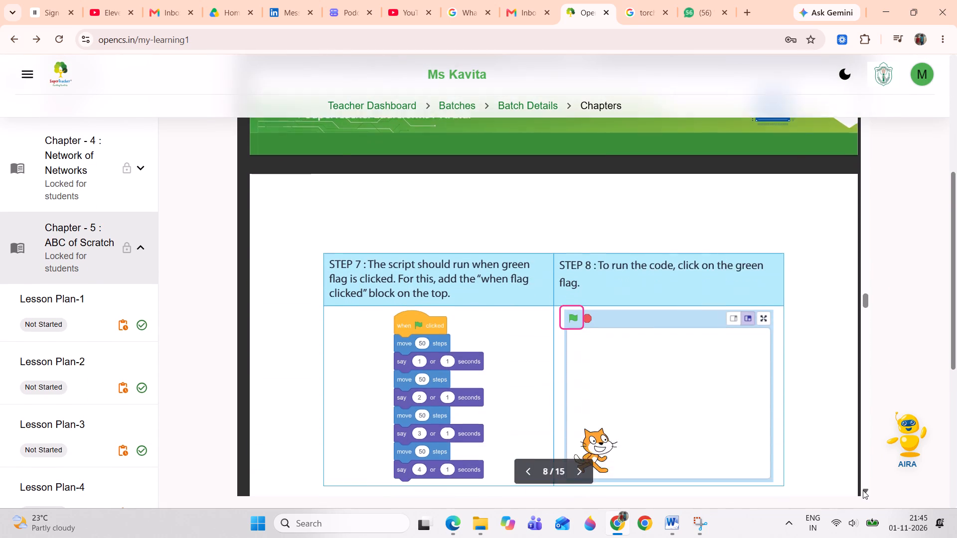
{"action": "left_click", "coordinate": [863, 490]}
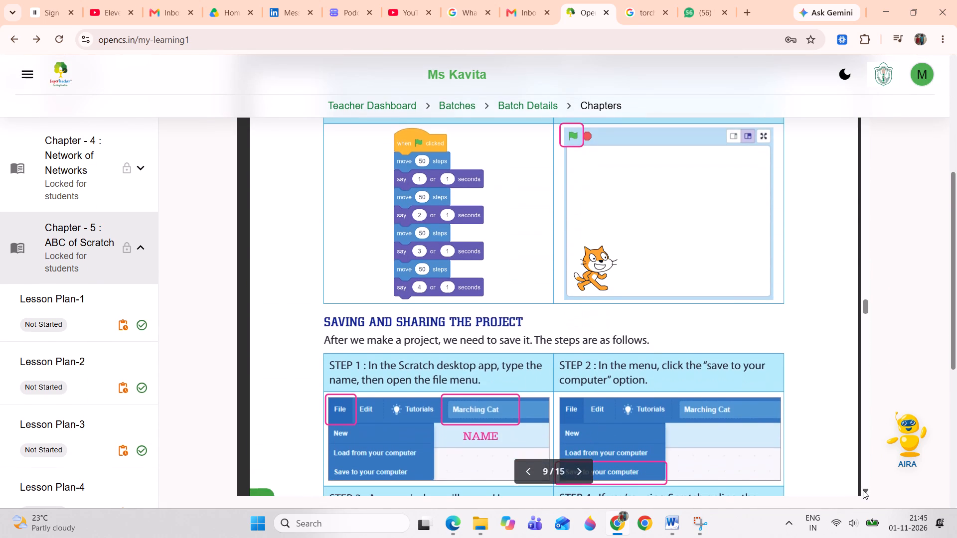
{"action": "triple_click", "coordinate": [863, 490]}
{"action": "left_click", "coordinate": [863, 490]}
{"action": "triple_click", "coordinate": [863, 490]}
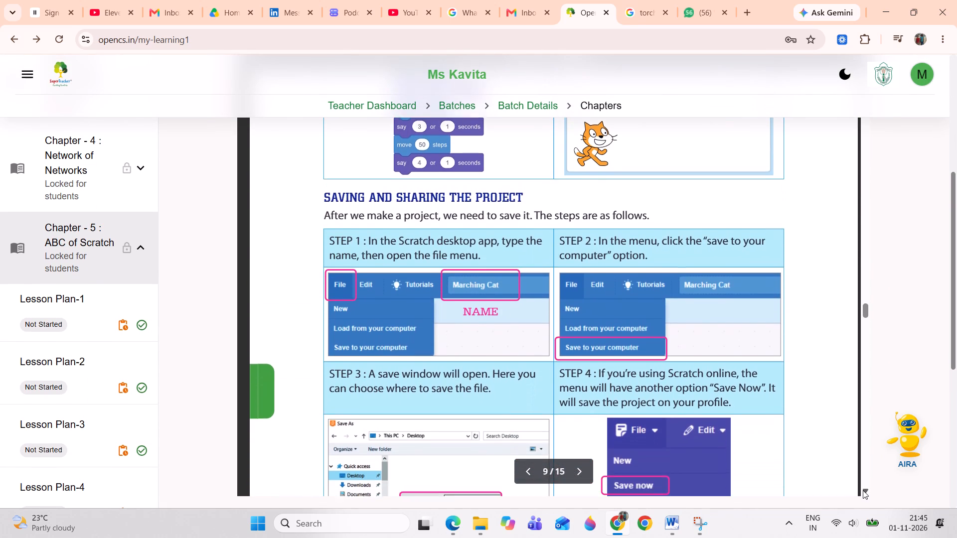
{"action": "left_click", "coordinate": [863, 490]}
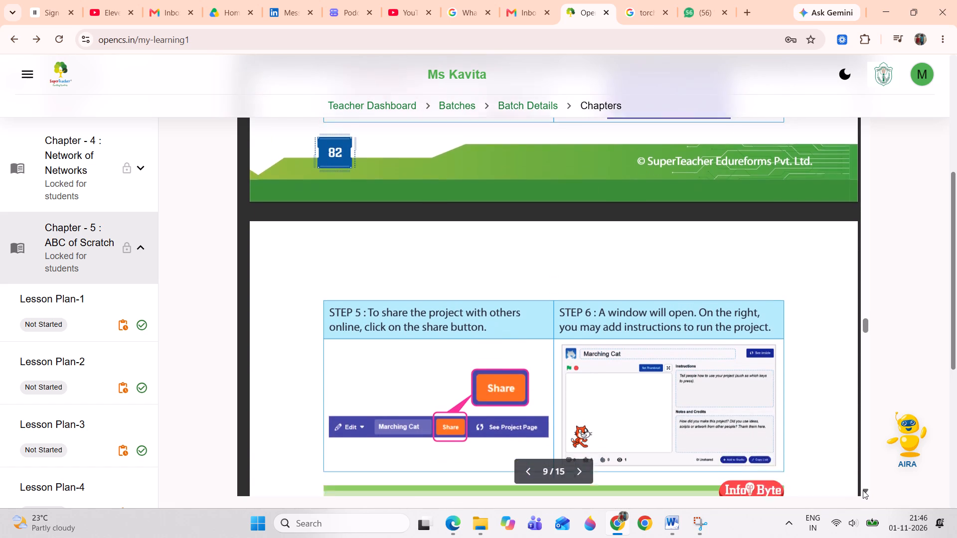
{"action": "double_click", "coordinate": [863, 490]}
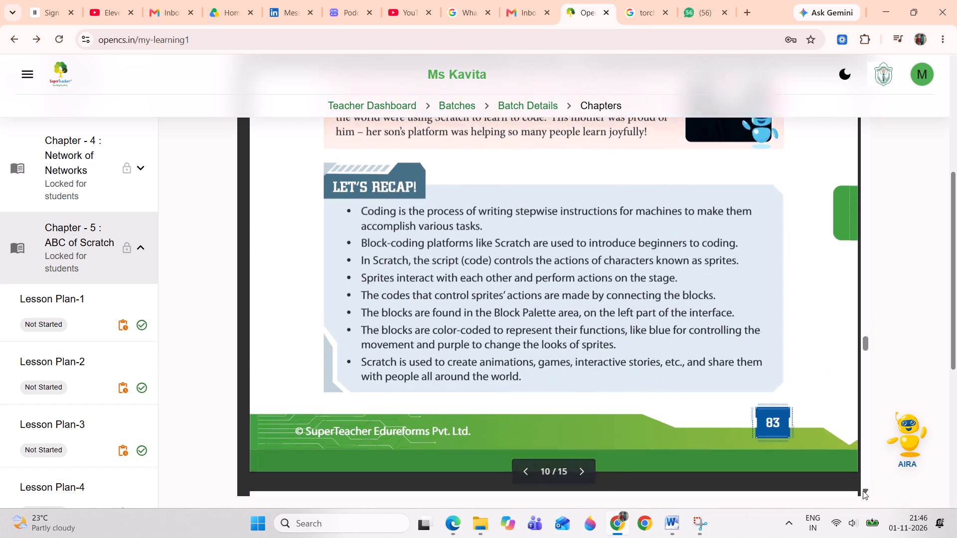
{"action": "left_click", "coordinate": [863, 491]}
{"action": "left_click", "coordinate": [863, 491]}
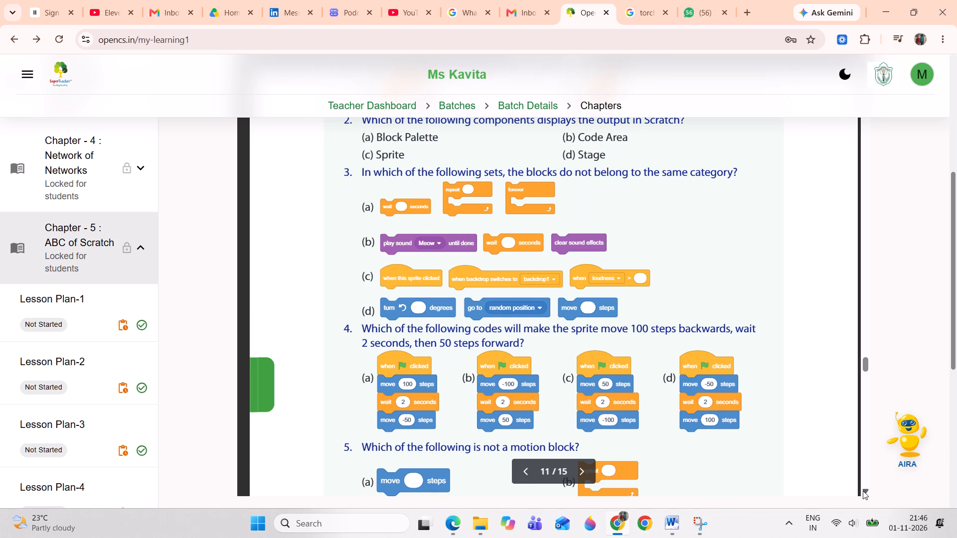
{"action": "triple_click", "coordinate": [863, 491]}
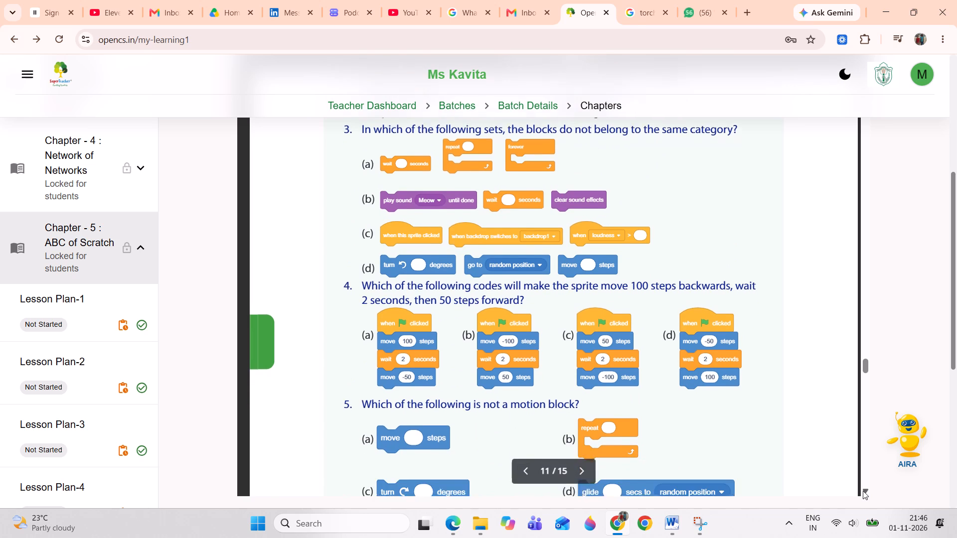
{"action": "left_click", "coordinate": [863, 491]}
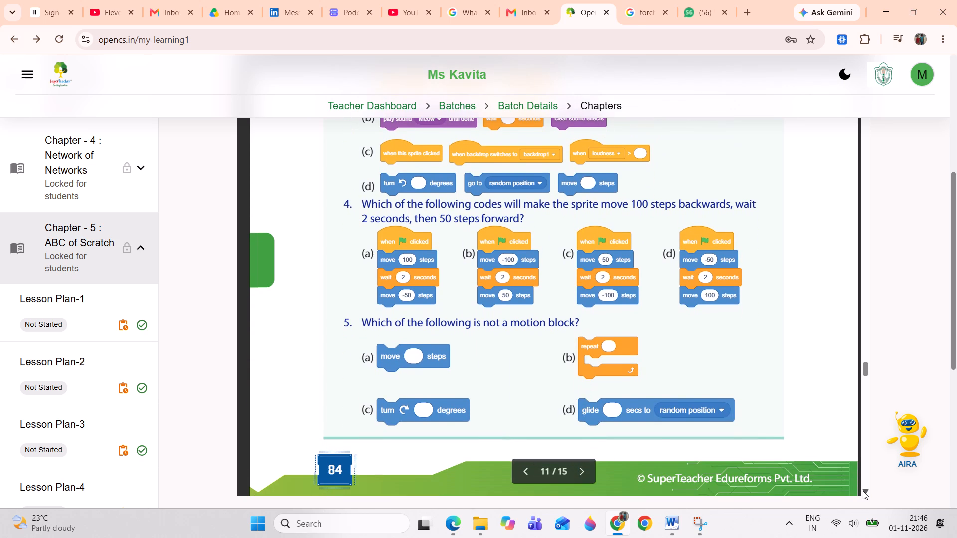
Snip the "move steps" block from e-book question 5 and paste it beside item b of the odd-one-out question in GR 3 UT 2.
{"action": "left_click", "coordinate": [701, 519]}
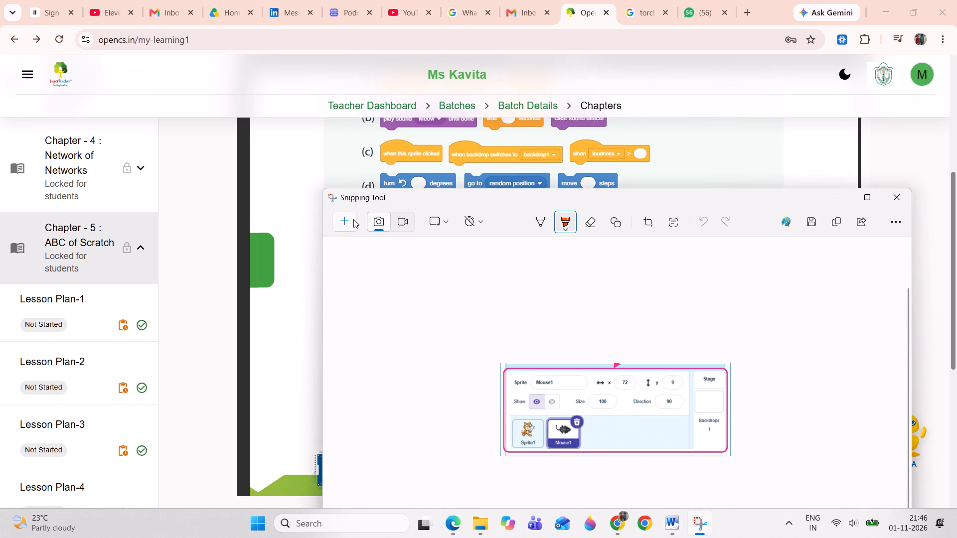
{"action": "left_click", "coordinate": [353, 219]}
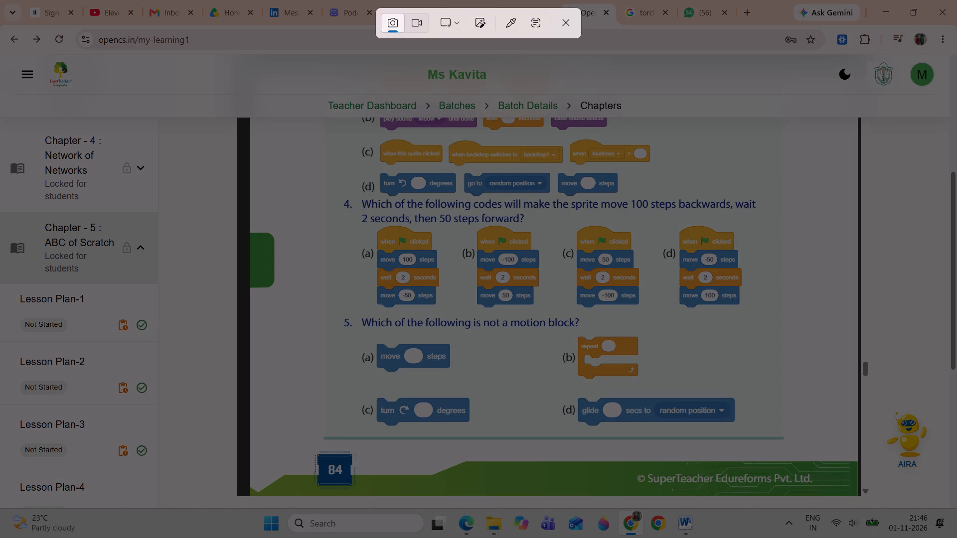
{"action": "left_click_drag", "start_coordinate": [375, 336], "coordinate": [384, 348]}
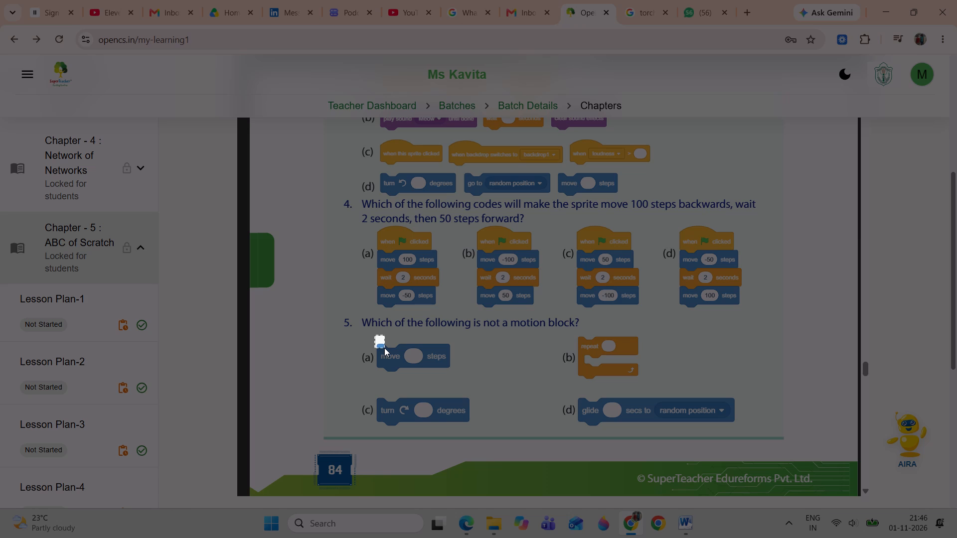
{"action": "left_click_drag", "start_coordinate": [384, 348], "coordinate": [458, 373]}
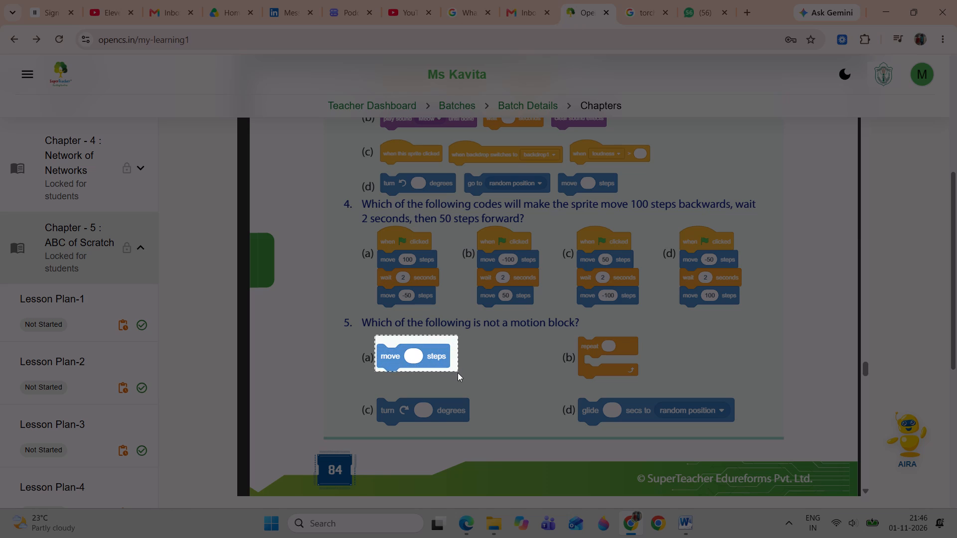
{"action": "left_click_drag", "start_coordinate": [458, 373], "coordinate": [459, 374]}
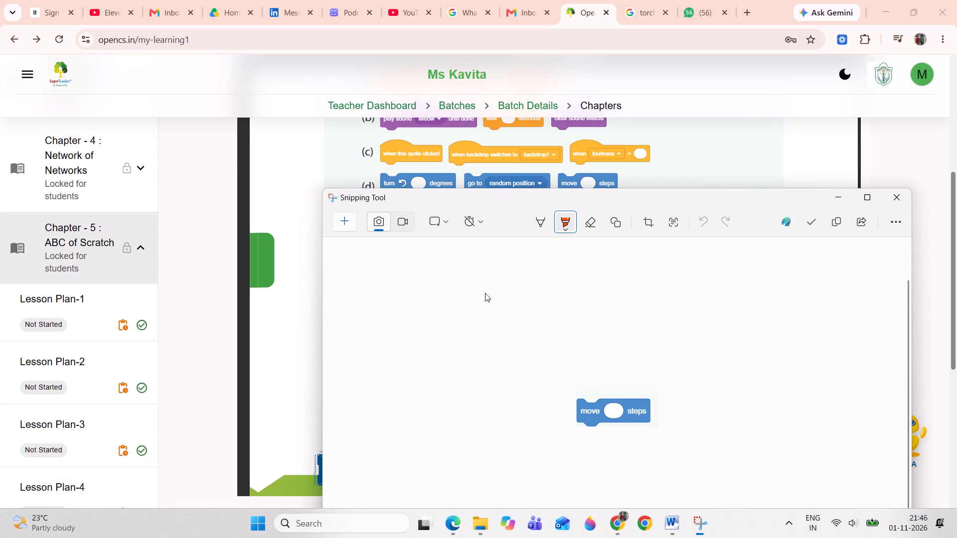
{"action": "left_click", "coordinate": [834, 226]}
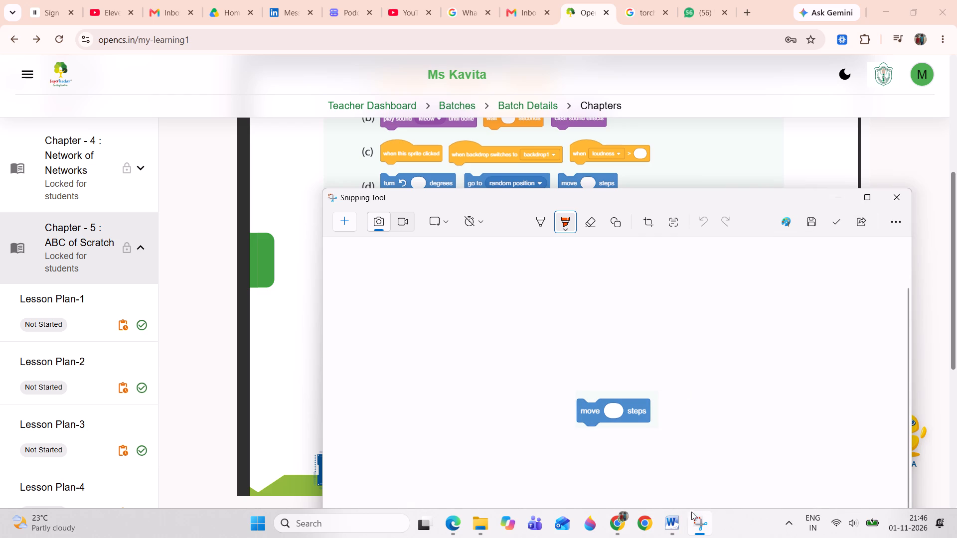
{"action": "left_click", "coordinate": [679, 523]}
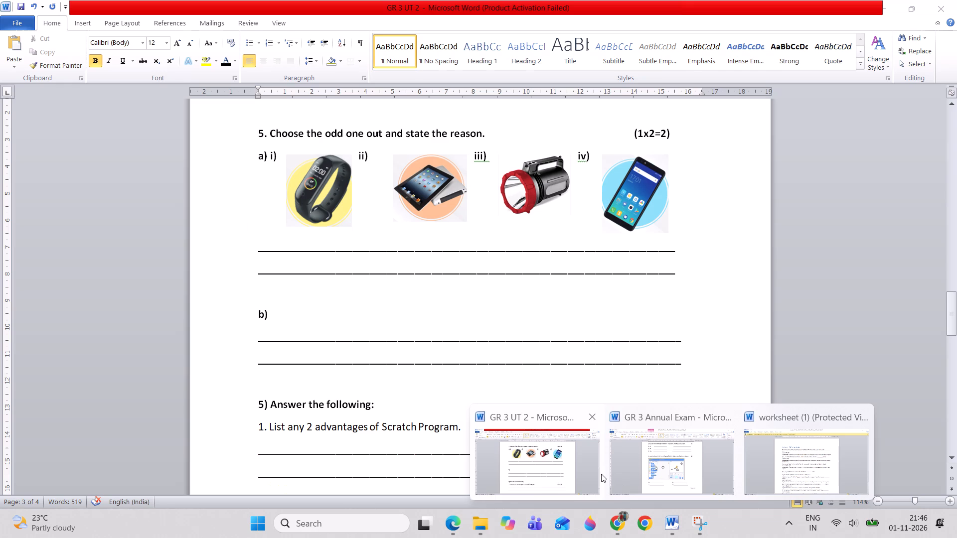
{"action": "left_click", "coordinate": [566, 477]}
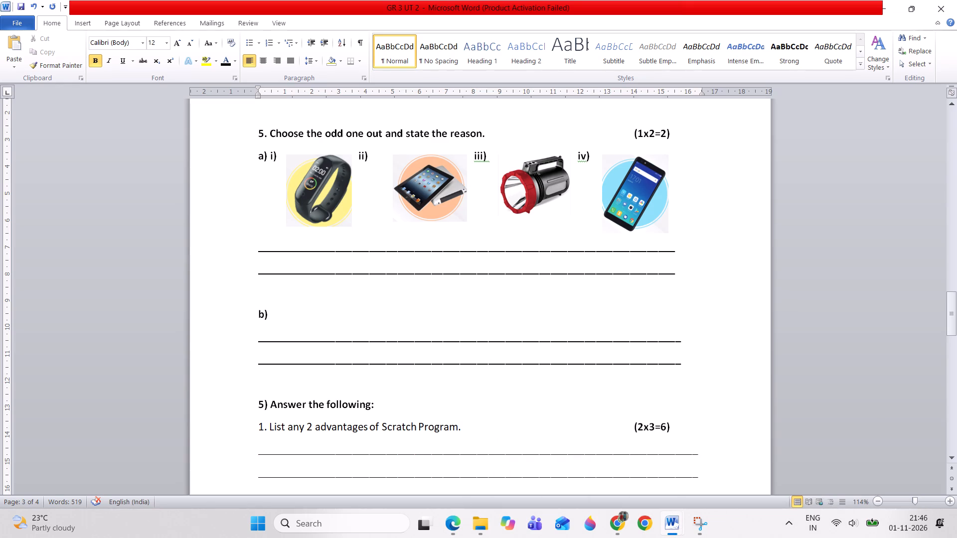
{"action": "key", "text": "ctrl+v"}
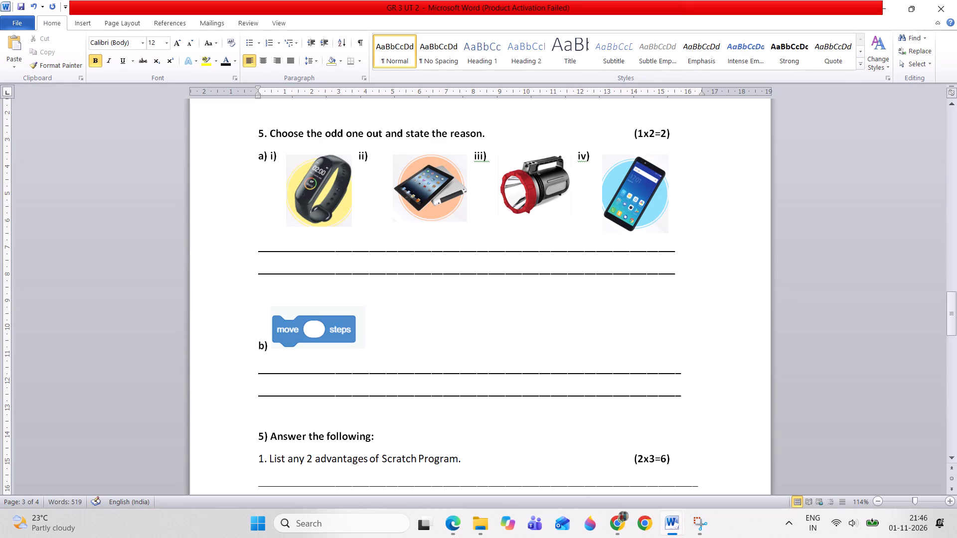
Snip the "turn degrees" block from e-book question 5 and paste it after the move block in item b, separated by two spaces.
{"action": "key", "text": "alt+Tab"}
{"action": "key", "text": "alt+Tab"}
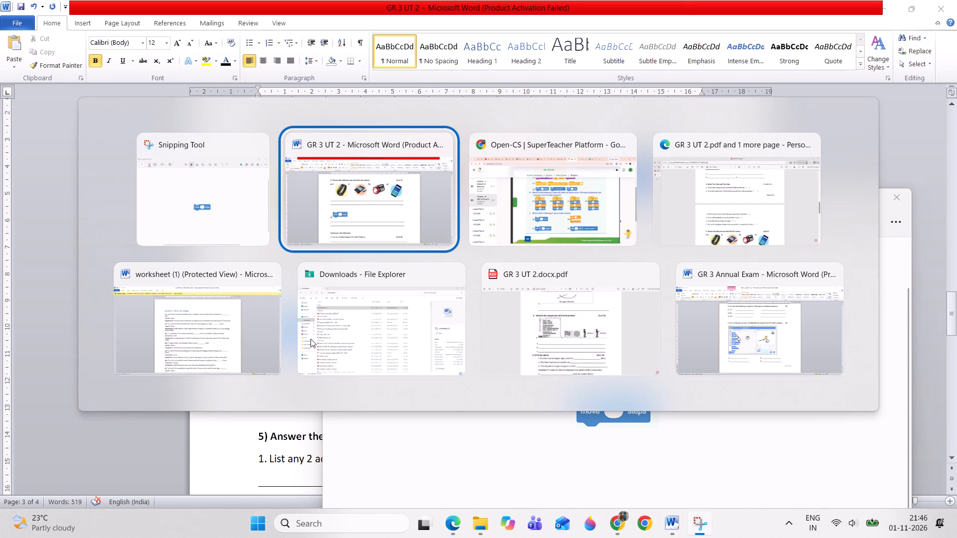
{"action": "key", "text": "alt+Tab"}
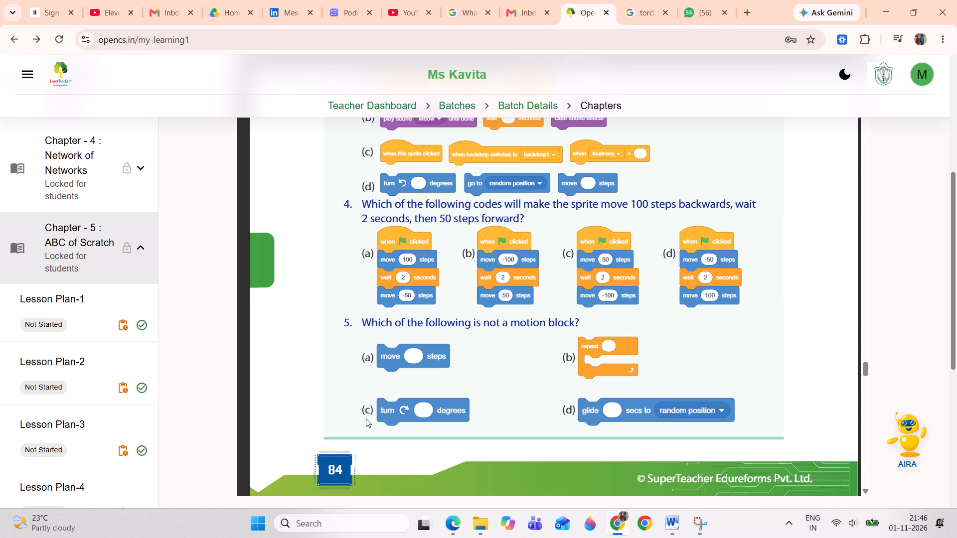
{"action": "left_click", "coordinate": [703, 531]}
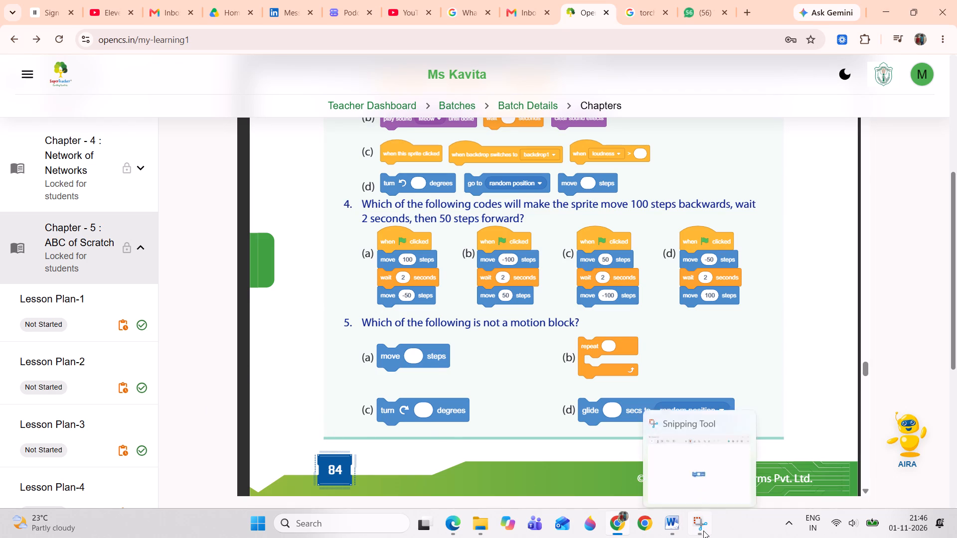
{"action": "left_click", "coordinate": [346, 222]}
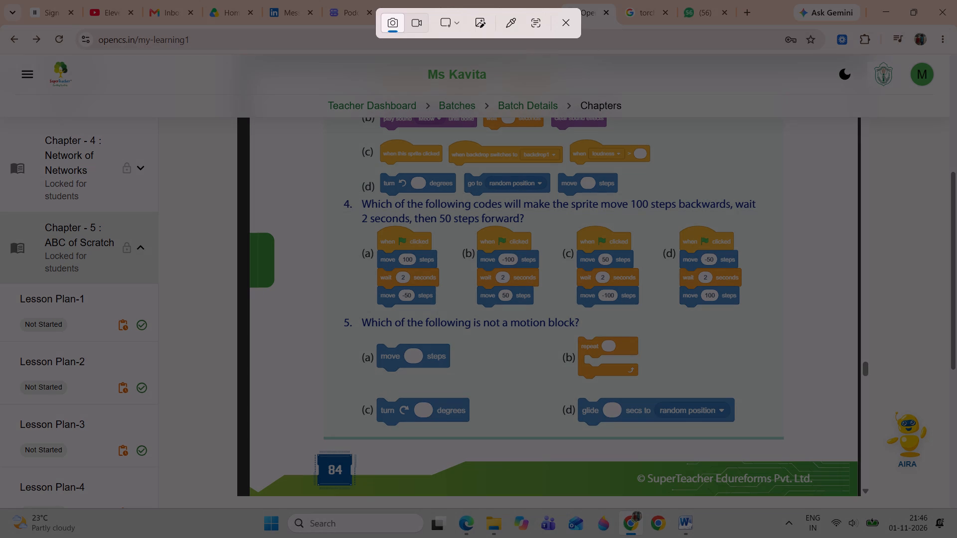
{"action": "left_click_drag", "start_coordinate": [374, 394], "coordinate": [481, 430]}
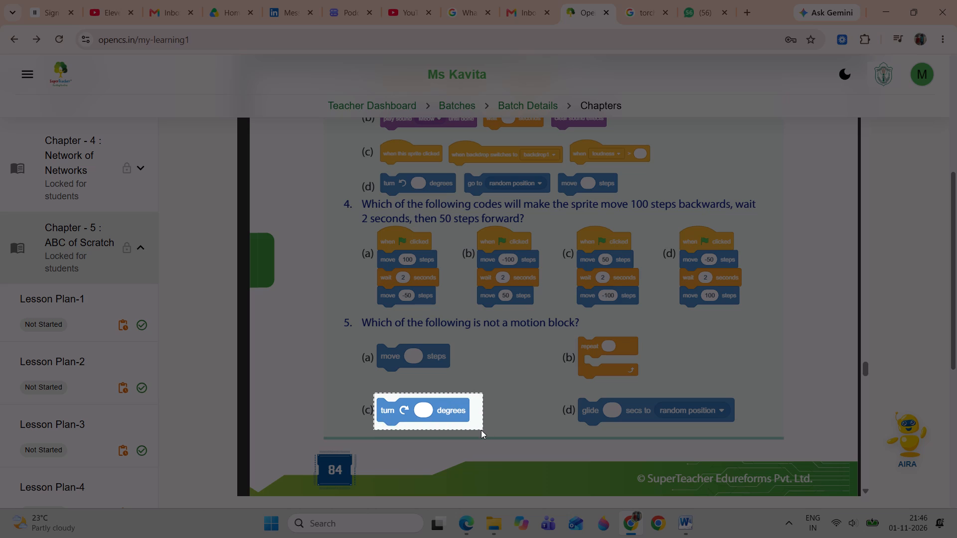
{"action": "left_click_drag", "start_coordinate": [481, 430], "coordinate": [479, 428]}
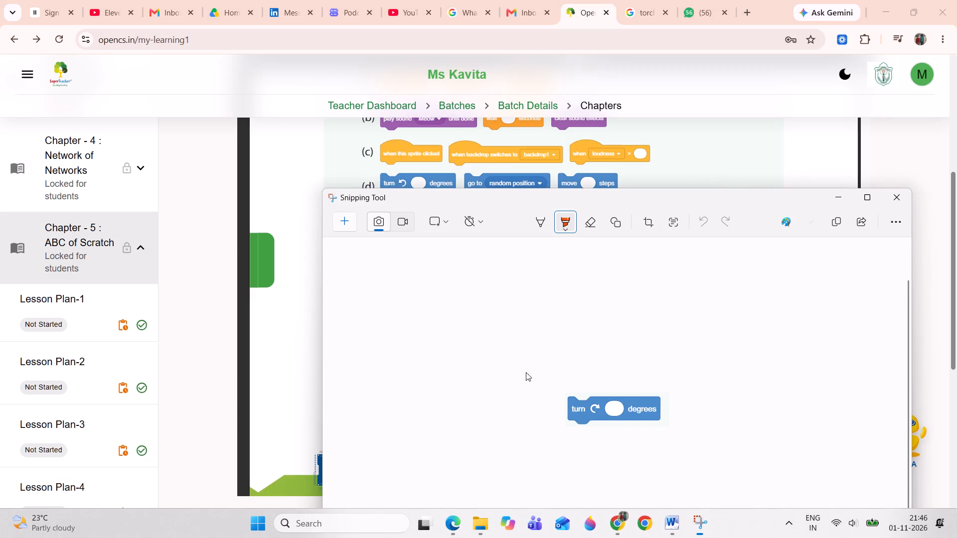
{"action": "left_click", "coordinate": [833, 226]}
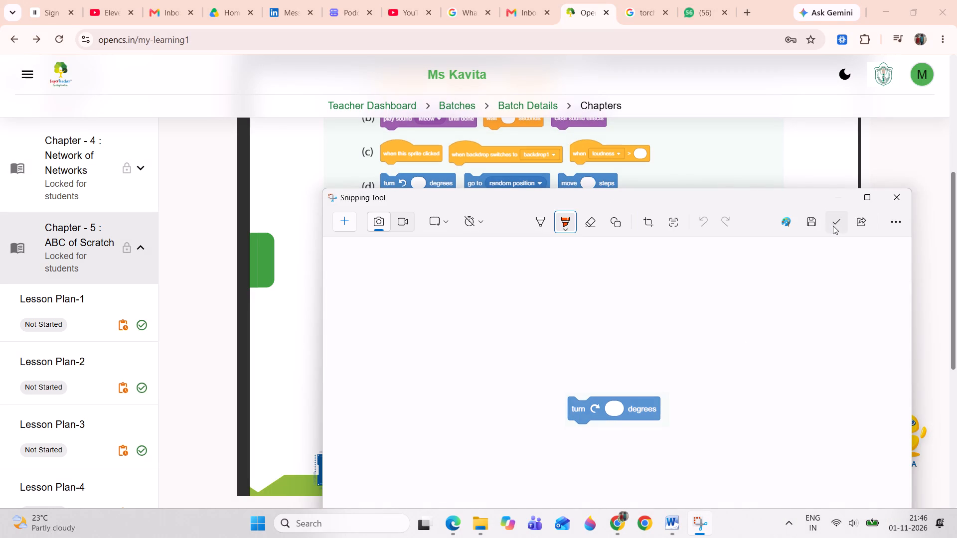
{"action": "left_click", "coordinate": [669, 529]}
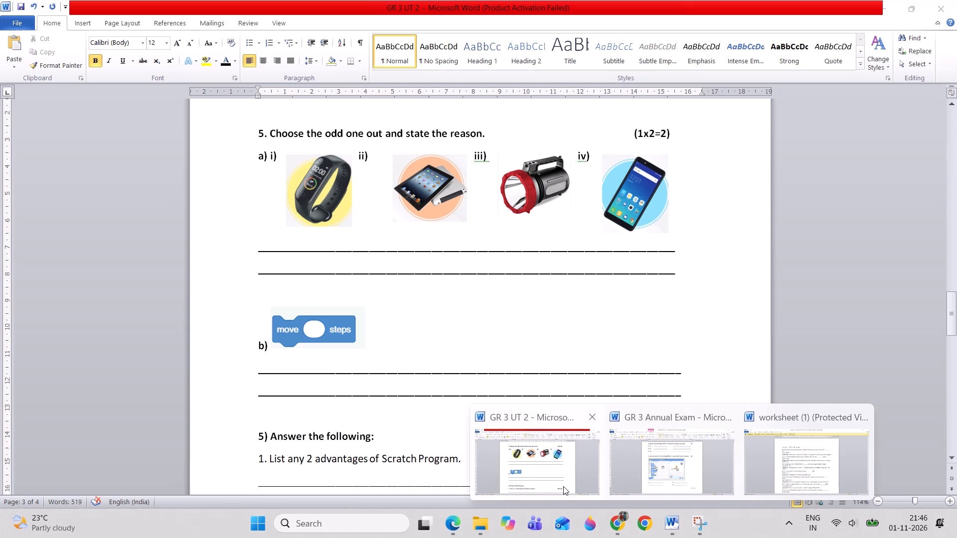
{"action": "left_click", "coordinate": [563, 486]}
{"action": "key", "text": "space"}
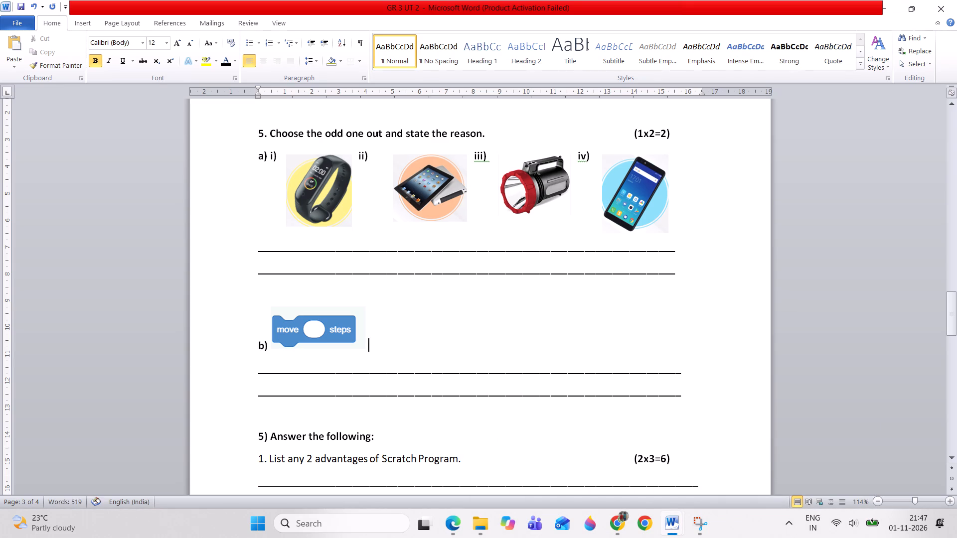
{"action": "key", "text": "space"}
{"action": "key", "text": "ctrl+v"}
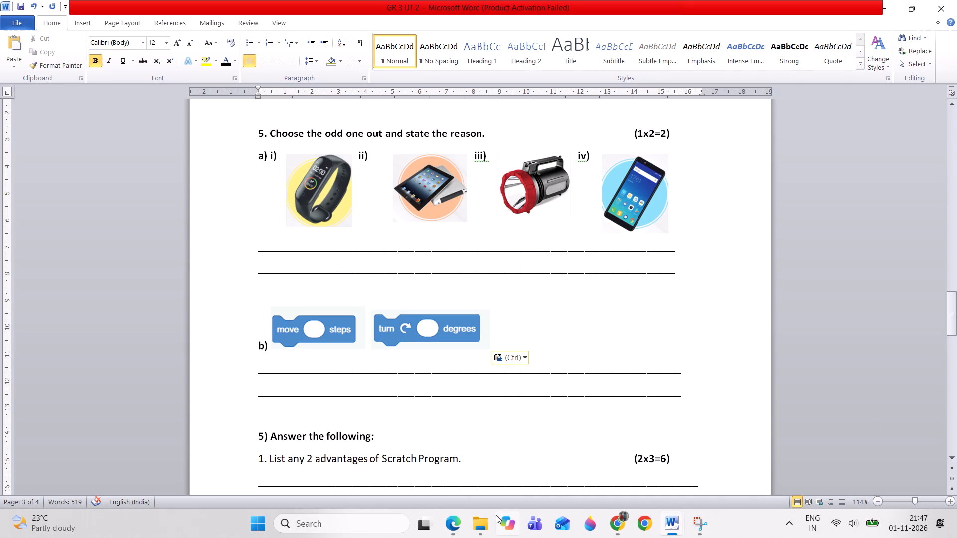
Look back through the Chapter 5 ABC of Scratch e-book for more block pictures, from page 84 to the useful blocks table on page 80.
{"action": "key", "text": "alt+Tab"}
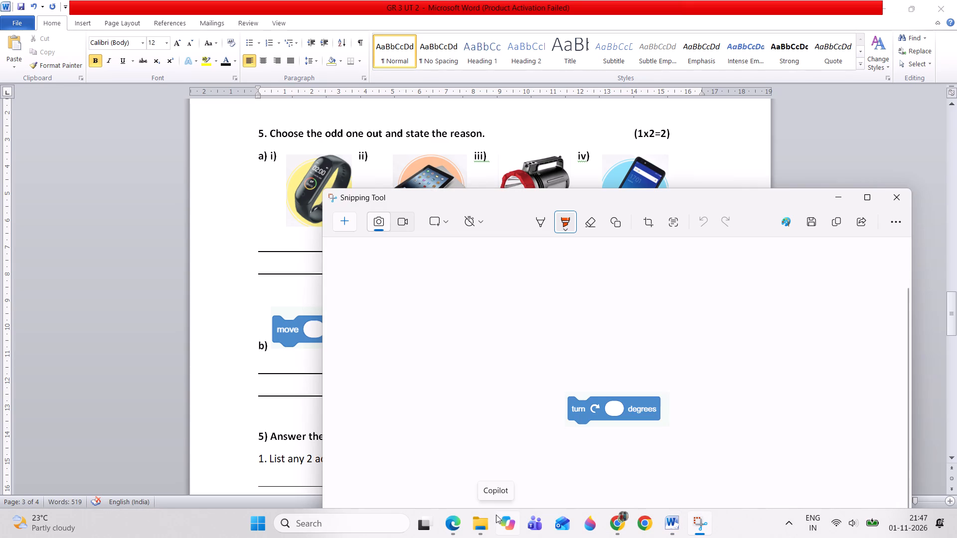
{"action": "key", "text": "alt+Tab"}
{"action": "key", "text": "alt+Tab"}
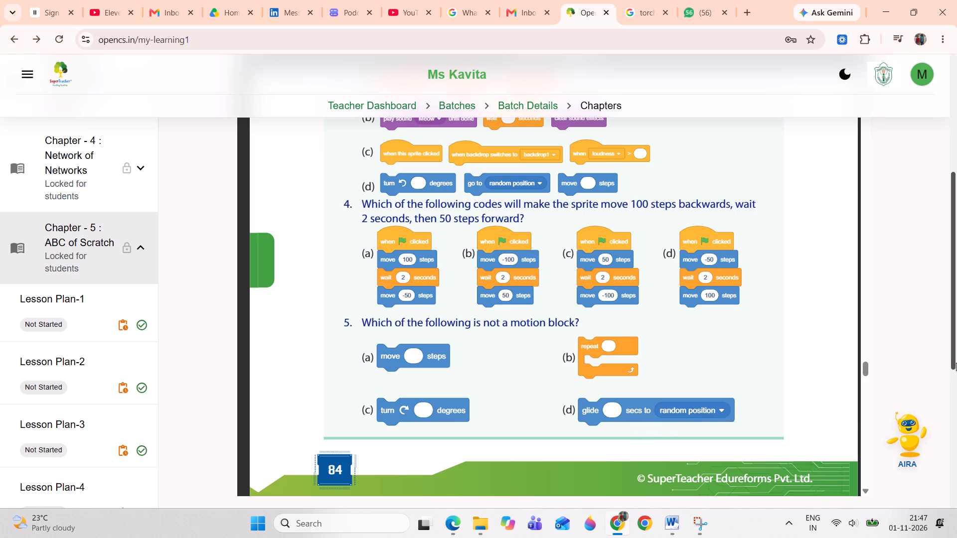
{"action": "left_click_drag", "start_coordinate": [953, 363], "coordinate": [954, 394]}
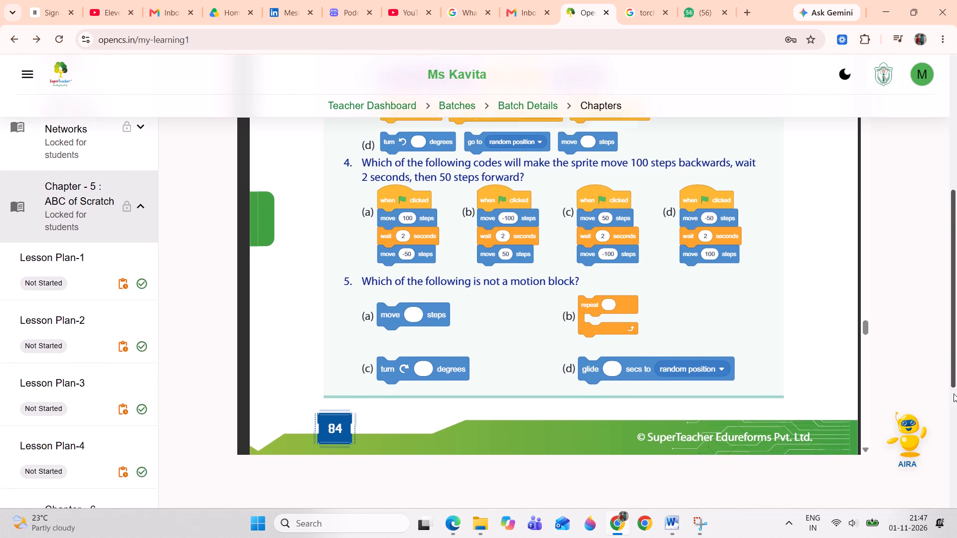
{"action": "left_click_drag", "start_coordinate": [954, 394], "coordinate": [941, 342]}
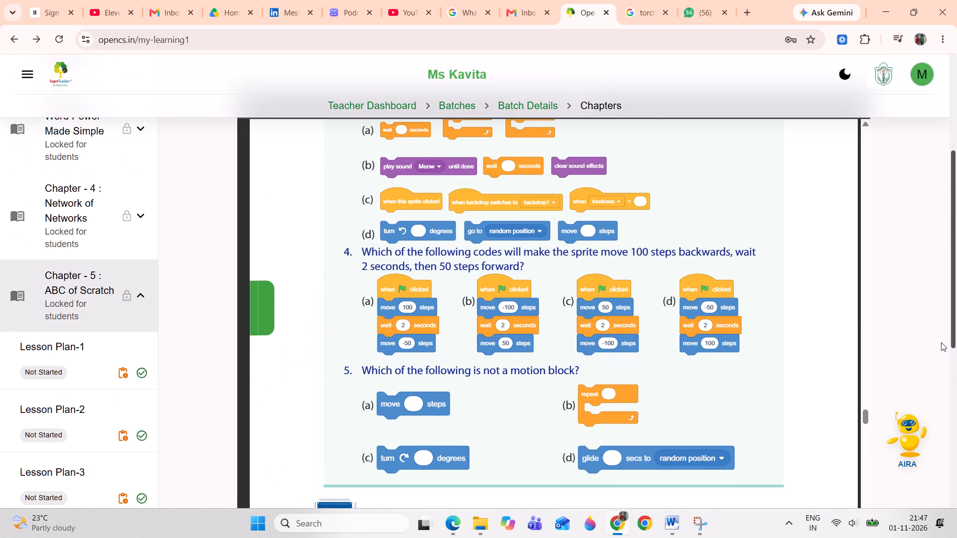
{"action": "left_click_drag", "start_coordinate": [941, 342], "coordinate": [938, 333]}
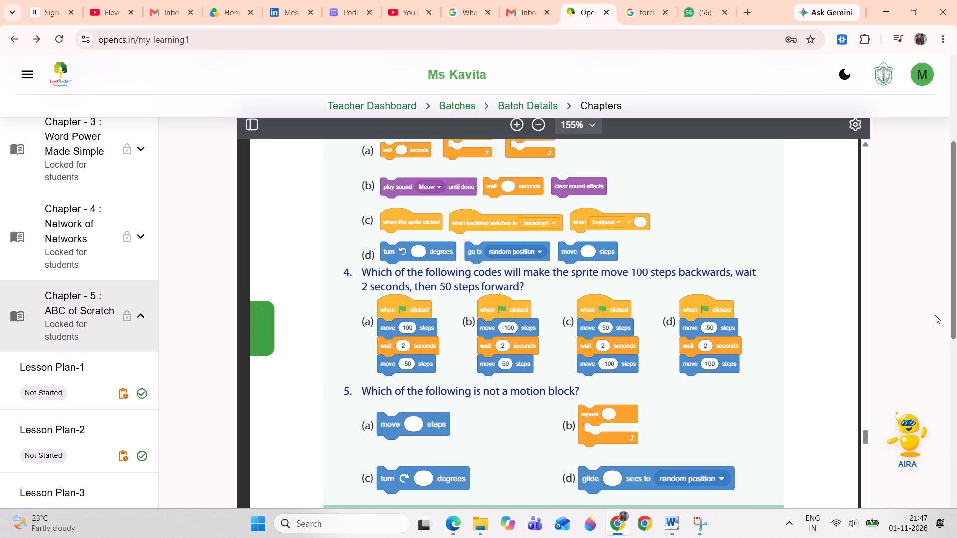
{"action": "left_click_drag", "start_coordinate": [955, 317], "coordinate": [954, 370]}
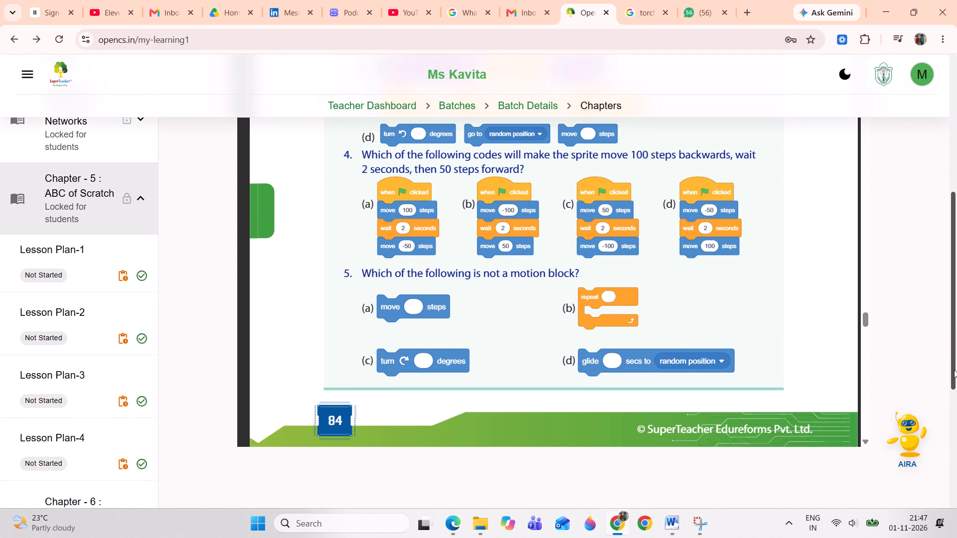
{"action": "left_click_drag", "start_coordinate": [954, 370], "coordinate": [923, 300]}
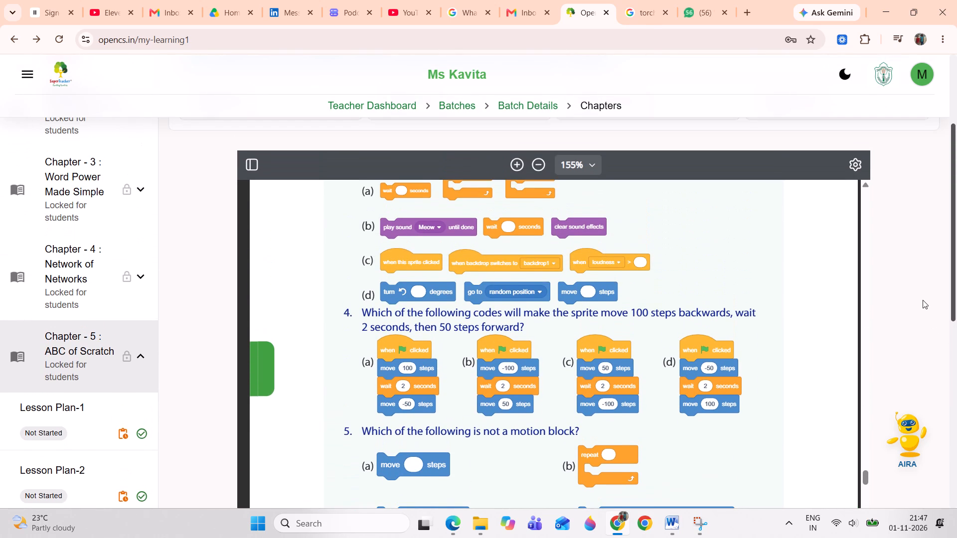
{"action": "left_click_drag", "start_coordinate": [923, 300], "coordinate": [921, 297]}
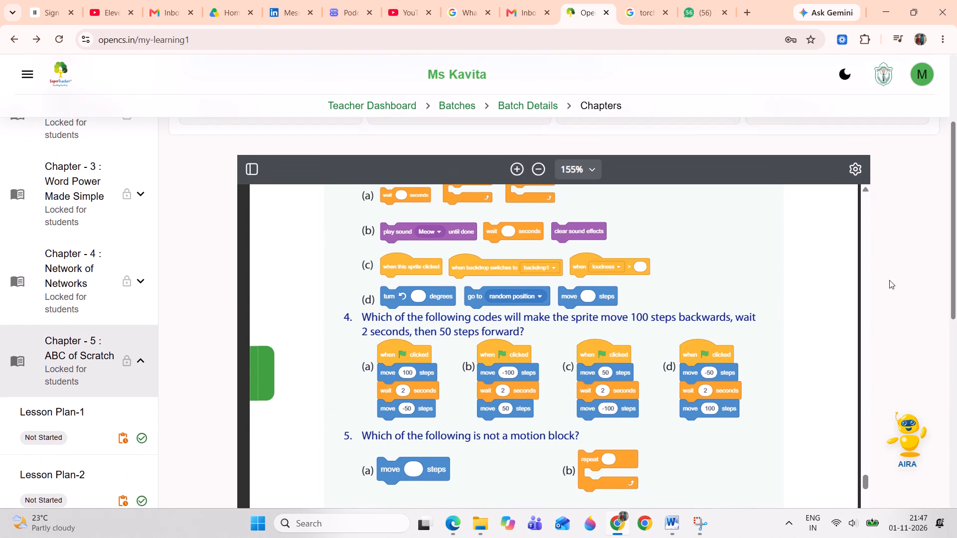
{"action": "left_click", "coordinate": [867, 191]}
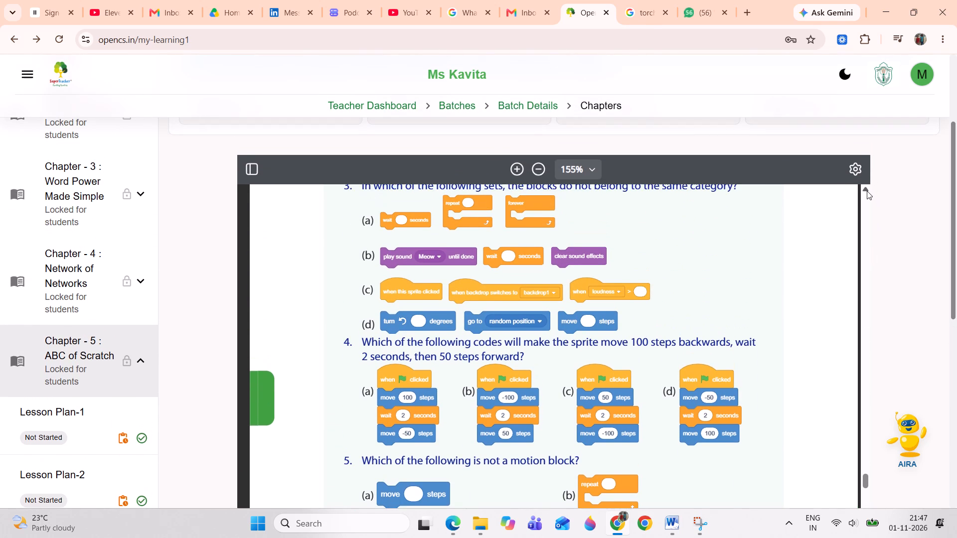
{"action": "left_click", "coordinate": [867, 191]}
{"action": "double_click", "coordinate": [867, 191]}
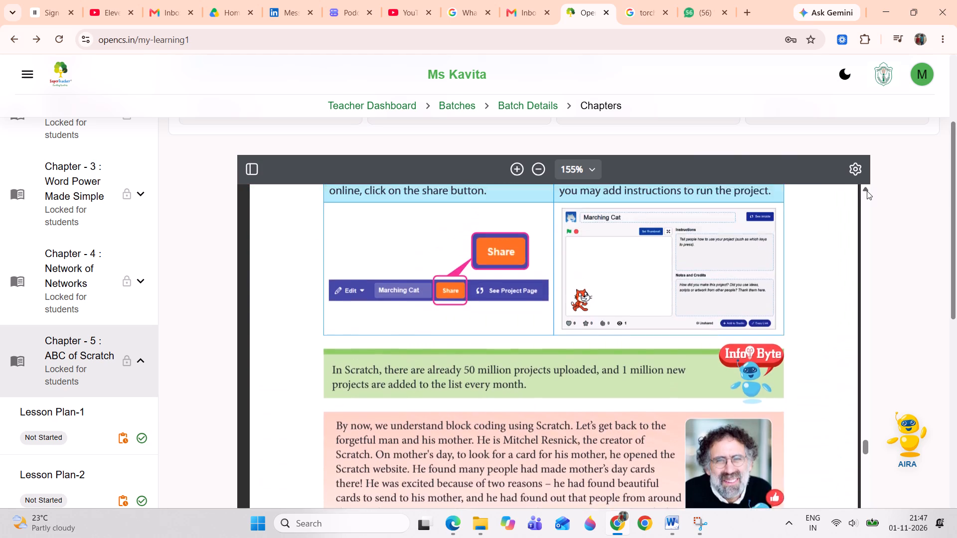
{"action": "left_click", "coordinate": [867, 191]}
{"action": "left_click", "coordinate": [867, 191]}
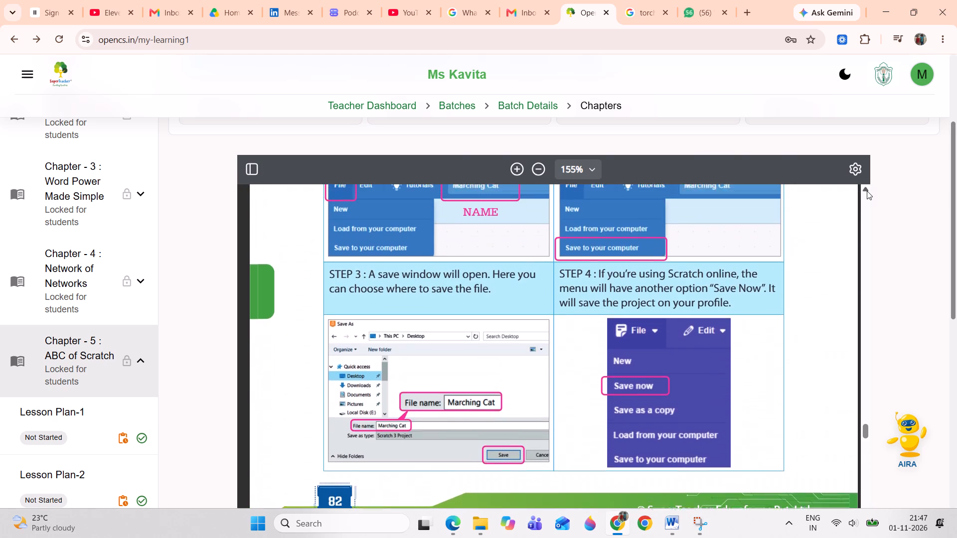
{"action": "left_click", "coordinate": [867, 191]}
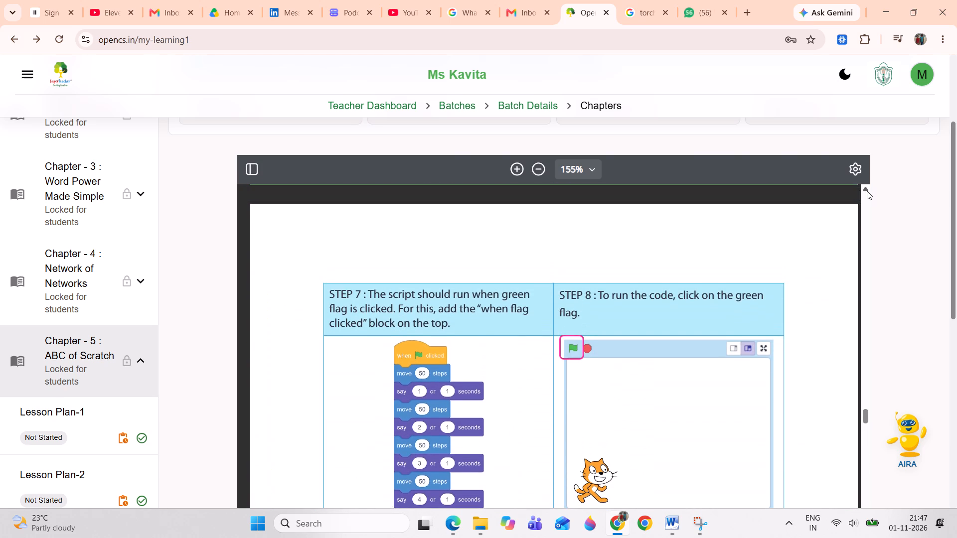
{"action": "left_click", "coordinate": [867, 191]}
{"action": "double_click", "coordinate": [867, 191]}
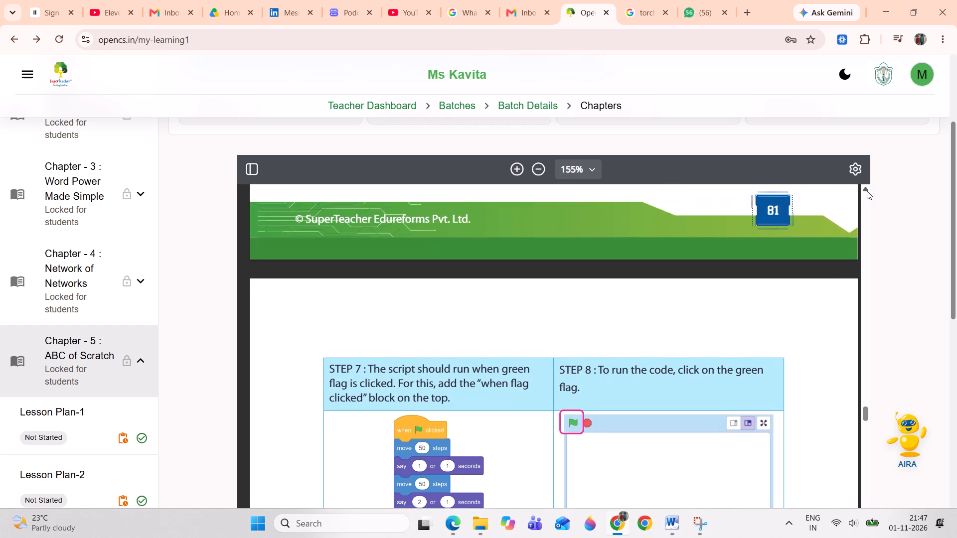
{"action": "left_click", "coordinate": [867, 191]}
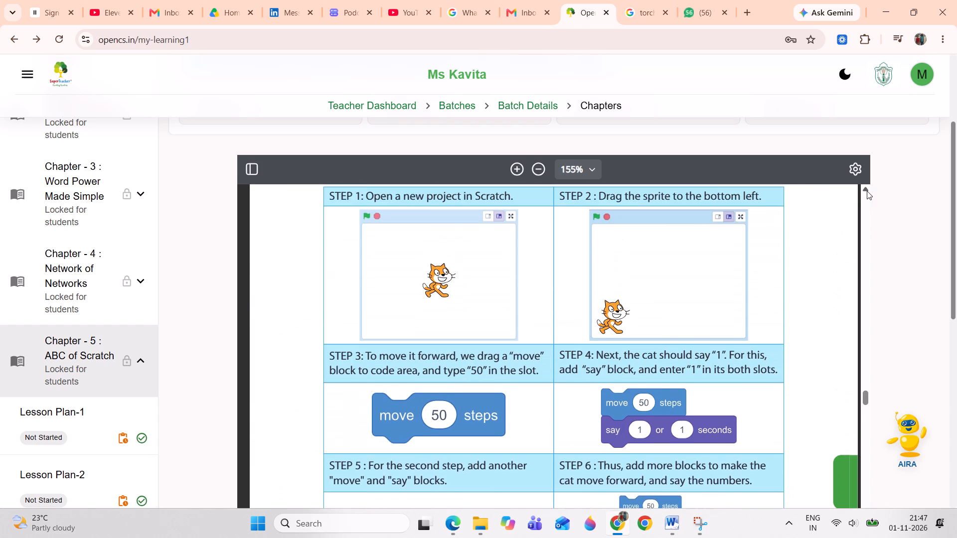
{"action": "left_click", "coordinate": [867, 191]}
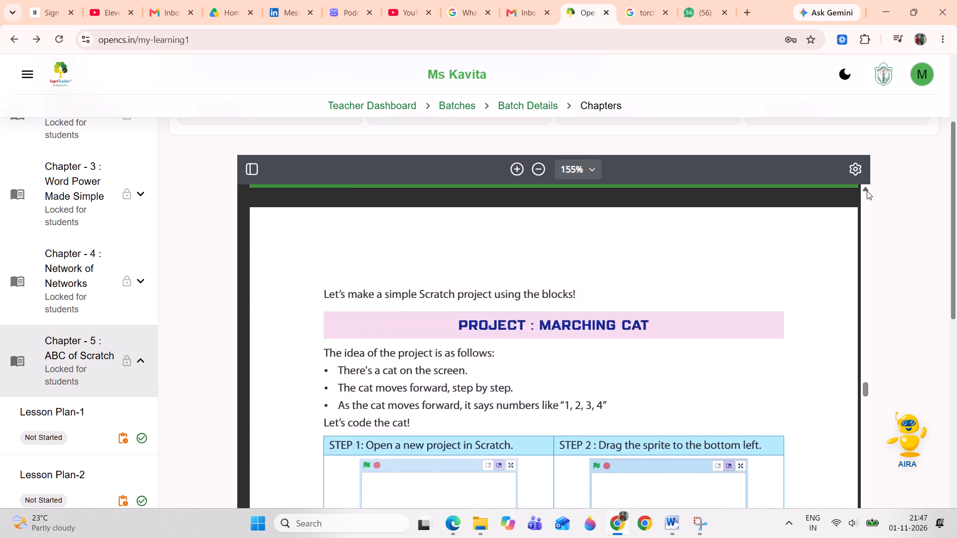
{"action": "left_click", "coordinate": [867, 191]}
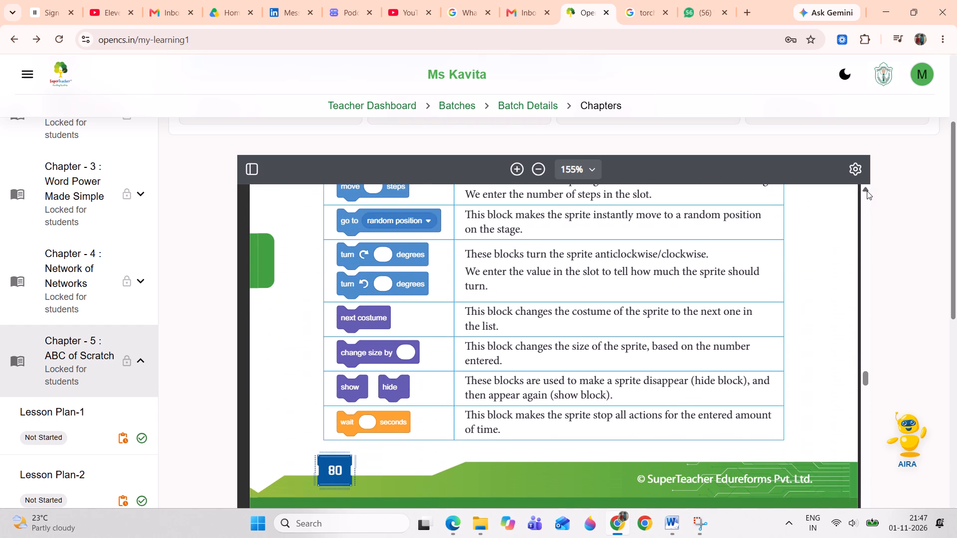
{"action": "left_click", "coordinate": [867, 191]}
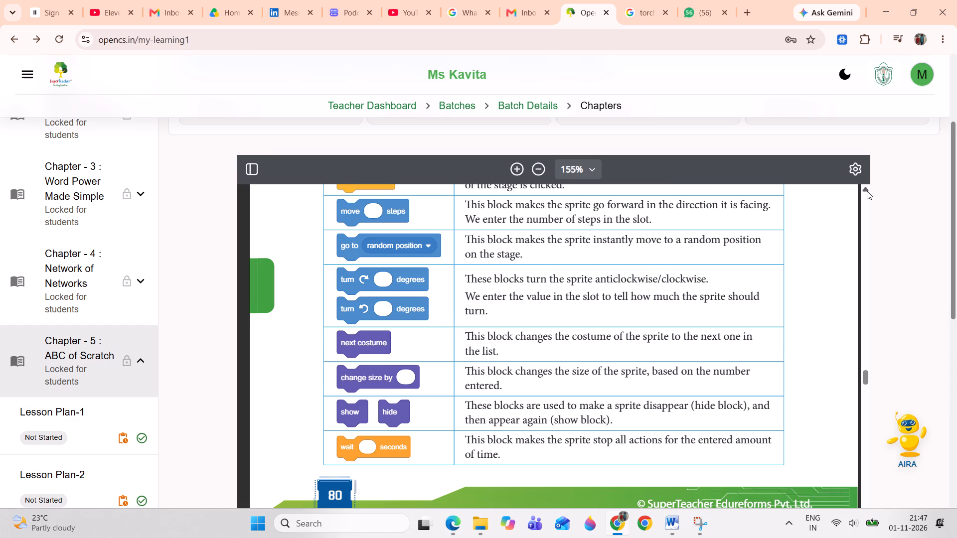
{"action": "left_click", "coordinate": [867, 191]}
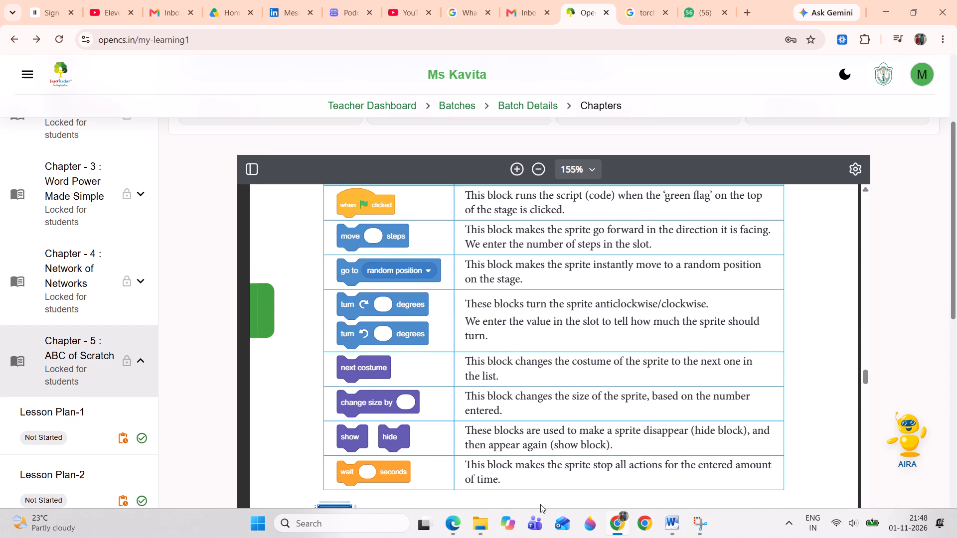
Snip the orange "wait seconds" block from the last row of the useful blocks table on page 80.
{"action": "left_click", "coordinate": [698, 528]}
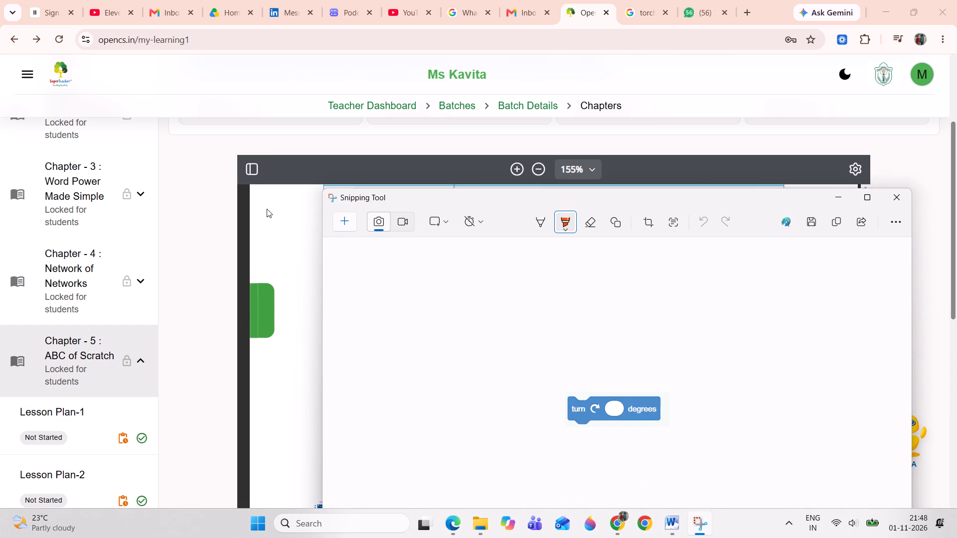
{"action": "left_click", "coordinate": [346, 227]}
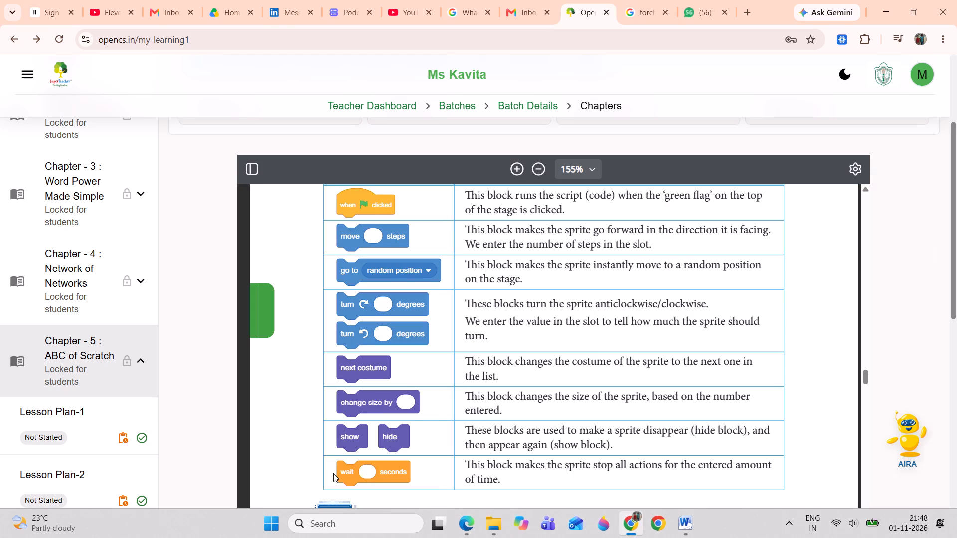
{"action": "left_click", "coordinate": [333, 473]}
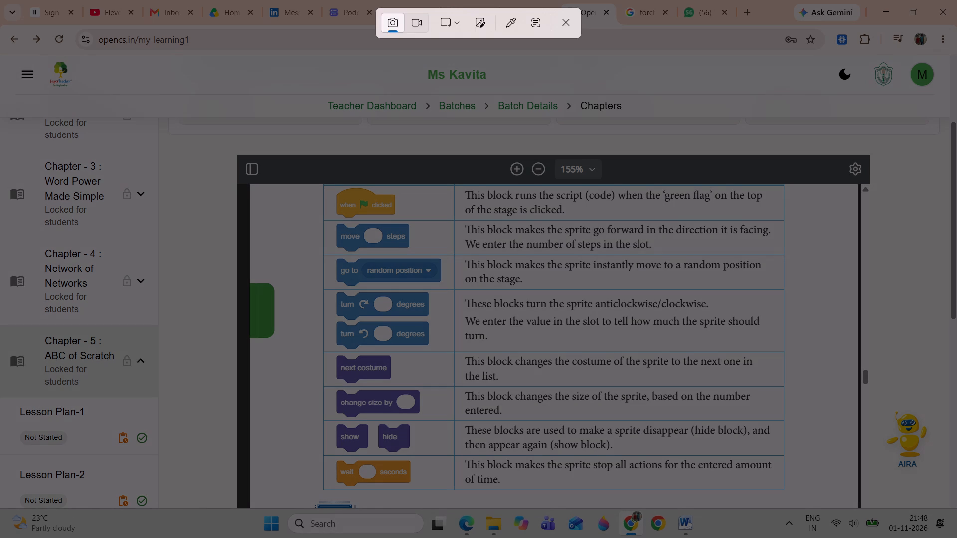
{"action": "left_click_drag", "start_coordinate": [330, 455], "coordinate": [415, 491]}
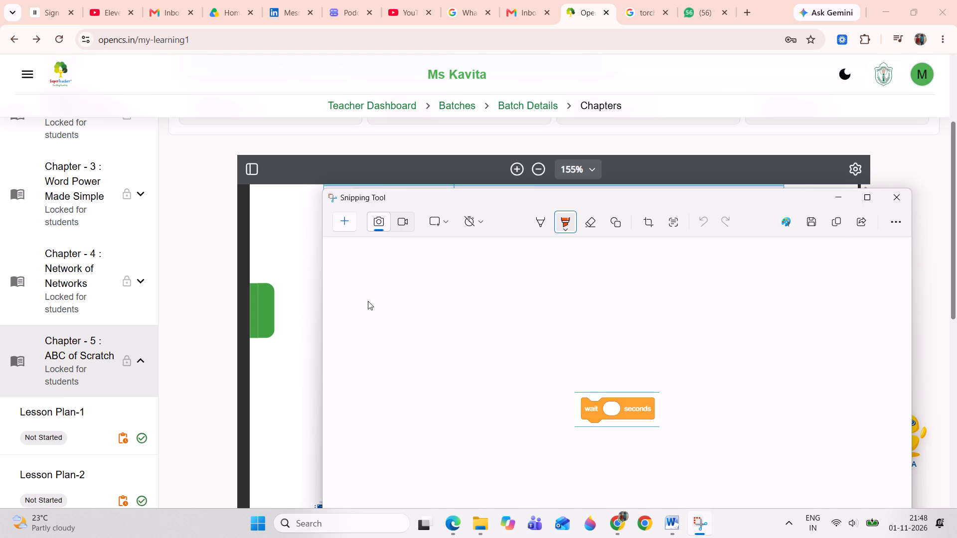
Look back through the ABC of Scratch e-book for more block pictures, from the useful blocks table on page 80 to page 75.
{"action": "left_click", "coordinate": [303, 306]}
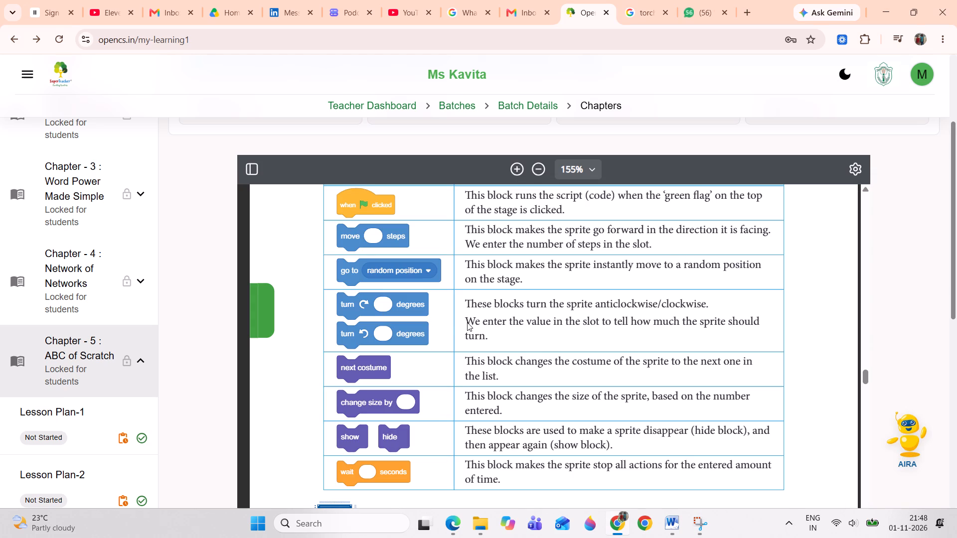
{"action": "double_click", "coordinate": [865, 187]}
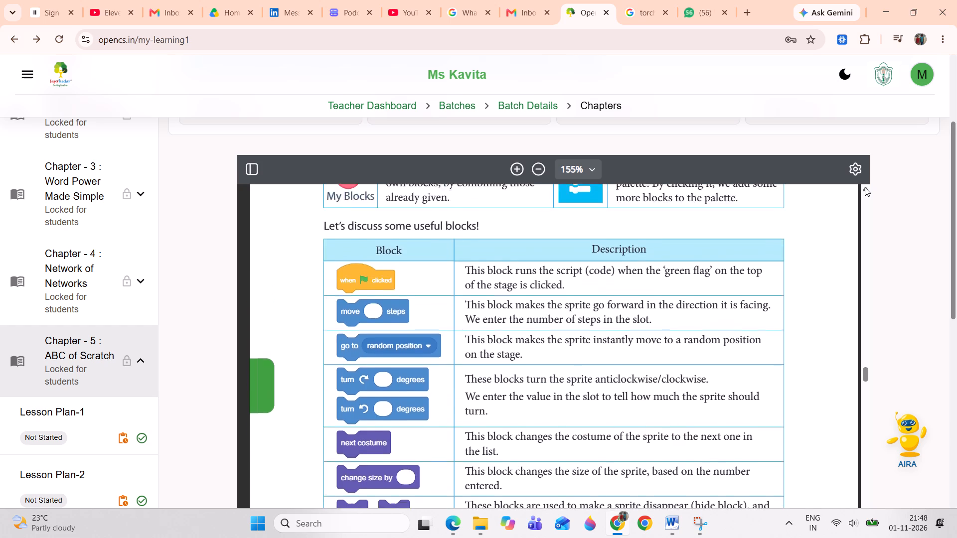
{"action": "left_click", "coordinate": [866, 189]}
{"action": "left_click", "coordinate": [866, 189]}
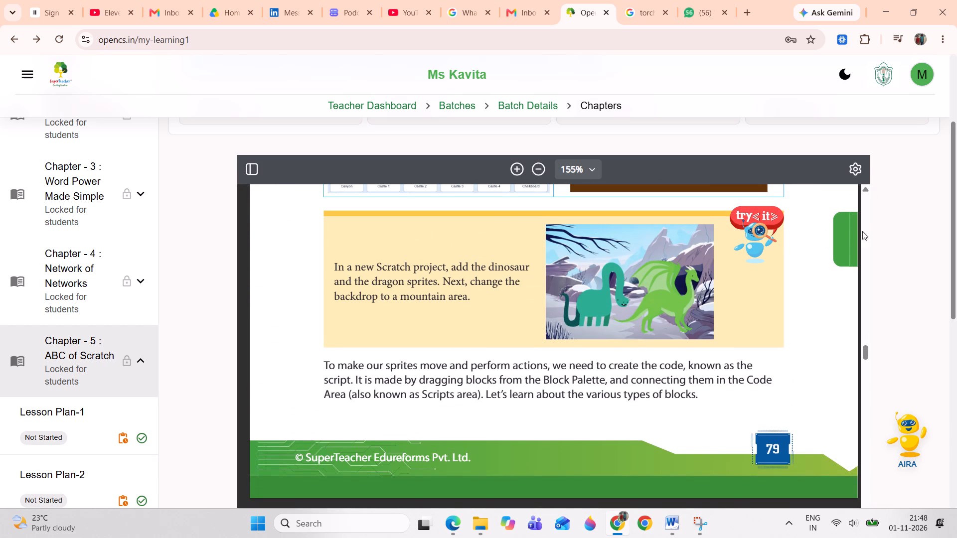
{"action": "left_click", "coordinate": [864, 191]}
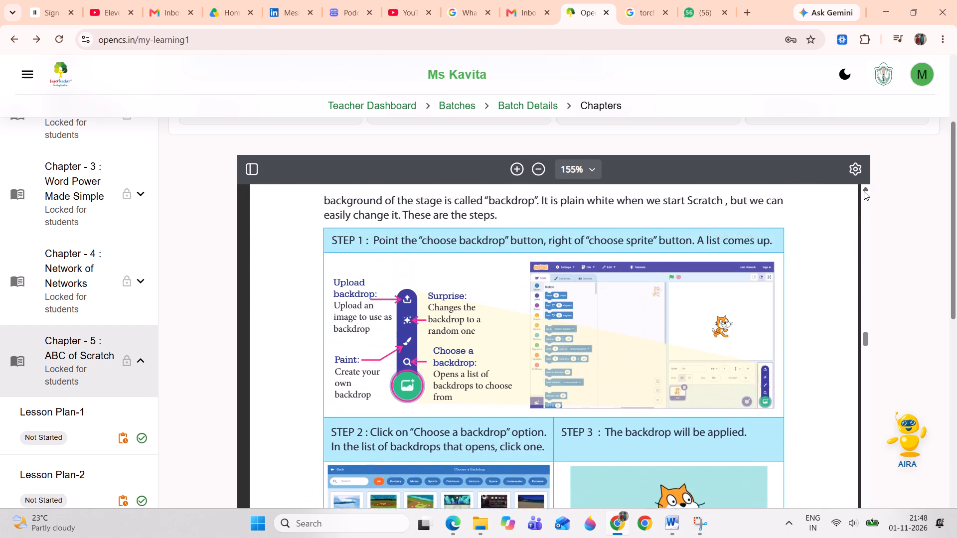
{"action": "left_click", "coordinate": [864, 191]}
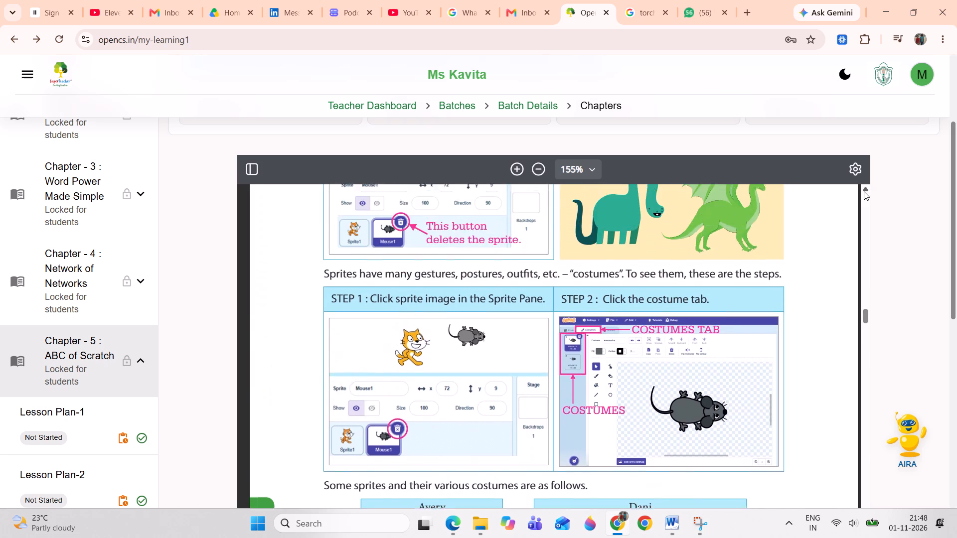
{"action": "double_click", "coordinate": [864, 191]}
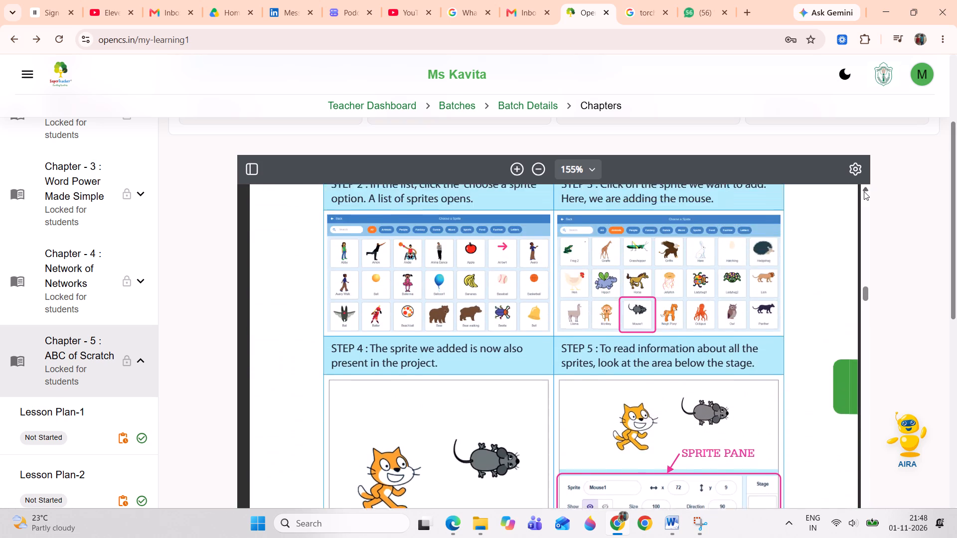
{"action": "left_click", "coordinate": [864, 191]}
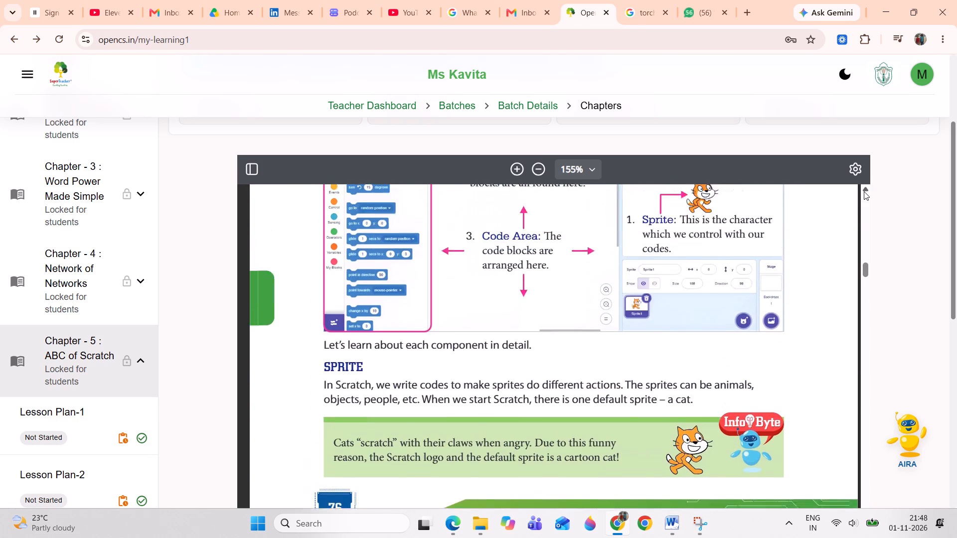
{"action": "left_click", "coordinate": [864, 191]}
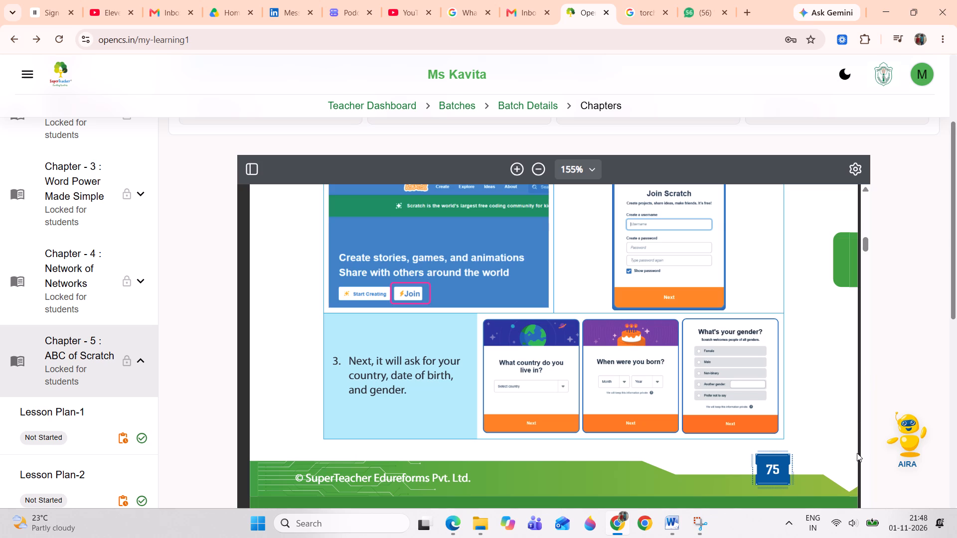
Look forward through the chapter from page 75 to the worksheet's short answer questions for another suitable block picture.
{"action": "left_click", "coordinate": [865, 465]}
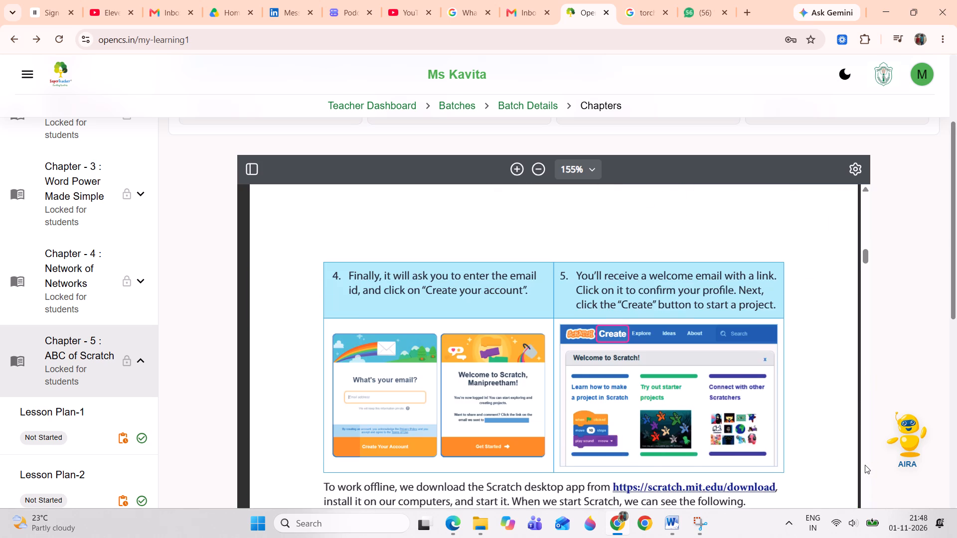
{"action": "left_click", "coordinate": [865, 465]}
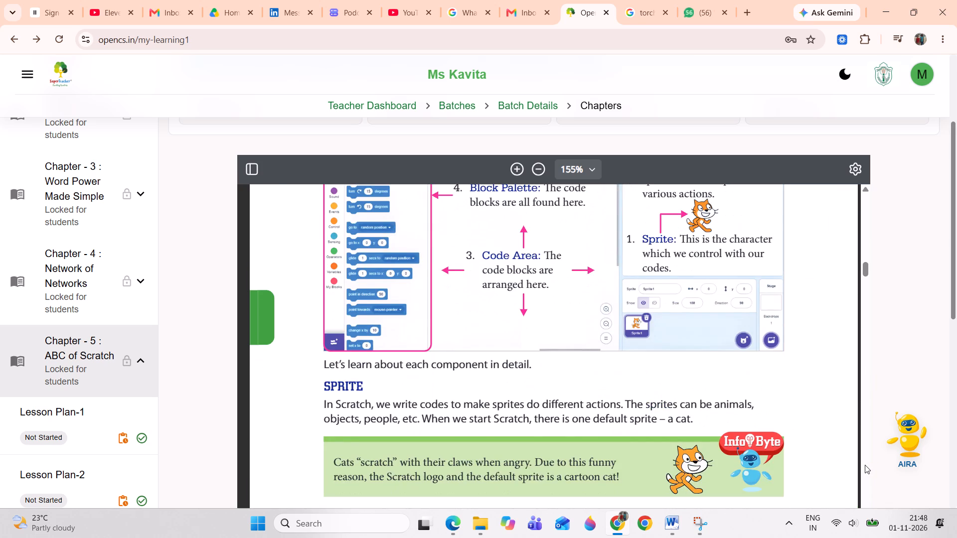
{"action": "left_click", "coordinate": [865, 465]}
{"action": "left_click", "coordinate": [865, 465]}
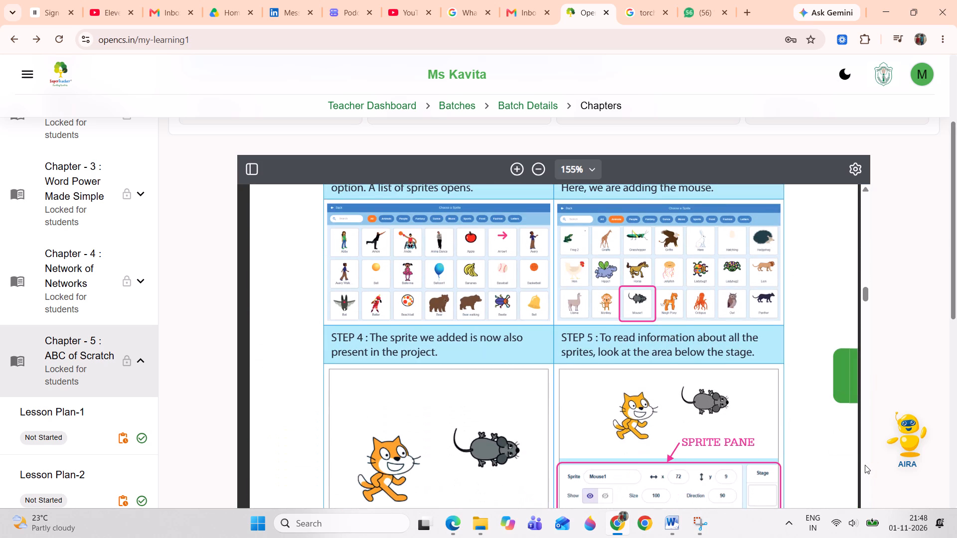
{"action": "left_click", "coordinate": [865, 465]}
{"action": "left_click", "coordinate": [865, 465]}
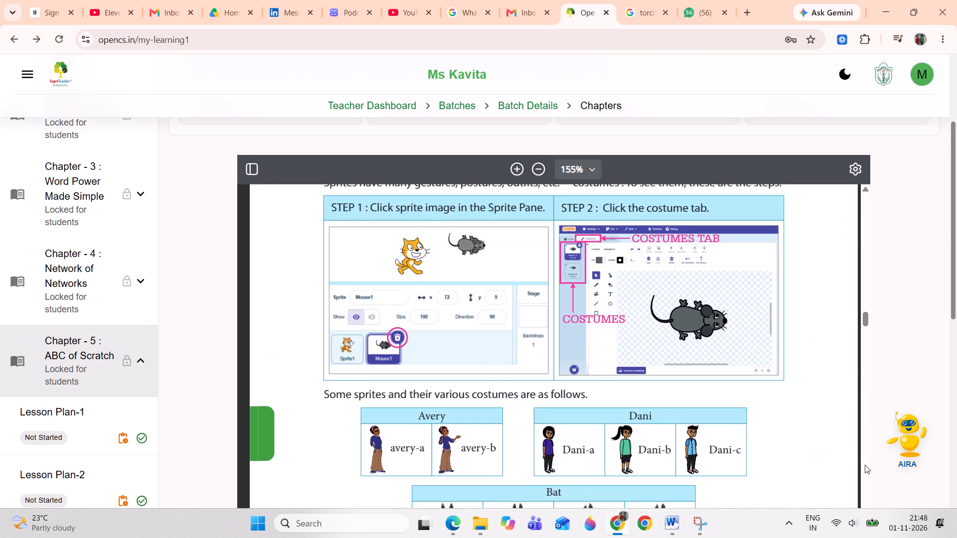
{"action": "left_click", "coordinate": [865, 465]}
{"action": "left_click", "coordinate": [865, 465]}
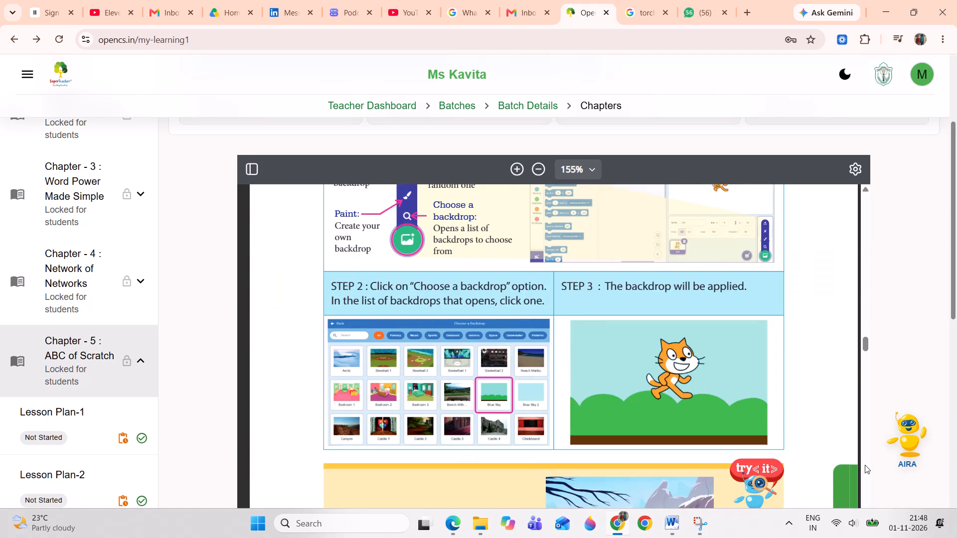
{"action": "left_click", "coordinate": [865, 465]}
{"action": "left_click", "coordinate": [865, 465]}
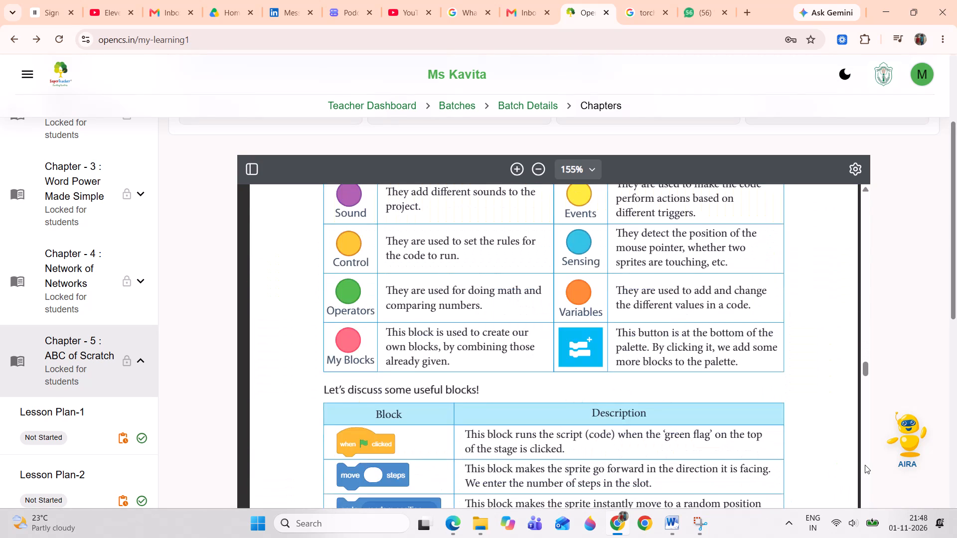
{"action": "left_click", "coordinate": [865, 465]}
{"action": "left_click", "coordinate": [865, 465]}
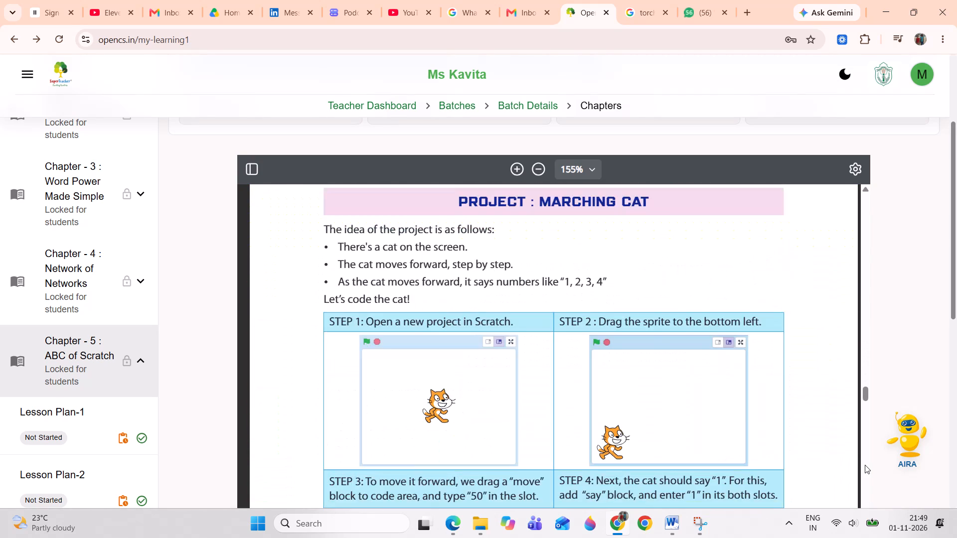
{"action": "left_click", "coordinate": [865, 465]}
{"action": "left_click", "coordinate": [865, 465]}
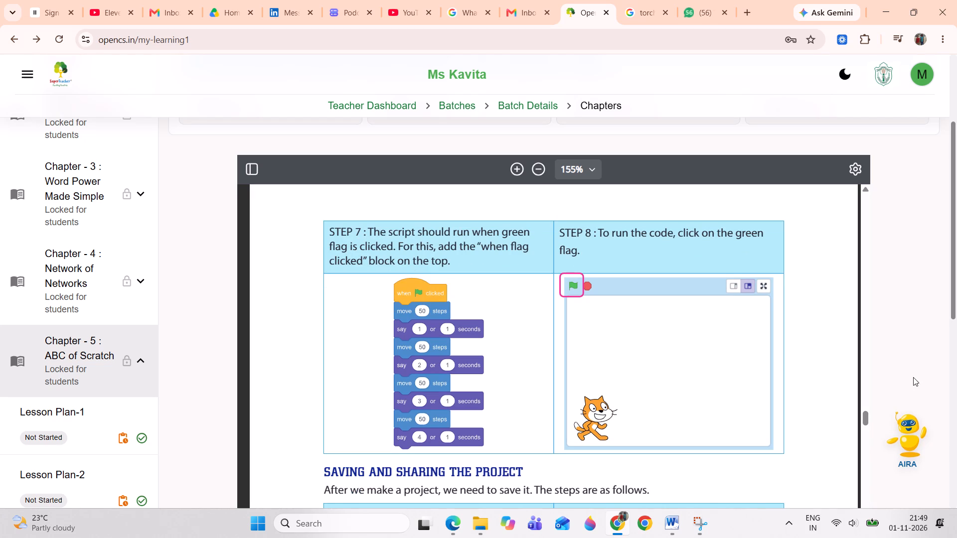
{"action": "left_click_drag", "start_coordinate": [866, 414], "coordinate": [870, 431]}
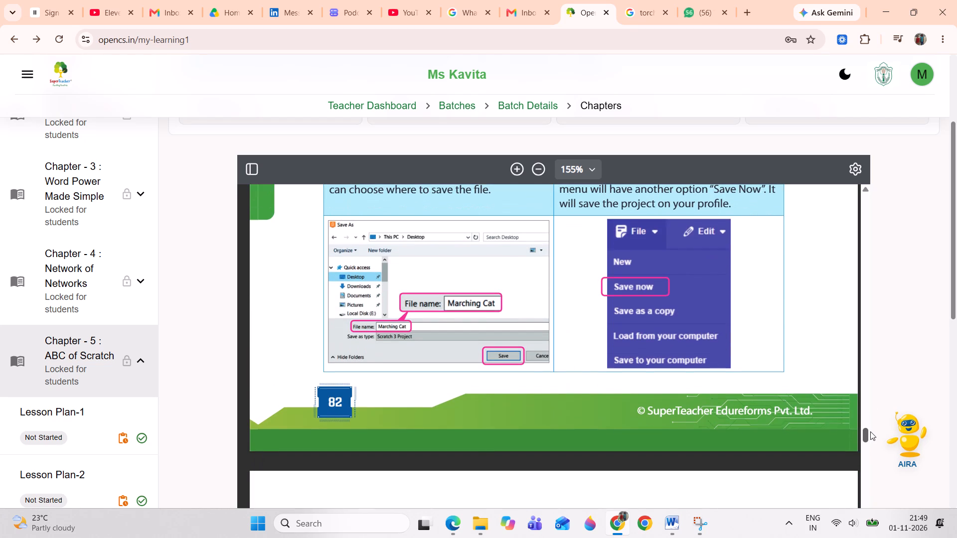
{"action": "left_click_drag", "start_coordinate": [870, 431], "coordinate": [869, 447]}
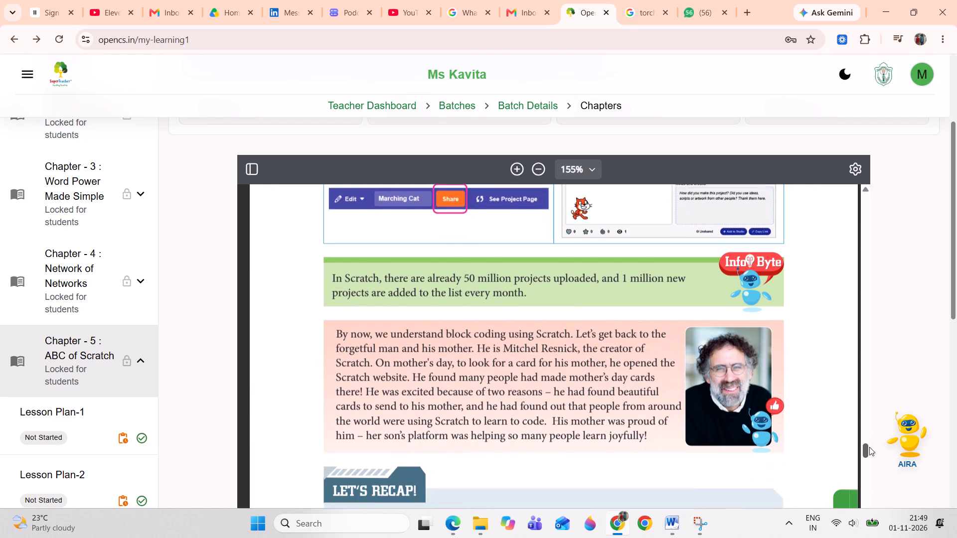
{"action": "left_click_drag", "start_coordinate": [869, 447], "coordinate": [870, 467]}
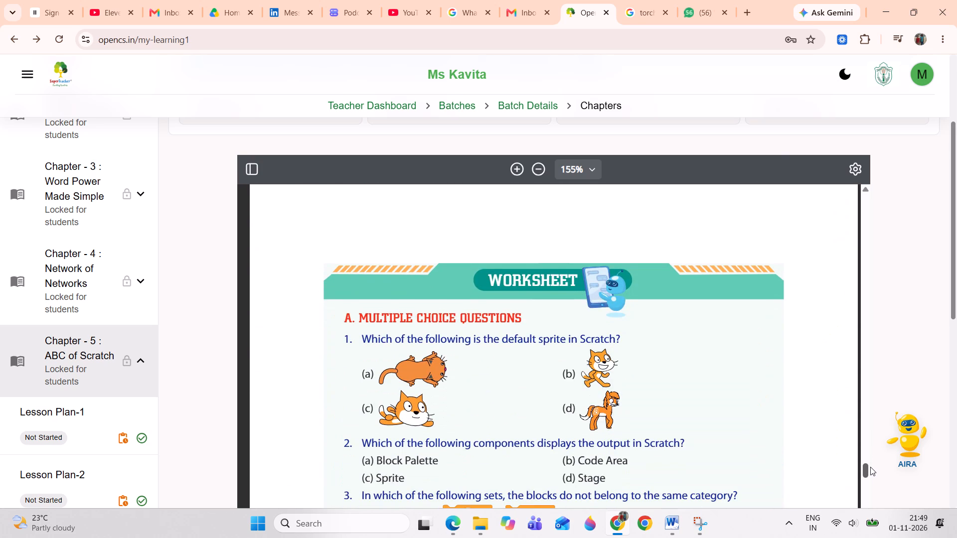
{"action": "left_click_drag", "start_coordinate": [870, 467], "coordinate": [869, 480]}
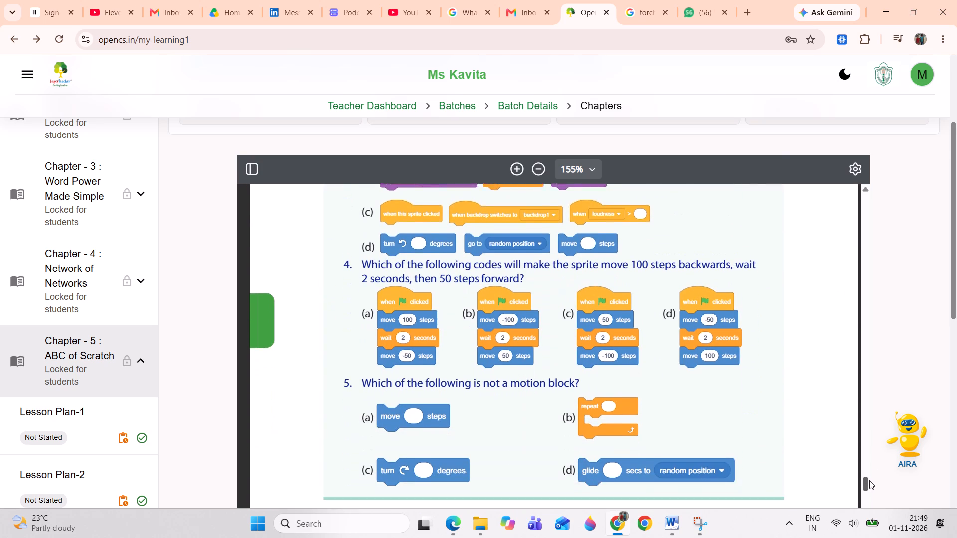
{"action": "left_click_drag", "start_coordinate": [869, 480], "coordinate": [870, 493]}
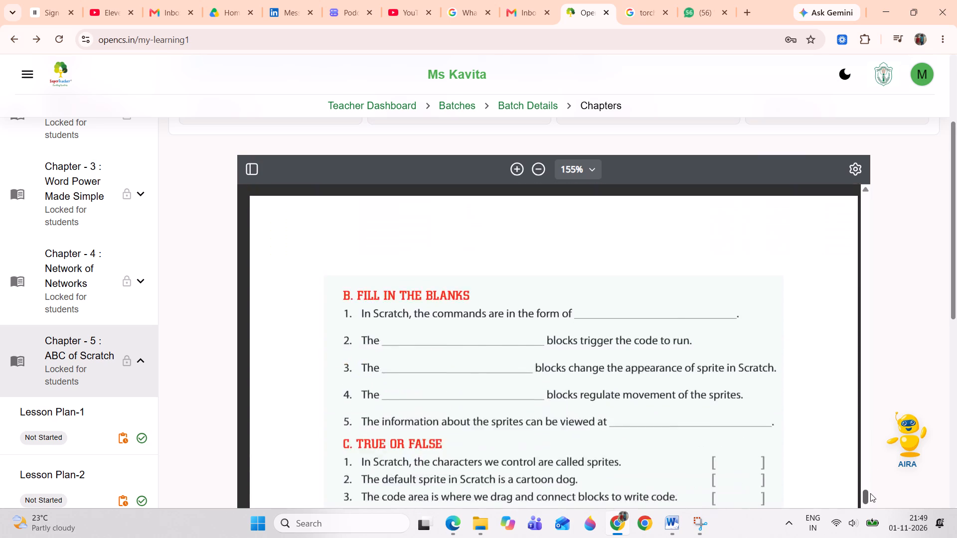
{"action": "left_click_drag", "start_coordinate": [870, 493], "coordinate": [870, 526]}
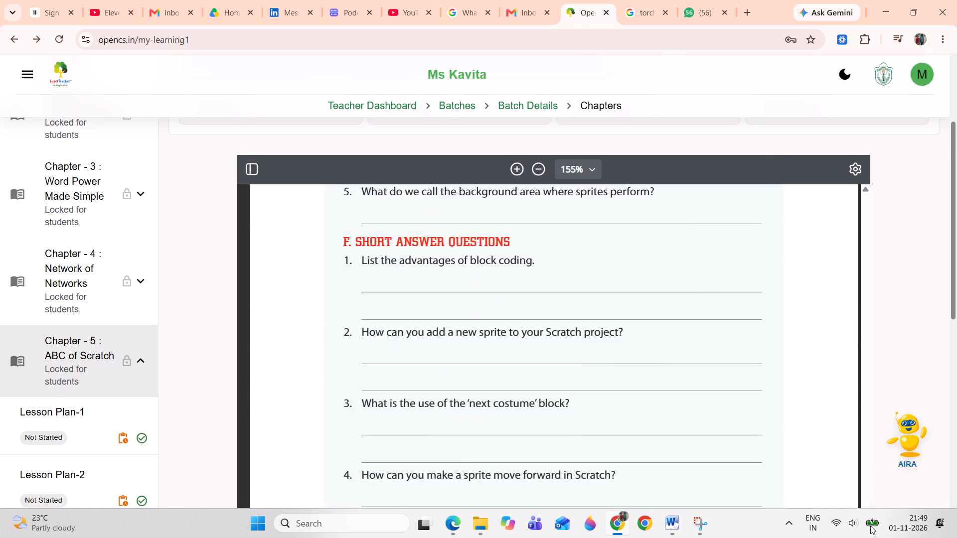
{"action": "left_click_drag", "start_coordinate": [870, 526], "coordinate": [868, 519]}
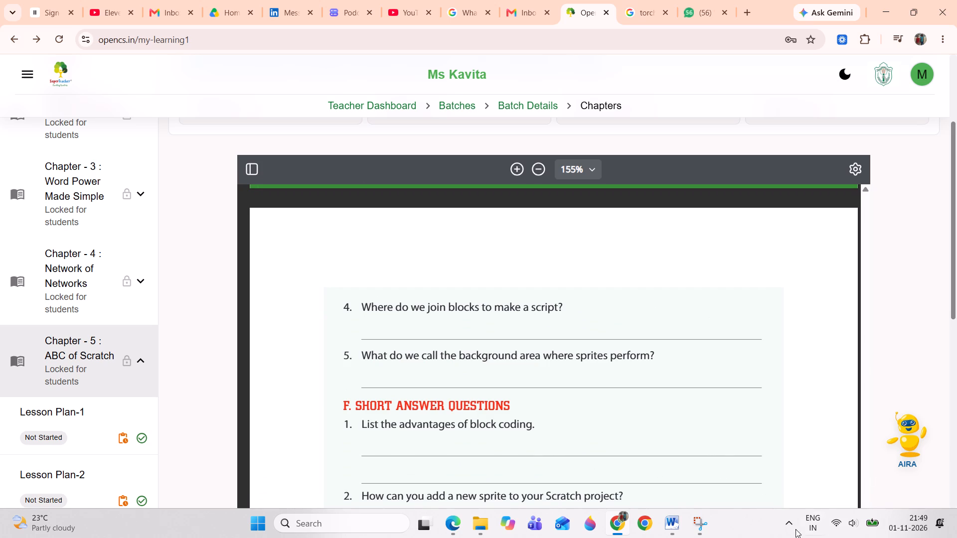
Snip the purple "say 1 or 1 seconds" block from the Step 7 script of the Marching Cat project on page 82.
{"action": "left_click_drag", "start_coordinate": [865, 186], "coordinate": [868, 192]}
{"action": "left_click", "coordinate": [868, 192]}
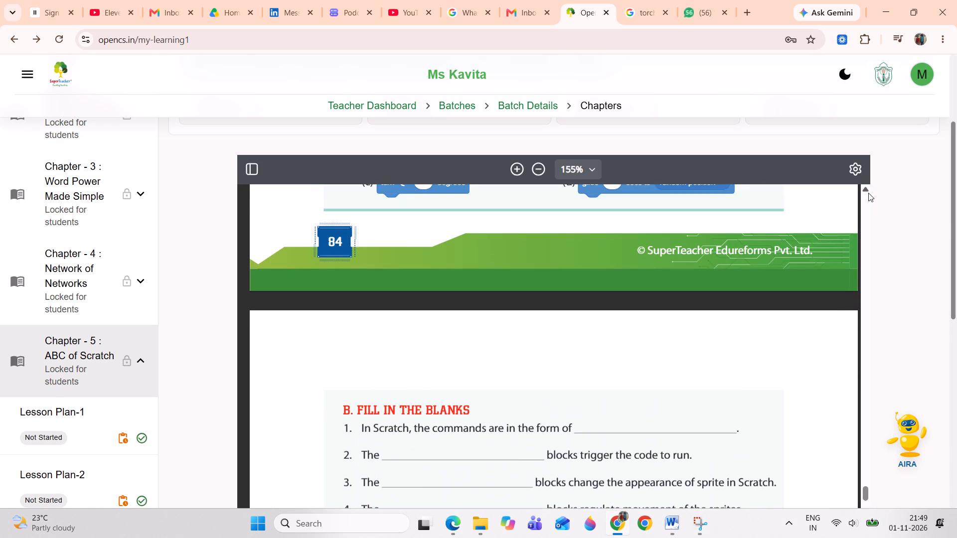
{"action": "left_click", "coordinate": [868, 193]}
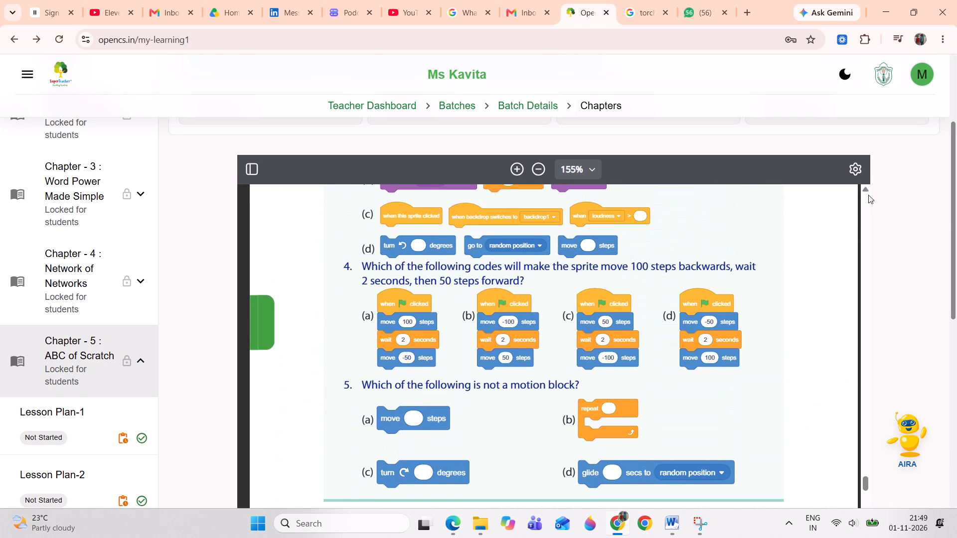
{"action": "left_click", "coordinate": [868, 195]}
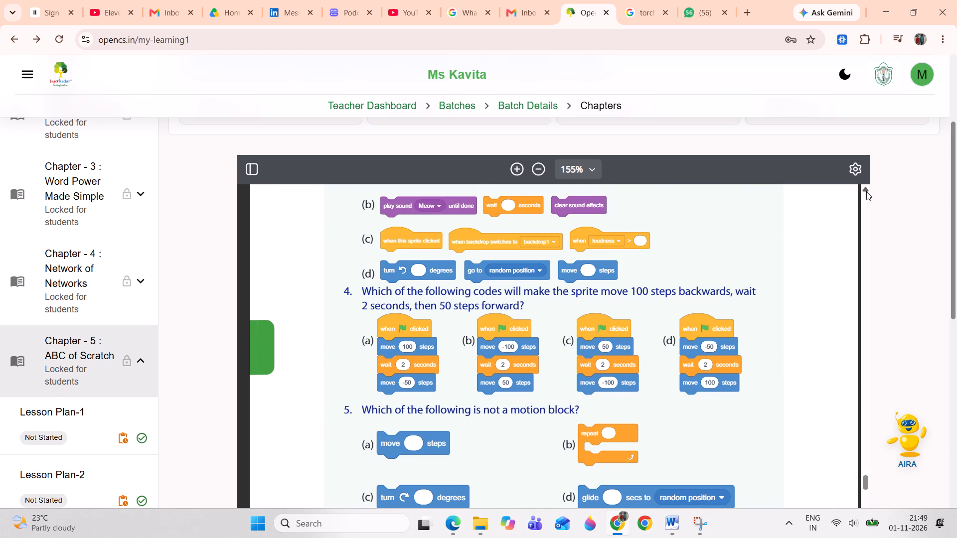
{"action": "left_click", "coordinate": [866, 191]}
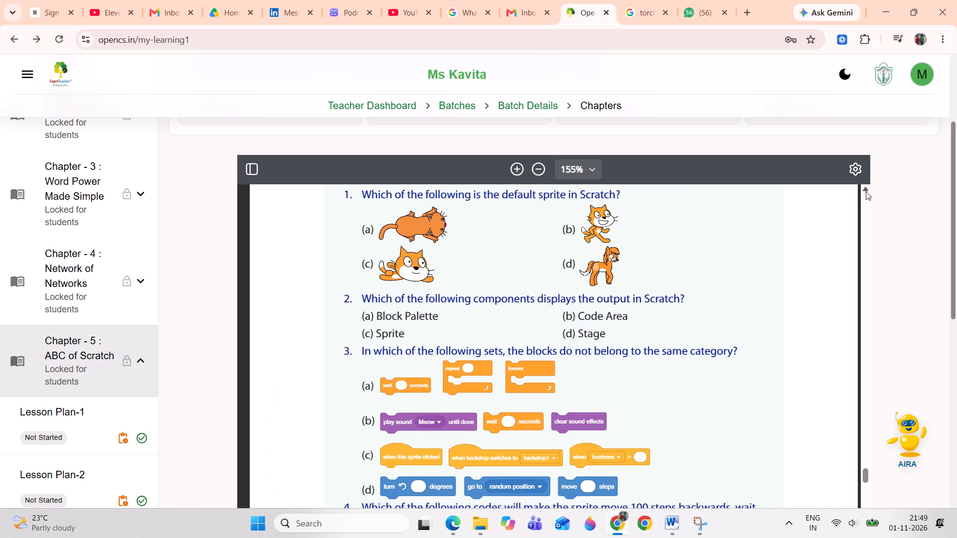
{"action": "left_click", "coordinate": [866, 191]}
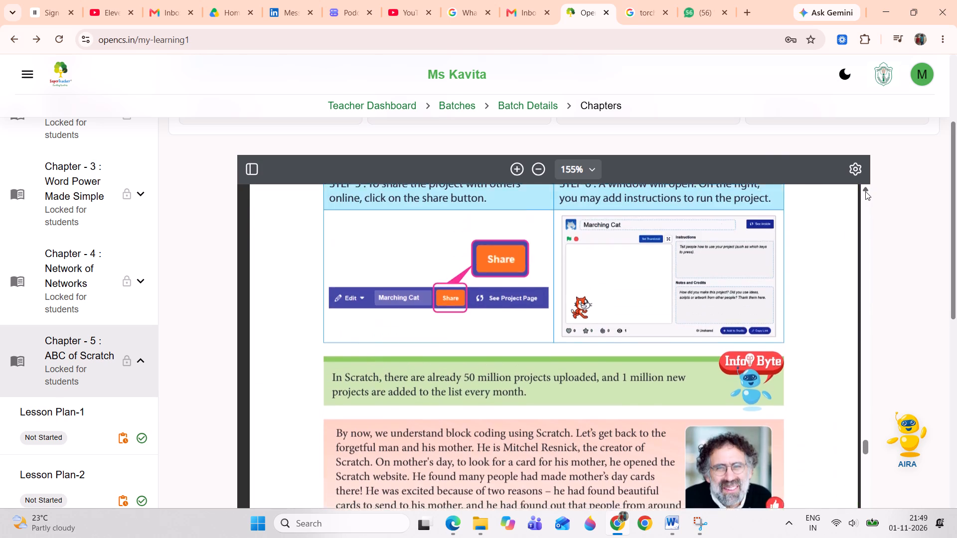
{"action": "left_click", "coordinate": [865, 191]}
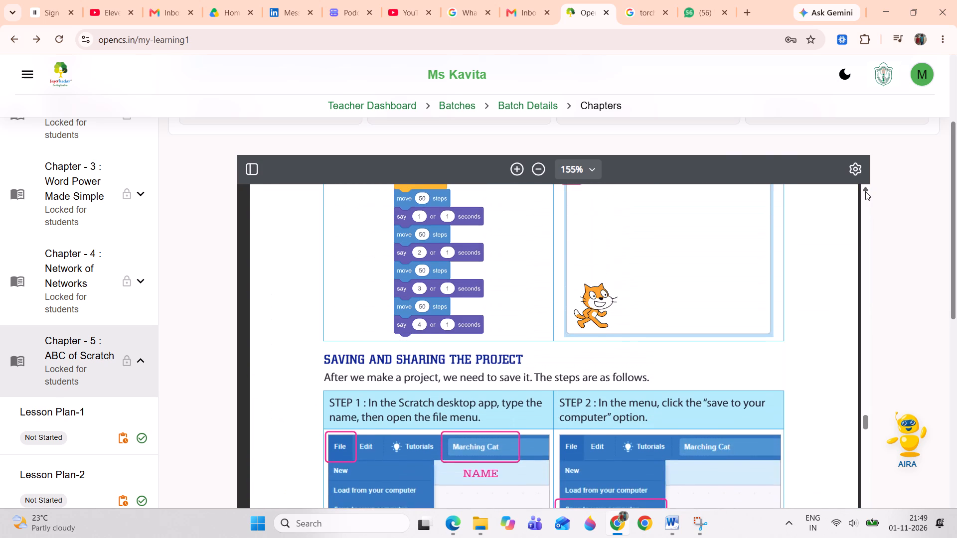
{"action": "left_click", "coordinate": [865, 191]}
{"action": "double_click", "coordinate": [865, 191]}
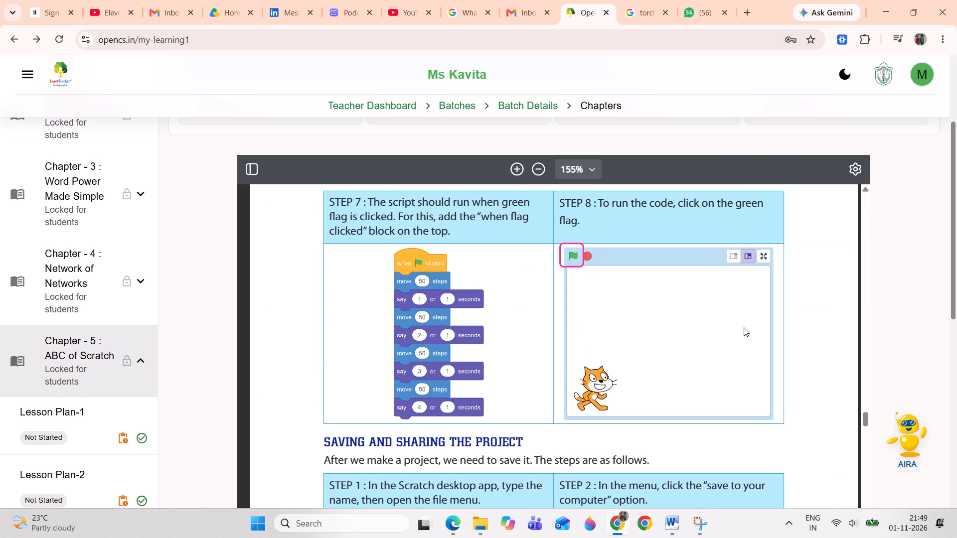
{"action": "left_click", "coordinate": [699, 517]}
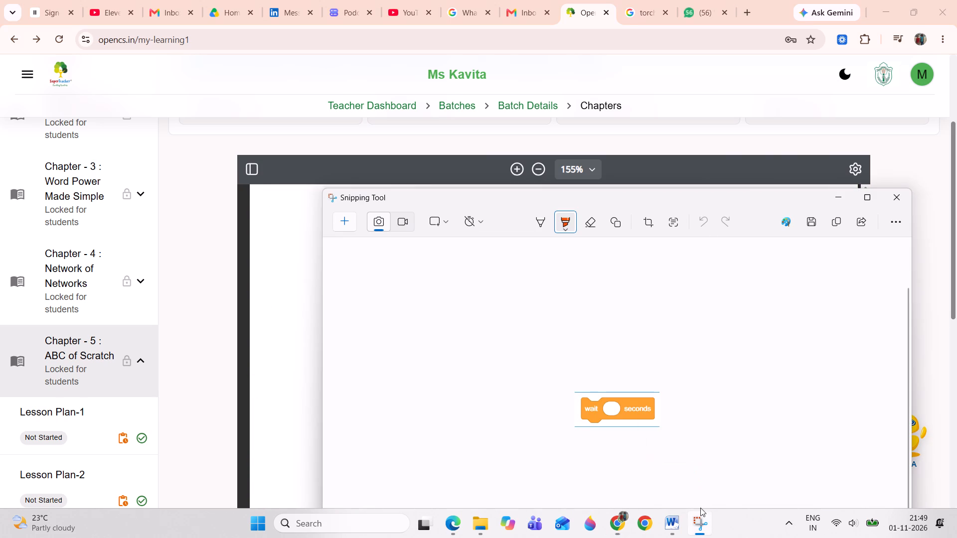
{"action": "left_click", "coordinate": [347, 227]}
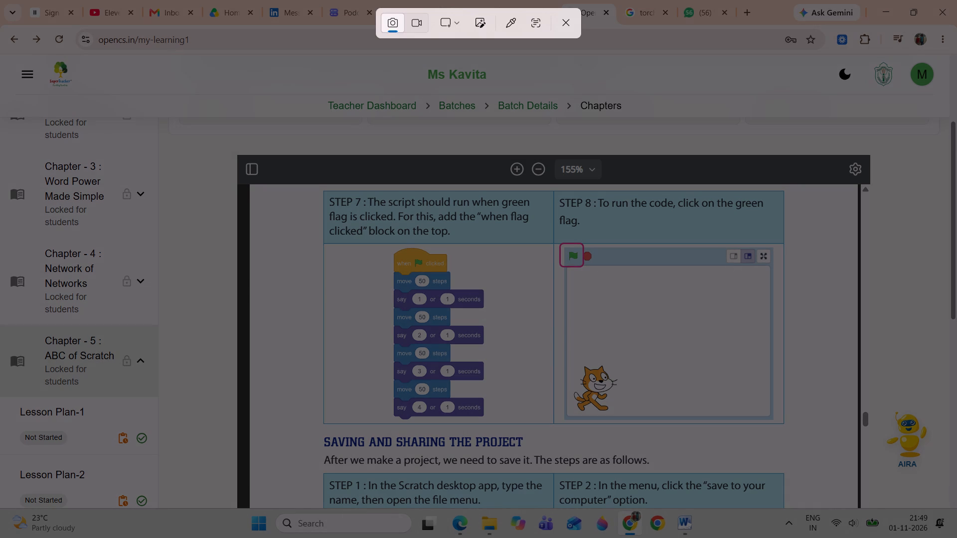
{"action": "left_click_drag", "start_coordinate": [395, 289], "coordinate": [475, 310]}
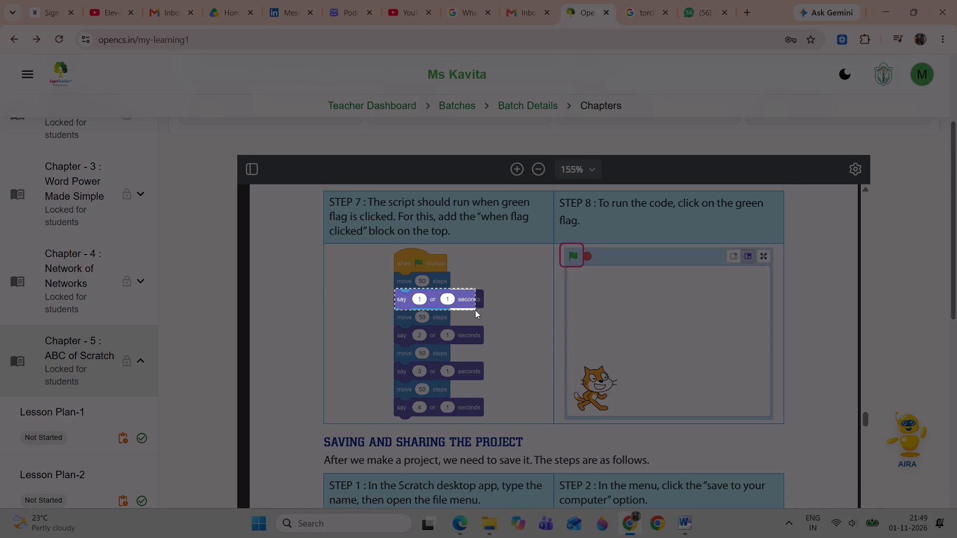
{"action": "left_click_drag", "start_coordinate": [475, 310], "coordinate": [490, 310]}
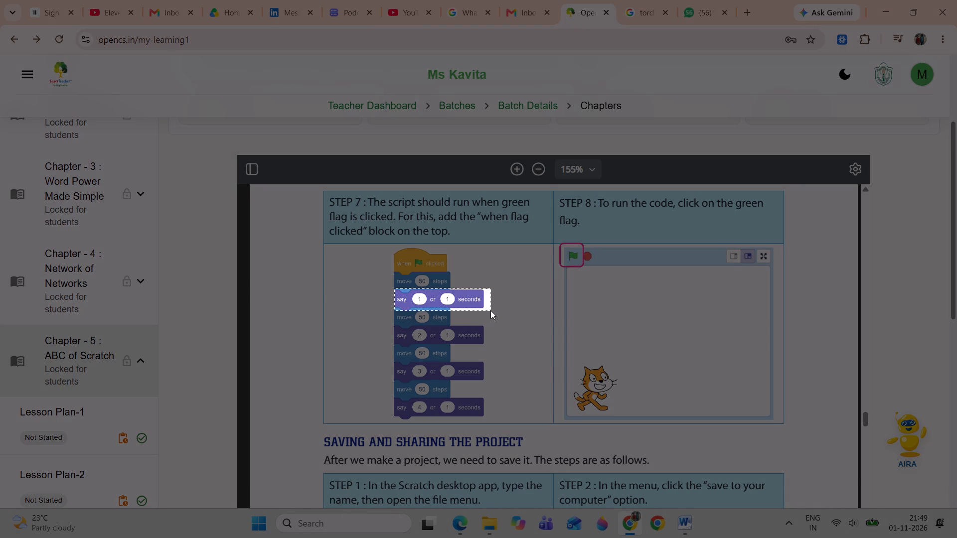
{"action": "left_click_drag", "start_coordinate": [490, 310], "coordinate": [487, 311]}
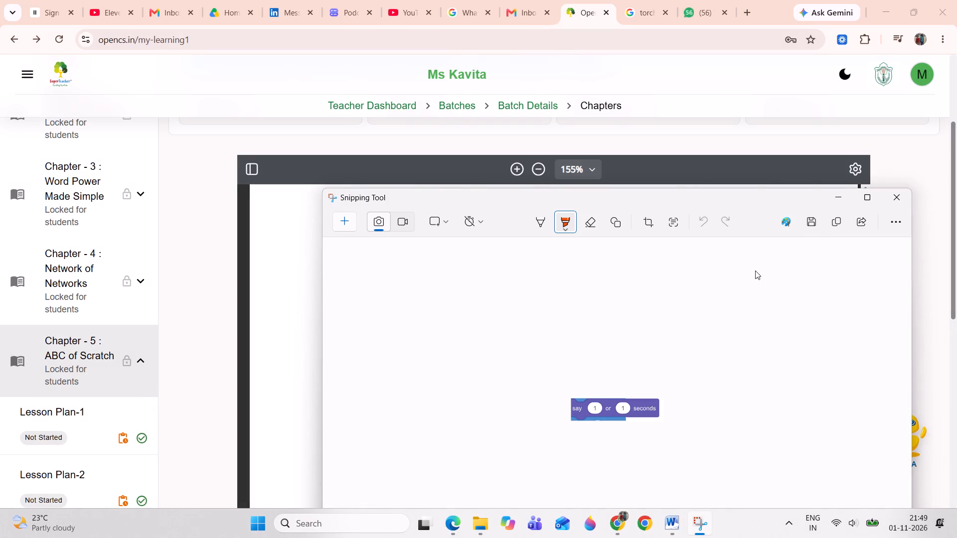
Search Google Images for "say block in scratch" and copy the purple "say … for … secs" block picture.
{"action": "left_click", "coordinate": [839, 203]}
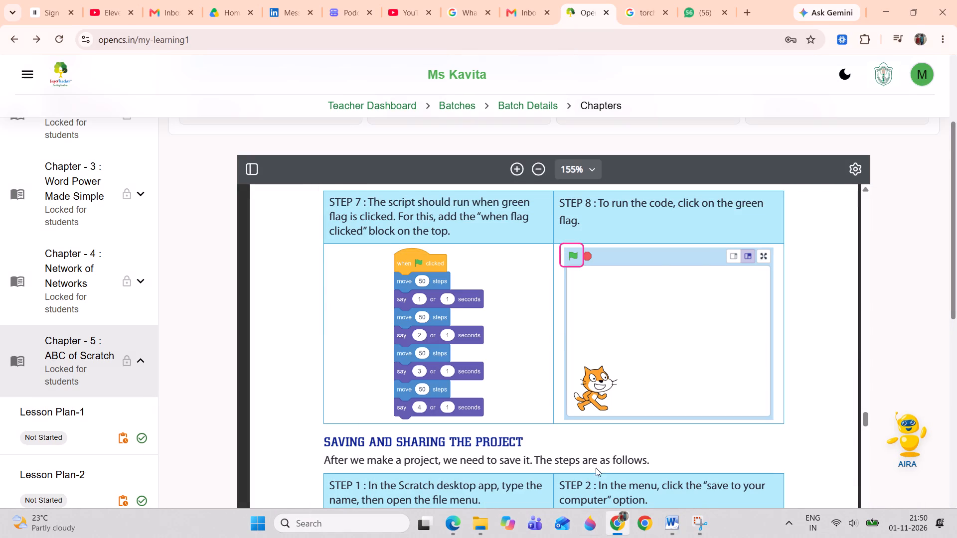
{"action": "left_click", "coordinate": [744, 13]}
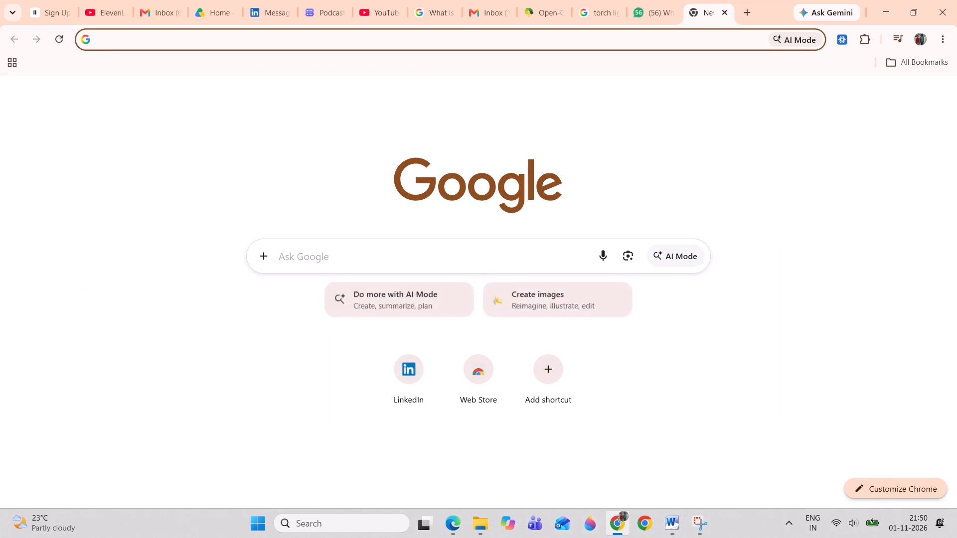
{"action": "left_click", "coordinate": [350, 262]}
{"action": "type", "text": "say block"}
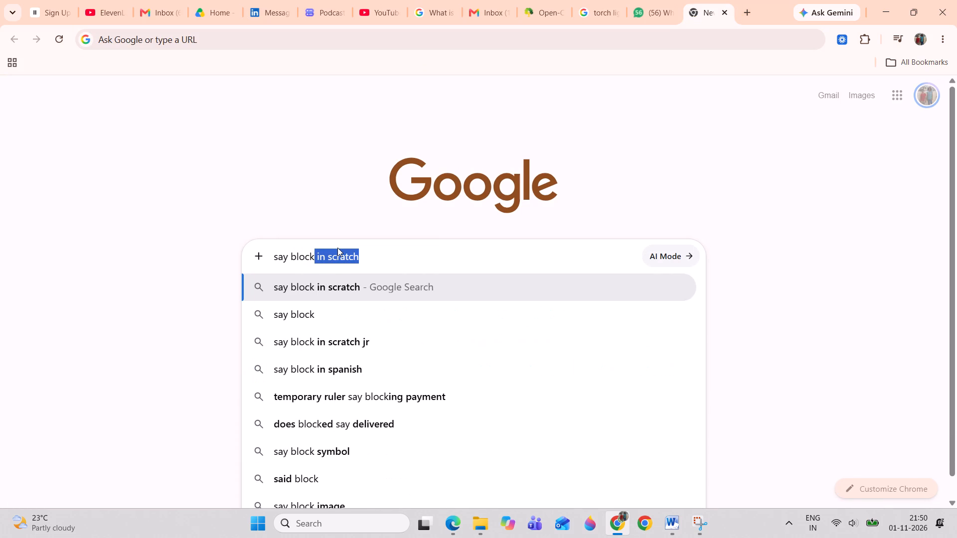
{"action": "key", "text": "Return"}
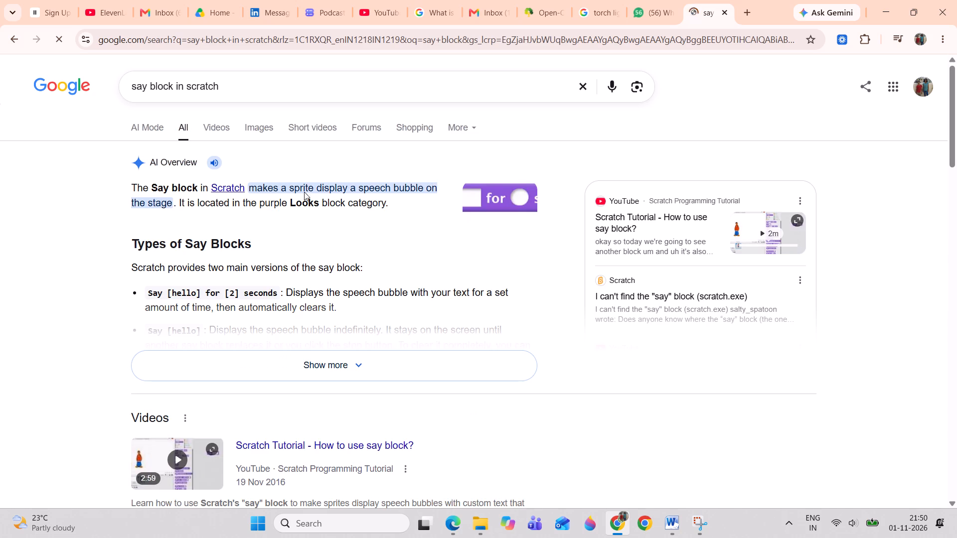
{"action": "left_click", "coordinate": [248, 127]}
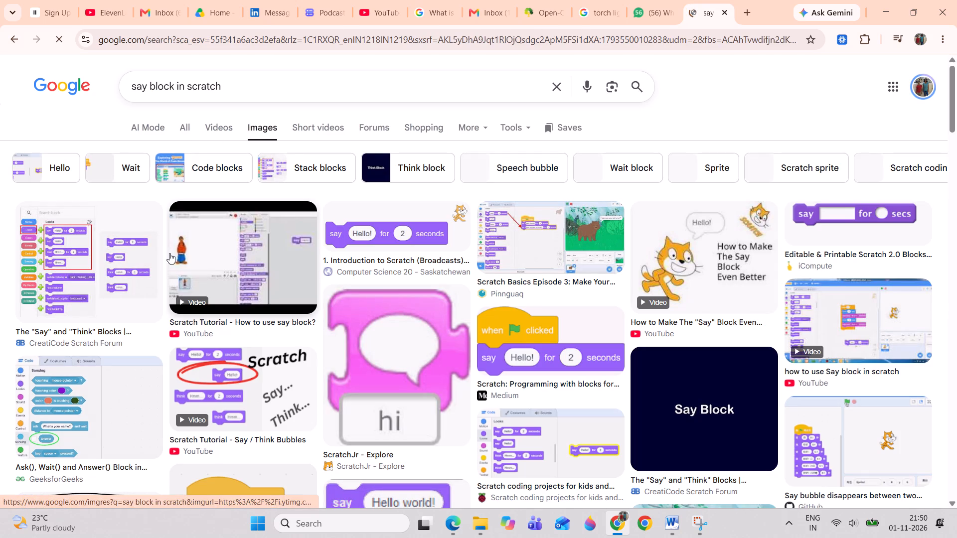
{"action": "right_click", "coordinate": [814, 219]}
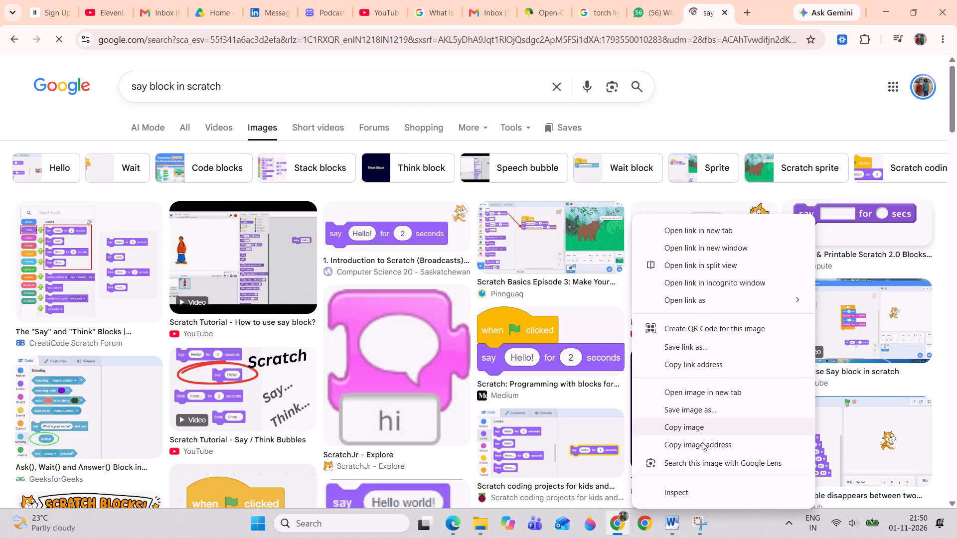
{"action": "left_click", "coordinate": [699, 426]}
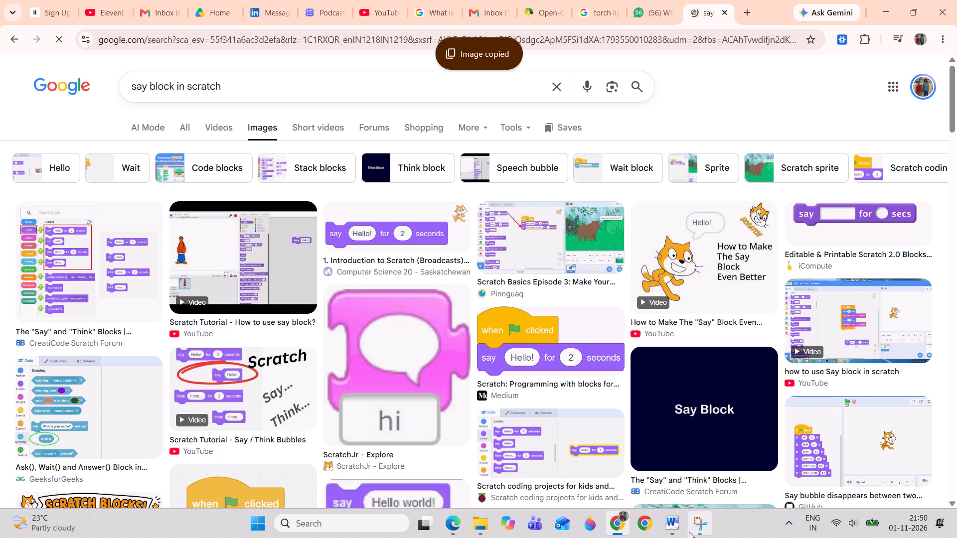
In the Word test paper, paste the copied say block picture after the turn degrees block in question 5 b), with spaces between them.
{"action": "left_click", "coordinate": [582, 477]}
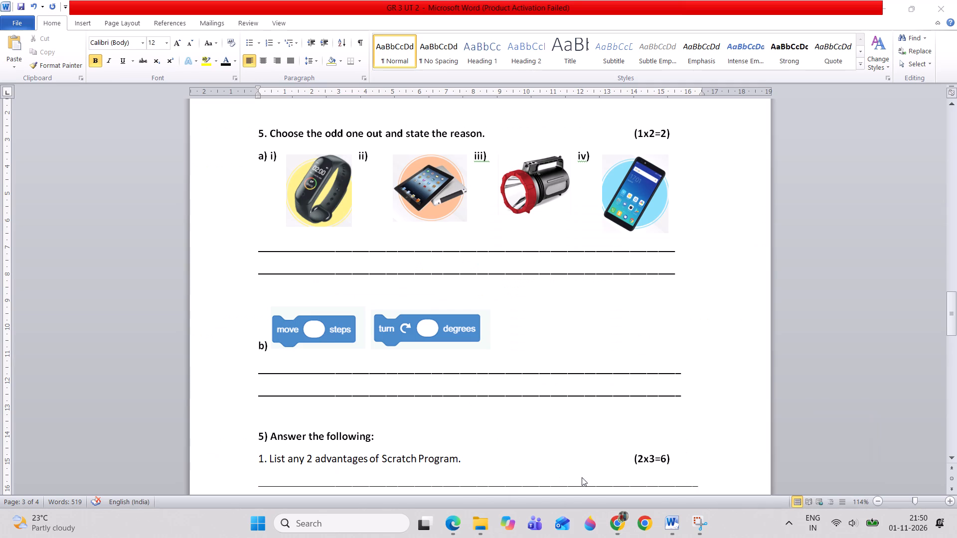
{"action": "key", "text": "space"}
{"action": "key", "text": "space"}
{"action": "key", "text": "ctrl+v"}
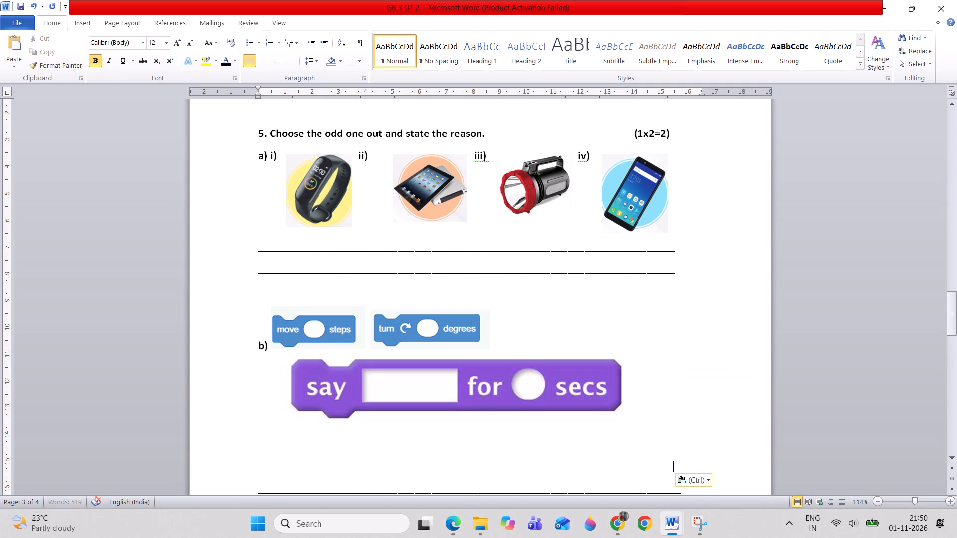
Crop the empty white margins off the say block picture, leaving it about 2.45 cm high and 12.62 cm wide.
{"action": "left_click", "coordinate": [491, 416]}
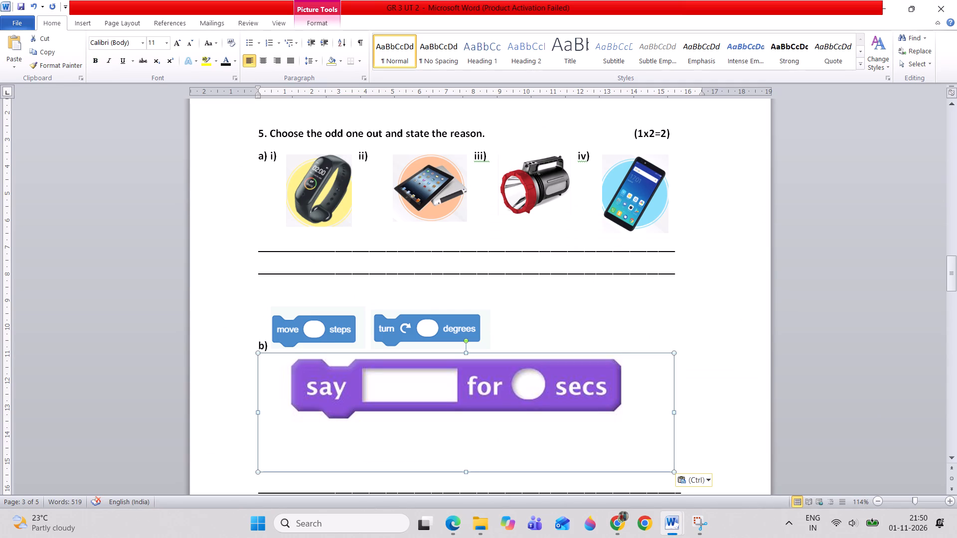
{"action": "double_click", "coordinate": [377, 443]}
{"action": "left_click", "coordinate": [858, 57]}
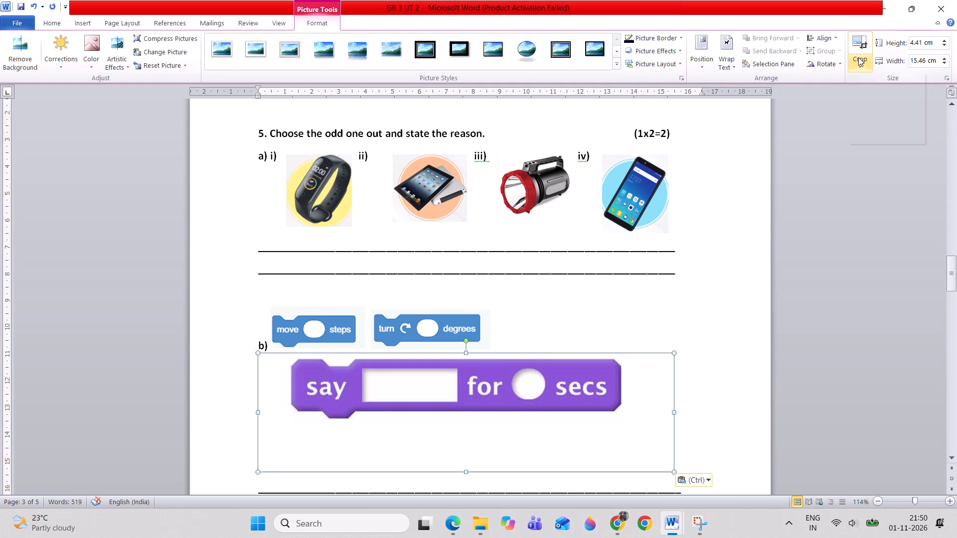
{"action": "left_click", "coordinate": [863, 79]}
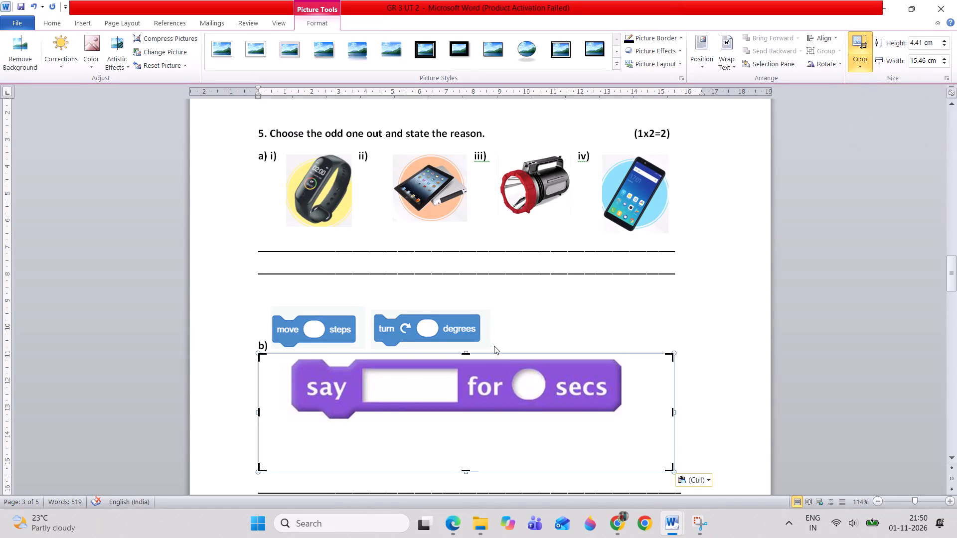
{"action": "left_click_drag", "start_coordinate": [258, 471], "coordinate": [285, 453]}
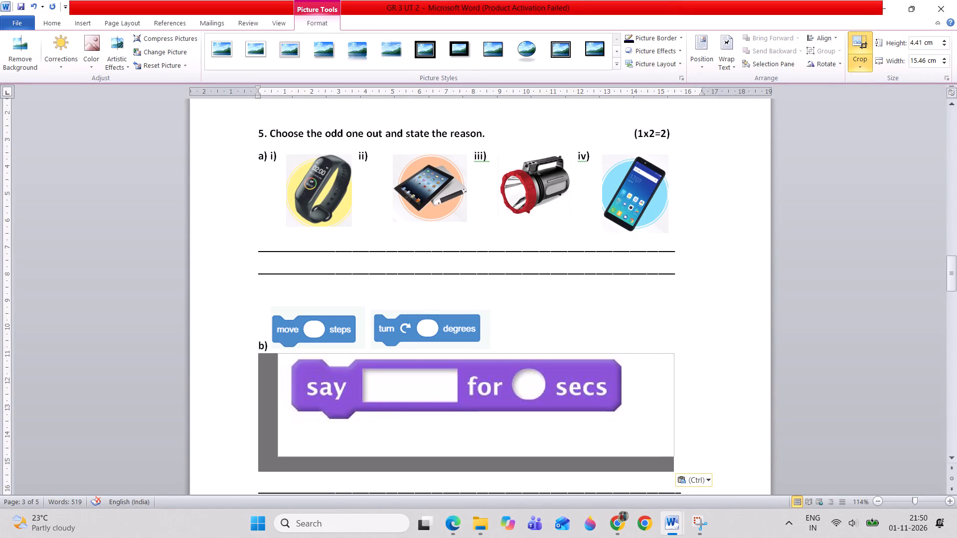
{"action": "left_click_drag", "start_coordinate": [285, 453], "coordinate": [289, 454]}
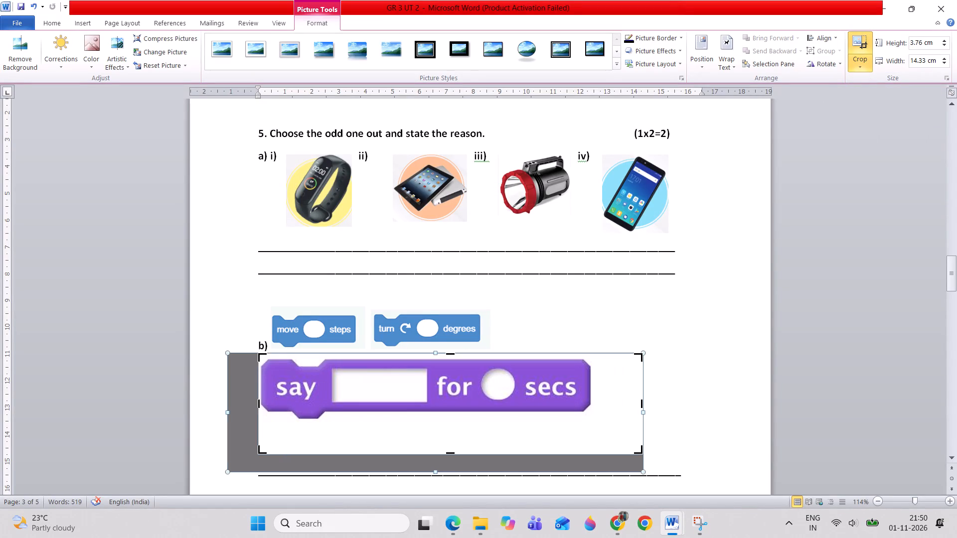
{"action": "right_click_drag", "start_coordinate": [451, 452], "coordinate": [447, 416]}
{"action": "left_click_drag", "start_coordinate": [453, 453], "coordinate": [450, 423]}
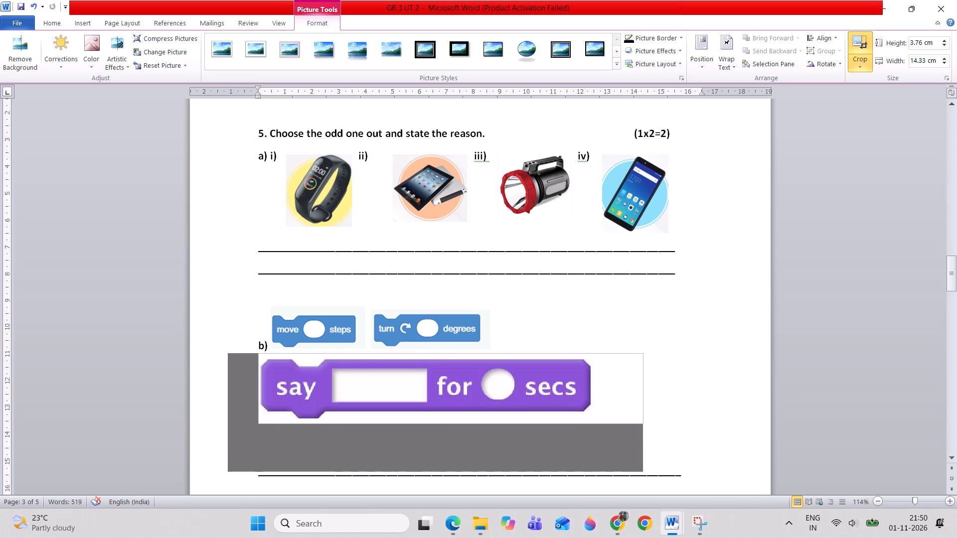
{"action": "left_click_drag", "start_coordinate": [450, 423], "coordinate": [452, 419]}
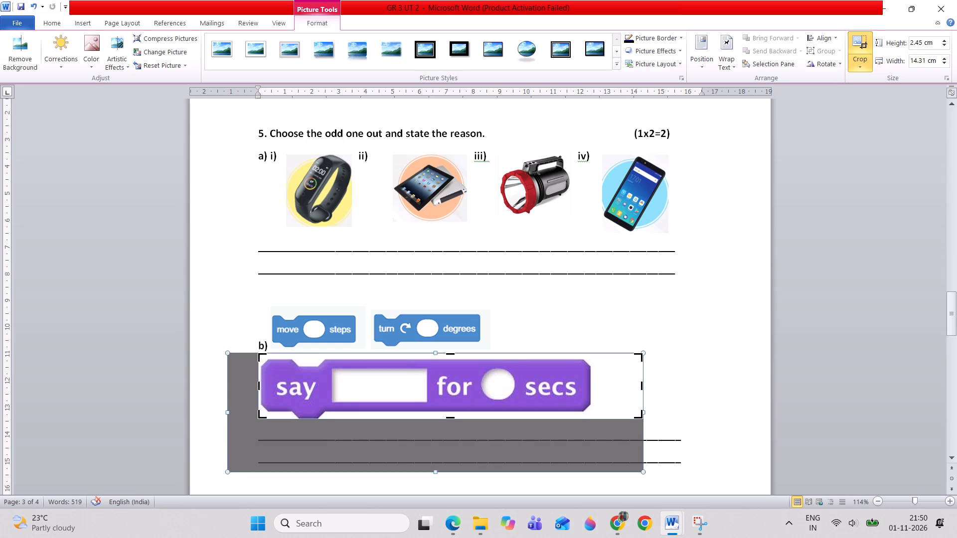
{"action": "left_click_drag", "start_coordinate": [641, 385], "coordinate": [598, 398]}
{"action": "key", "text": "Return"}
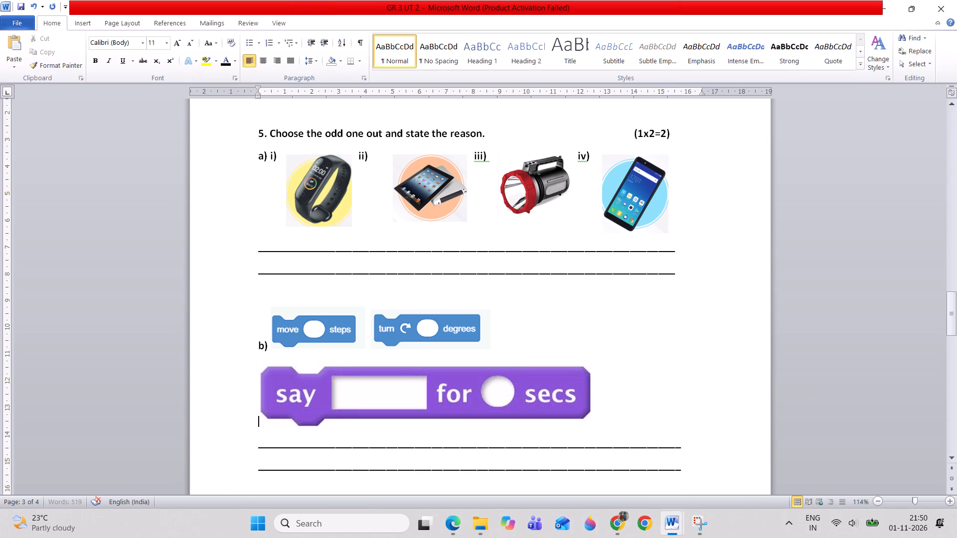
Shrink the say block picture to about 1.07 cm high and 5.55 cm wide.
{"action": "left_click", "coordinate": [535, 403]}
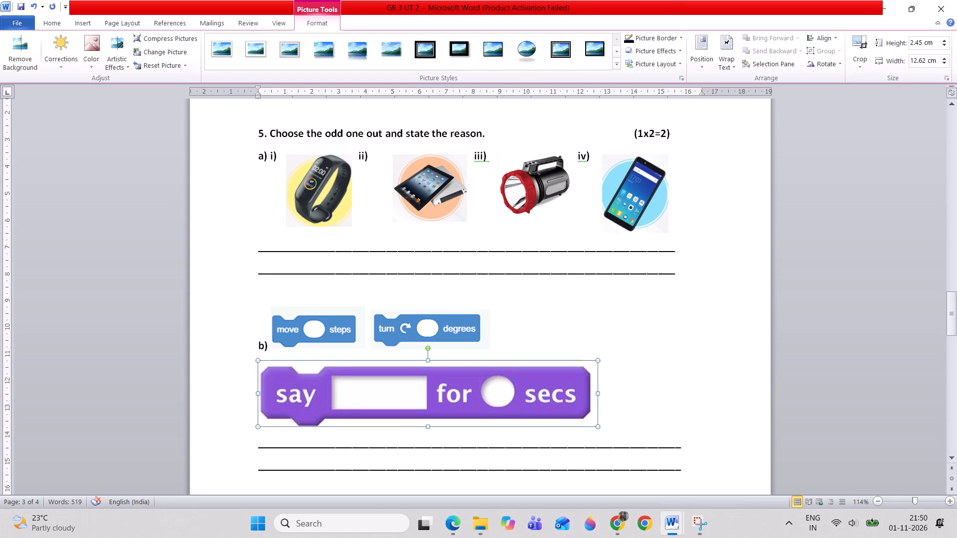
{"action": "left_click_drag", "start_coordinate": [257, 361], "coordinate": [296, 367]}
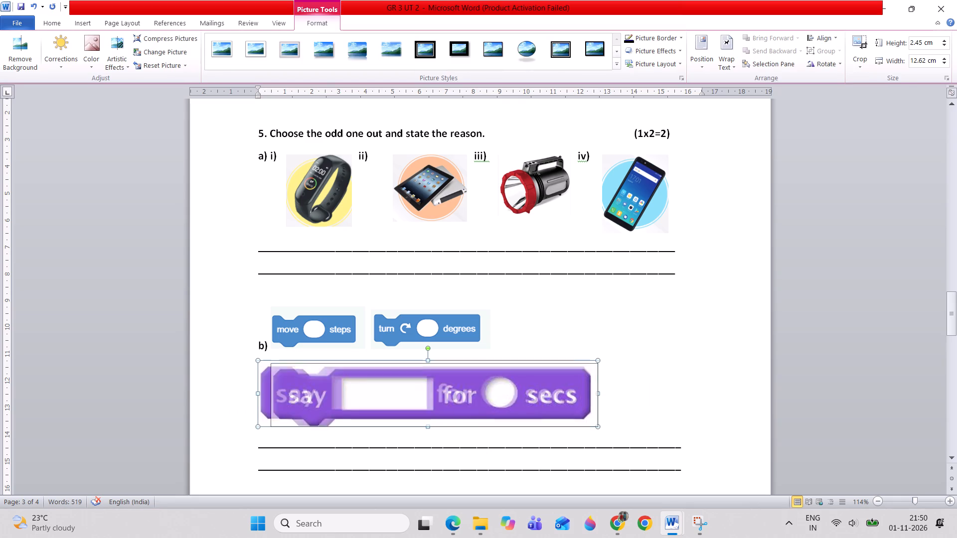
{"action": "left_click_drag", "start_coordinate": [296, 367], "coordinate": [454, 398]}
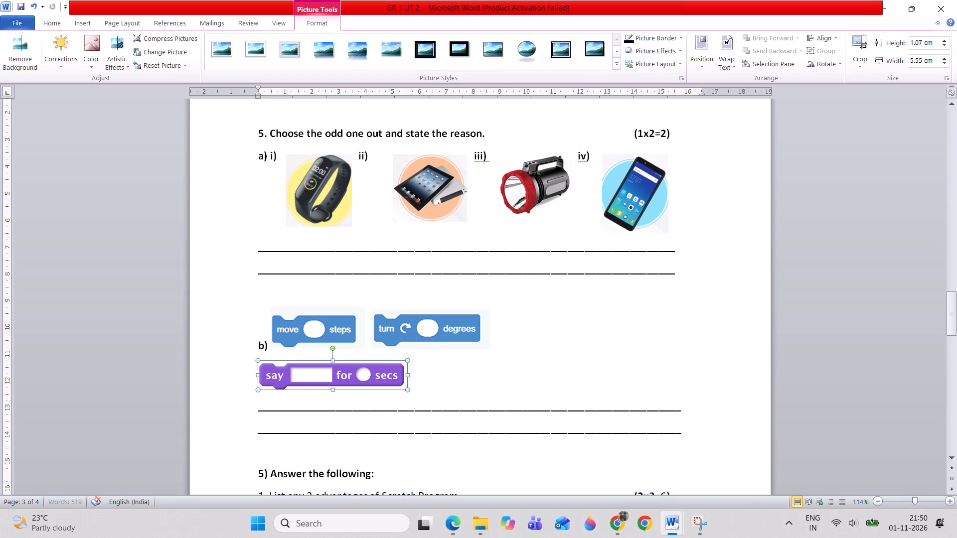
Set the say block picture's text wrapping to Tight and move it up beside the turn degrees block.
{"action": "right_click", "coordinate": [384, 378]}
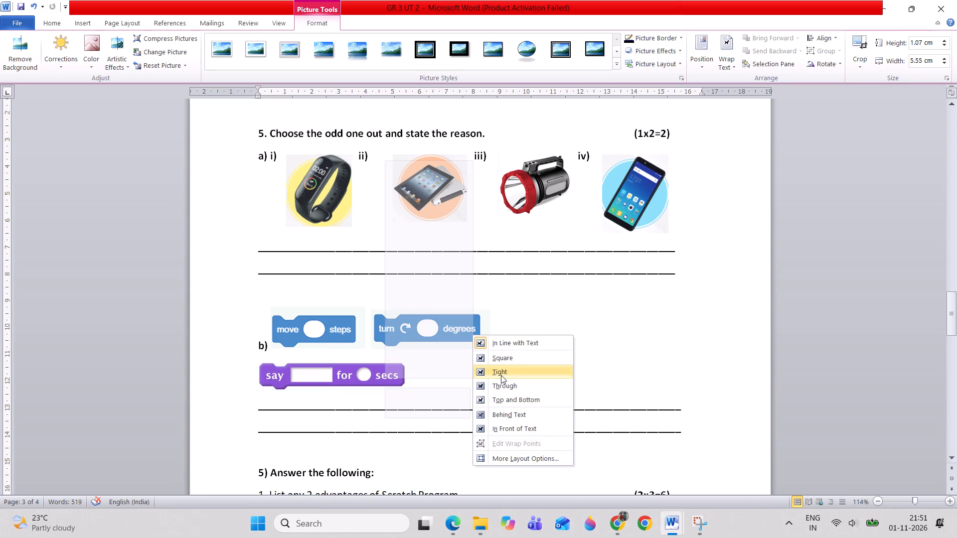
{"action": "left_click", "coordinate": [501, 375]}
{"action": "right_click_drag", "start_coordinate": [358, 370], "coordinate": [567, 311]}
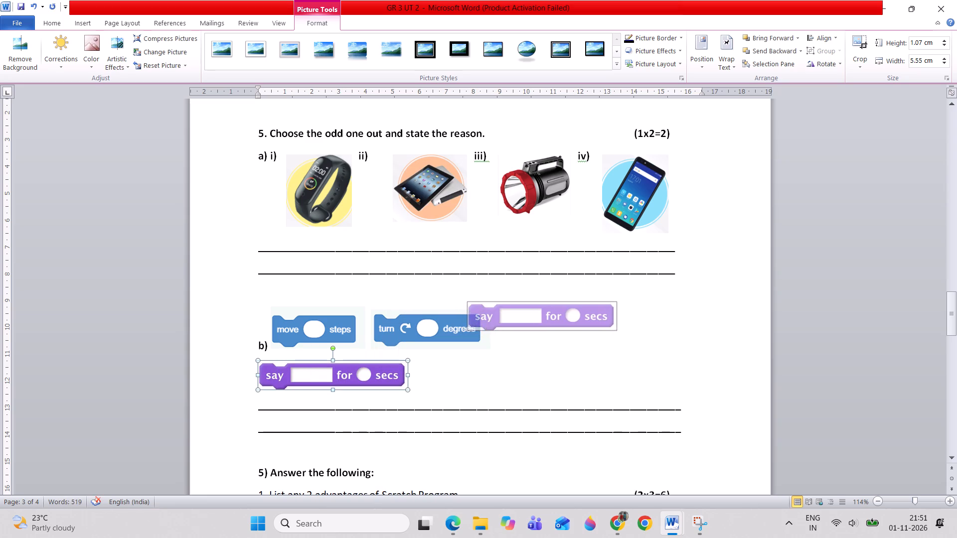
{"action": "right_click_drag", "start_coordinate": [567, 311], "coordinate": [593, 321]}
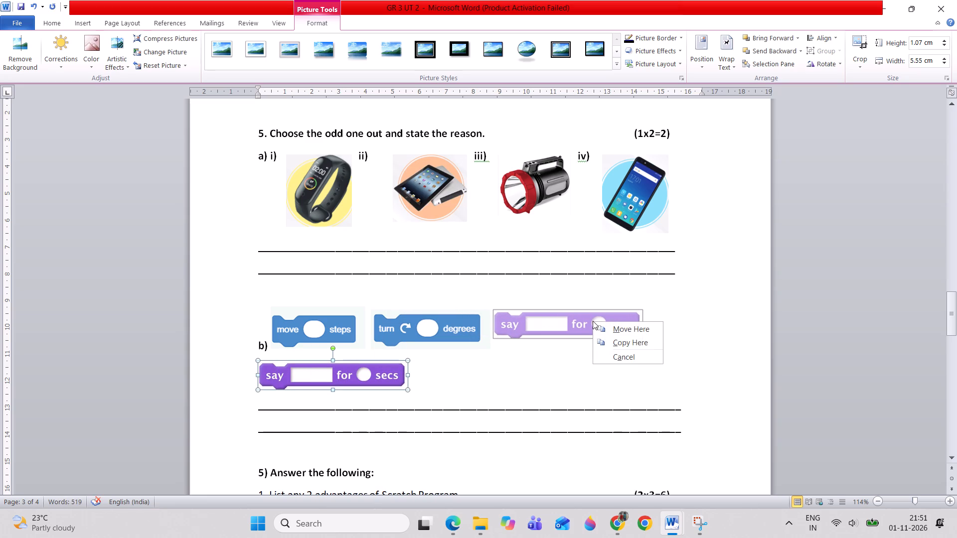
{"action": "left_click", "coordinate": [608, 326]}
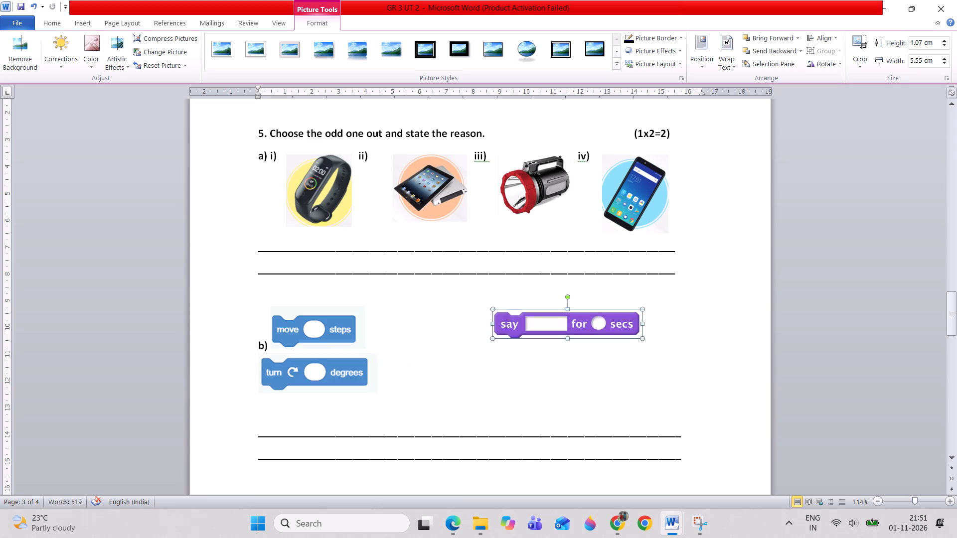
Set the move steps block picture's text wrapping to Tight.
{"action": "left_click", "coordinate": [299, 325]}
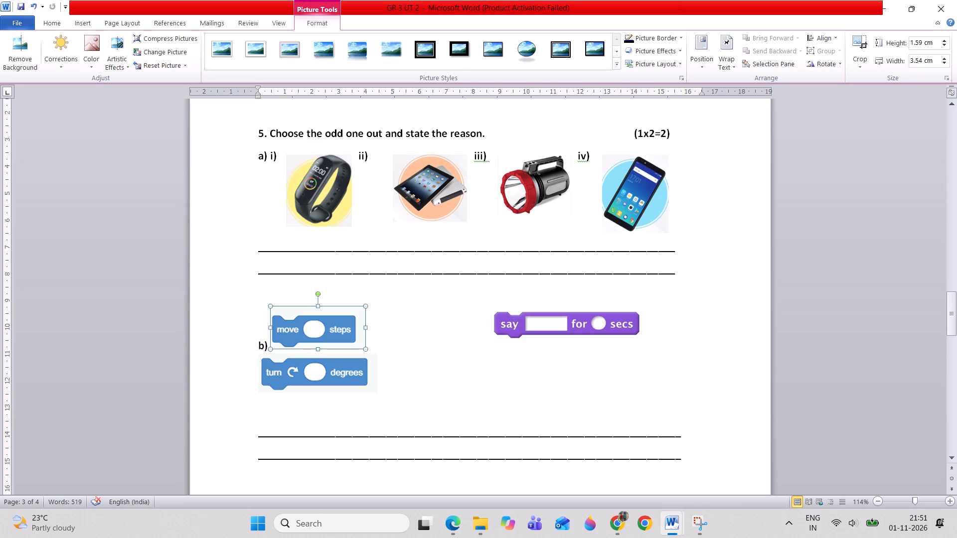
{"action": "right_click", "coordinate": [299, 325]}
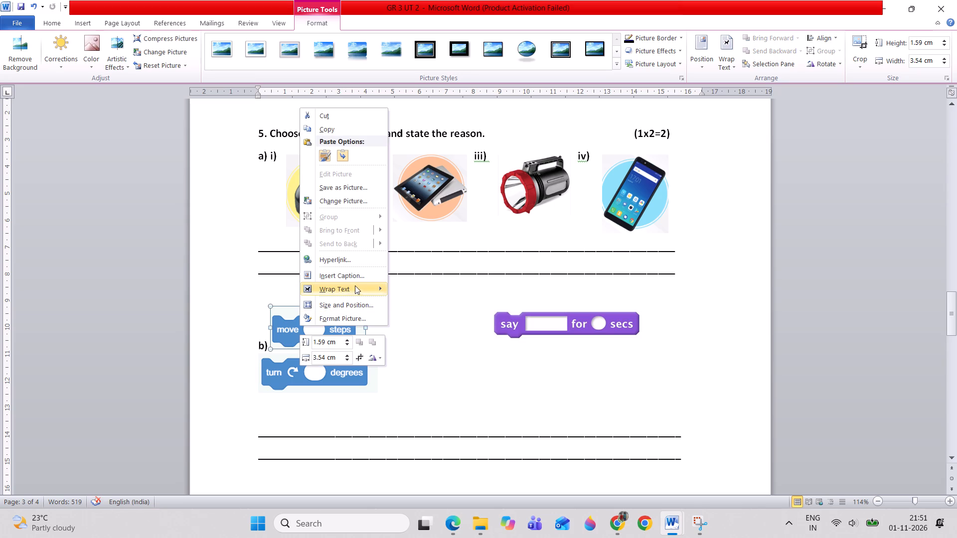
{"action": "left_click", "coordinate": [403, 316]}
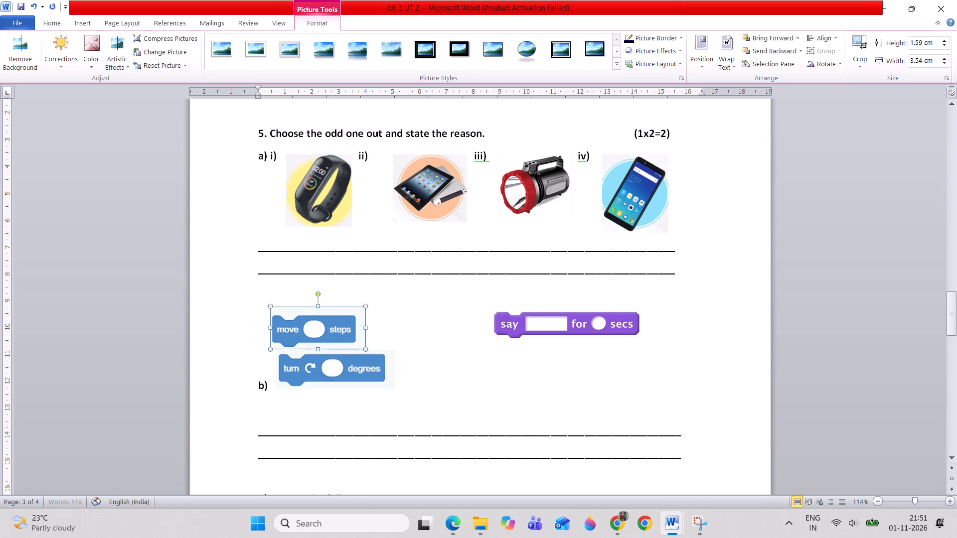
Delete the blank line between the answer lines of question 5 a) and the Scratch blocks of b).
{"action": "left_click", "coordinate": [280, 286]}
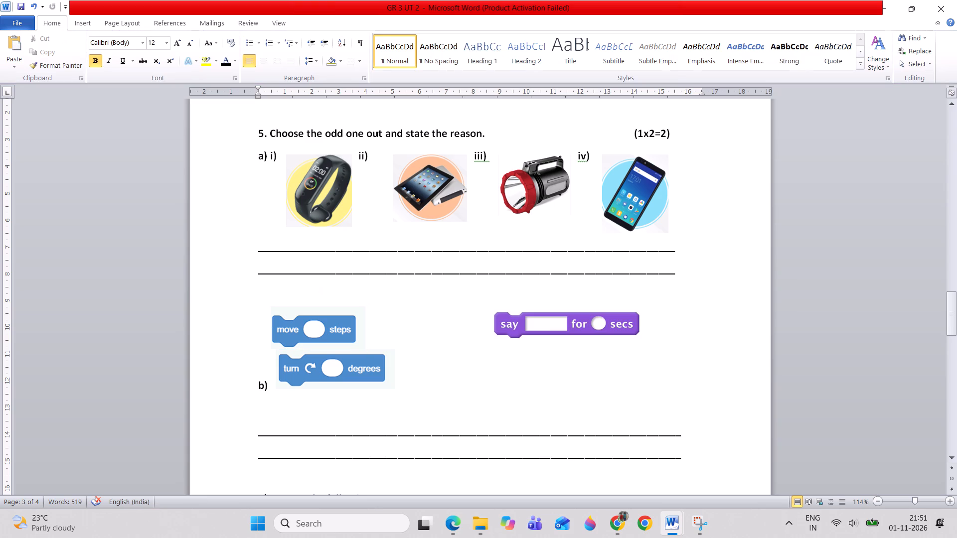
{"action": "key", "text": "Delete"}
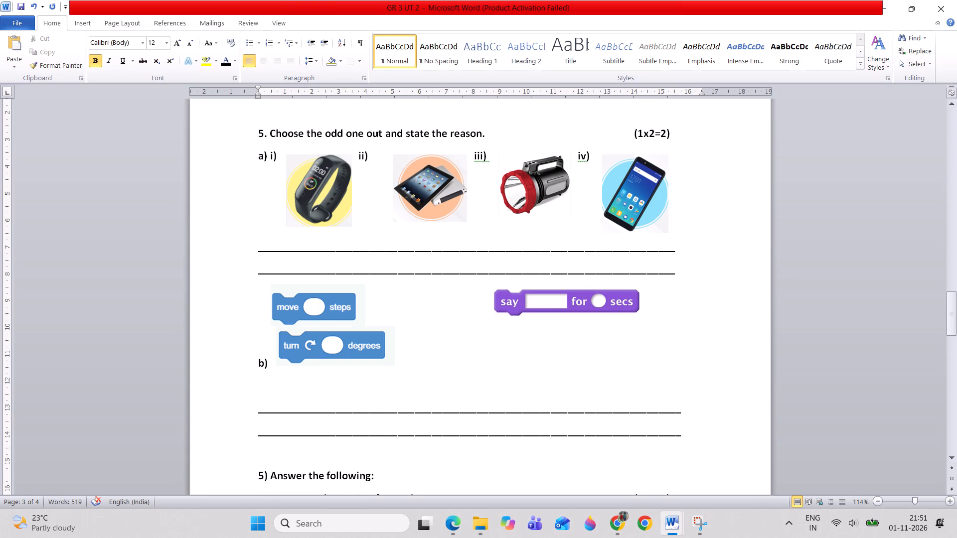
Set the turn degrees block picture's text wrapping to Tight and move it across, just below and beyond the move steps block.
{"action": "left_click", "coordinate": [319, 345]}
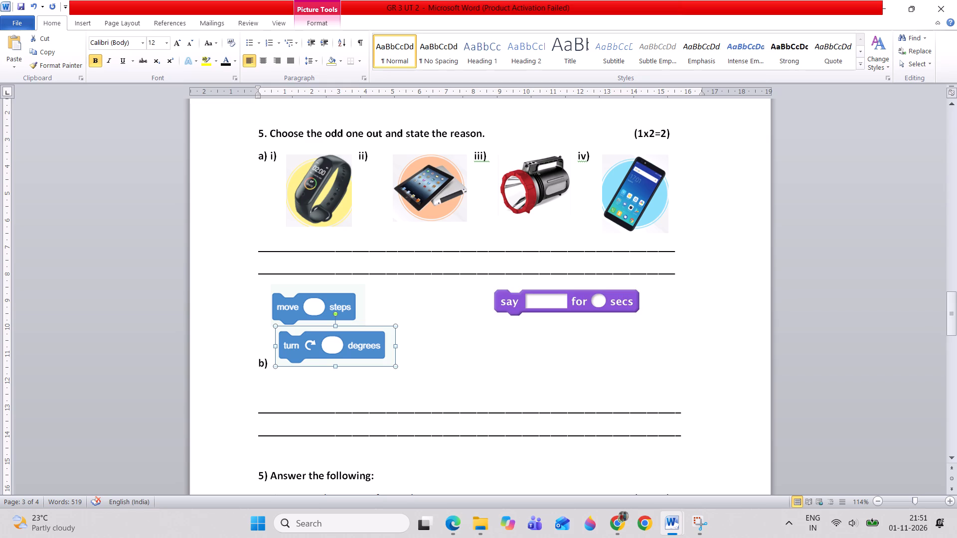
{"action": "right_click", "coordinate": [317, 346]}
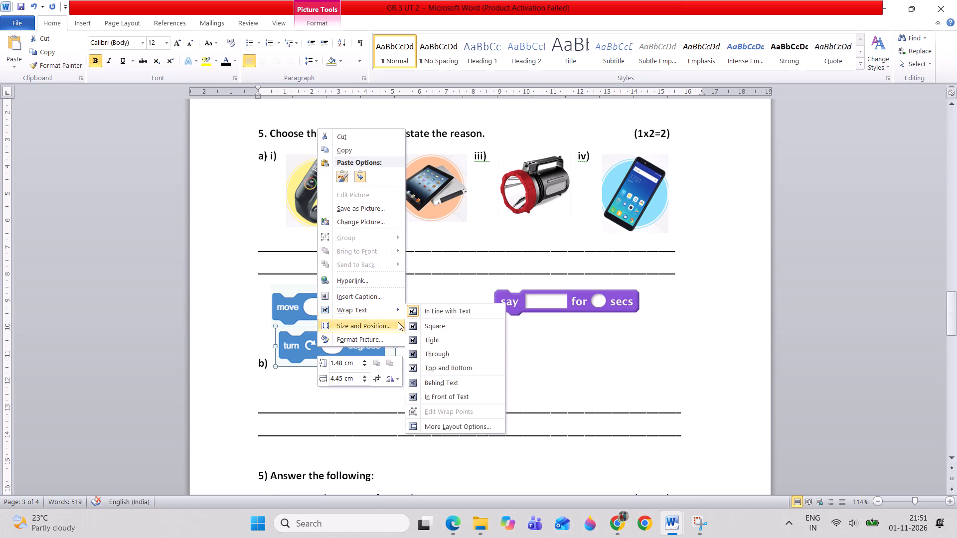
{"action": "left_click", "coordinate": [420, 341]}
{"action": "right_click_drag", "start_coordinate": [336, 337], "coordinate": [408, 328]}
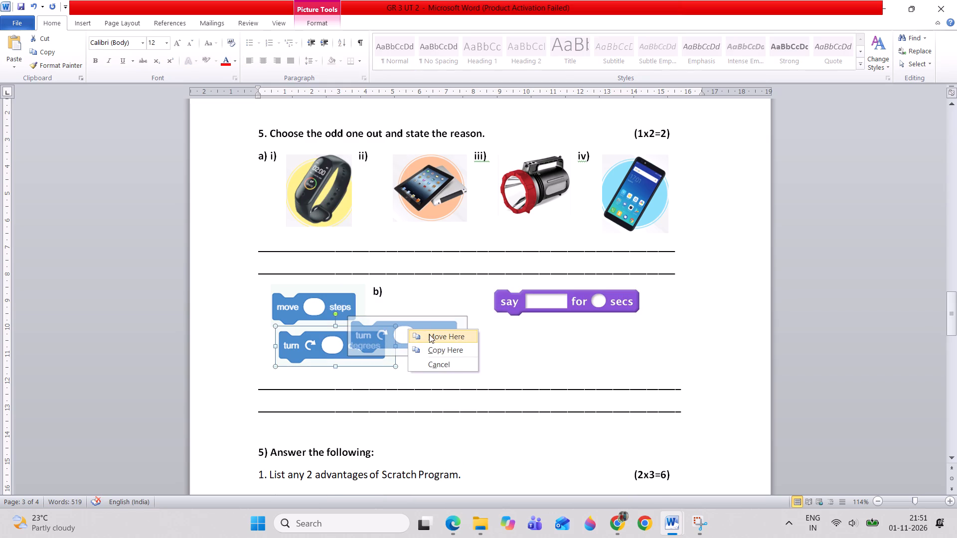
{"action": "left_click", "coordinate": [429, 334]}
Move the move steps block picture across so it sits just after the b) label, leaving room for a sub-label.
{"action": "left_click", "coordinate": [287, 301]}
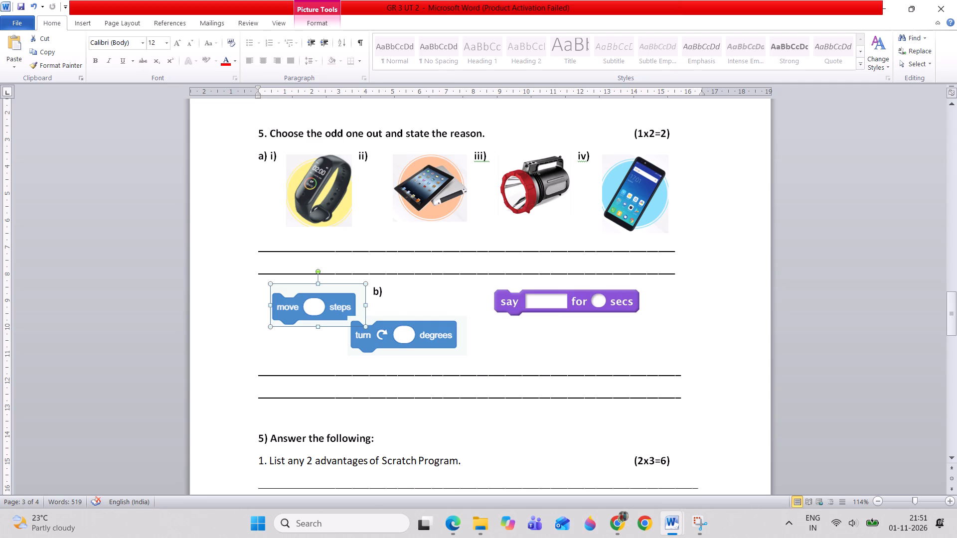
{"action": "left_click_drag", "start_coordinate": [287, 301], "coordinate": [324, 300]}
{"action": "left_click_drag", "start_coordinate": [319, 301], "coordinate": [404, 299]}
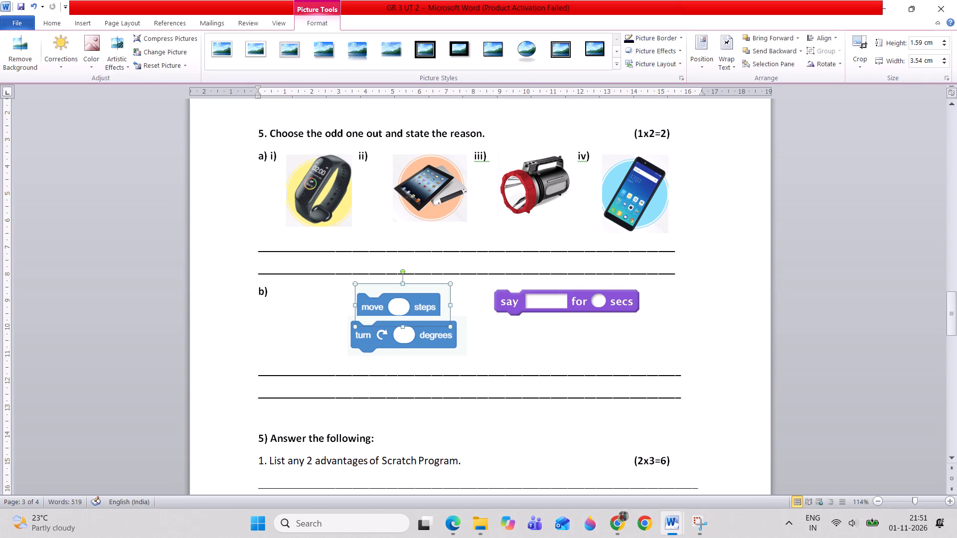
{"action": "left_click_drag", "start_coordinate": [379, 297], "coordinate": [324, 297]}
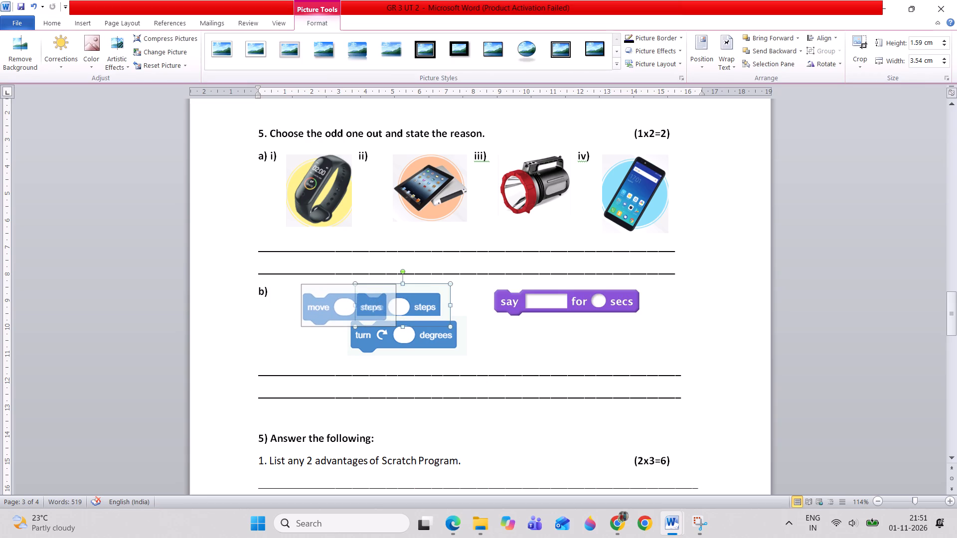
{"action": "left_click_drag", "start_coordinate": [324, 297], "coordinate": [316, 298]}
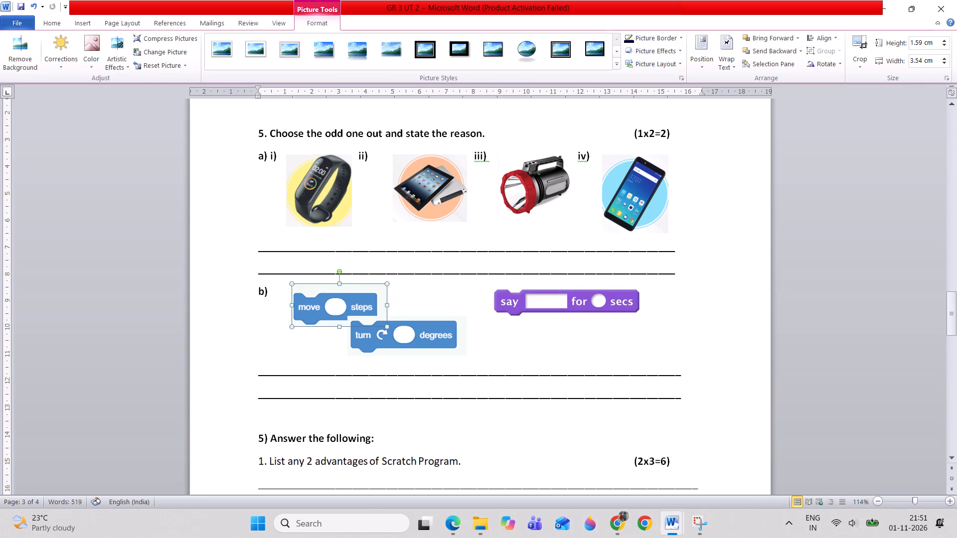
Add the label "i)" after b), in front of the move steps block.
{"action": "left_click", "coordinate": [276, 296]}
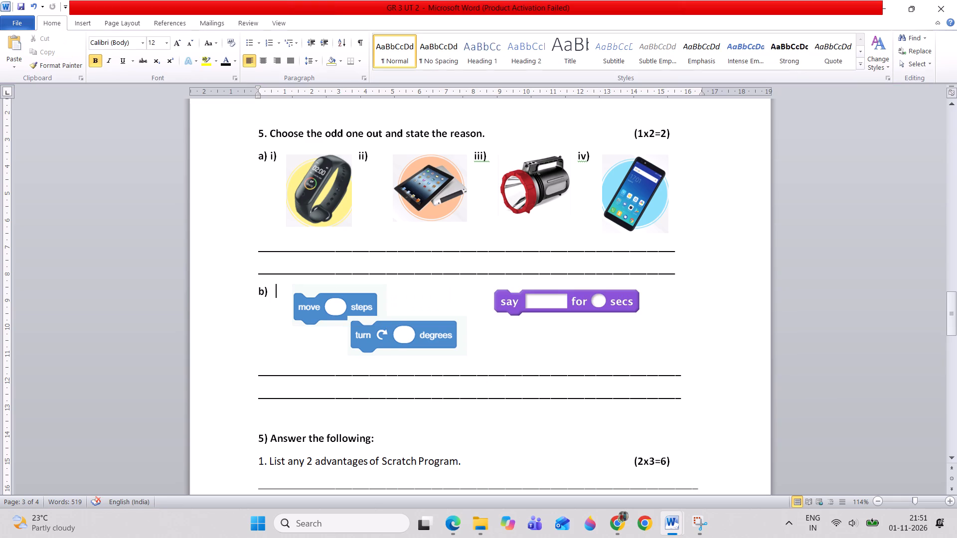
{"action": "key", "text": "i"}
{"action": "key", "text": "shift+parenright"}
Nudge the move steps block picture slightly upward to line up with the b) i) label.
{"action": "left_click", "coordinate": [316, 300]}
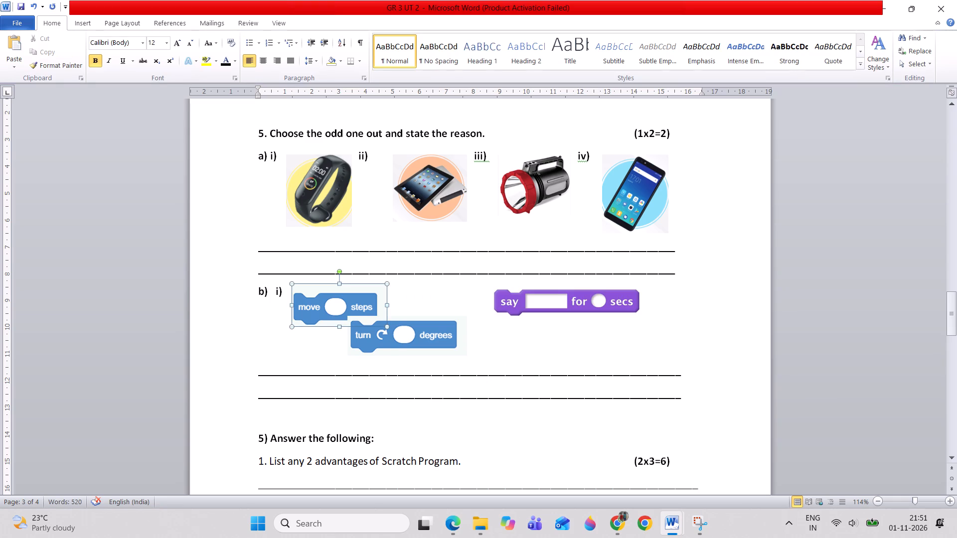
{"action": "key", "text": "Up"}
{"action": "key", "text": "Up"}
{"action": "key", "text": "Up"}
{"action": "key", "text": "Up"}
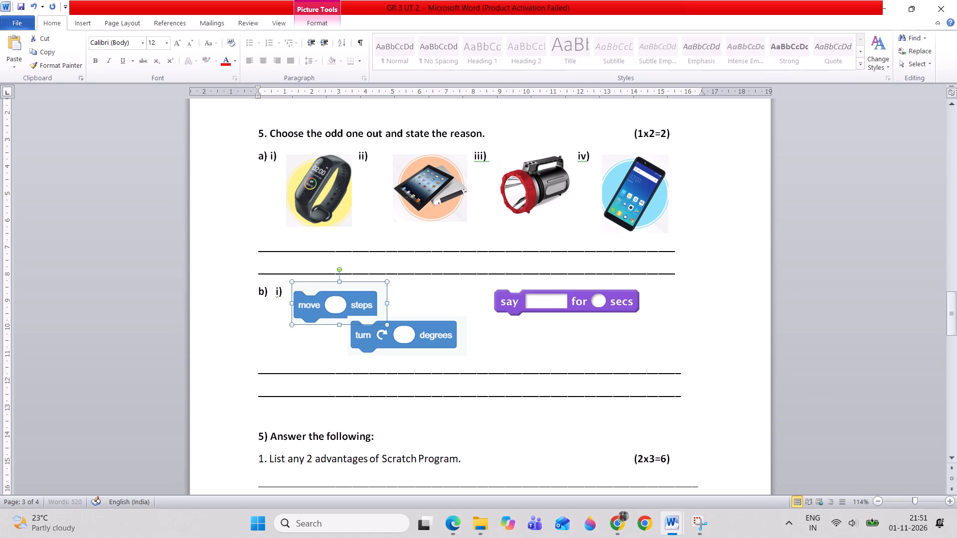
{"action": "key", "text": "Up"}
{"action": "key", "text": "Up"}
{"action": "key", "text": "Up"}
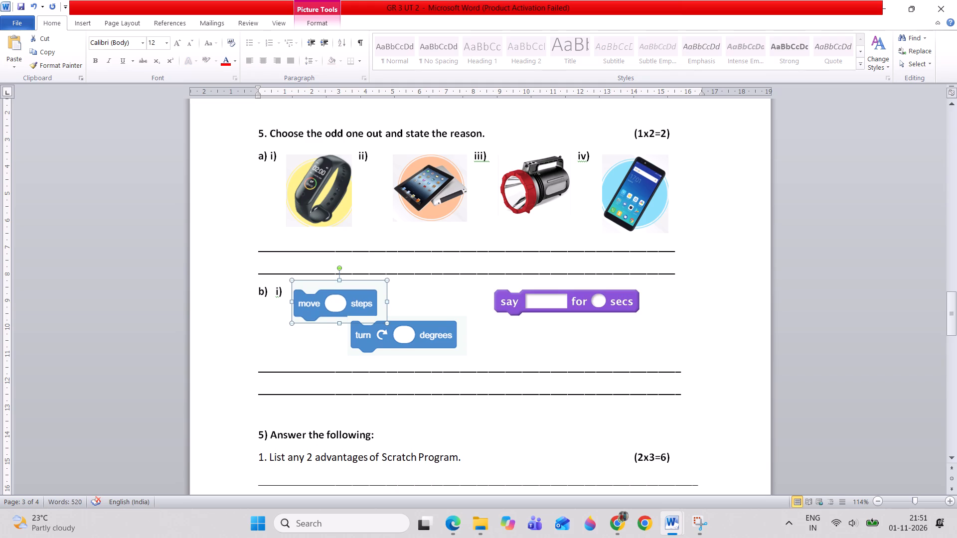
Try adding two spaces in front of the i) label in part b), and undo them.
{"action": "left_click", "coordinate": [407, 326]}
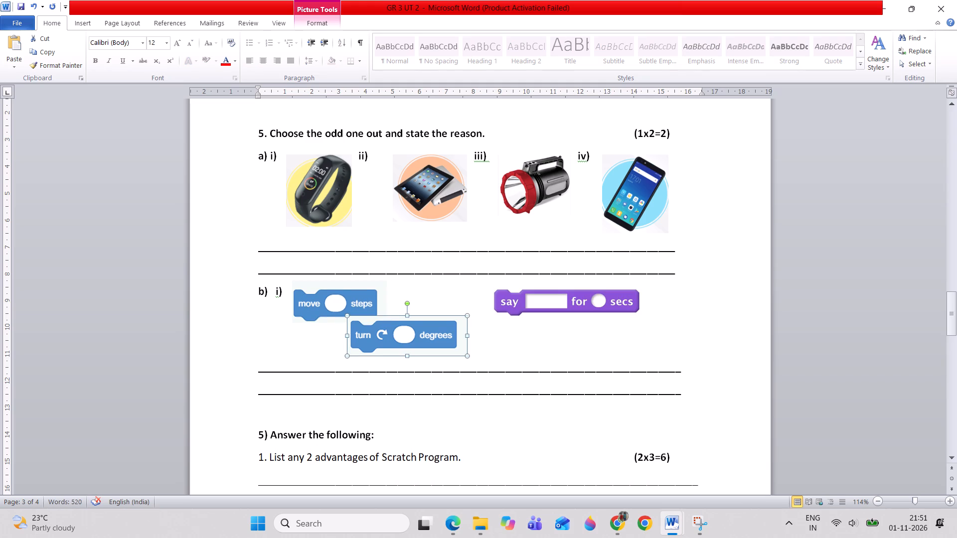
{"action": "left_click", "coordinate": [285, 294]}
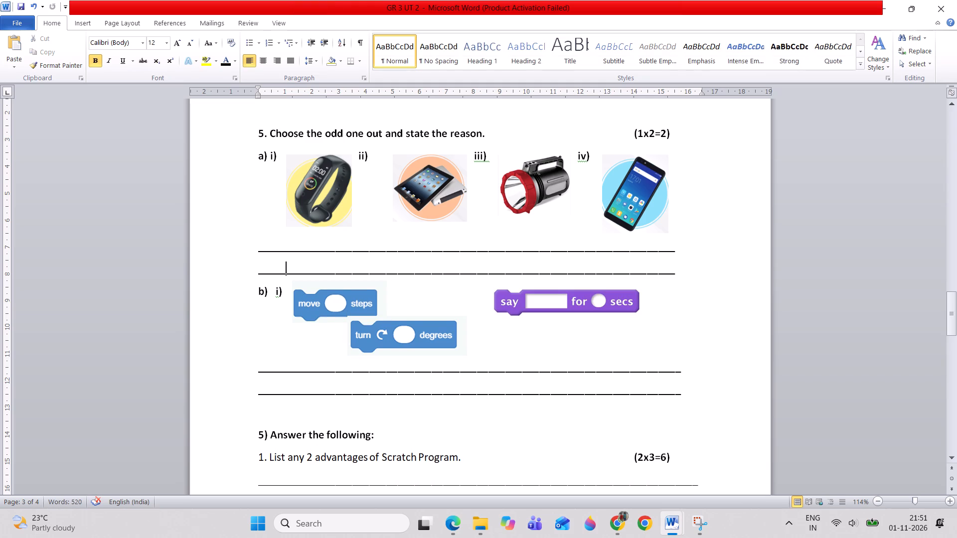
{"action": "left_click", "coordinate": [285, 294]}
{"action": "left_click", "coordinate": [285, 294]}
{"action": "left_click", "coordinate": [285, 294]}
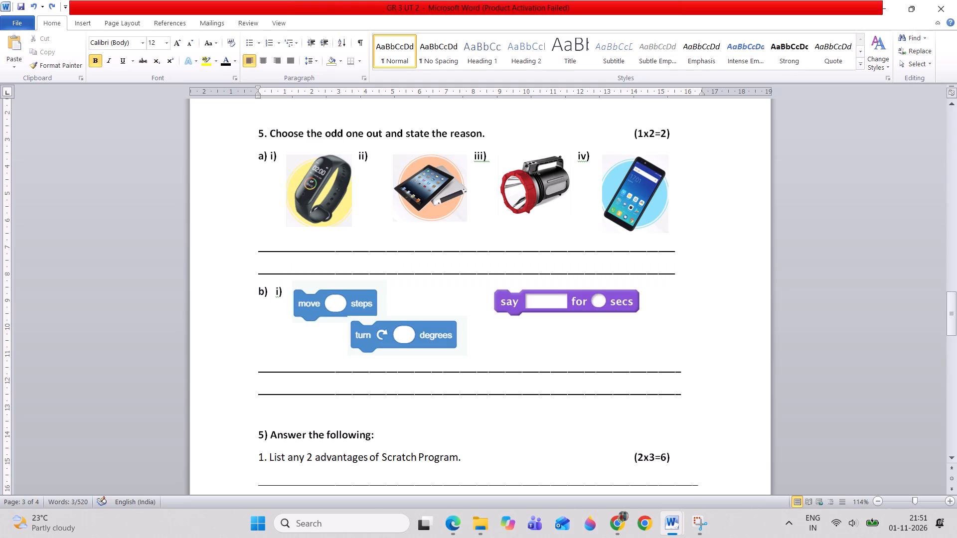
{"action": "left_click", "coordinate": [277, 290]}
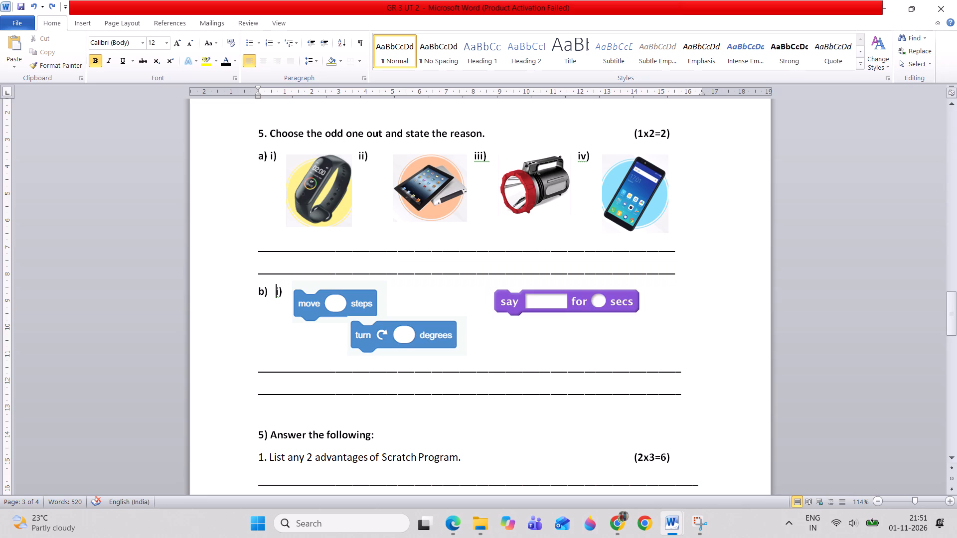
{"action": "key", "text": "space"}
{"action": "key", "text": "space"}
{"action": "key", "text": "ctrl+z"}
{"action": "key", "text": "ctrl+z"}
Add the label "ii)" after the move steps block in part b), spaced from i).
{"action": "key", "text": "Right"}
{"action": "key", "text": "Right"}
{"action": "key", "text": "space"}
{"action": "key", "text": "space"}
{"action": "key", "text": "space"}
{"action": "type", "text": "ii"}
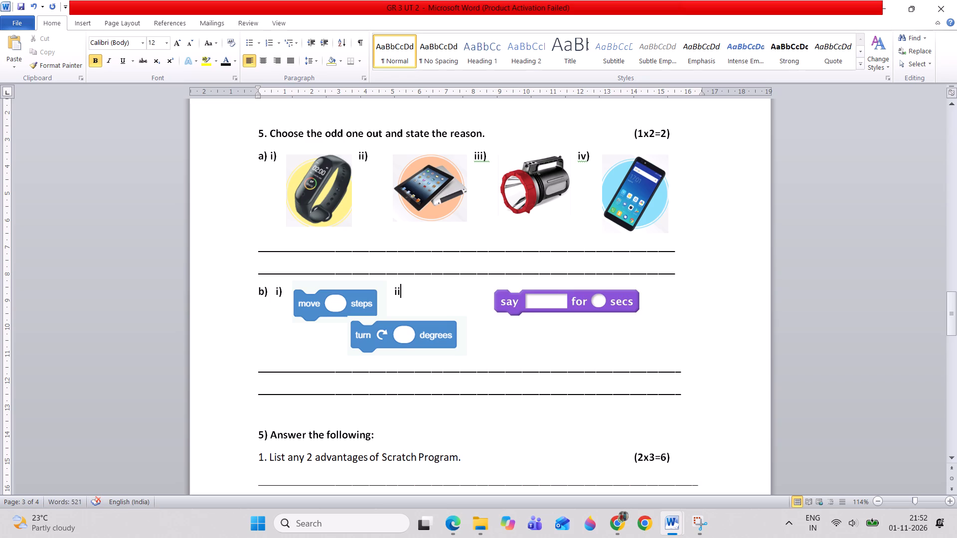
{"action": "key", "text": "shift+parenright"}
Move the turn degrees block picture up into the row between the move steps and say blocks.
{"action": "left_click", "coordinate": [387, 328]}
{"action": "left_click_drag", "start_coordinate": [387, 328], "coordinate": [439, 309]}
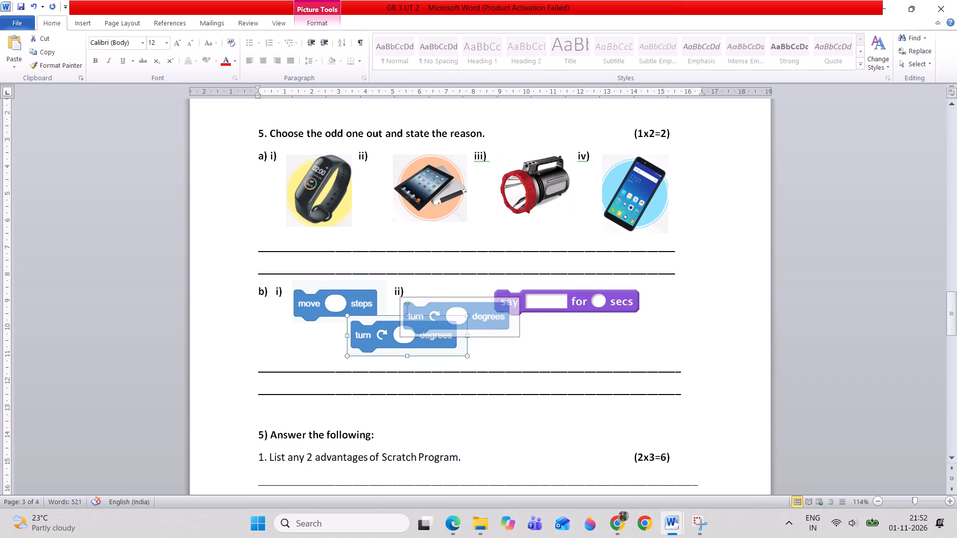
{"action": "left_click_drag", "start_coordinate": [439, 309], "coordinate": [446, 304]}
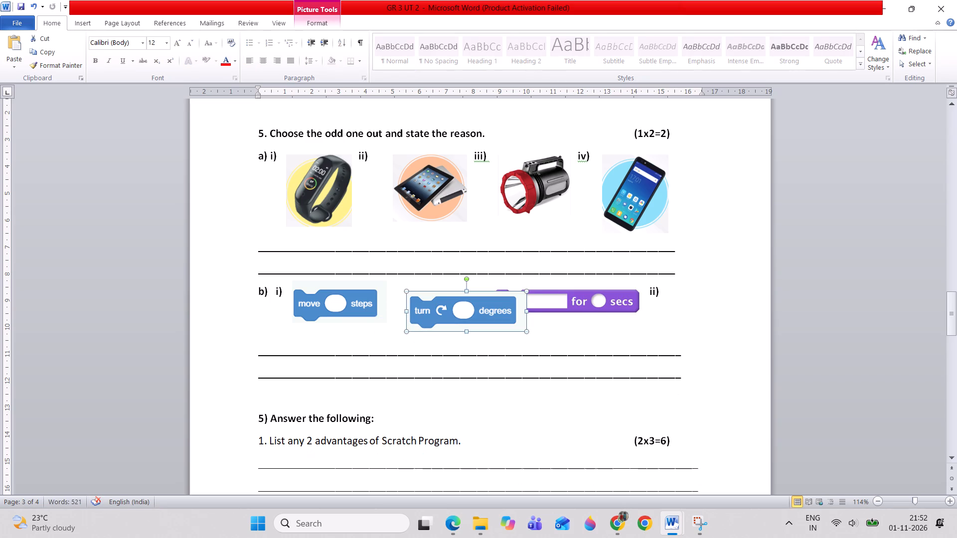
Move the say block picture farther along the row toward the right page margin, clear of the turn degrees block.
{"action": "left_click", "coordinate": [572, 293]}
{"action": "left_click_drag", "start_coordinate": [572, 293], "coordinate": [600, 292]}
{"action": "left_click_drag", "start_coordinate": [603, 297], "coordinate": [611, 297]}
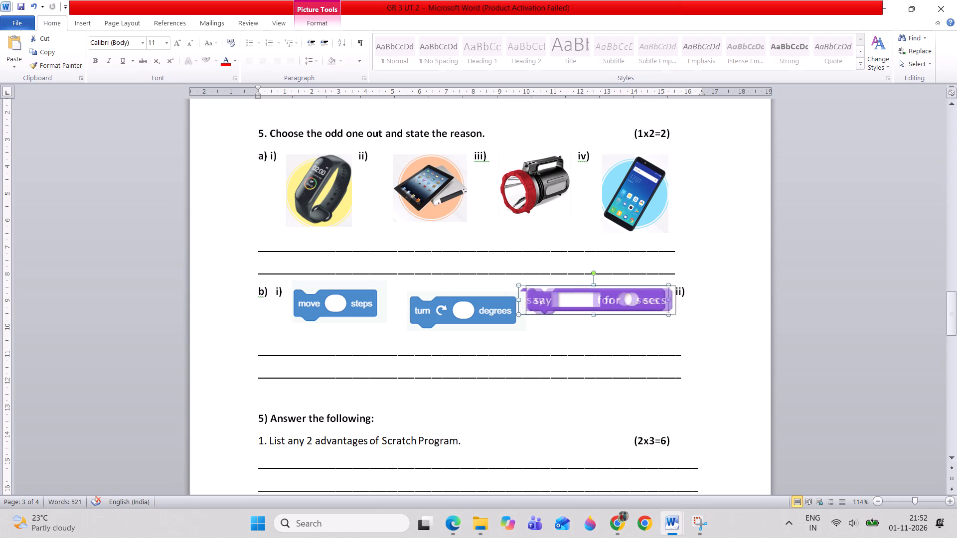
{"action": "left_click_drag", "start_coordinate": [611, 297], "coordinate": [622, 298]}
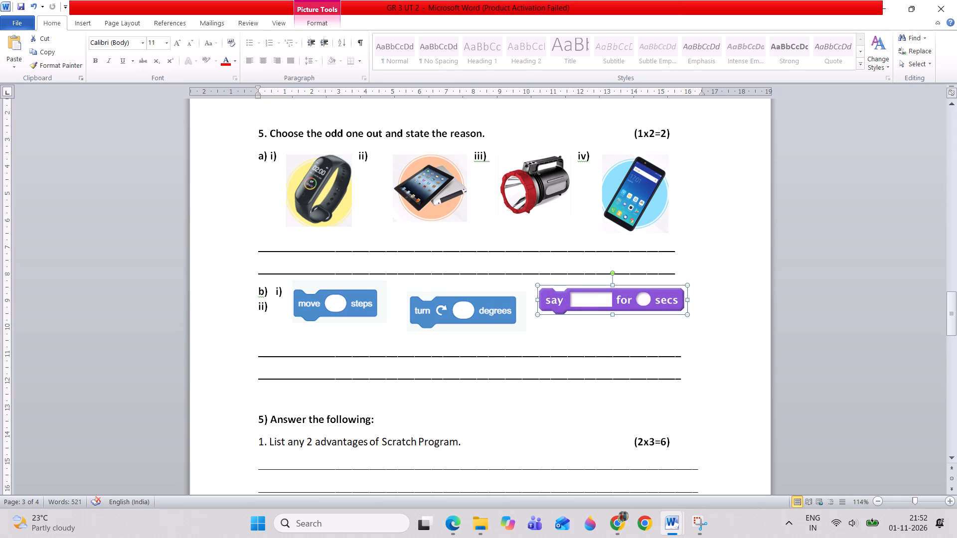
Reposition the turn degrees block picture between the ii) label and the say block, without overlapping either.
{"action": "left_click", "coordinate": [428, 306]}
{"action": "left_click_drag", "start_coordinate": [428, 306], "coordinate": [452, 305]}
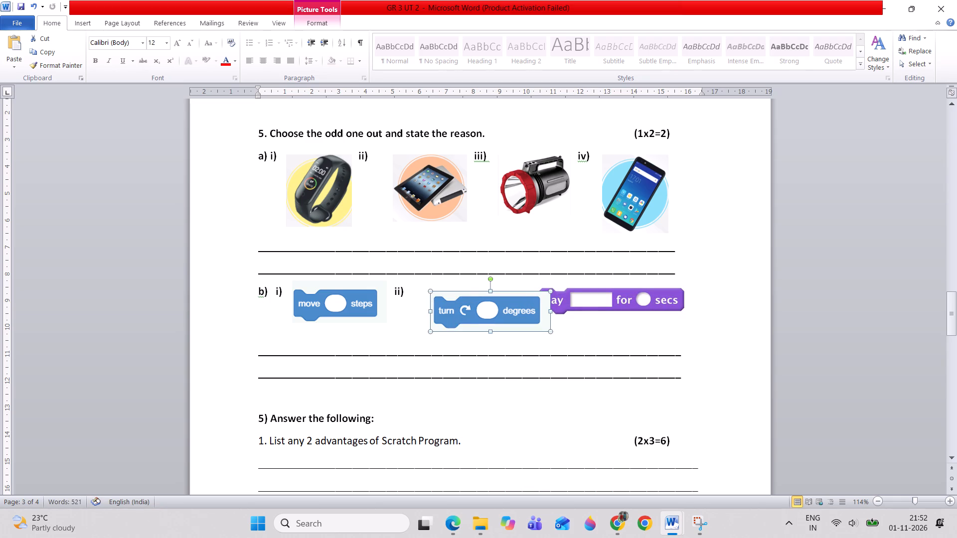
{"action": "left_click_drag", "start_coordinate": [450, 305], "coordinate": [438, 300]}
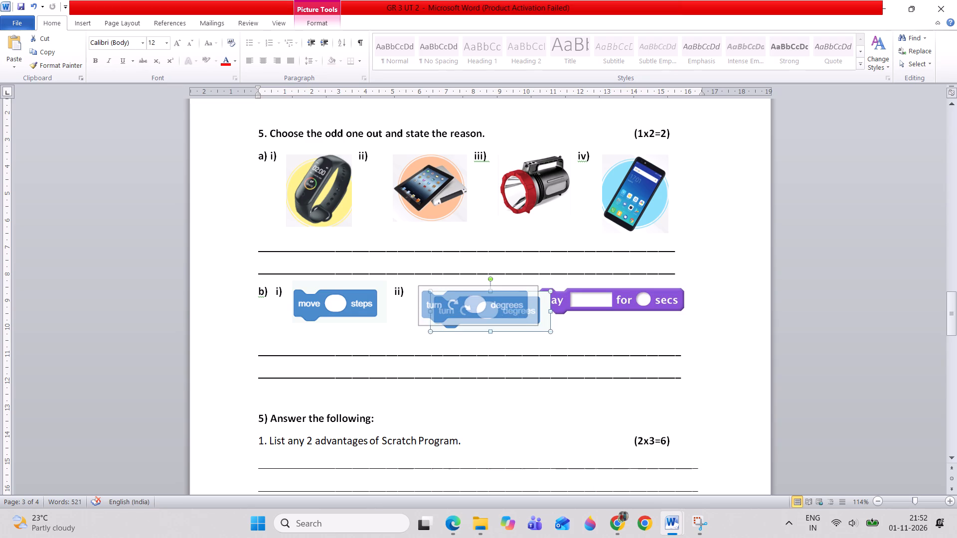
{"action": "left_click_drag", "start_coordinate": [438, 300], "coordinate": [438, 302]}
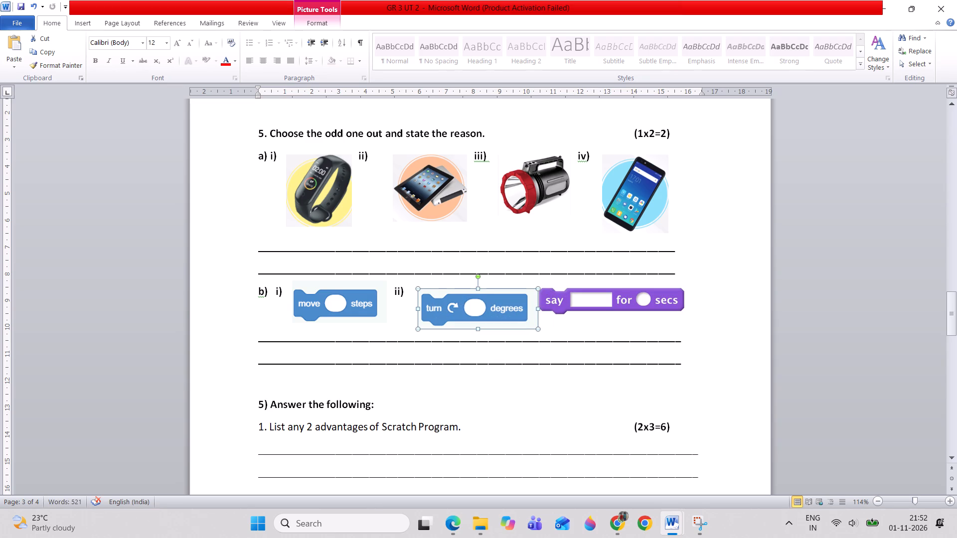
Crop the empty right edge of the turn degrees block picture to a width of about 4.19 cm, undoing any stray line break.
{"action": "double_click", "coordinate": [527, 302]}
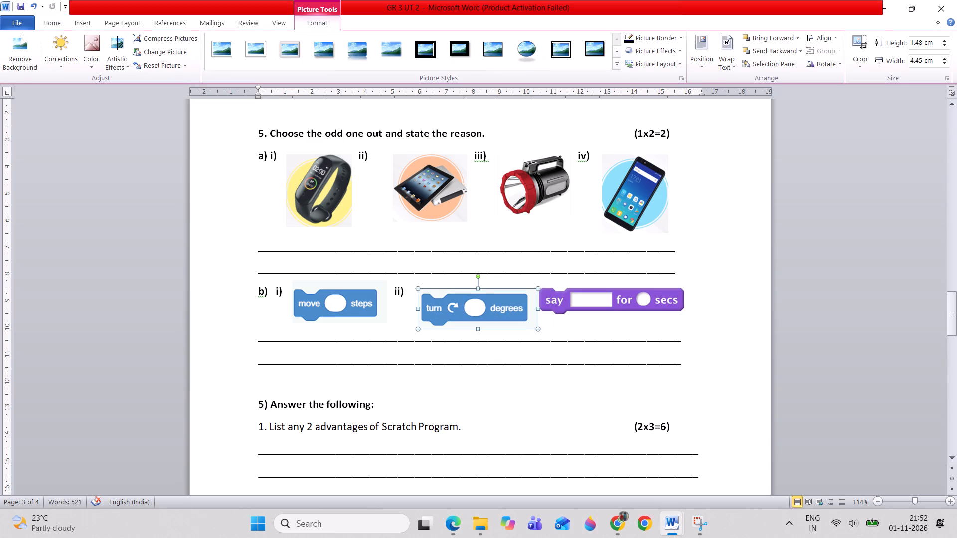
{"action": "left_click", "coordinate": [864, 59]}
{"action": "left_click", "coordinate": [866, 81]}
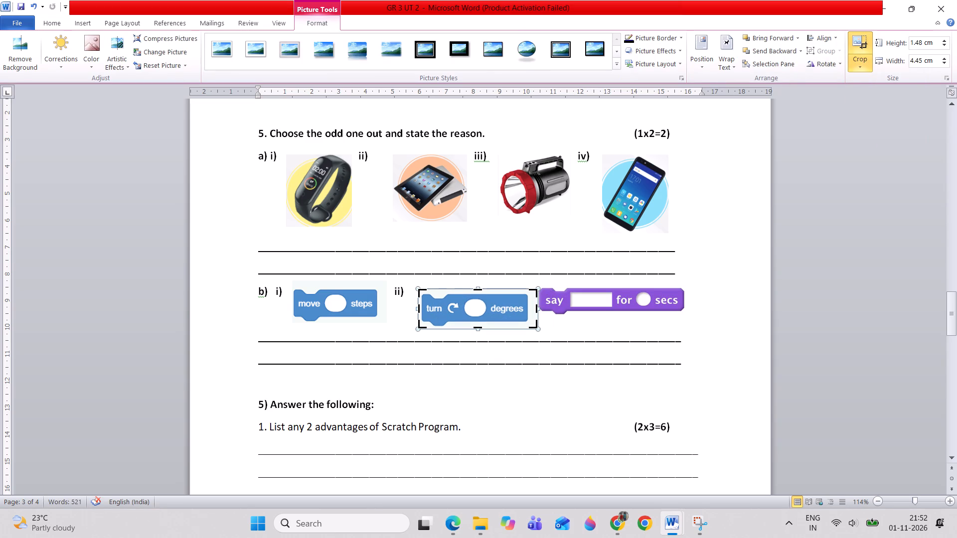
{"action": "left_click_drag", "start_coordinate": [536, 307], "coordinate": [536, 307]}
{"action": "left_click_drag", "start_coordinate": [536, 307], "coordinate": [531, 309]}
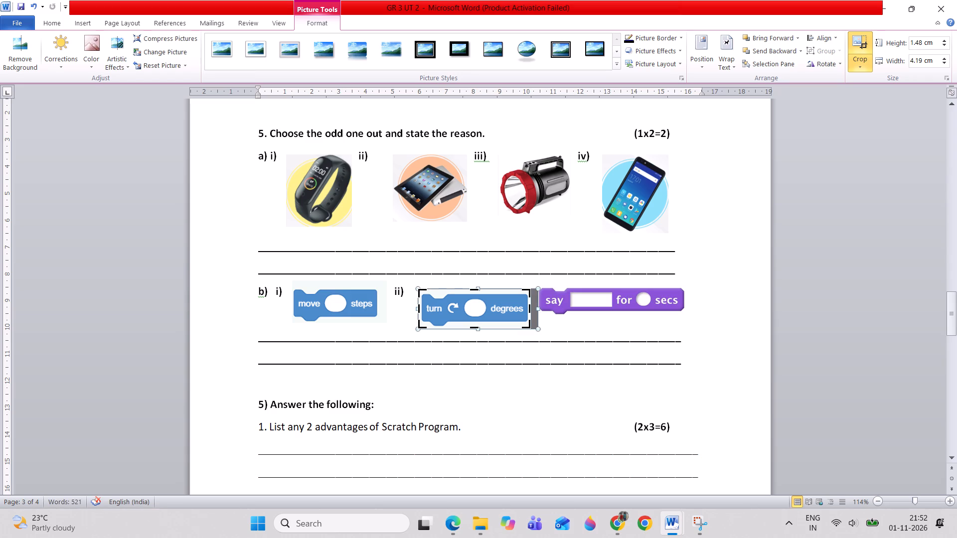
{"action": "key", "text": "Return"}
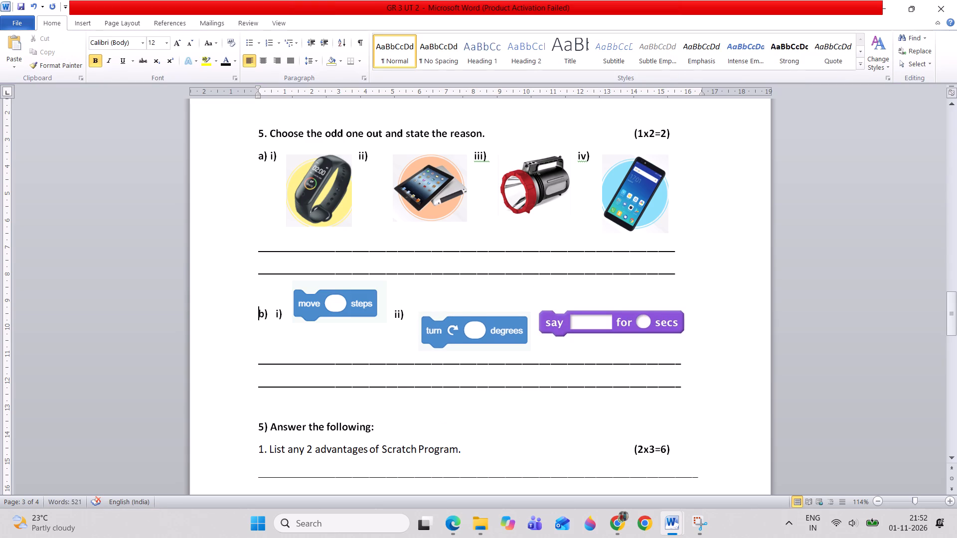
{"action": "key", "text": "ctrl+z"}
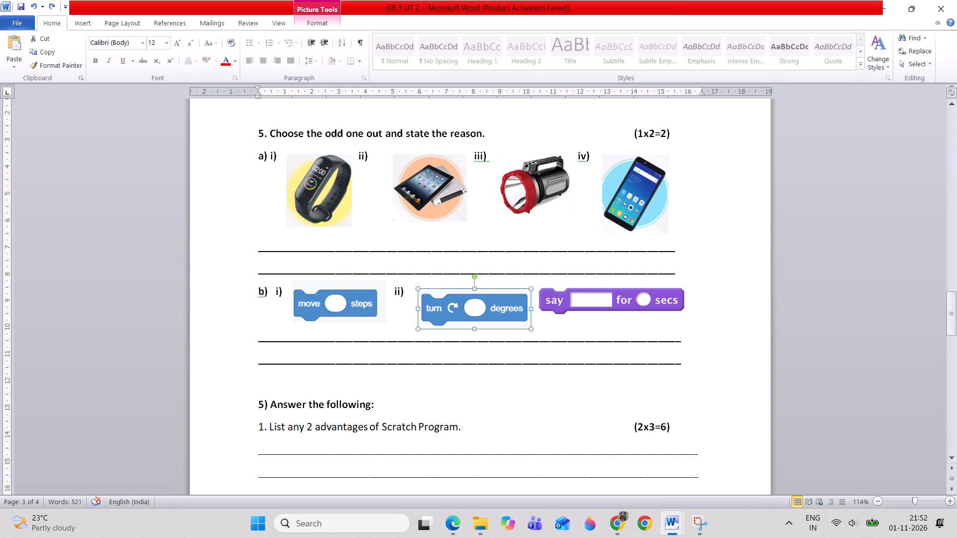
Add the label iii after the ii) label in row b, spaced along the line past the turn degrees block.
{"action": "left_click", "coordinate": [405, 294]}
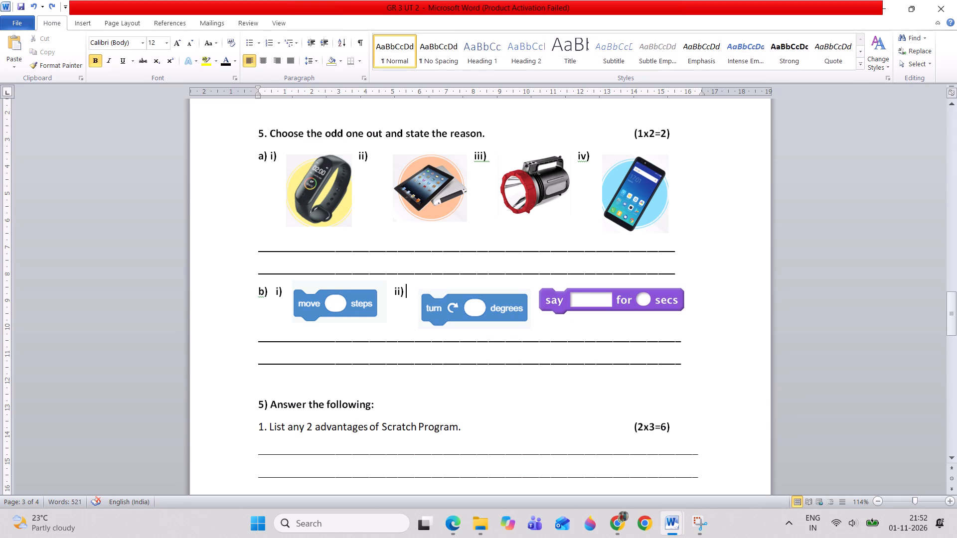
{"action": "key", "text": "space"}
{"action": "key", "text": "space"}
{"action": "key", "text": "space"}
{"action": "key", "text": "space"}
{"action": "key", "text": "space"}
{"action": "type", "text": "ii"}
{"action": "key", "text": "i"}
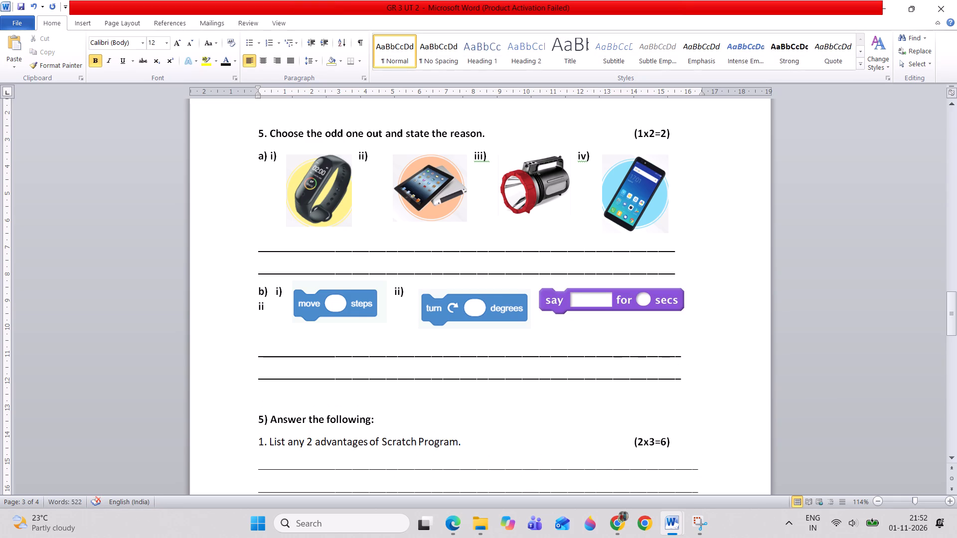
Spread the say and turn degrees block pictures slightly apart so the iii label fits between them on the same line.
{"action": "left_click", "coordinate": [600, 300]}
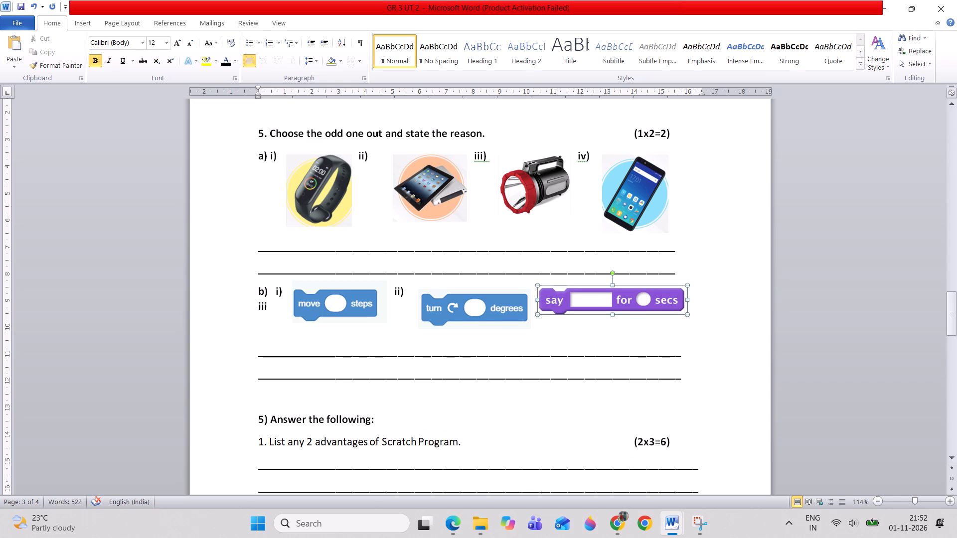
{"action": "left_click_drag", "start_coordinate": [600, 300], "coordinate": [613, 301]}
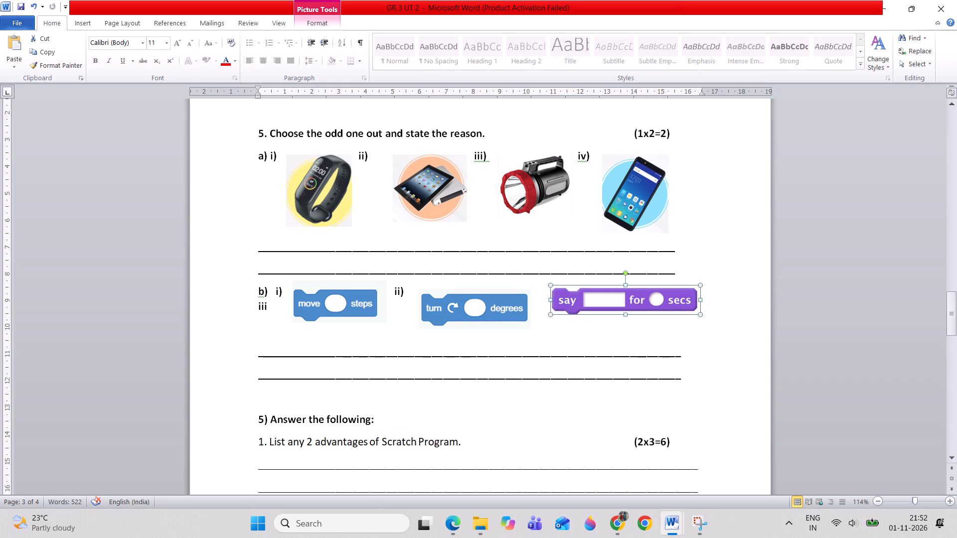
{"action": "left_click", "coordinate": [409, 290]}
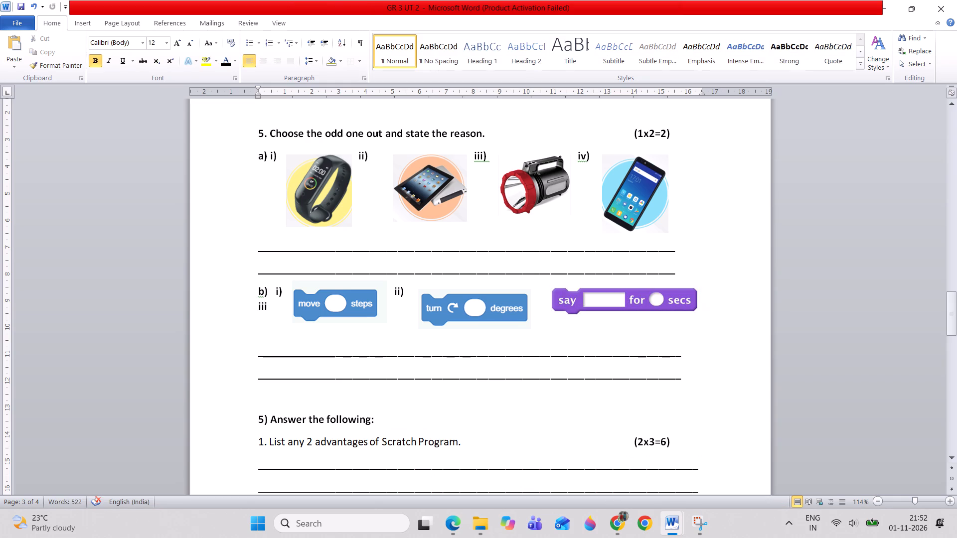
{"action": "left_click", "coordinate": [432, 305]}
{"action": "left_click_drag", "start_coordinate": [432, 305], "coordinate": [431, 304]}
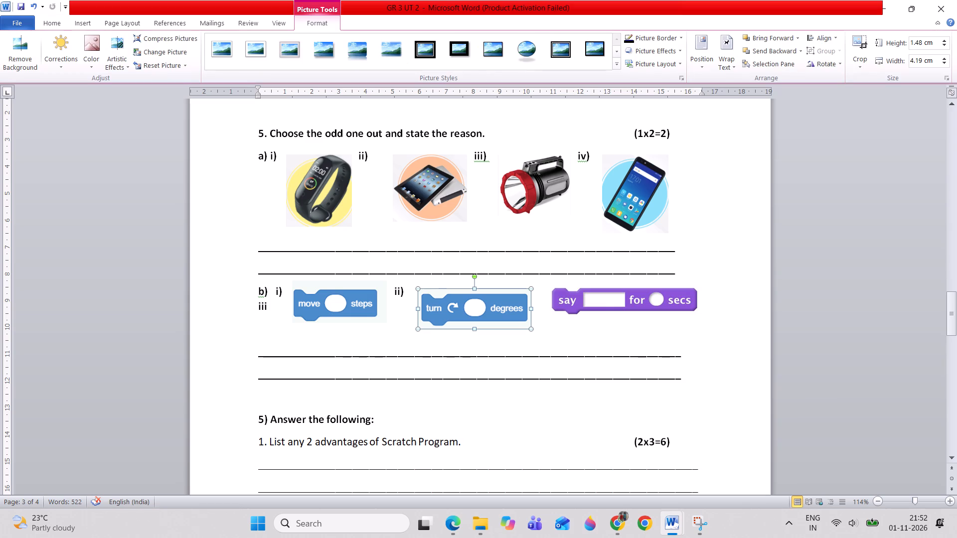
{"action": "left_click_drag", "start_coordinate": [431, 304], "coordinate": [416, 304]}
{"action": "key", "text": "Left"}
{"action": "key", "text": "Left"}
{"action": "key", "text": "Left"}
{"action": "key", "text": "Left"}
{"action": "key", "text": "Left"}
{"action": "key", "text": "Left"}
{"action": "key", "text": "Left"}
{"action": "key", "text": "Left"}
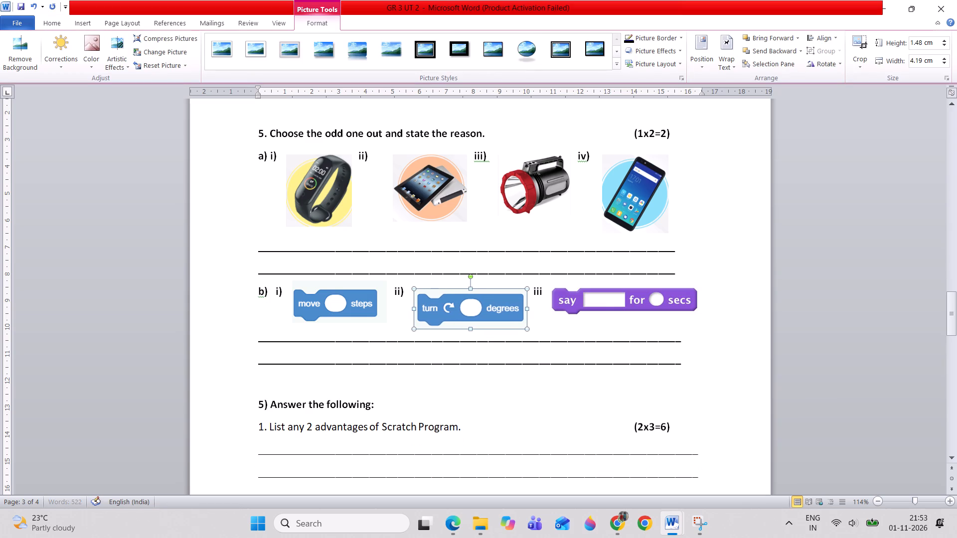
{"action": "key", "text": "Left"}
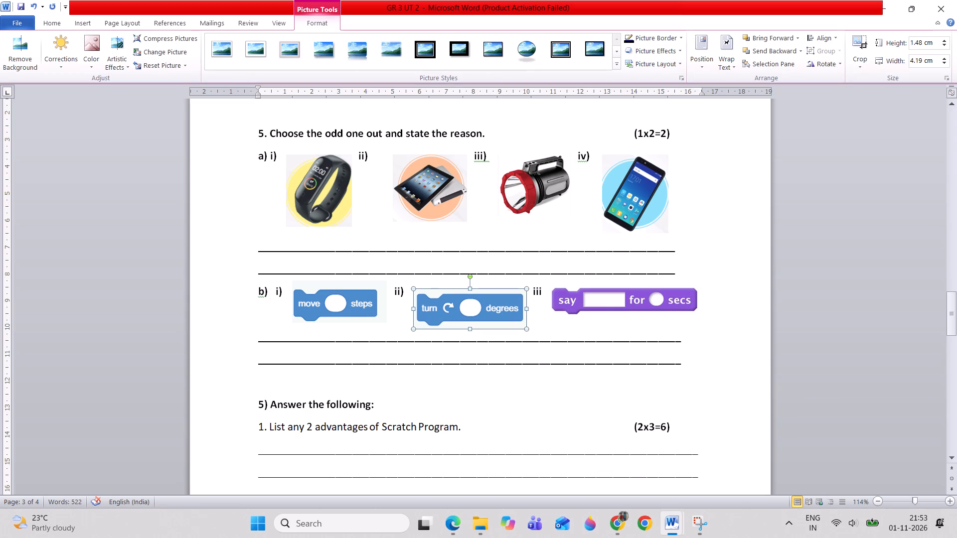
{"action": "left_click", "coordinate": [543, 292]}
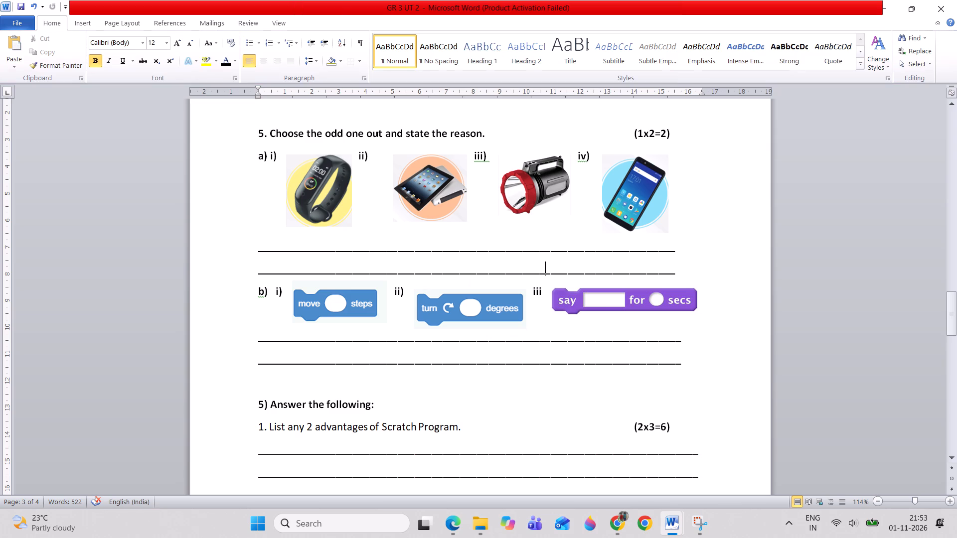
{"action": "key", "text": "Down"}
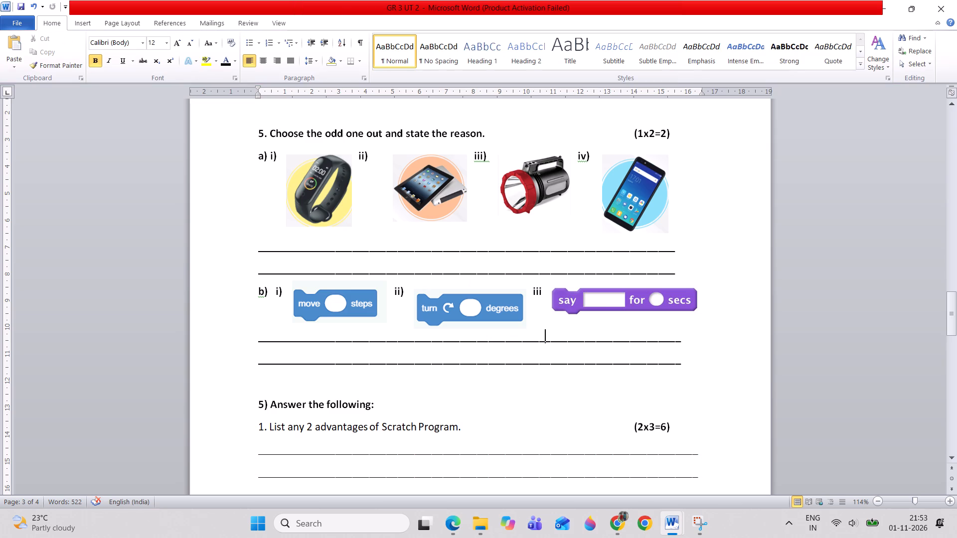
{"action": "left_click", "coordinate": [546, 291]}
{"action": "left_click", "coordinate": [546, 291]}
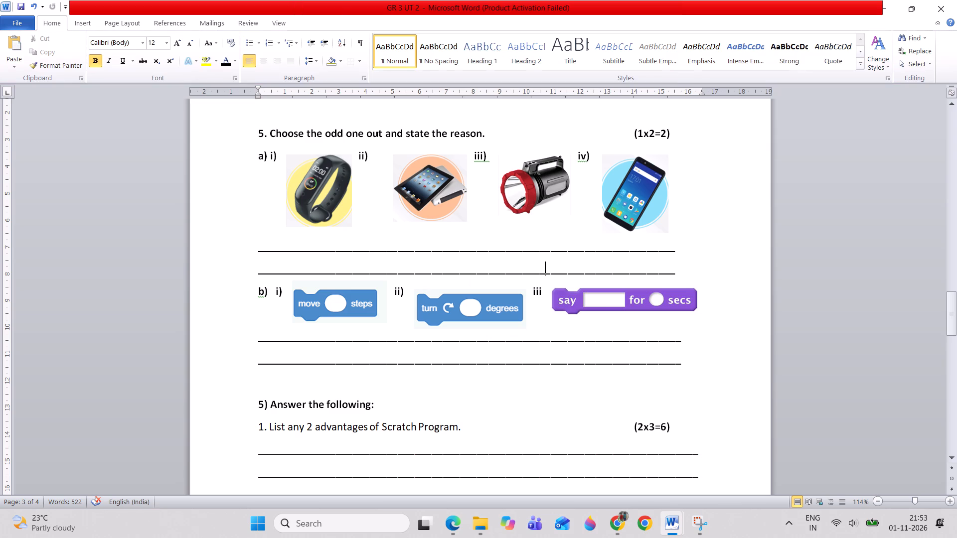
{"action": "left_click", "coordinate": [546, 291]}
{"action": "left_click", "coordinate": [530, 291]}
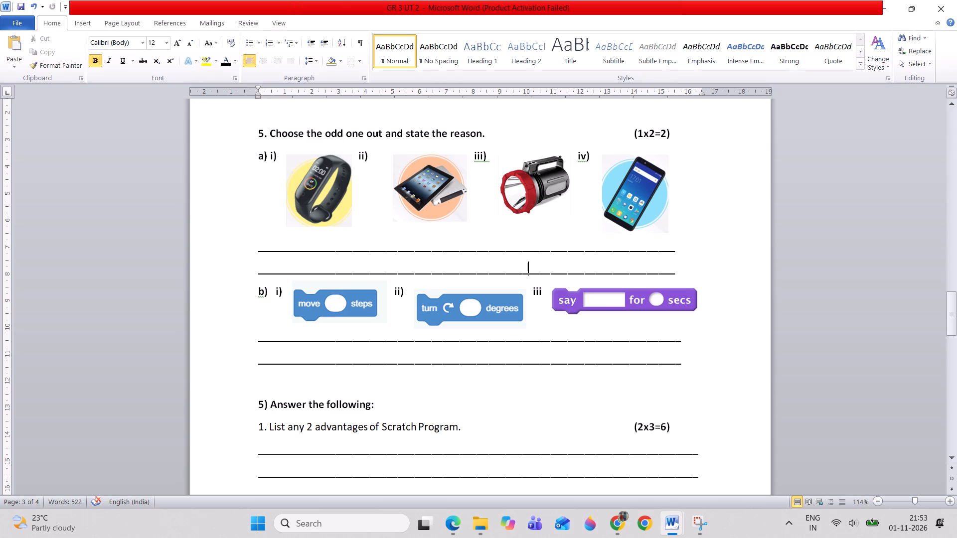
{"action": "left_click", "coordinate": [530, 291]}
Narrow the say block picture from its outer side so it ends about level with the answer line below.
{"action": "left_click", "coordinate": [663, 290]}
{"action": "left_click_drag", "start_coordinate": [700, 317], "coordinate": [679, 315]}
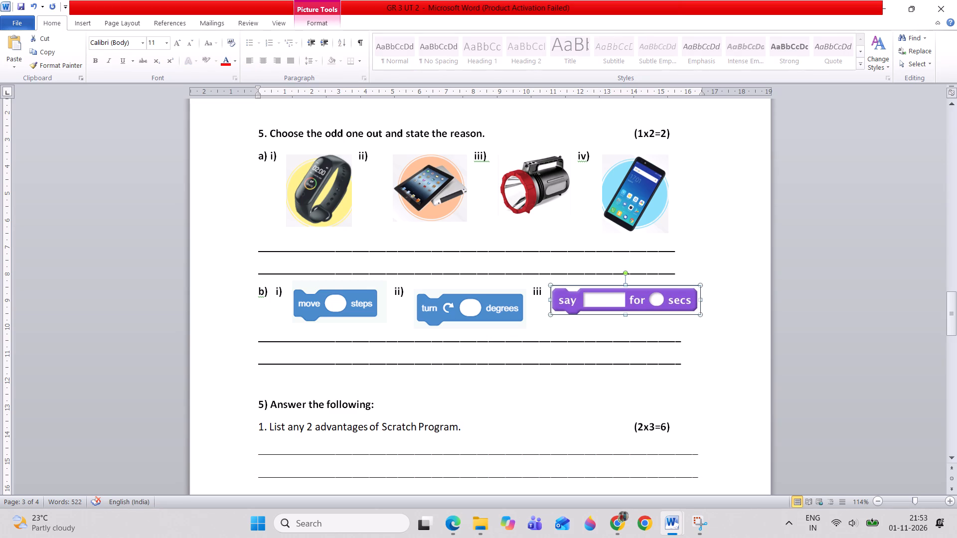
{"action": "left_click_drag", "start_coordinate": [679, 315], "coordinate": [669, 316]}
{"action": "left_click_drag", "start_coordinate": [701, 300], "coordinate": [681, 301]}
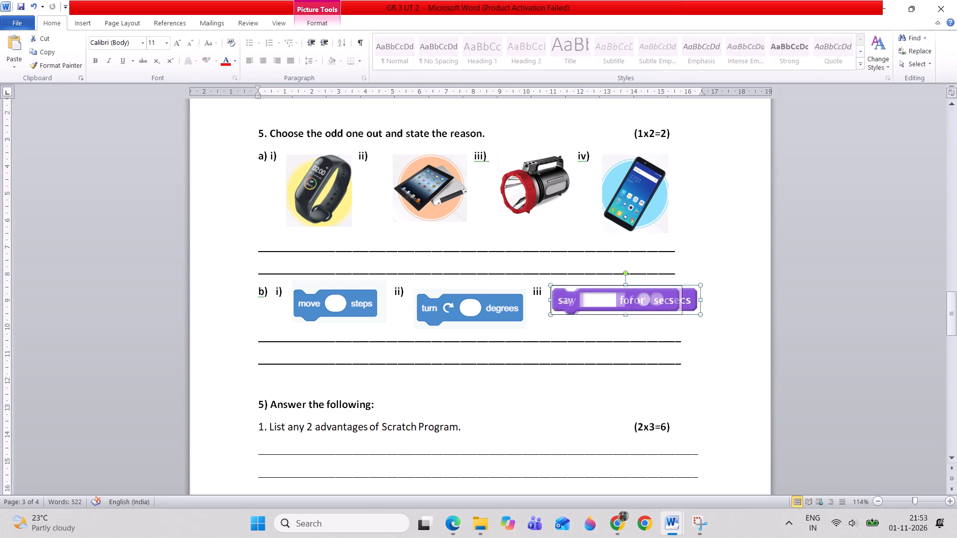
{"action": "left_click_drag", "start_coordinate": [681, 301], "coordinate": [679, 302]}
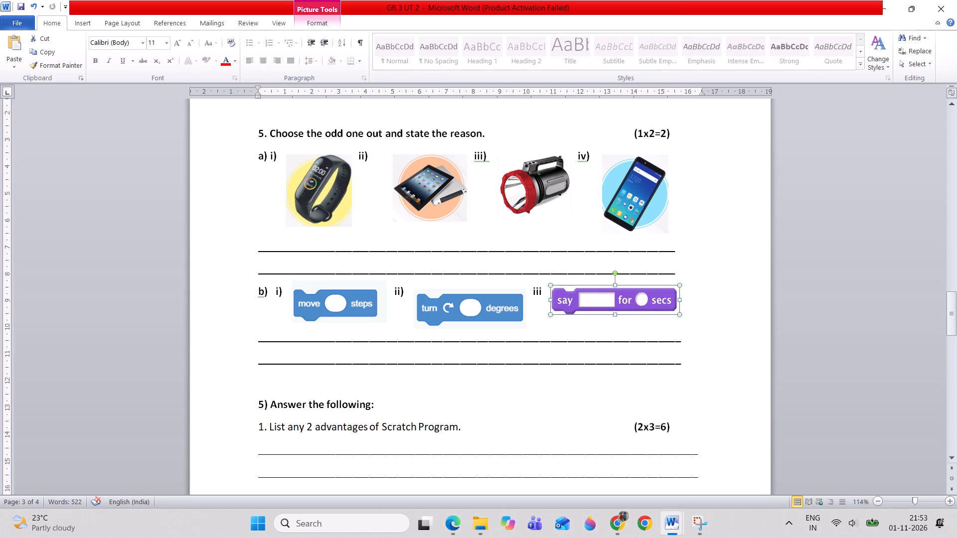
{"action": "left_click", "coordinate": [635, 321]}
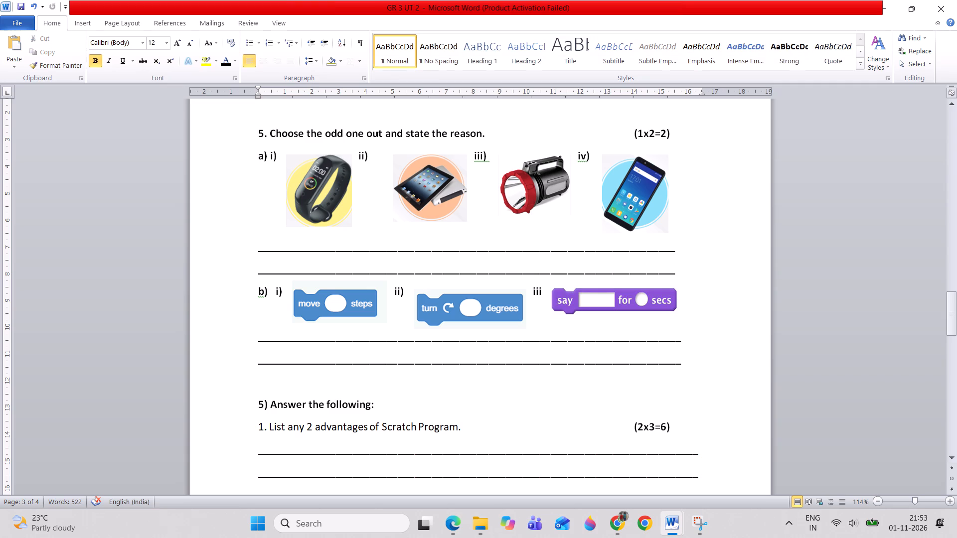
Nudge the turn degrees block picture up so it lines up with the move steps and say blocks.
{"action": "left_click", "coordinate": [472, 304]}
{"action": "key", "text": "Up"}
{"action": "key", "text": "Up"}
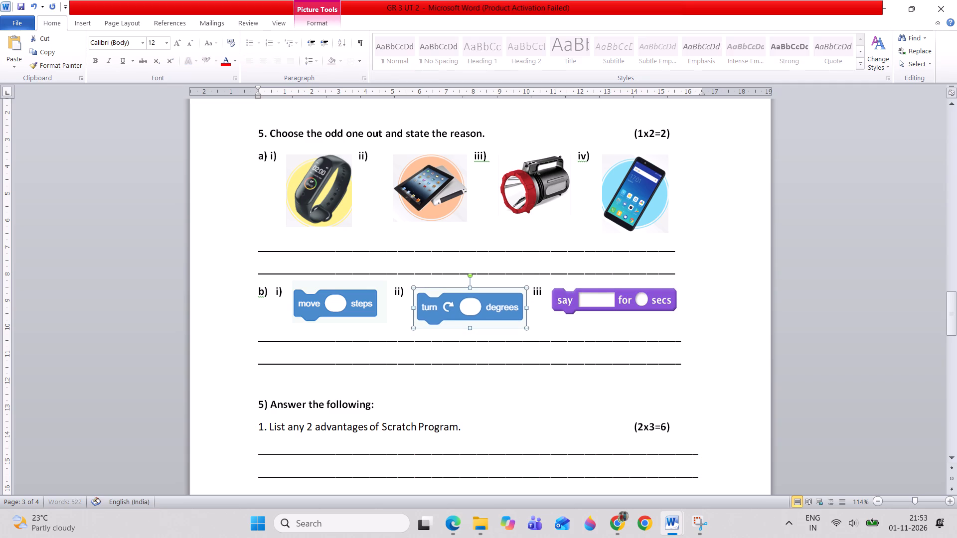
{"action": "key", "text": "Up"}
{"action": "key", "text": "Up"}
{"action": "key", "text": "Up"}
{"action": "key", "text": "Up"}
{"action": "key", "text": "Up"}
{"action": "key", "text": "Up"}
{"action": "key", "text": "Up"}
{"action": "key", "text": "Up"}
{"action": "key", "text": "Up"}
{"action": "key", "text": "Up"}
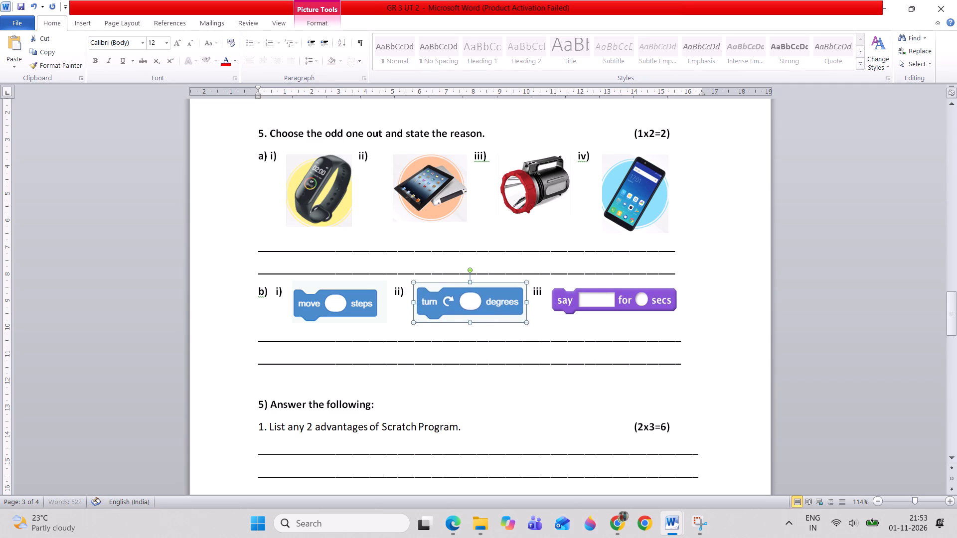
Complete the third label as iii) and shift the say block slightly toward the page margin so the label stays in front of it.
{"action": "left_click", "coordinate": [541, 292]}
{"action": "left_click", "coordinate": [541, 292]}
{"action": "left_click", "coordinate": [541, 292]}
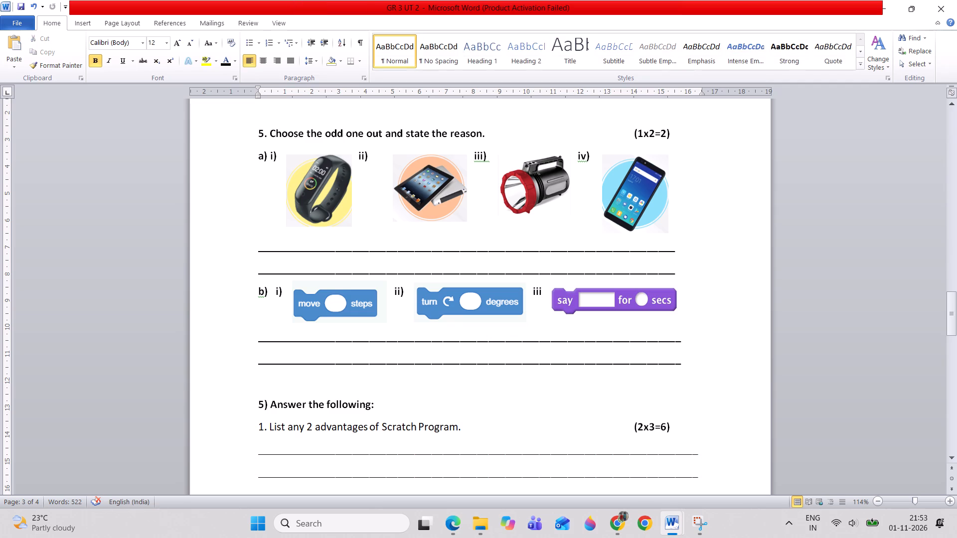
{"action": "key", "text": "shift+parenright"}
{"action": "left_click", "coordinate": [562, 306]}
{"action": "left_click", "coordinate": [562, 306]}
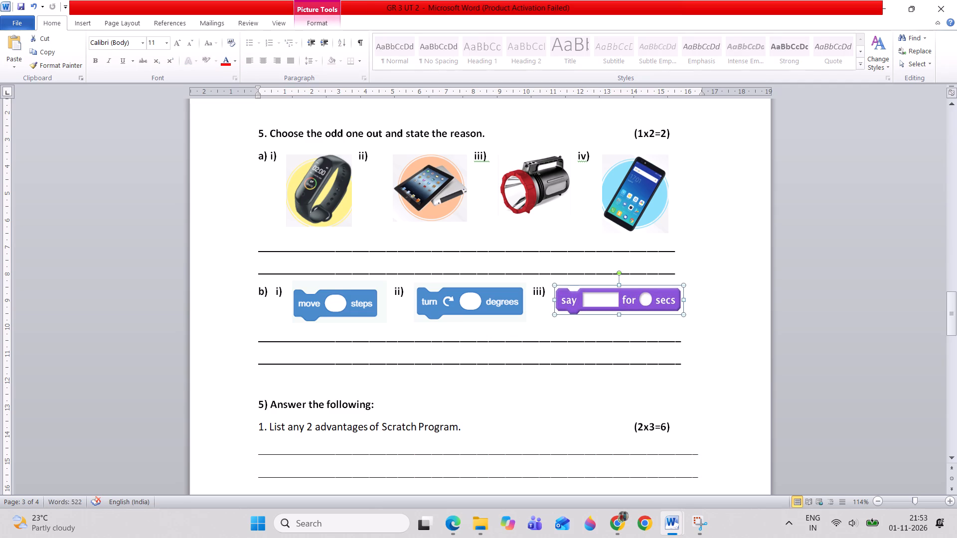
{"action": "left_click", "coordinate": [536, 325]}
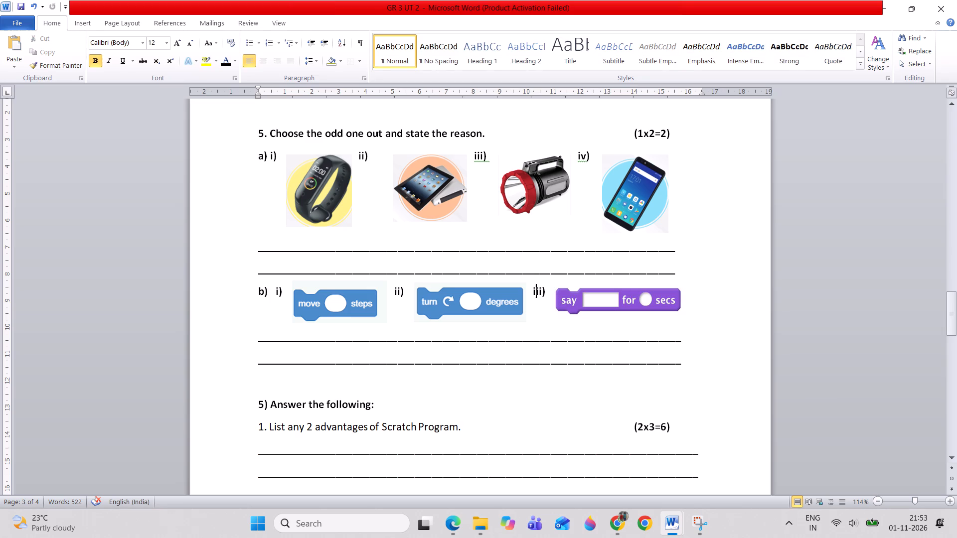
{"action": "left_click", "coordinate": [552, 291]}
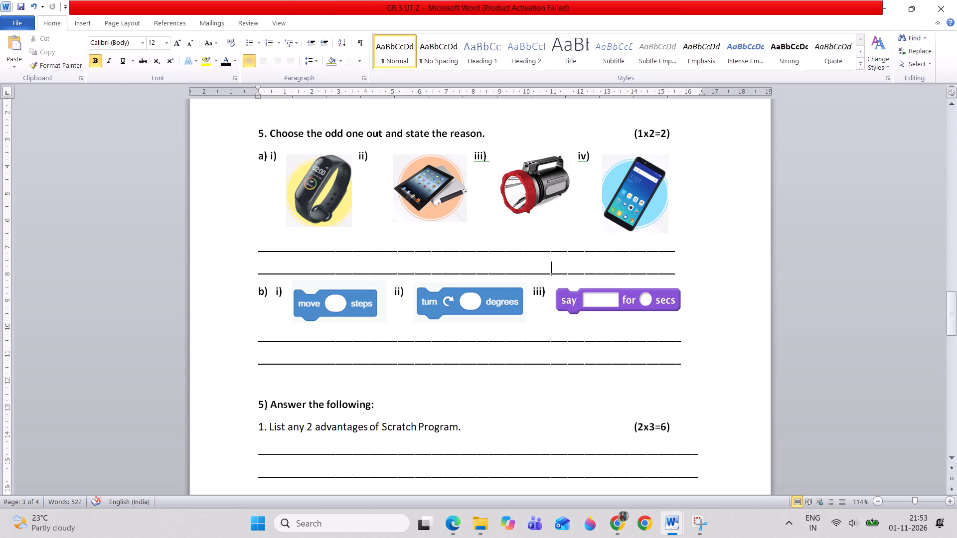
{"action": "left_click", "coordinate": [552, 291]}
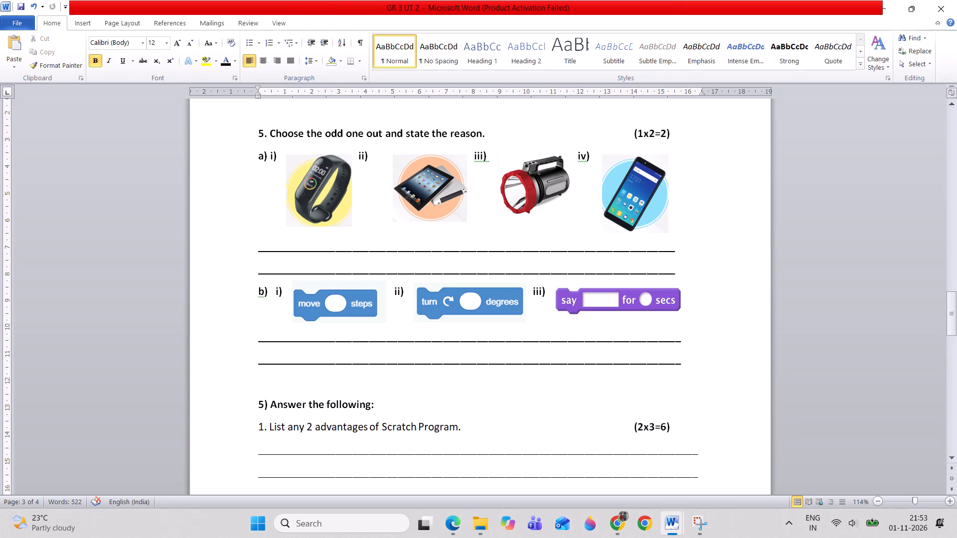
Shrink the turn degrees block picture proportionally, leaving more space before the iii) label.
{"action": "left_click", "coordinate": [476, 304]}
{"action": "left_click_drag", "start_coordinate": [529, 321], "coordinate": [513, 316]}
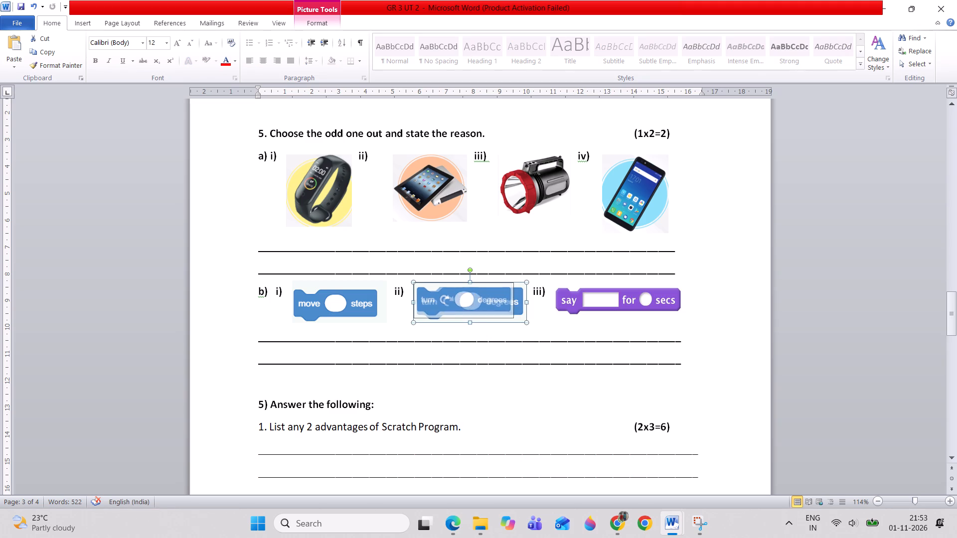
{"action": "left_click_drag", "start_coordinate": [513, 316], "coordinate": [508, 317]}
Resize the move steps block picture slightly smaller than before and adjust its height position in the row beside the i) label.
{"action": "left_click", "coordinate": [342, 301]}
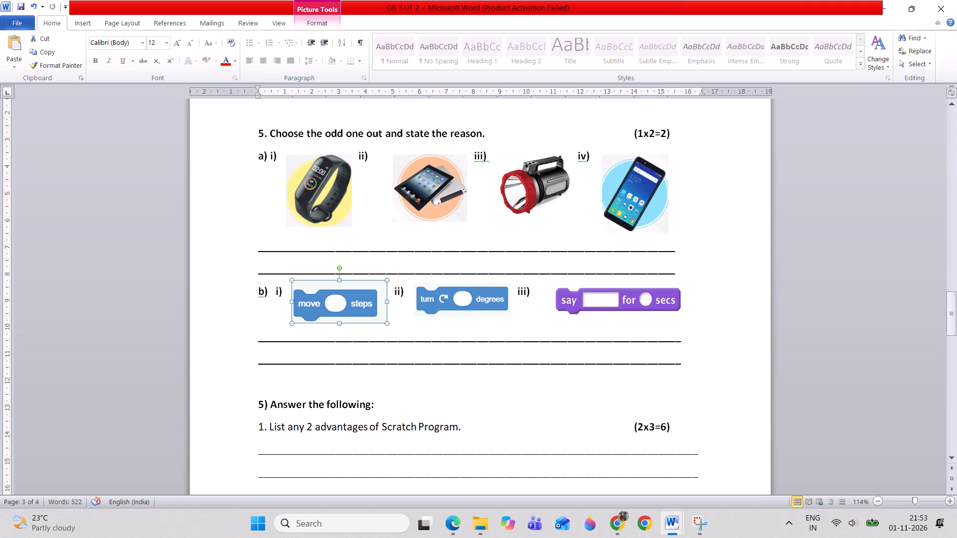
{"action": "left_click_drag", "start_coordinate": [387, 281], "coordinate": [373, 285]}
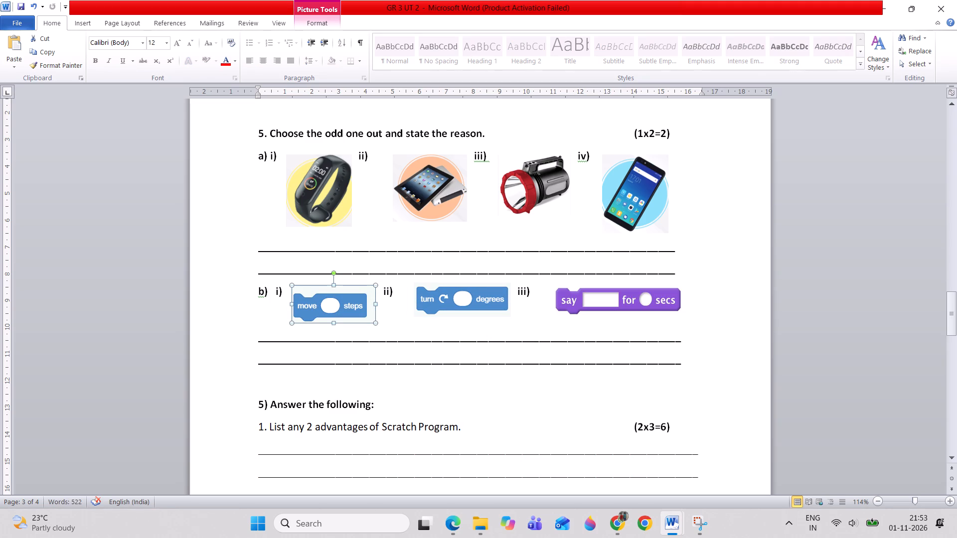
{"action": "left_click", "coordinate": [357, 302]}
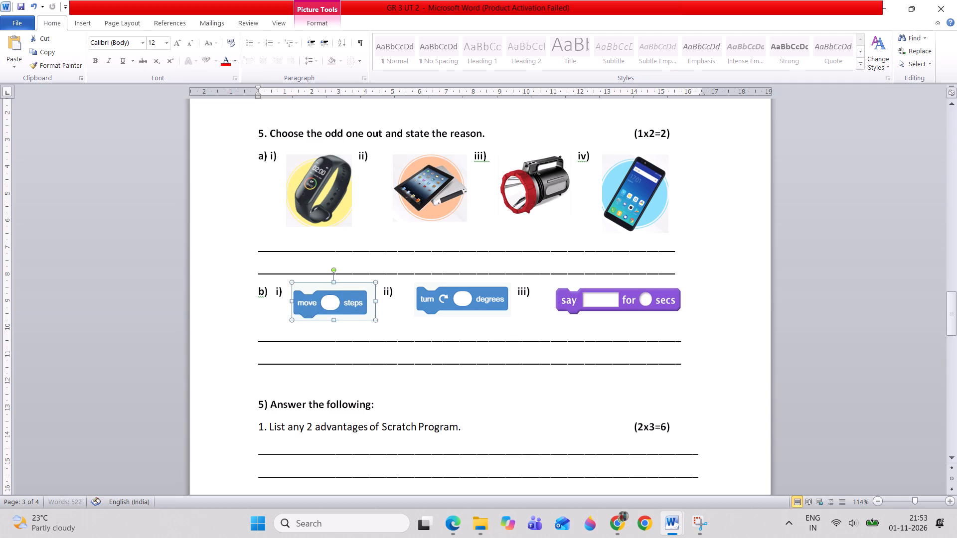
{"action": "left_click_drag", "start_coordinate": [377, 319], "coordinate": [386, 321]}
Enlarge the turn degrees block picture slightly so its height is closer to the move steps block.
{"action": "left_click", "coordinate": [453, 300]}
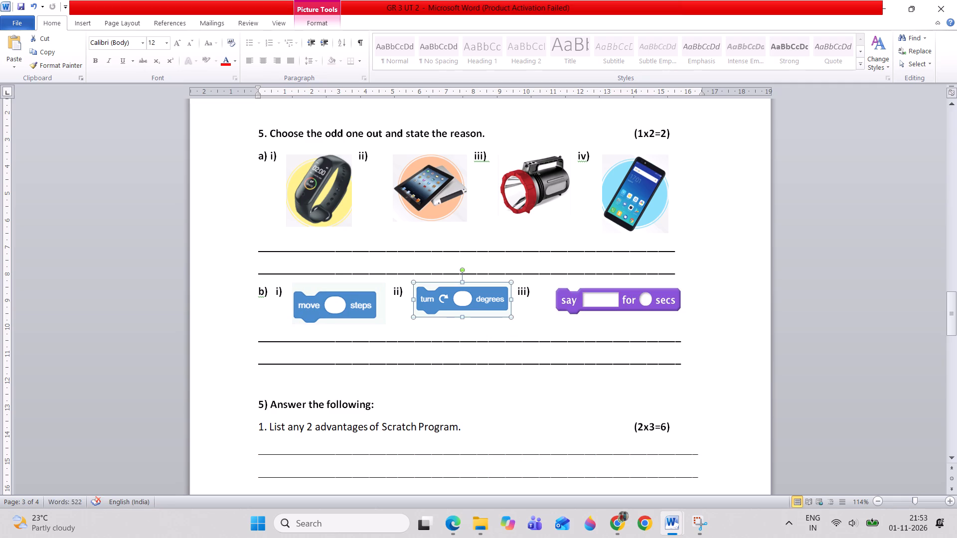
{"action": "left_click_drag", "start_coordinate": [511, 317], "coordinate": [515, 320]}
Make the say block picture slightly narrower and taller so its size is closer to the neighbouring Scratch blocks.
{"action": "left_click", "coordinate": [575, 310]}
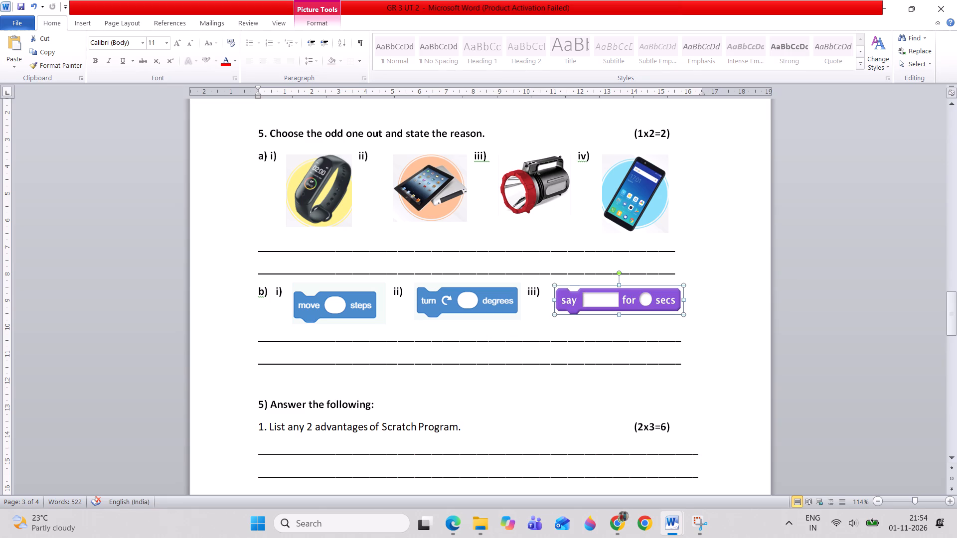
{"action": "left_click_drag", "start_coordinate": [684, 313], "coordinate": [684, 319]}
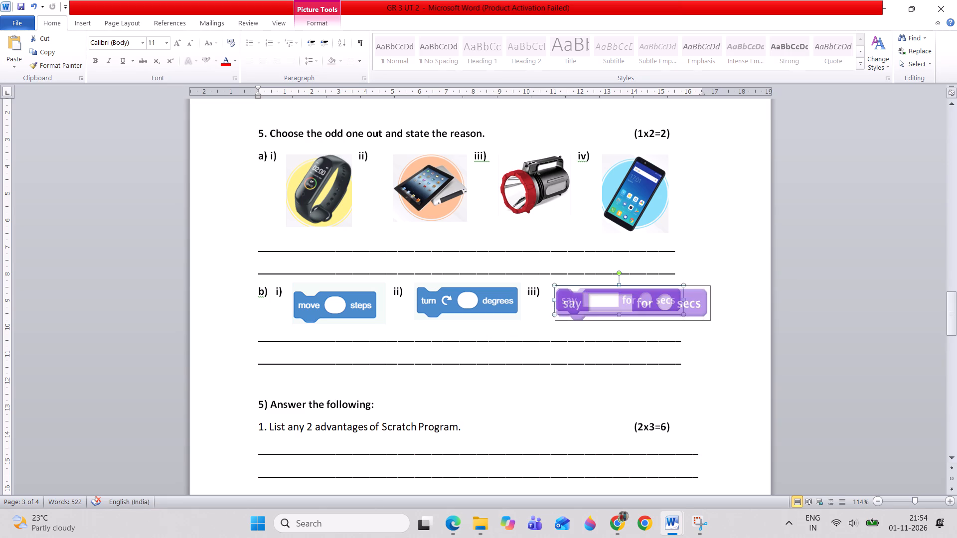
{"action": "left_click_drag", "start_coordinate": [684, 319], "coordinate": [678, 311]}
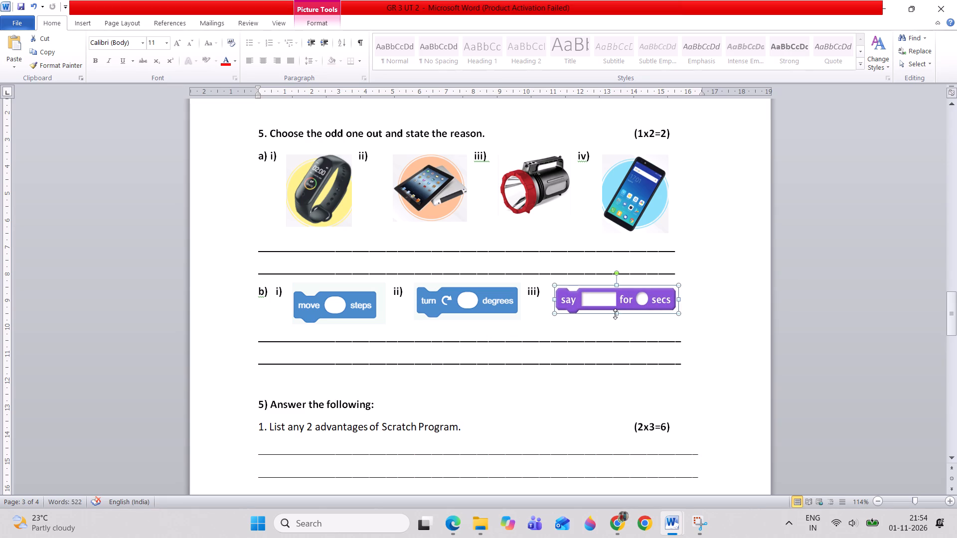
{"action": "left_click_drag", "start_coordinate": [615, 314], "coordinate": [615, 319]}
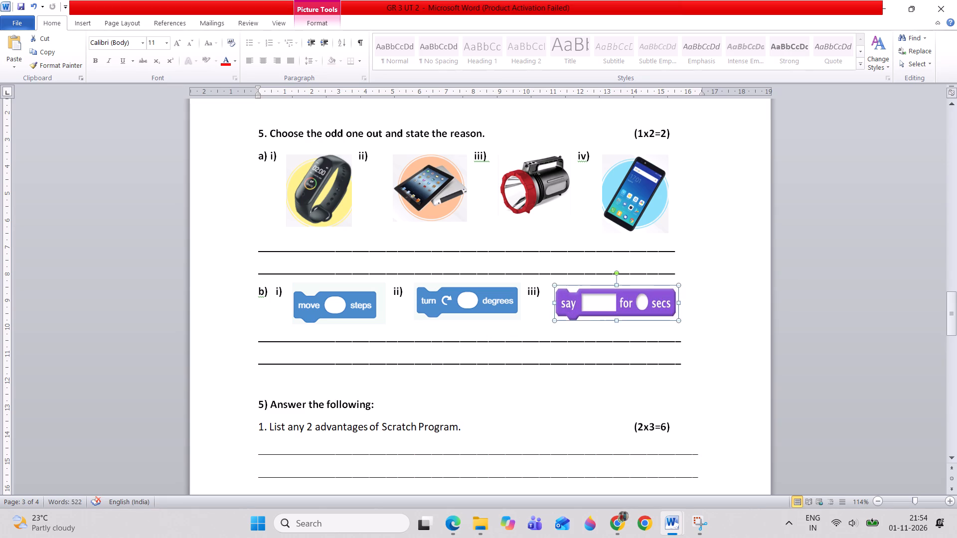
Add blank lines below the Scratch block row and enter an indented iv) label above the answer lines.
{"action": "left_click", "coordinate": [692, 315]}
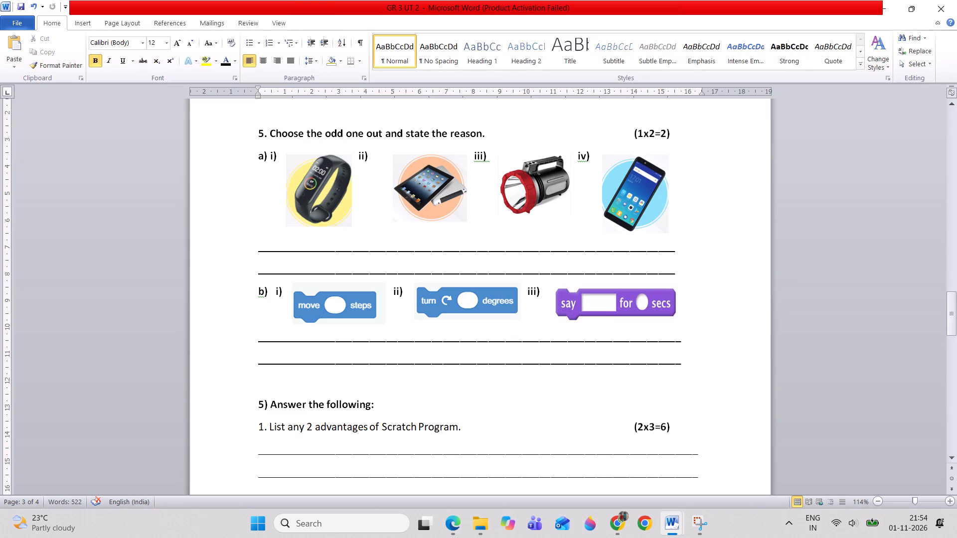
{"action": "key", "text": "Return"}
{"action": "key", "text": "Return"}
{"action": "key", "text": "Return"}
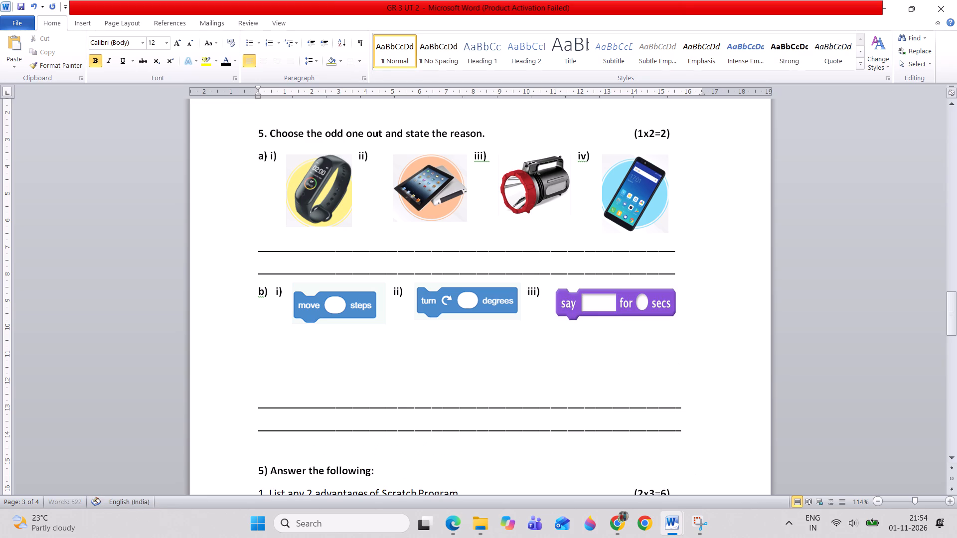
{"action": "key", "text": "i"}
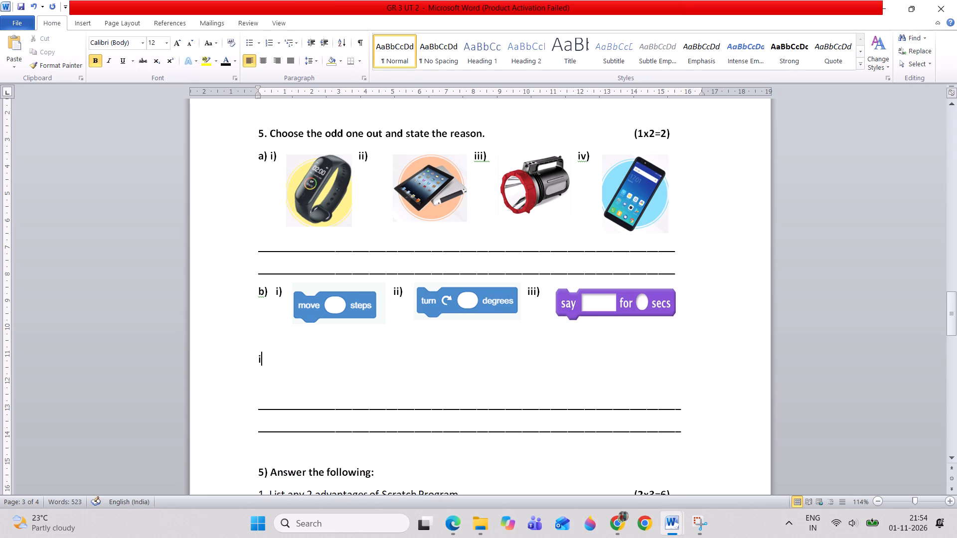
{"action": "key", "text": "v"}
{"action": "key", "text": "BackSpace"}
{"action": "key", "text": "v"}
{"action": "key", "text": "shift+parenright"}
{"action": "key", "text": "space"}
{"action": "key", "text": "Left"}
{"action": "key", "text": "Left"}
{"action": "key", "text": "Left"}
{"action": "key", "text": "Left"}
{"action": "key", "text": "space"}
{"action": "key", "text": "space"}
{"action": "key", "text": "space"}
{"action": "key", "text": "space"}
{"action": "key", "text": "space"}
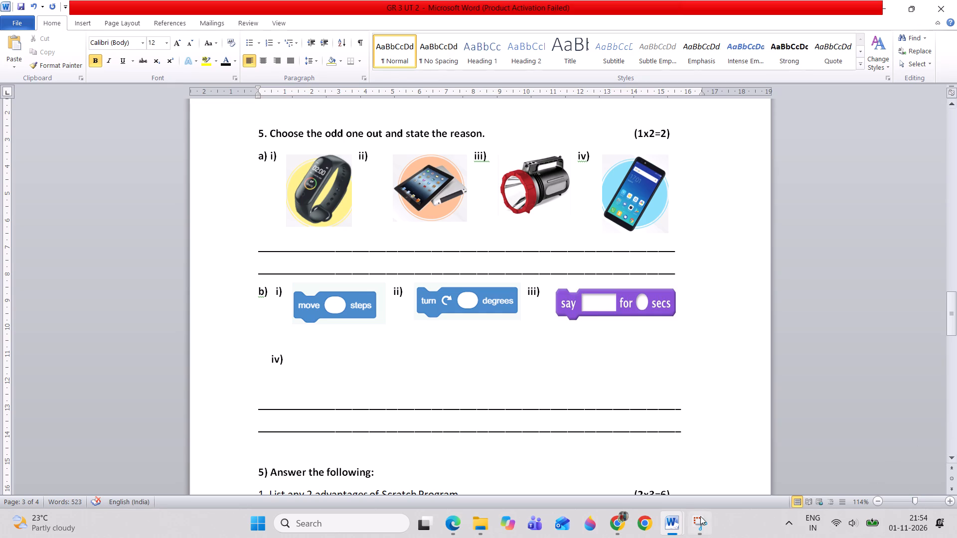
Switch to Chrome, find the exercises in the ABC of Scratch chapter, and snip and copy the go to random position block.
{"action": "left_click", "coordinate": [626, 523]}
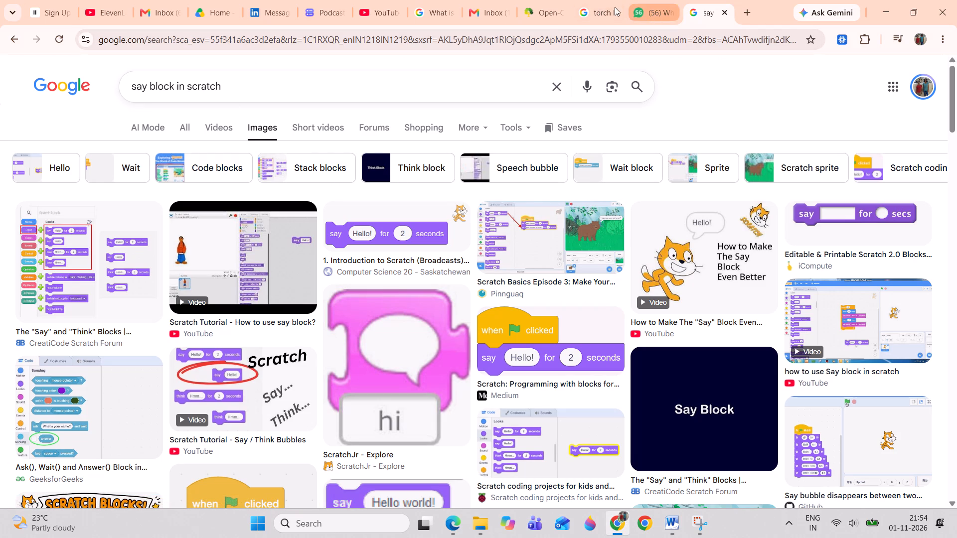
{"action": "left_click", "coordinate": [543, 17]}
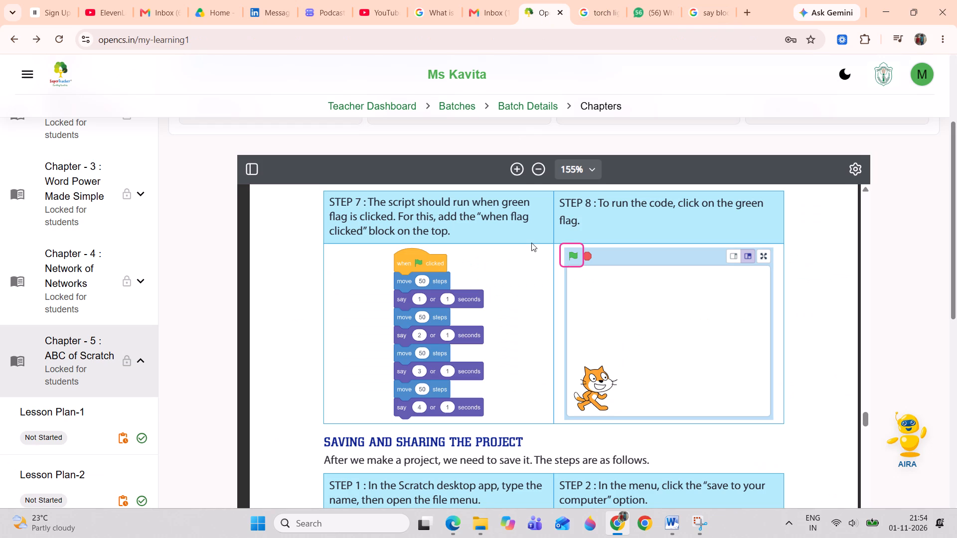
{"action": "key", "text": "Down"}
{"action": "key", "text": "Down"}
{"action": "key", "text": "Down"}
{"action": "key", "text": "Down"}
{"action": "key", "text": "Down"}
{"action": "key", "text": "Down"}
{"action": "key", "text": "Down"}
{"action": "key", "text": "Down"}
{"action": "key", "text": "Down"}
{"action": "key", "text": "Down"}
{"action": "key", "text": "Down"}
{"action": "key", "text": "Down"}
{"action": "key", "text": "Down"}
{"action": "key", "text": "Down"}
{"action": "key", "text": "Down"}
{"action": "key", "text": "Down"}
{"action": "key", "text": "Down"}
{"action": "key", "text": "Down"}
{"action": "key", "text": "Down"}
{"action": "key", "text": "Down"}
{"action": "key", "text": "Down"}
{"action": "key", "text": "Down"}
{"action": "key", "text": "Down"}
{"action": "key", "text": "Down"}
{"action": "key", "text": "Down"}
{"action": "key", "text": "Down"}
{"action": "key", "text": "Down"}
{"action": "key", "text": "Down"}
{"action": "key", "text": "Down"}
{"action": "key", "text": "Down"}
{"action": "key", "text": "Down"}
{"action": "key", "text": "Down"}
{"action": "key", "text": "Down"}
{"action": "key", "text": "Down"}
{"action": "key", "text": "Down"}
{"action": "key", "text": "Down"}
{"action": "key", "text": "Down"}
{"action": "key", "text": "Down"}
{"action": "key", "text": "Down"}
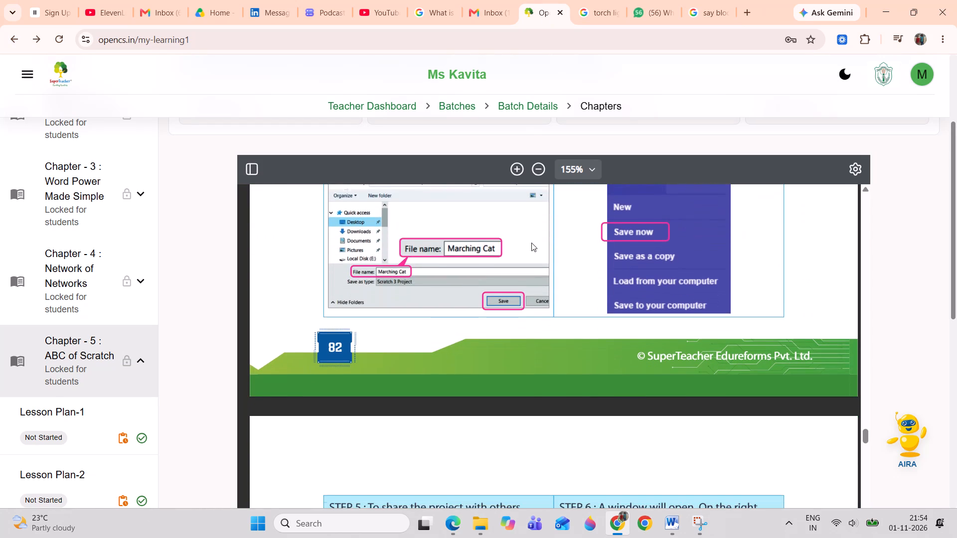
{"action": "key", "text": "Down"}
{"action": "key", "text": "Down"}
{"action": "key", "text": "Down"}
{"action": "key", "text": "Down"}
{"action": "key", "text": "Down"}
{"action": "key", "text": "Down"}
{"action": "key", "text": "Down"}
{"action": "key", "text": "Down"}
{"action": "key", "text": "Down"}
{"action": "key", "text": "Down"}
{"action": "key", "text": "Down"}
{"action": "key", "text": "Down"}
{"action": "key", "text": "Down"}
{"action": "key", "text": "Down"}
{"action": "key", "text": "Down"}
{"action": "key", "text": "Down"}
{"action": "key", "text": "Down"}
{"action": "key", "text": "Down"}
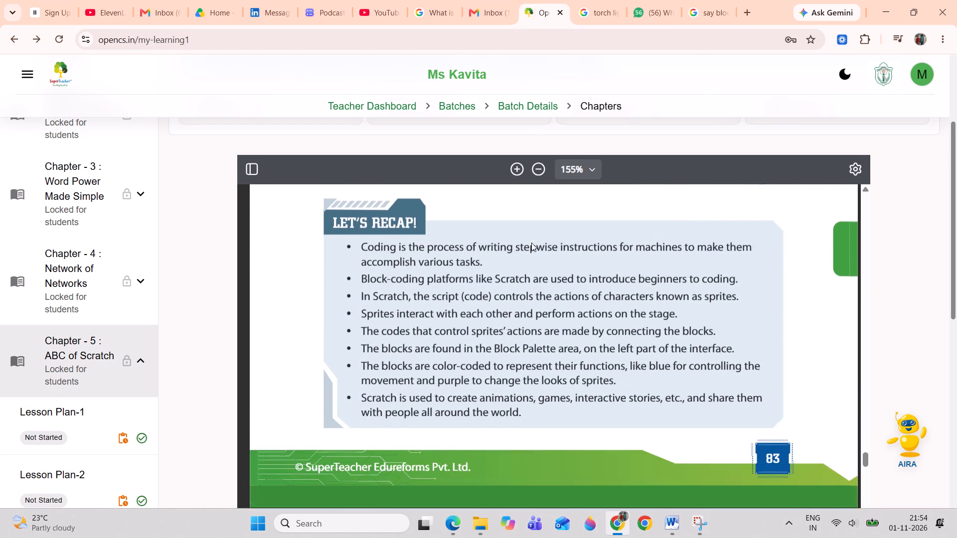
{"action": "key", "text": "Down"}
{"action": "key", "text": "Down"}
{"action": "key", "text": "Down"}
{"action": "key", "text": "Down"}
{"action": "key", "text": "Down"}
{"action": "key", "text": "Down"}
{"action": "key", "text": "Down"}
{"action": "key", "text": "Down"}
{"action": "key", "text": "Down"}
{"action": "key", "text": "Down"}
{"action": "key", "text": "Down"}
{"action": "key", "text": "Down"}
{"action": "key", "text": "Down"}
{"action": "key", "text": "Down"}
{"action": "key", "text": "Down"}
{"action": "key", "text": "Down"}
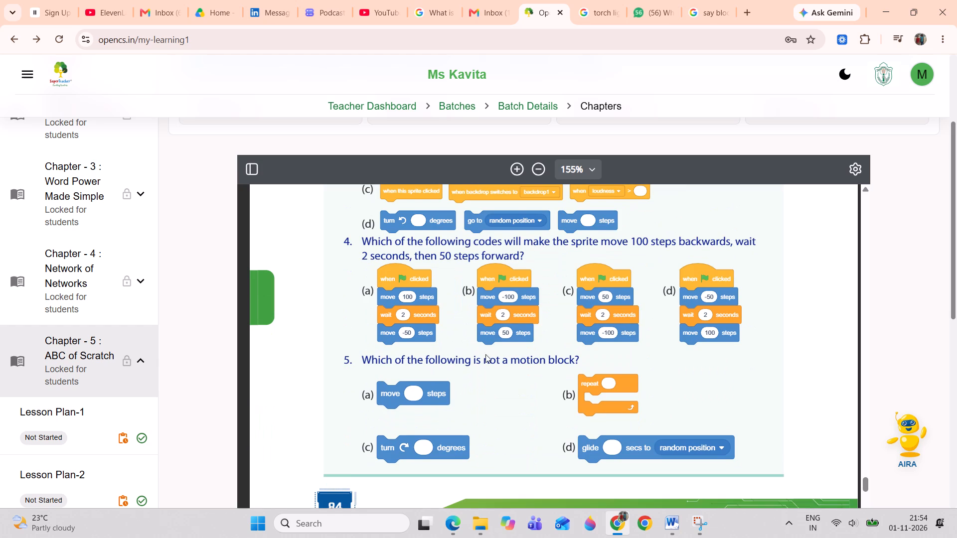
{"action": "left_click", "coordinate": [699, 524]}
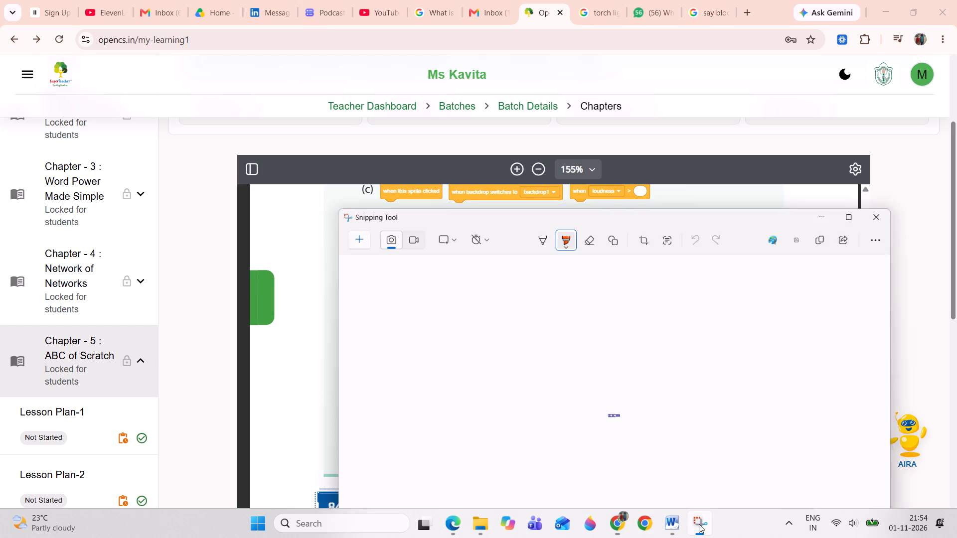
{"action": "left_click", "coordinate": [346, 226]}
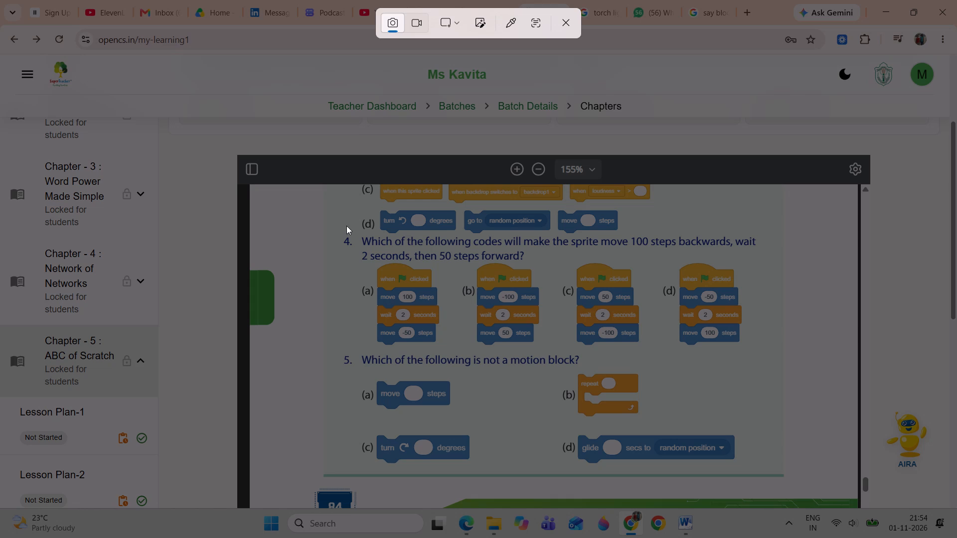
{"action": "left_click_drag", "start_coordinate": [461, 204], "coordinate": [513, 230]}
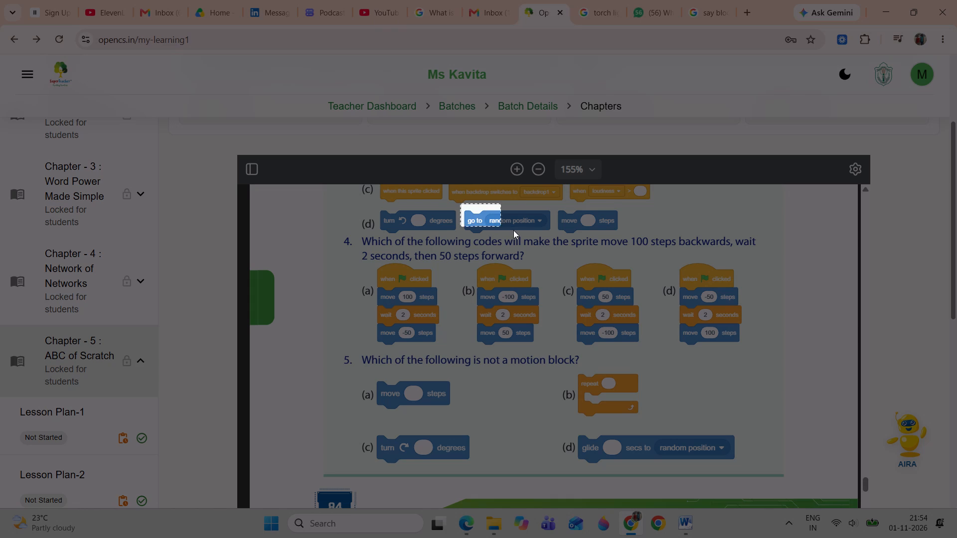
{"action": "left_click_drag", "start_coordinate": [513, 230], "coordinate": [555, 234]}
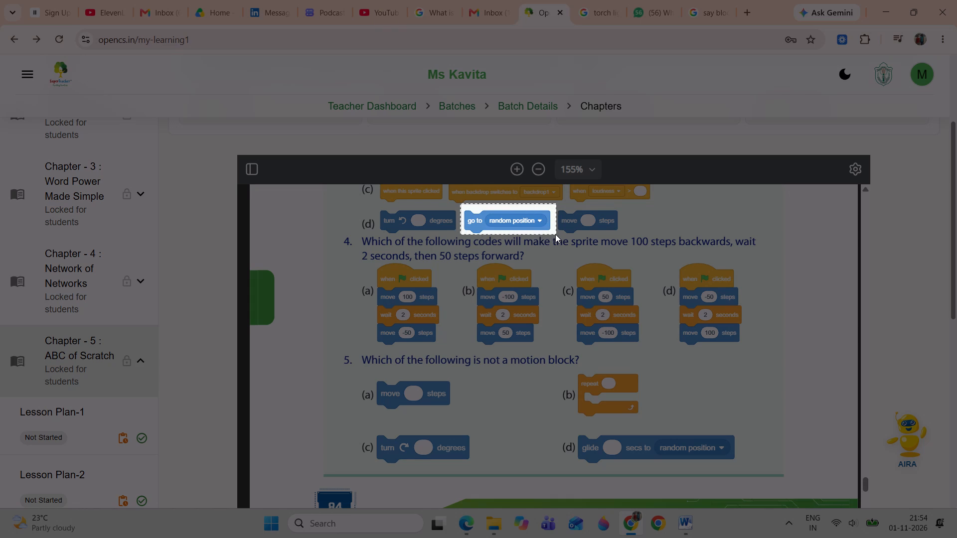
{"action": "left_click_drag", "start_coordinate": [555, 234], "coordinate": [555, 234]}
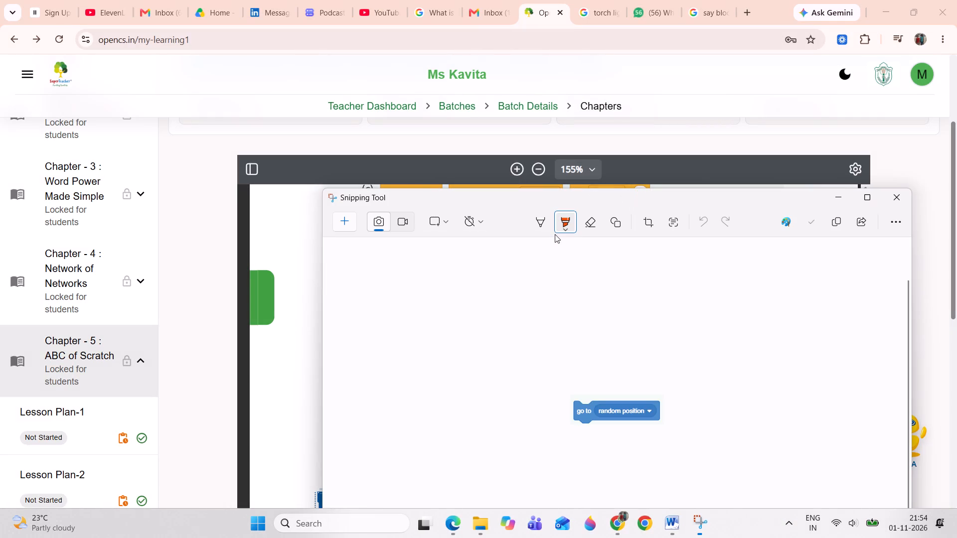
{"action": "left_click", "coordinate": [839, 225]}
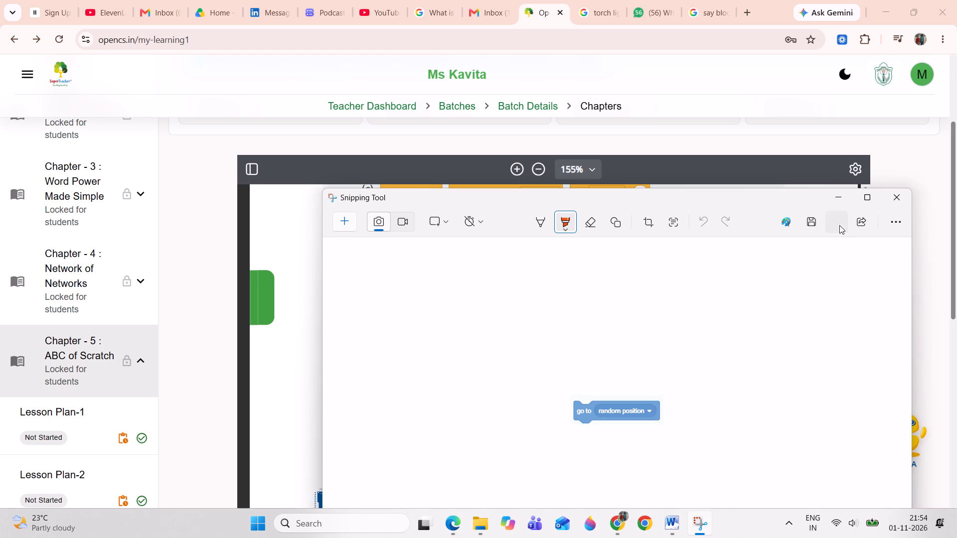
Return to the GR 3 UT 2 document in Word and paste the go to random position block beside the iv) label.
{"action": "left_click", "coordinate": [675, 522]}
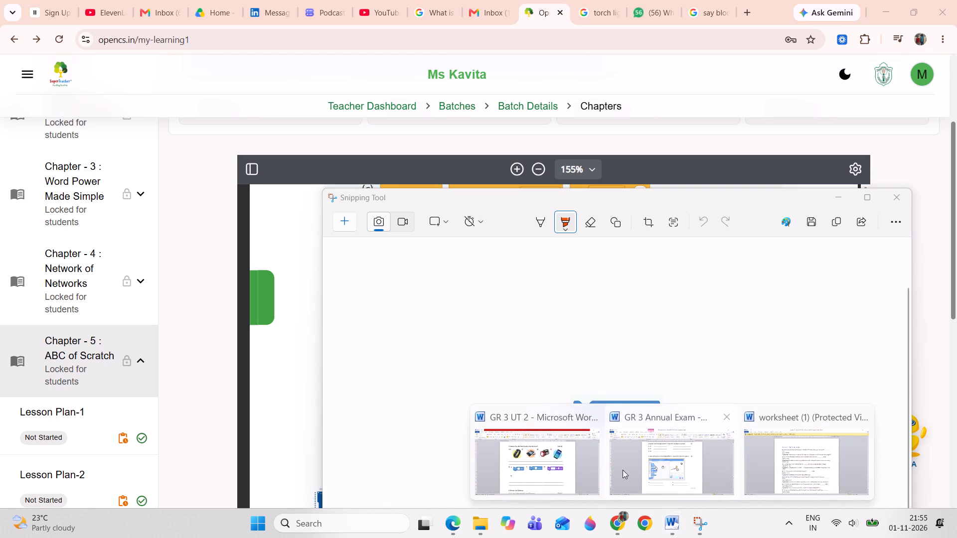
{"action": "left_click", "coordinate": [552, 482]}
{"action": "left_click", "coordinate": [300, 359]}
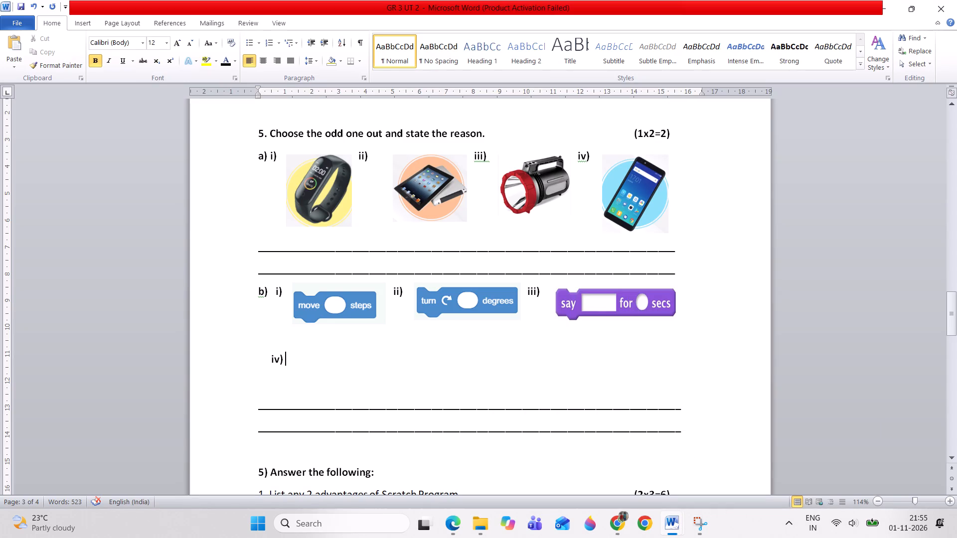
{"action": "key", "text": "space"}
{"action": "key", "text": "ctrl+v"}
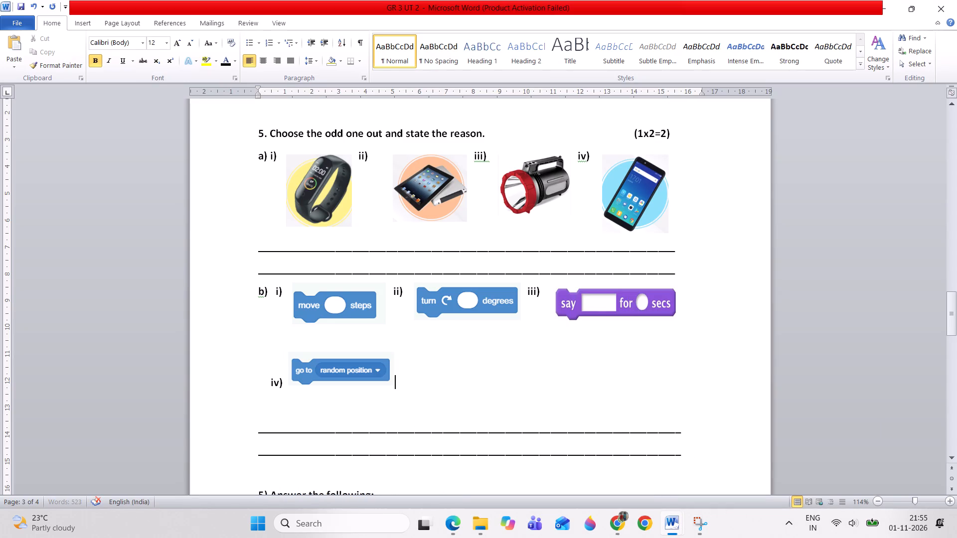
Set the go to block picture's text wrapping to Tight and position it just after the iv) label.
{"action": "left_click", "coordinate": [306, 367]}
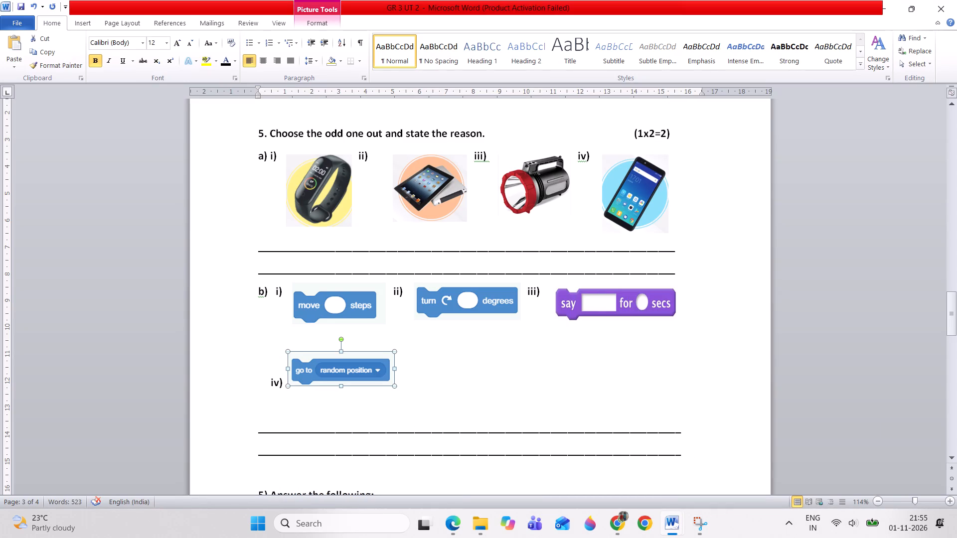
{"action": "right_click", "coordinate": [306, 368]}
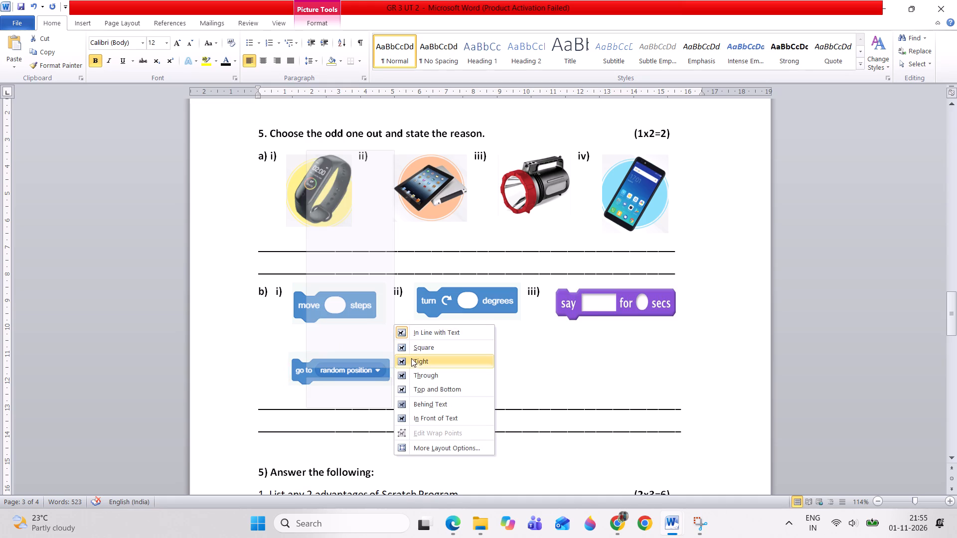
{"action": "left_click", "coordinate": [412, 359]}
{"action": "right_click_drag", "start_coordinate": [344, 368], "coordinate": [366, 369]}
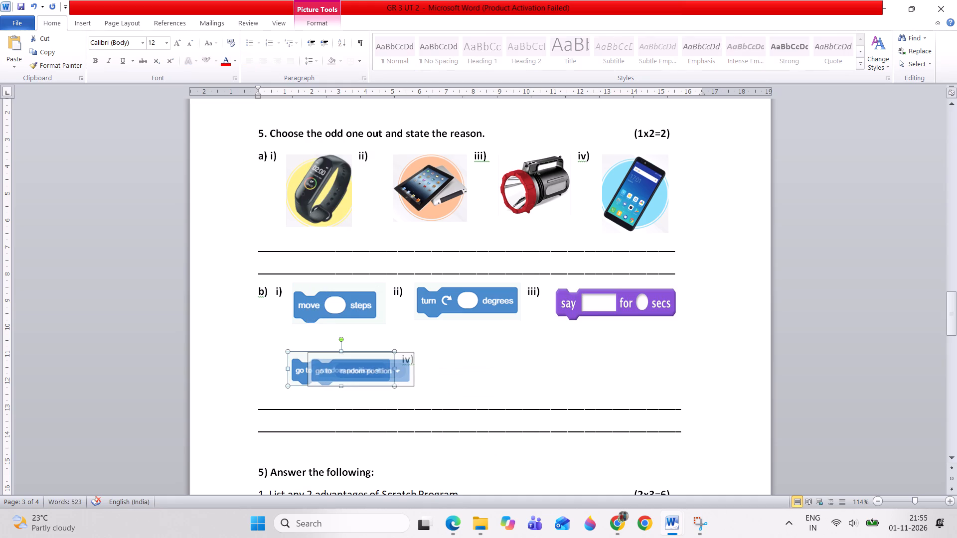
{"action": "right_click_drag", "start_coordinate": [366, 369], "coordinate": [369, 370]}
{"action": "left_click", "coordinate": [387, 376]}
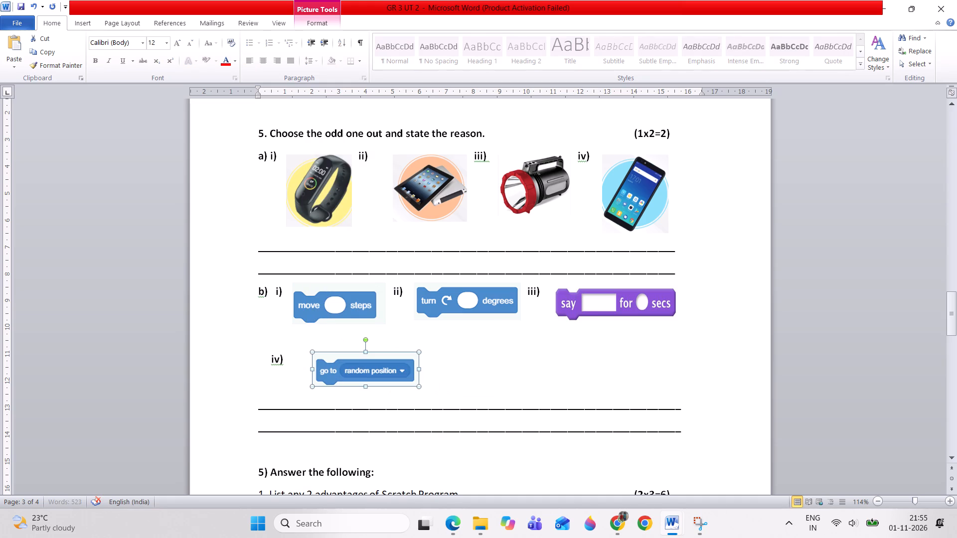
{"action": "left_click_drag", "start_coordinate": [369, 371], "coordinate": [361, 369]}
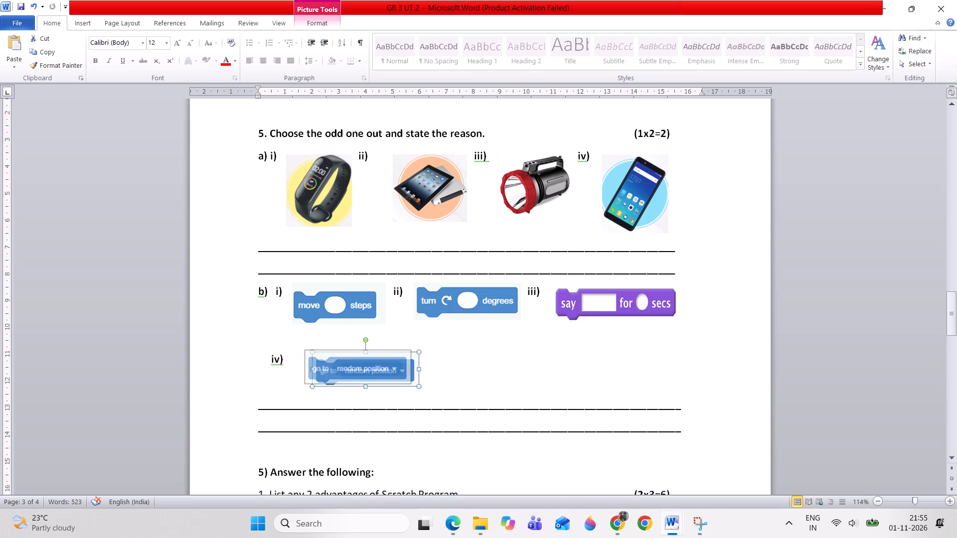
{"action": "left_click_drag", "start_coordinate": [361, 369], "coordinate": [360, 369]}
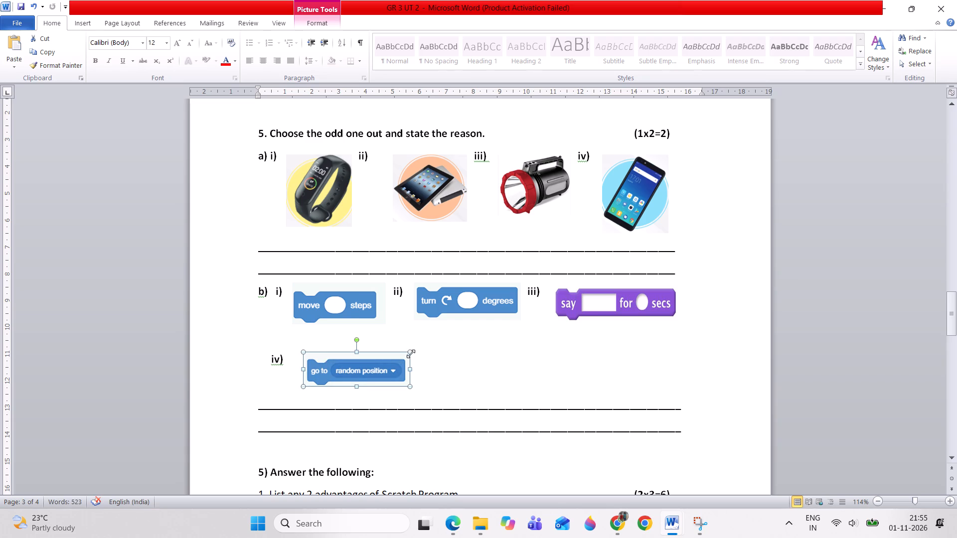
Enlarge the go to block picture slightly in width and height to better match the blocks above.
{"action": "right_click_drag", "start_coordinate": [411, 354], "coordinate": [417, 353]}
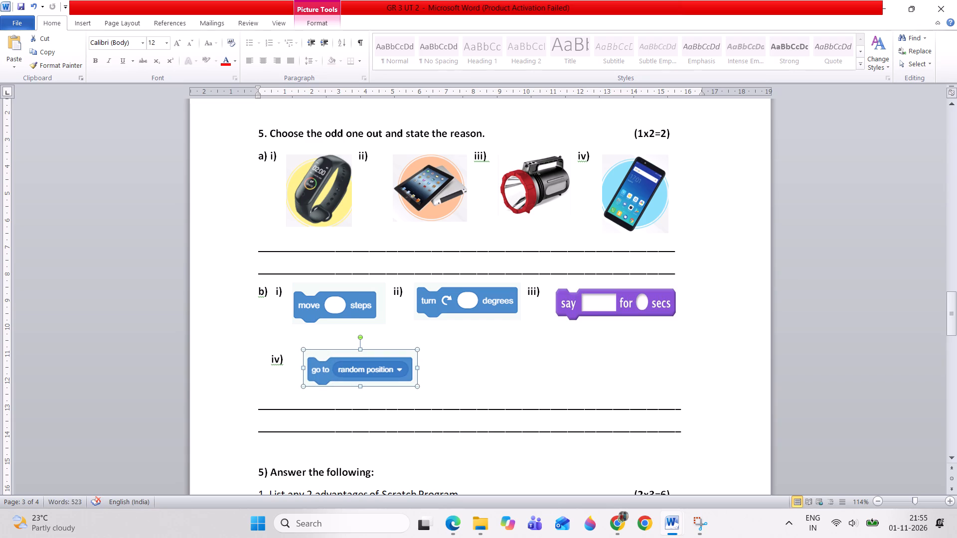
{"action": "right_click_drag", "start_coordinate": [360, 349], "coordinate": [360, 344]}
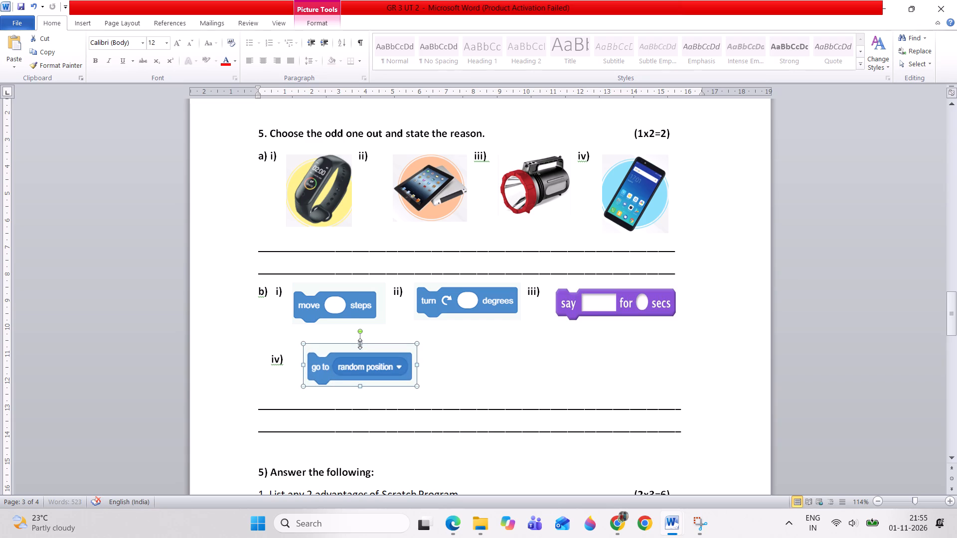
{"action": "left_click", "coordinate": [442, 380]}
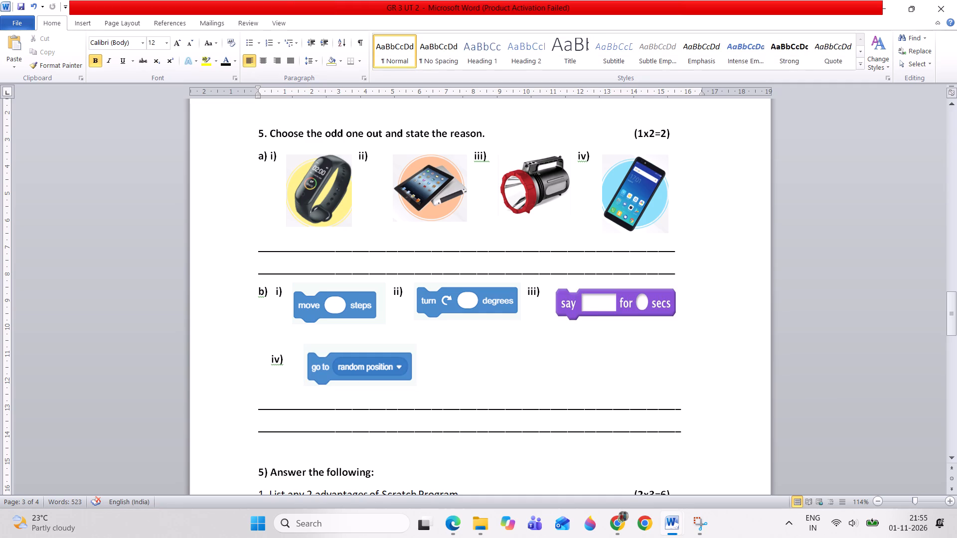
Shift the iv) label further along its line by adding spaces in front of it.
{"action": "left_click", "coordinate": [267, 360]}
{"action": "key", "text": "space"}
{"action": "key", "text": "space"}
{"action": "key", "text": "space"}
{"action": "key", "text": "space"}
{"action": "key", "text": "space"}
{"action": "key", "text": "space"}
{"action": "key", "text": "space"}
{"action": "key", "text": "space"}
{"action": "key", "text": "space"}
{"action": "key", "text": "space"}
{"action": "key", "text": "space"}
{"action": "key", "text": "space"}
{"action": "key", "text": "space"}
{"action": "key", "text": "space"}
{"action": "key", "text": "space"}
{"action": "key", "text": "space"}
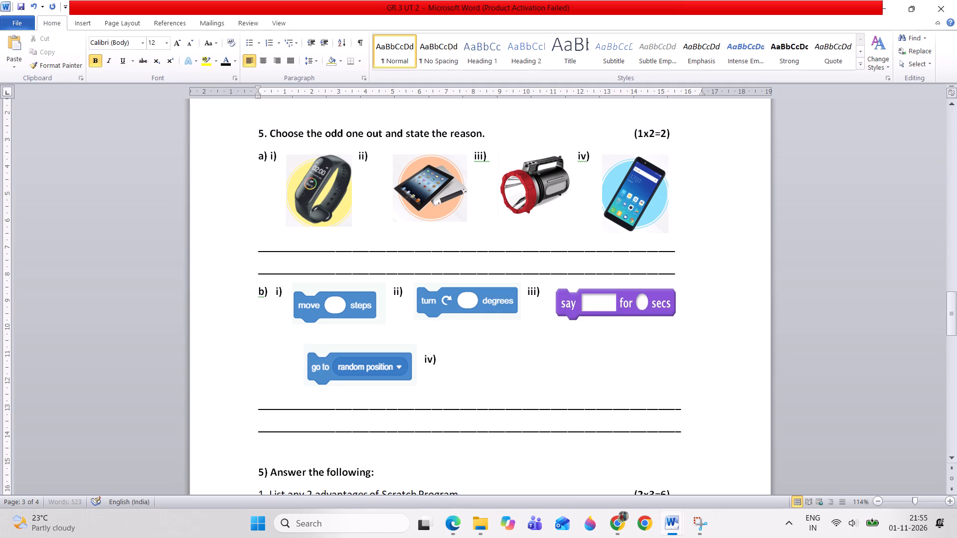
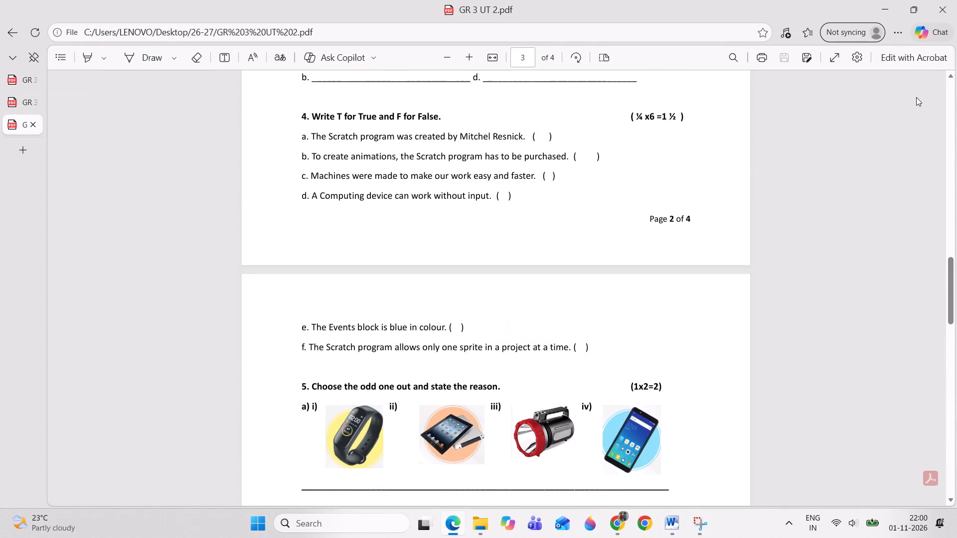
Return to the GR 3 UT 2 document in Word, rewrite question 1's marks as "( ½ x 8 = 4)" and save.
{"action": "triple_click", "coordinate": [948, 91]}
{"action": "left_click", "coordinate": [948, 91]}
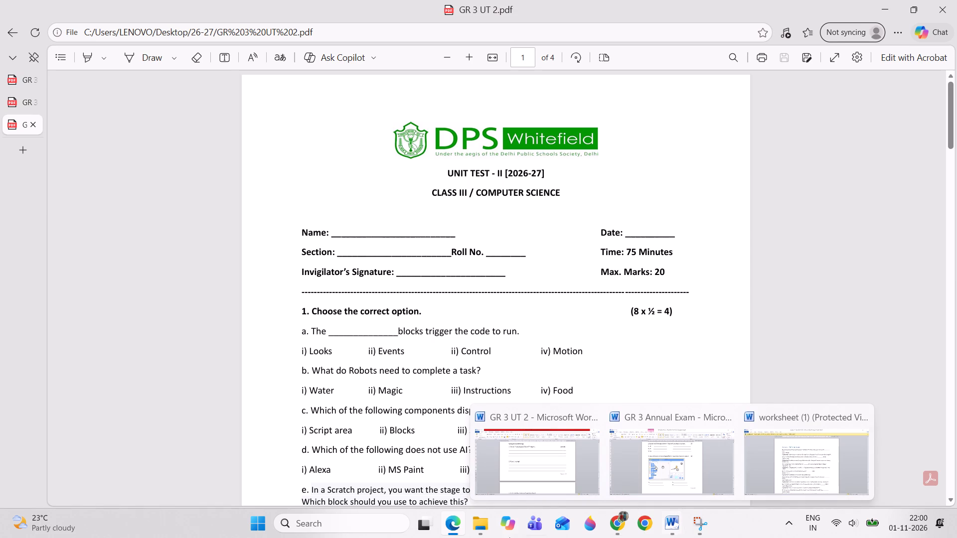
{"action": "left_click", "coordinate": [458, 524]}
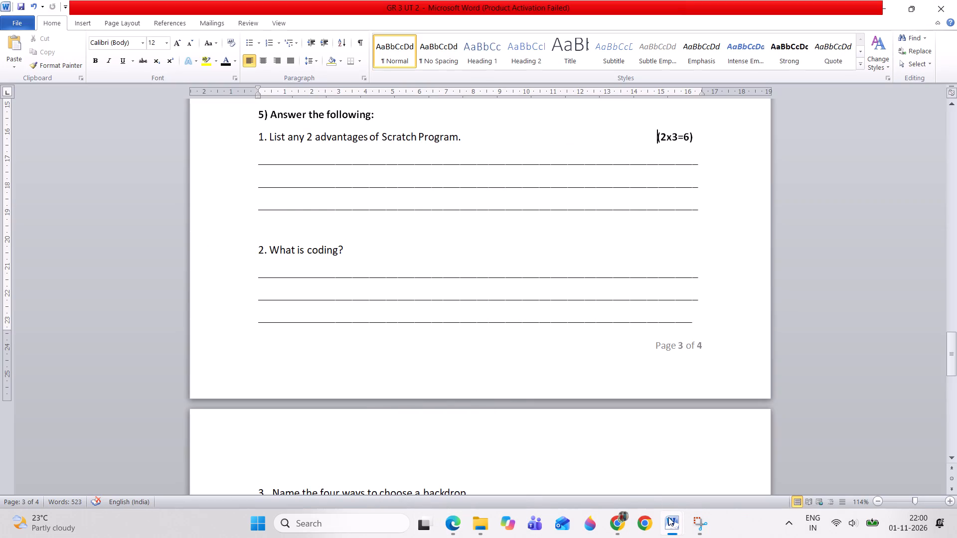
{"action": "left_click", "coordinate": [579, 461]}
{"action": "left_click_drag", "start_coordinate": [954, 129], "coordinate": [950, 112]}
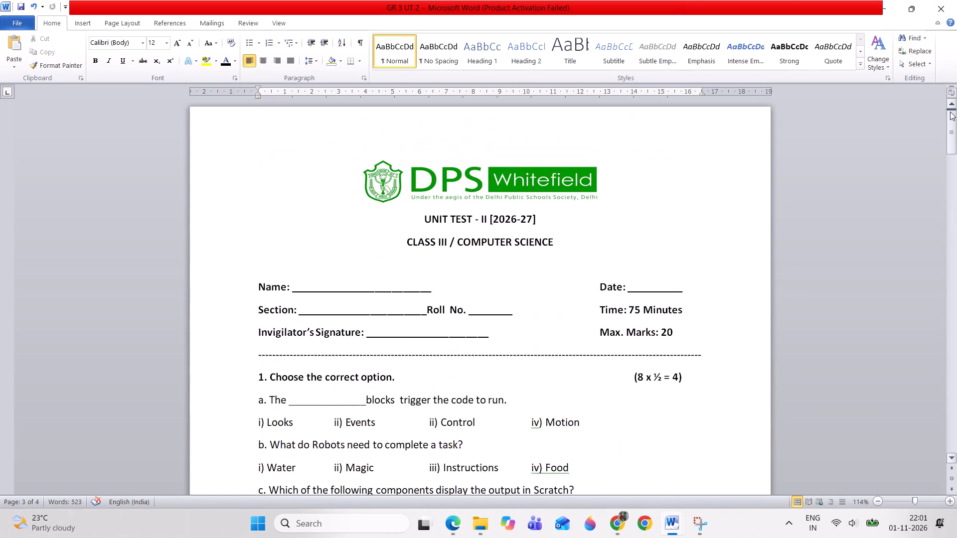
{"action": "left_click_drag", "start_coordinate": [950, 112], "coordinate": [707, 285]}
{"action": "left_click", "coordinate": [638, 380]}
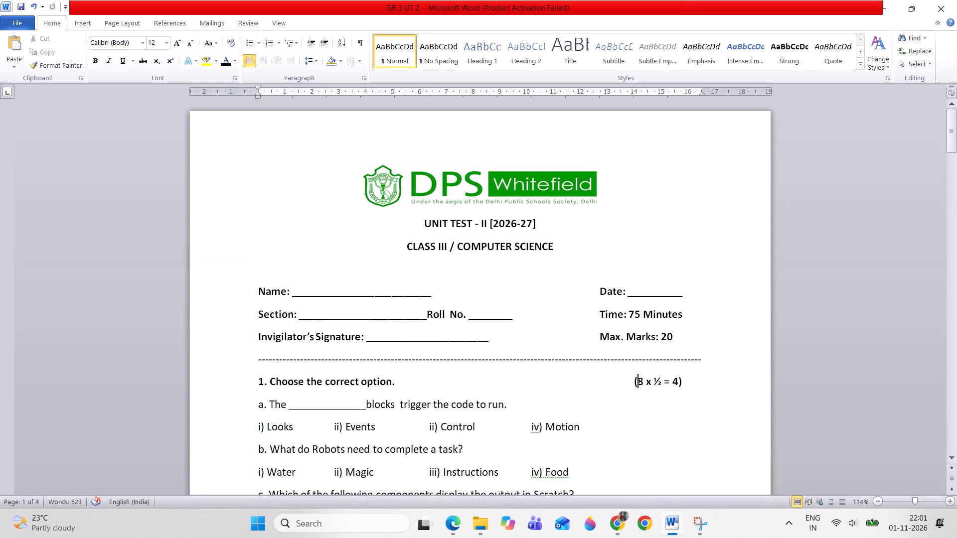
{"action": "key", "text": "Delete"}
{"action": "key", "text": "Delete"}
{"action": "key", "text": "Delete"}
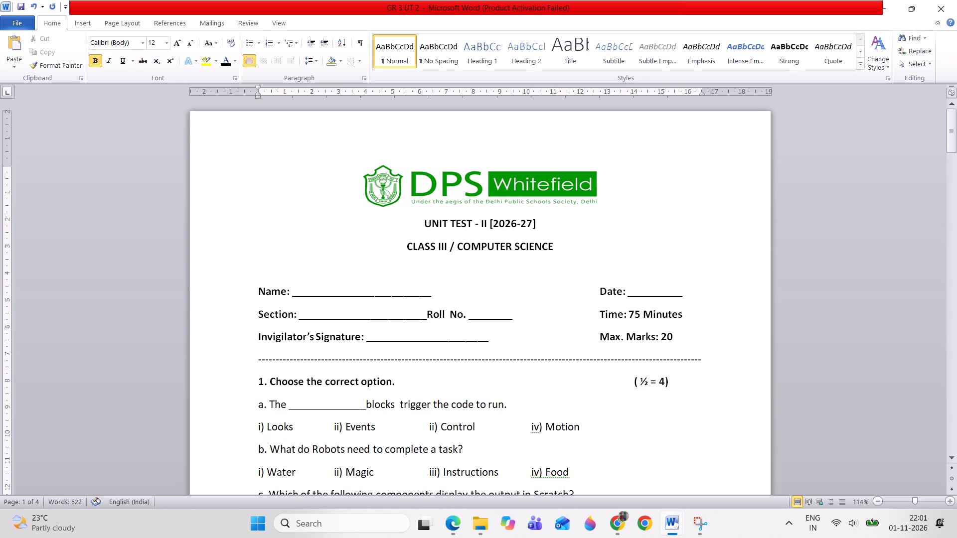
{"action": "key", "text": "Right"}
{"action": "key", "text": "Right"}
{"action": "key", "text": "Right"}
{"action": "type", "text": "x"}
{"action": "key", "text": "space"}
{"action": "key", "text": "8"}
{"action": "key", "text": "space"}
{"action": "key", "text": "ctrl+s"}
Tidy the spacing in question 4's True/False marks so they read "( ¼ x 6 =1 ½)".
{"action": "left_click_drag", "start_coordinate": [954, 128], "coordinate": [956, 169]}
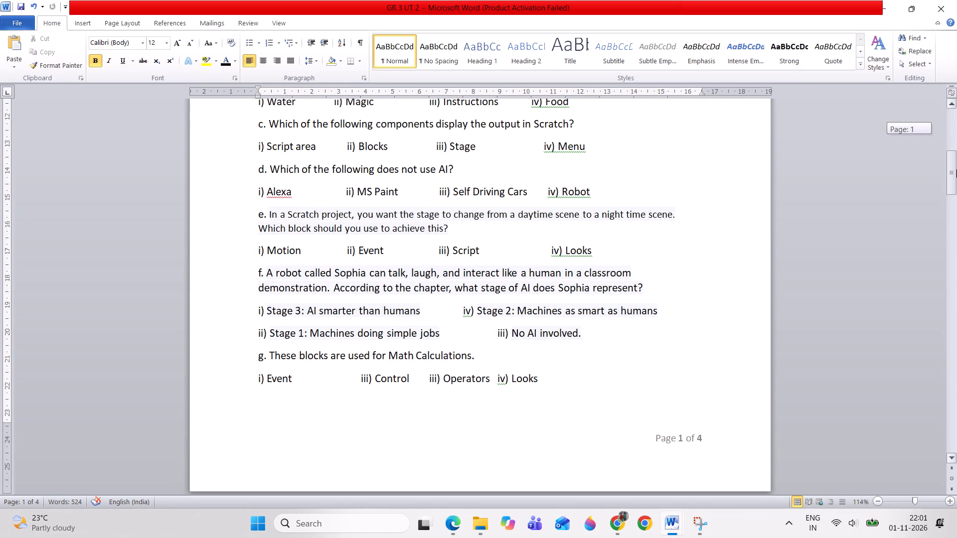
{"action": "left_click_drag", "start_coordinate": [956, 169], "coordinate": [946, 257]}
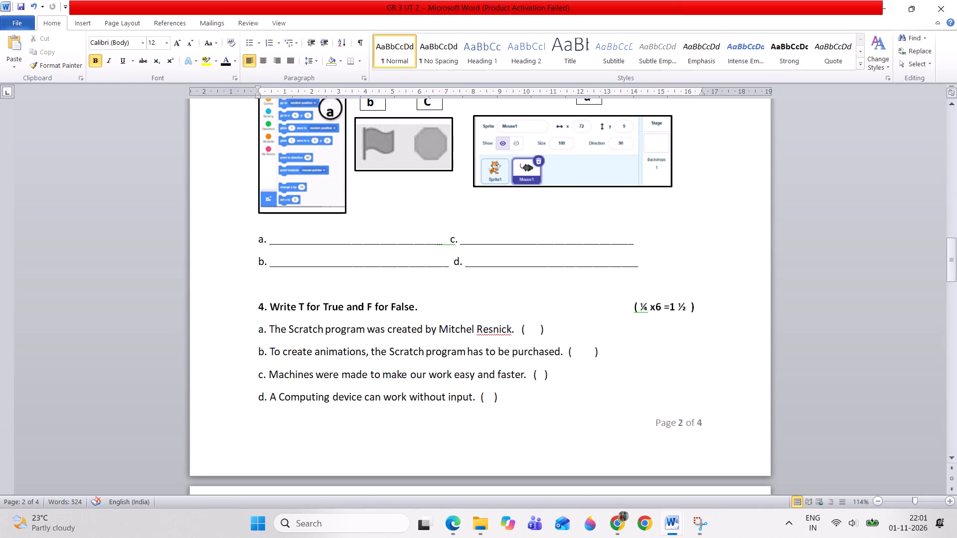
{"action": "left_click", "coordinate": [654, 311]}
{"action": "key", "text": "space"}
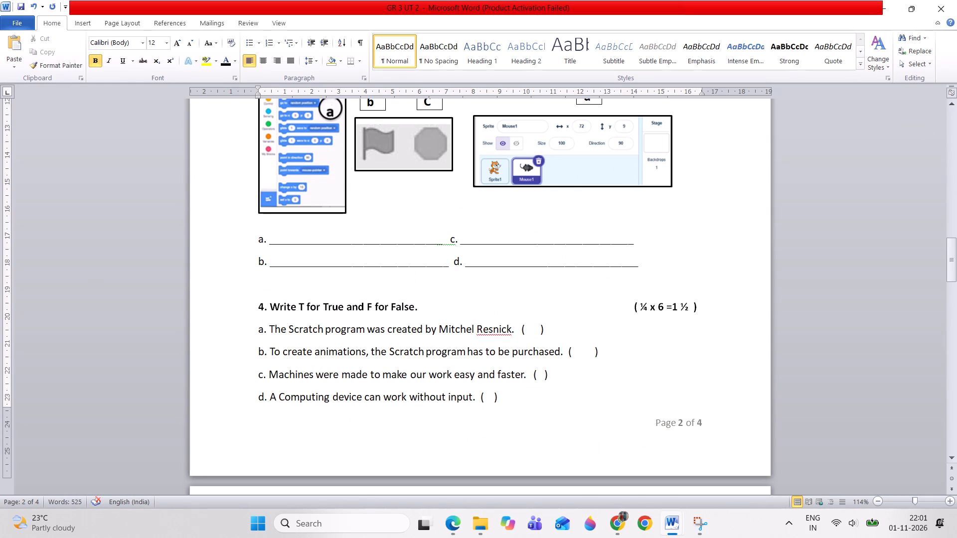
{"action": "left_click", "coordinate": [691, 310]}
{"action": "key", "text": "Delete"}
{"action": "key", "text": "BackSpace"}
Review the rest of the question paper through page 4, including its marks and layout, and return to the first page.
{"action": "left_click_drag", "start_coordinate": [949, 271], "coordinate": [950, 306]}
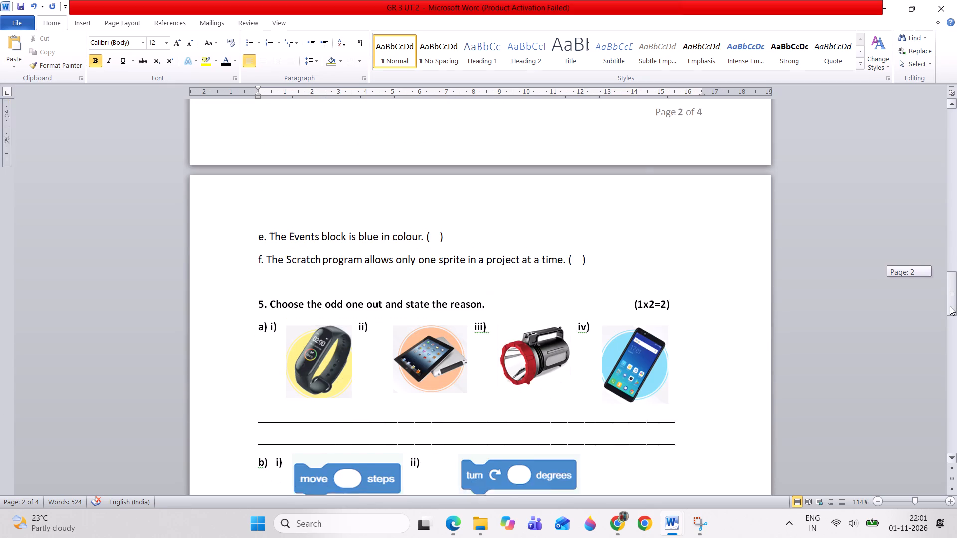
{"action": "left_click_drag", "start_coordinate": [950, 306], "coordinate": [943, 350]}
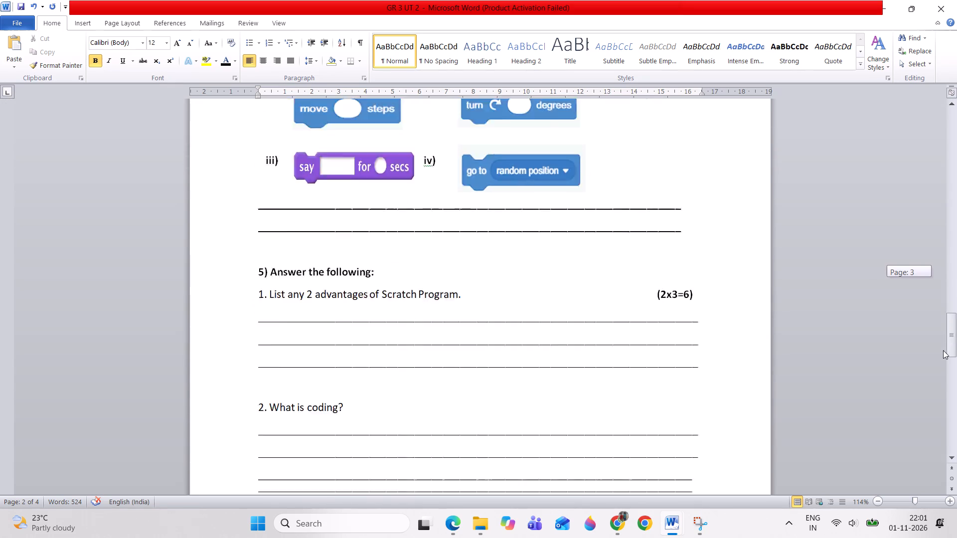
{"action": "left_click_drag", "start_coordinate": [943, 350], "coordinate": [949, 399]}
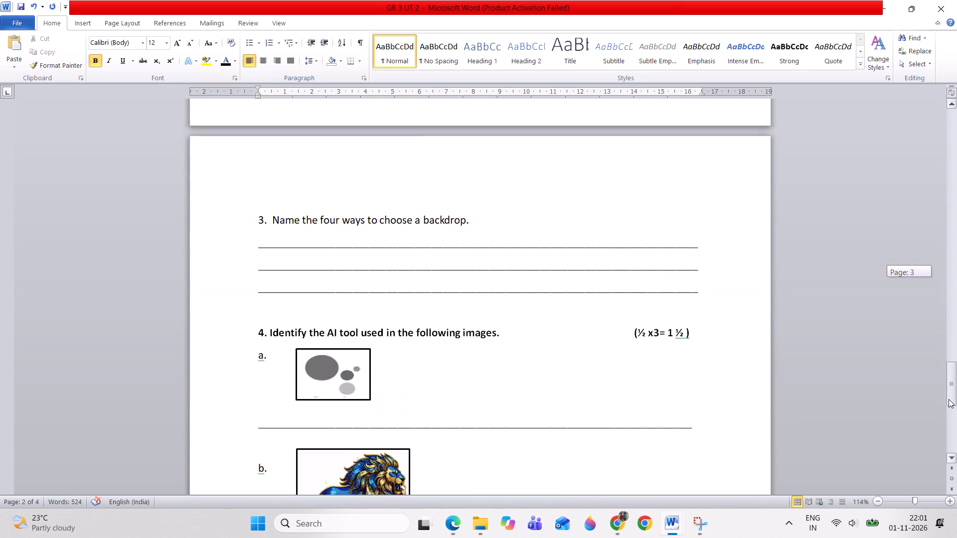
{"action": "left_click_drag", "start_coordinate": [949, 399], "coordinate": [953, 440]}
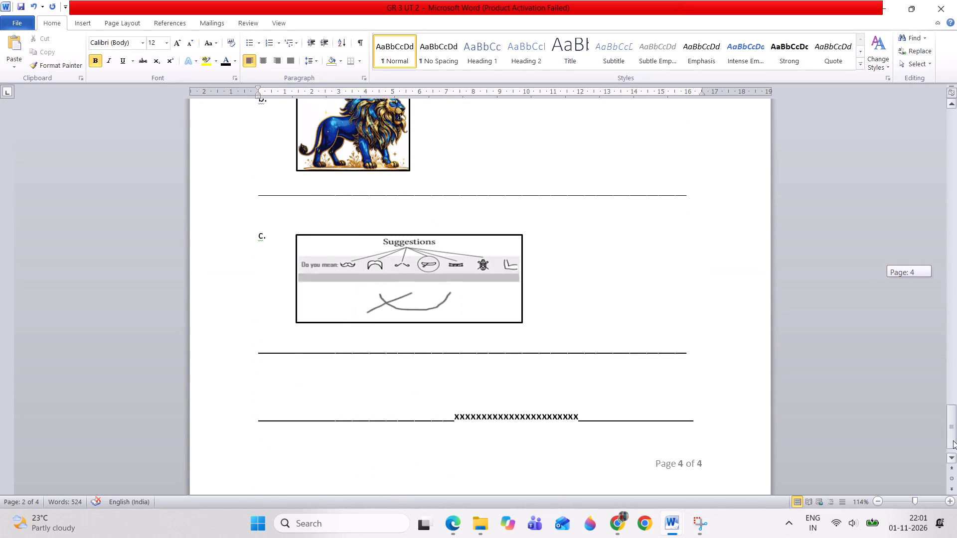
{"action": "left_click_drag", "start_coordinate": [953, 440], "coordinate": [929, 338]}
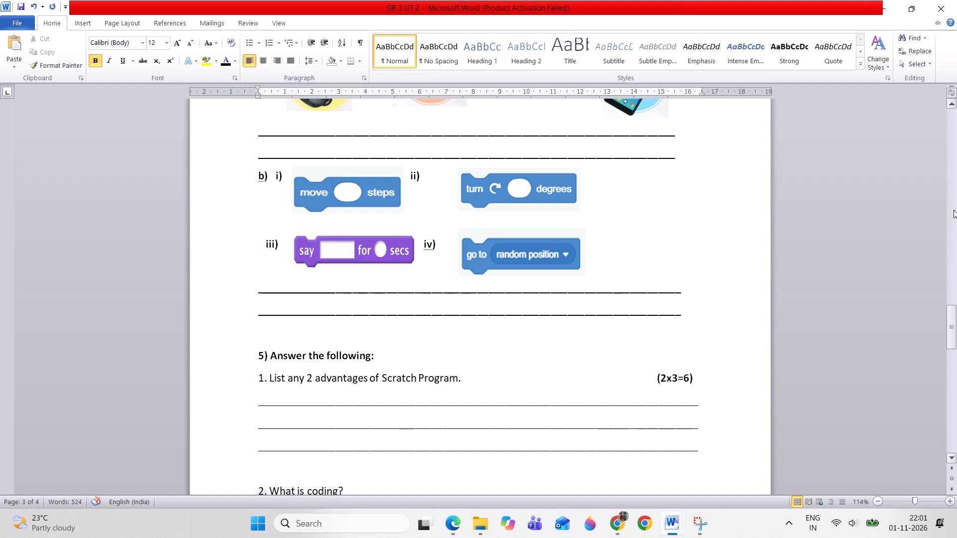
{"action": "triple_click", "coordinate": [950, 176]}
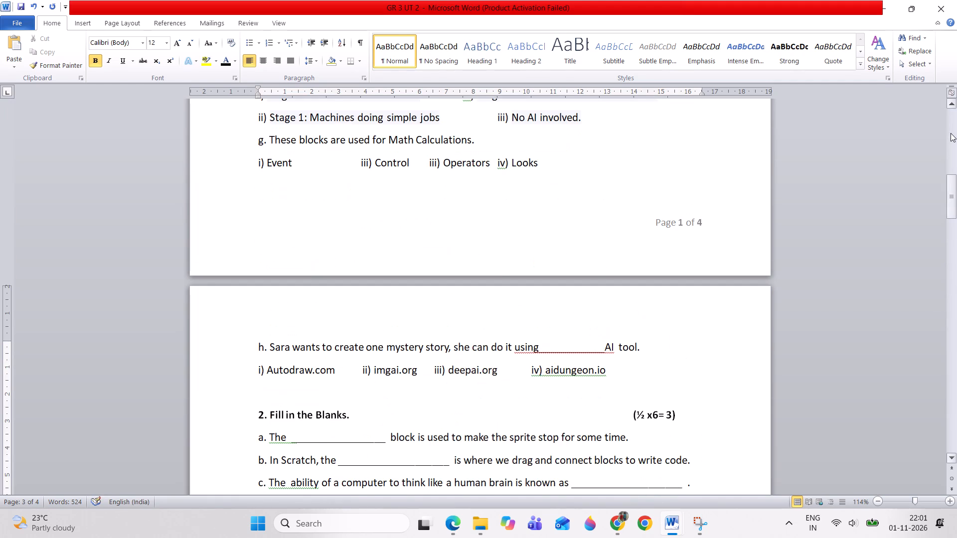
{"action": "left_click", "coordinate": [951, 133]}
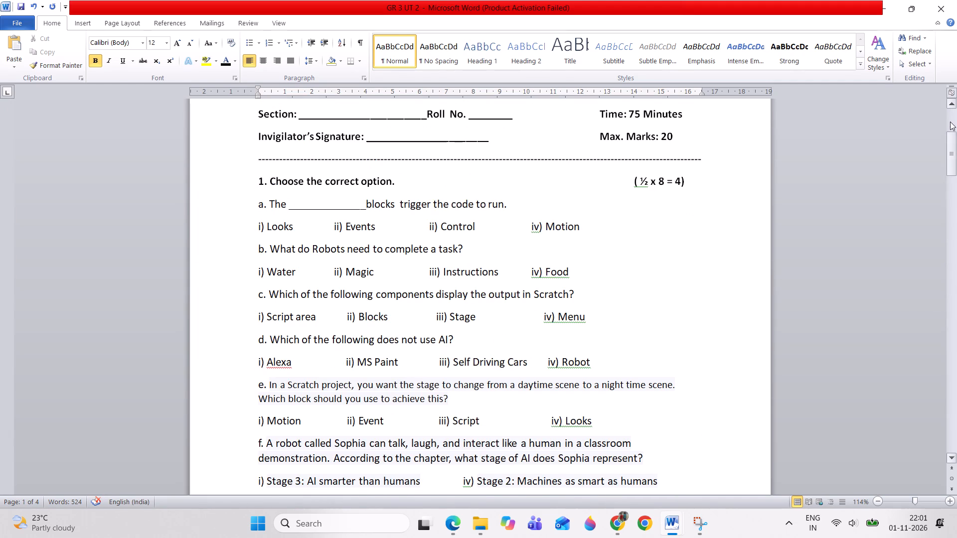
{"action": "left_click", "coordinate": [950, 122]}
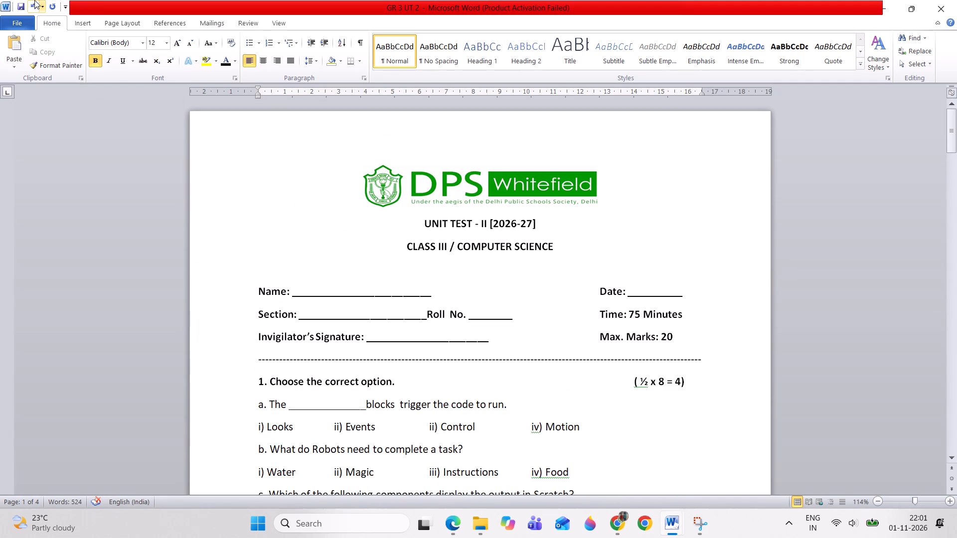
Save the document and export it as a PDF named GR 3 UT 2 in the 26-27 folder, replacing the existing PDF.
{"action": "left_click", "coordinate": [23, 5]}
{"action": "left_click", "coordinate": [21, 20]}
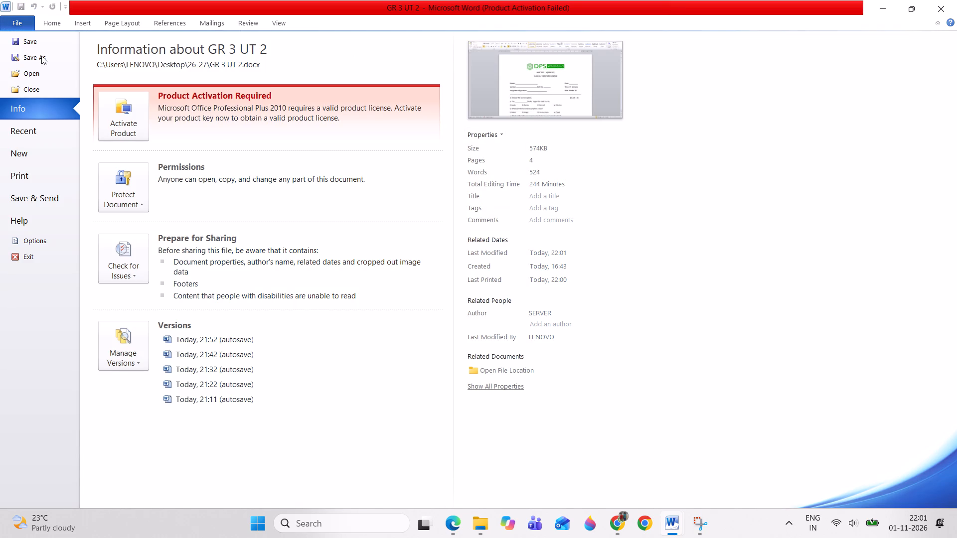
{"action": "left_click", "coordinate": [41, 56]}
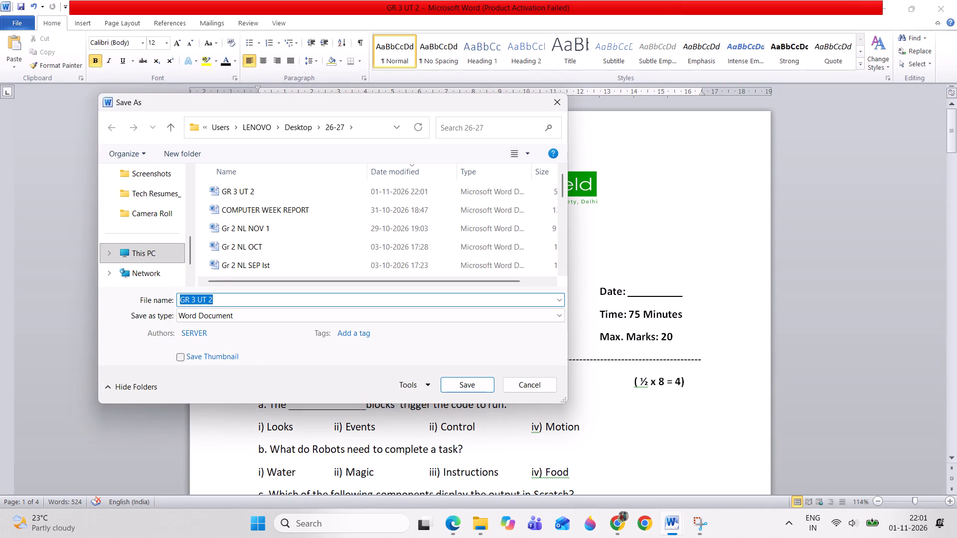
{"action": "left_click", "coordinate": [186, 316]}
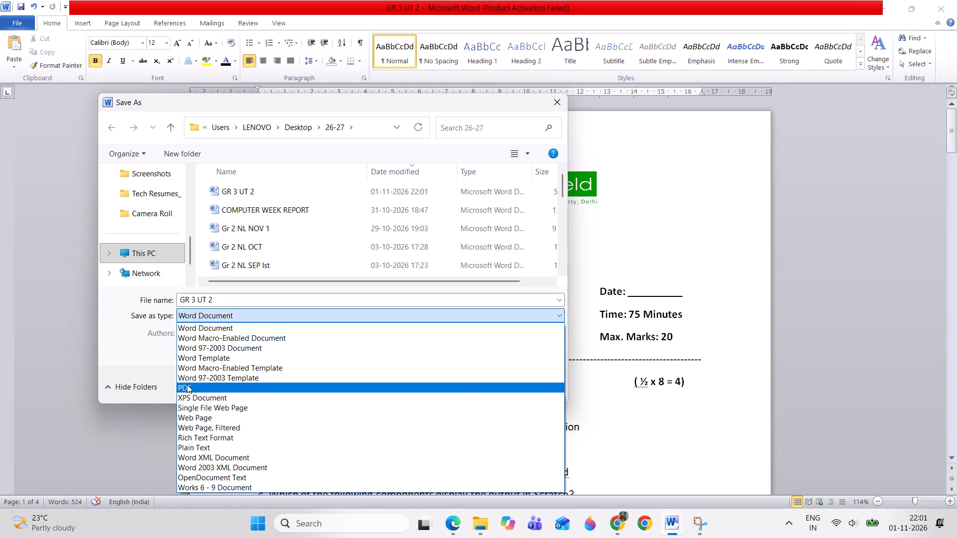
{"action": "left_click", "coordinate": [187, 385]}
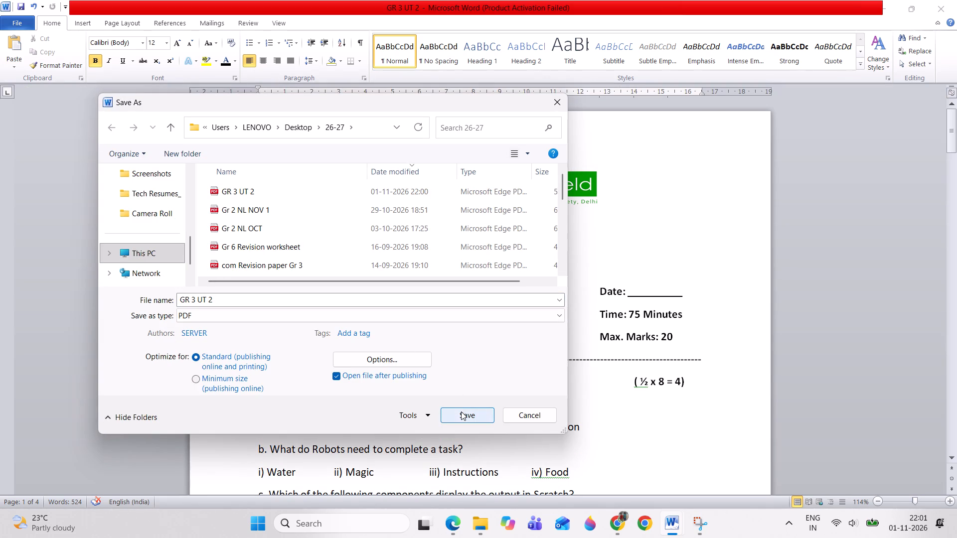
{"action": "left_click", "coordinate": [461, 411]}
{"action": "left_click", "coordinate": [414, 290]}
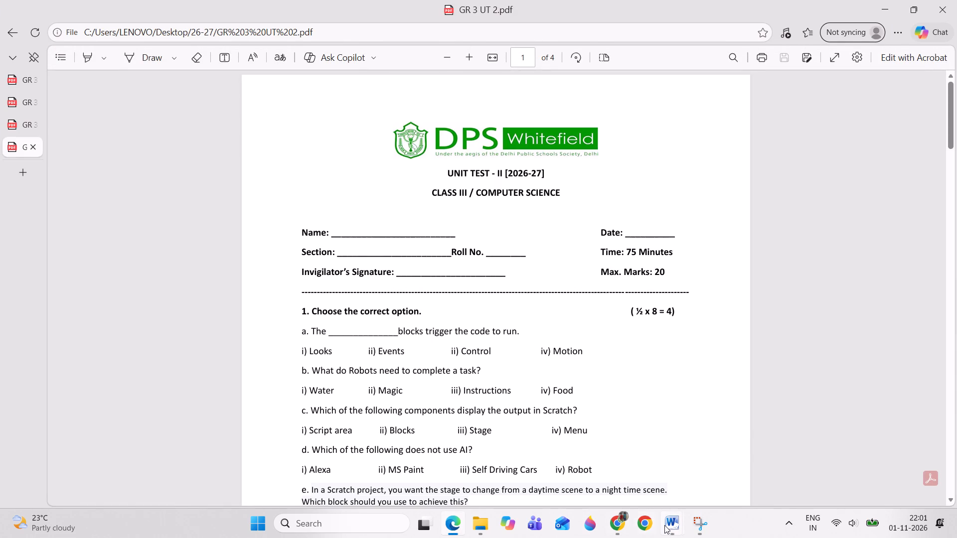
Switch to File Explorer and browse the files in the Desktop's 26-27 folder.
{"action": "left_click", "coordinate": [472, 534]}
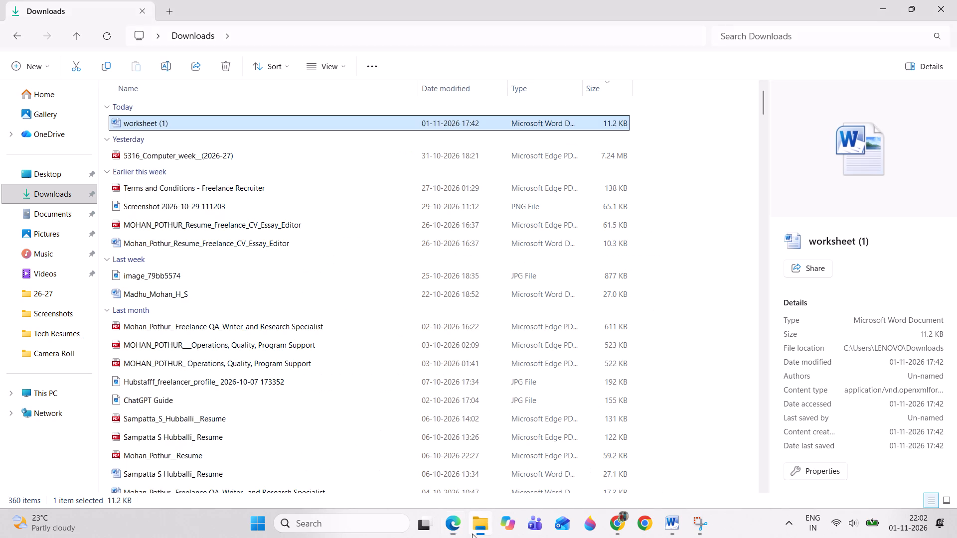
{"action": "left_click", "coordinate": [39, 171]}
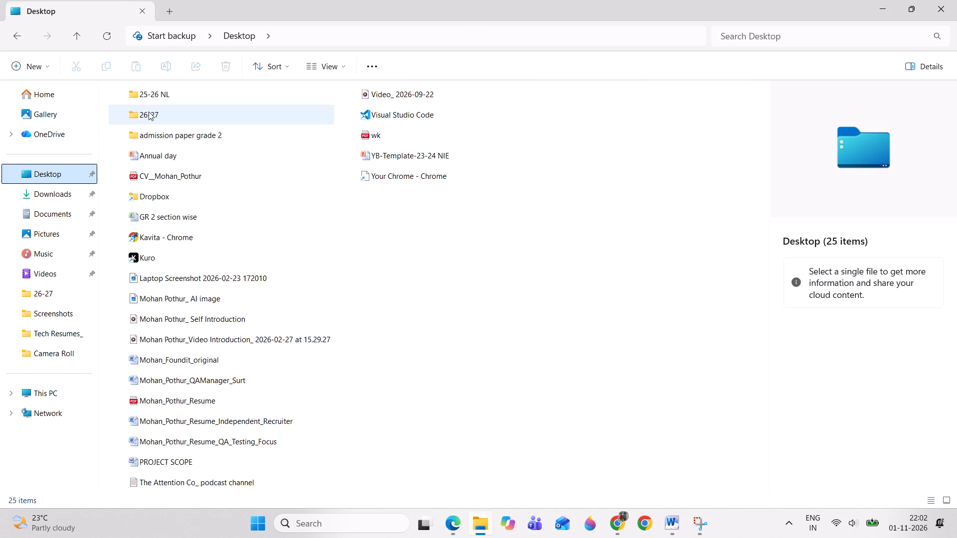
{"action": "double_click", "coordinate": [149, 112]}
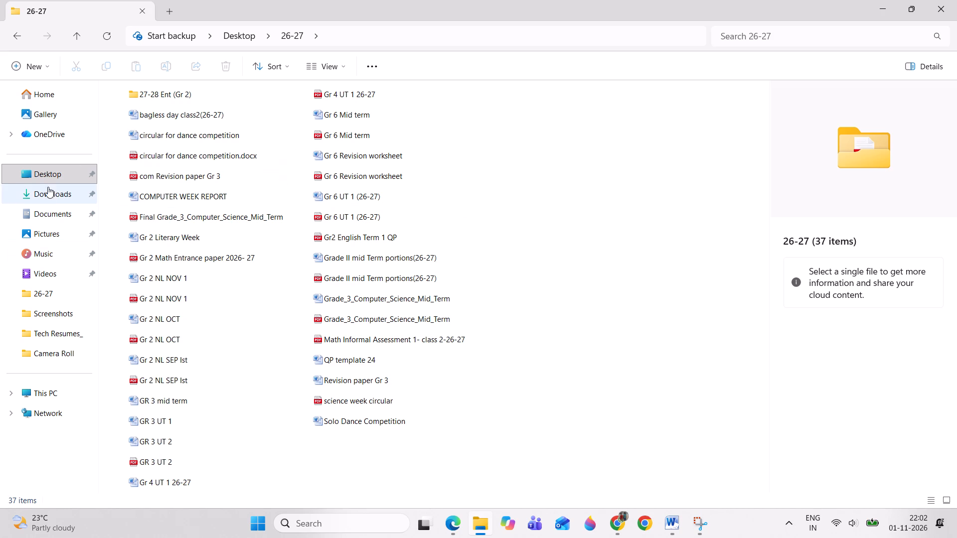
{"action": "left_click", "coordinate": [46, 172]}
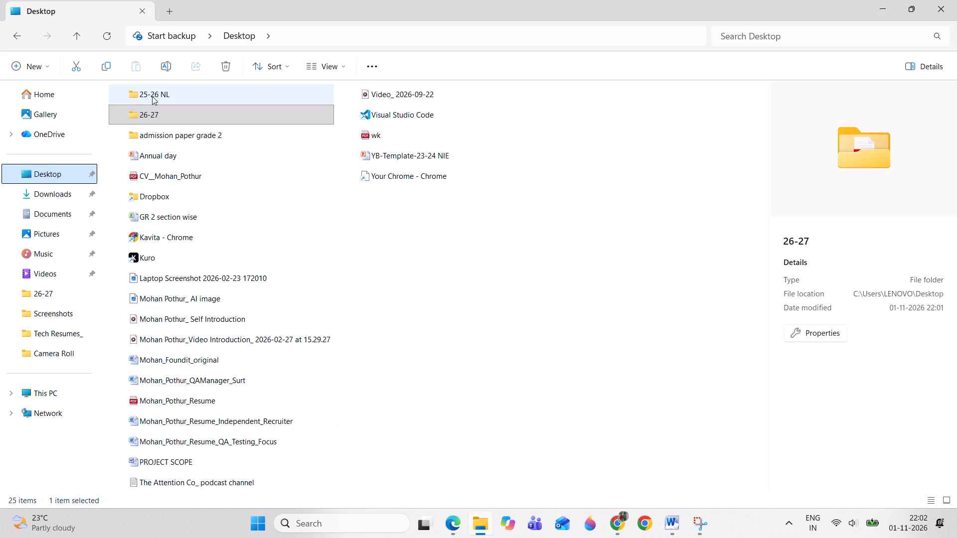
{"action": "double_click", "coordinate": [160, 110]}
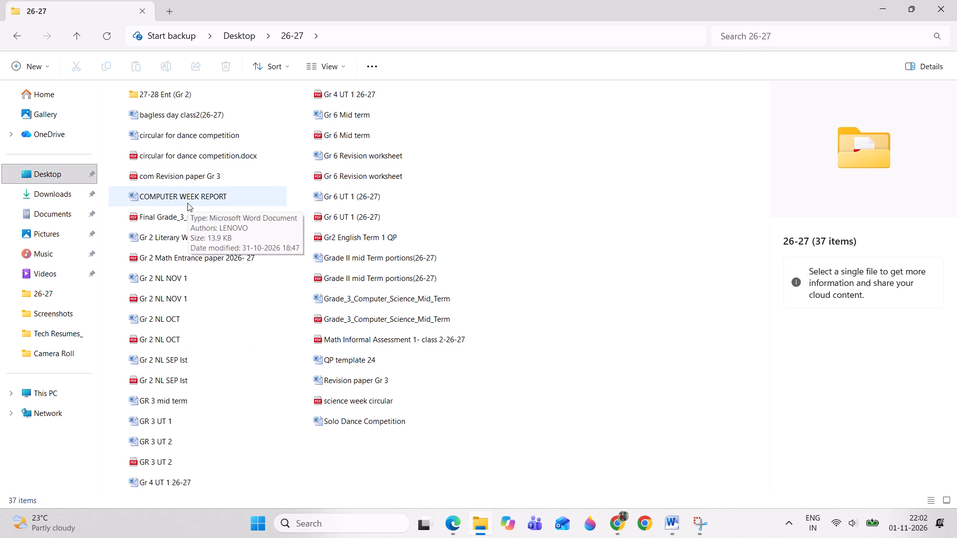
Open the Gr 6 Mid term PDF from the 26-27 folder, look back through it to the first page, and close it.
{"action": "double_click", "coordinate": [351, 134]}
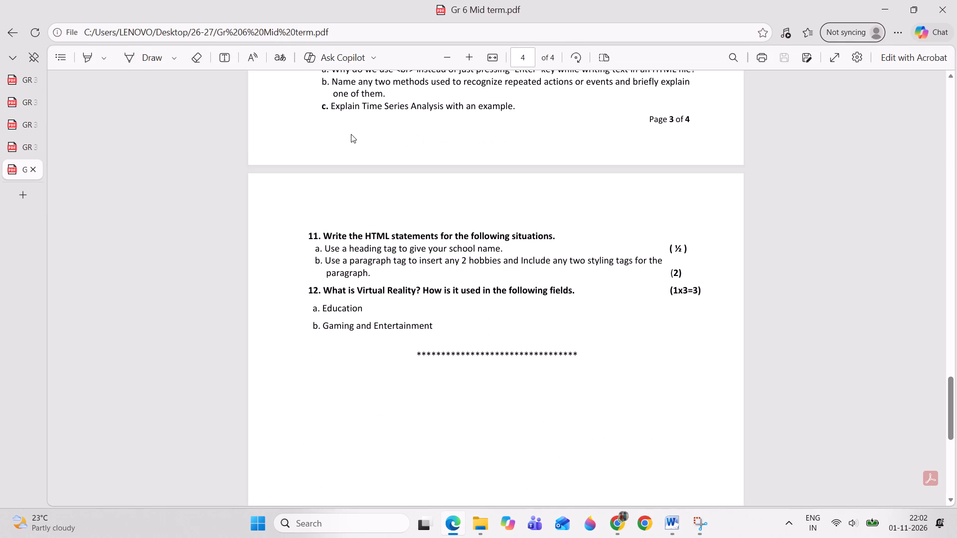
{"action": "triple_click", "coordinate": [952, 100]}
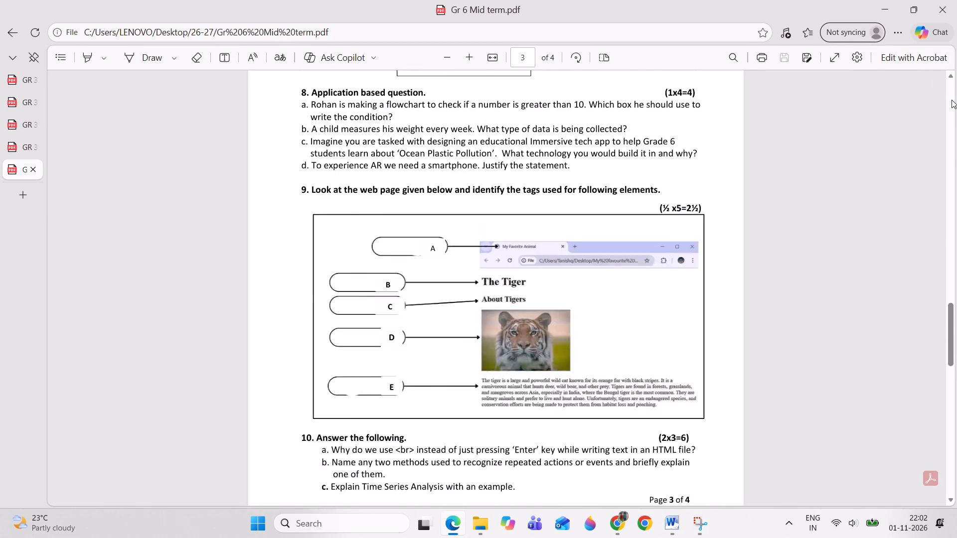
{"action": "double_click", "coordinate": [952, 100]}
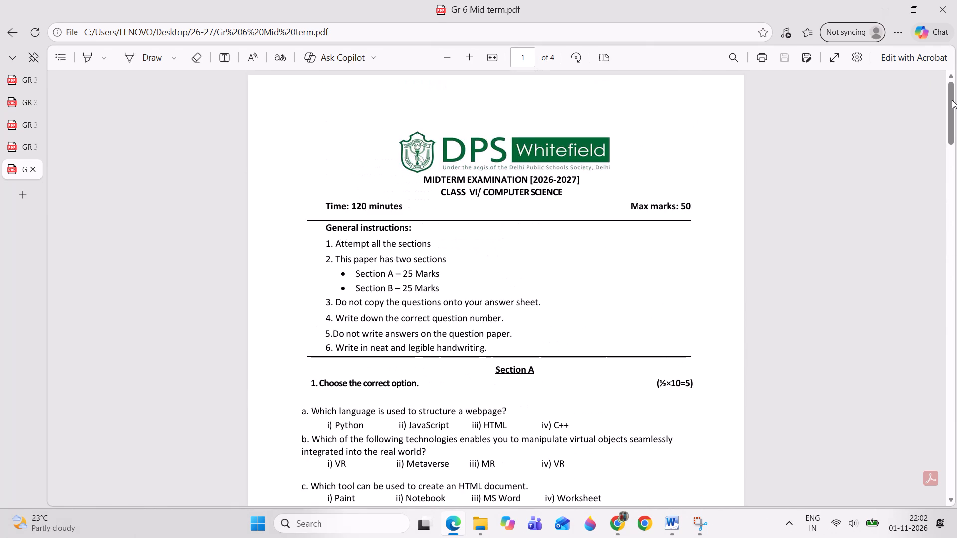
{"action": "left_click", "coordinate": [945, 9]}
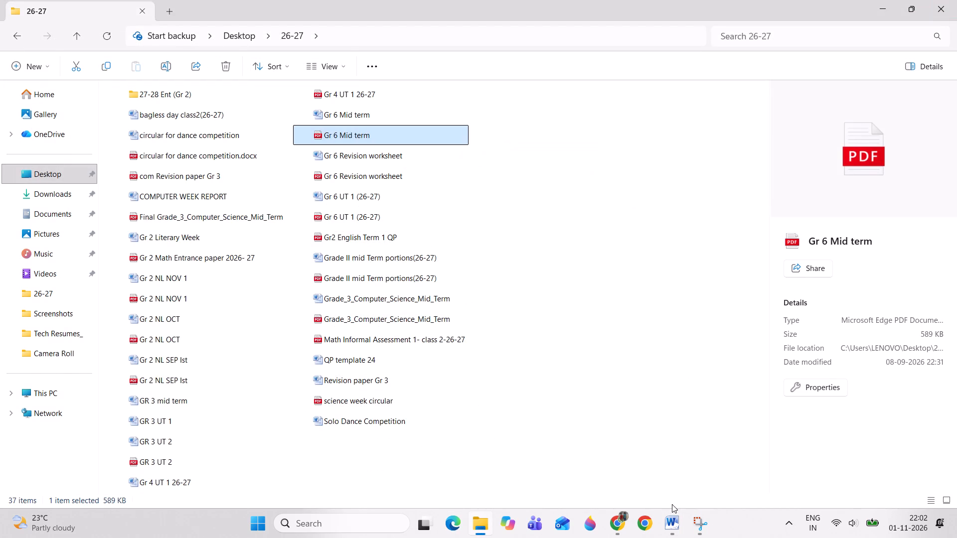
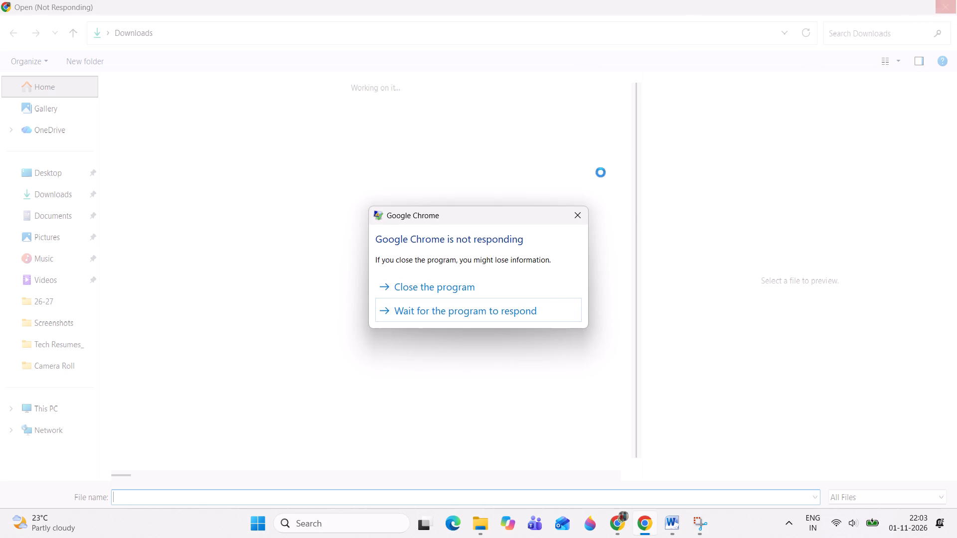
Close the unresponsive Google Chrome program instead of waiting for it to respond.
{"action": "left_click", "coordinate": [470, 283]}
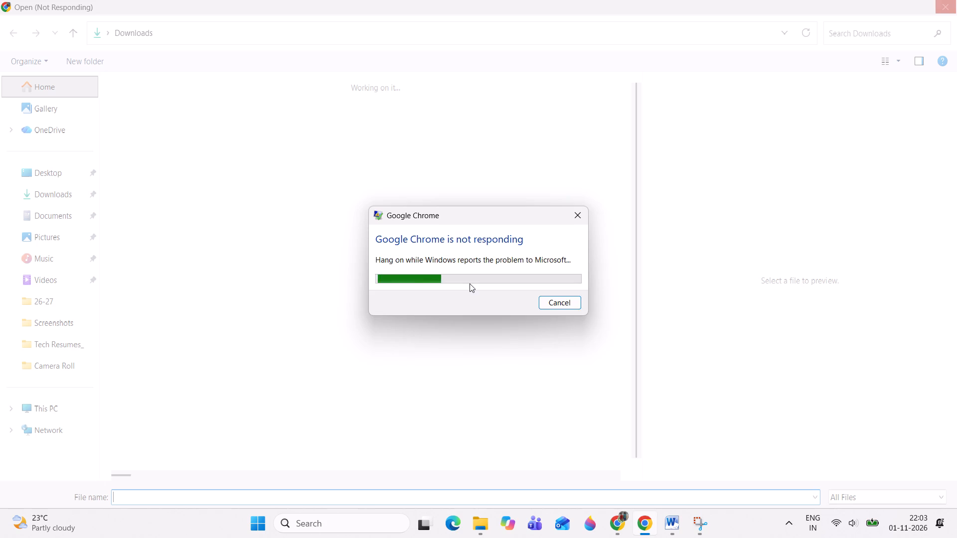
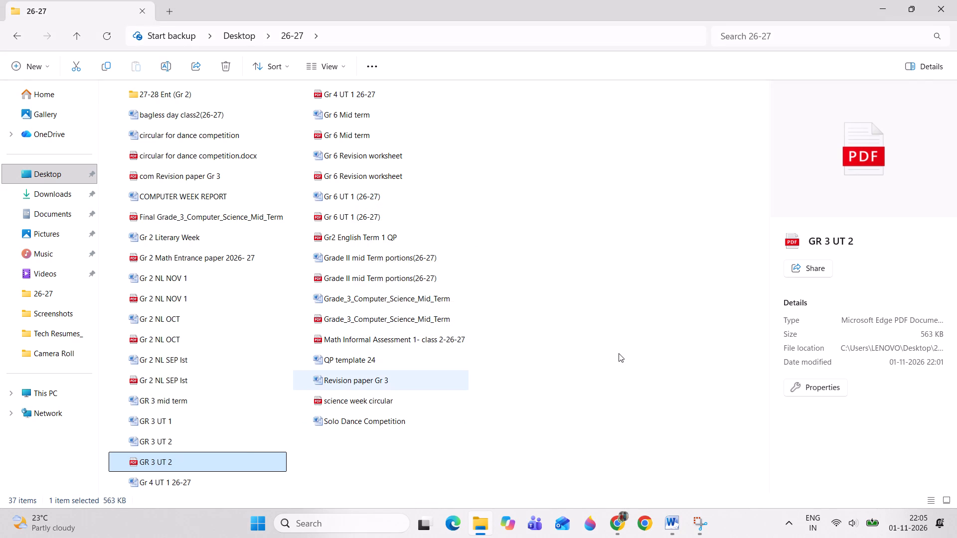
Reduce the File Explorer window, reveal the desktop beside it, and move the GR 3 UT 2 PDF from the 26-27 folder onto the desktop.
{"action": "left_click", "coordinate": [911, 11]}
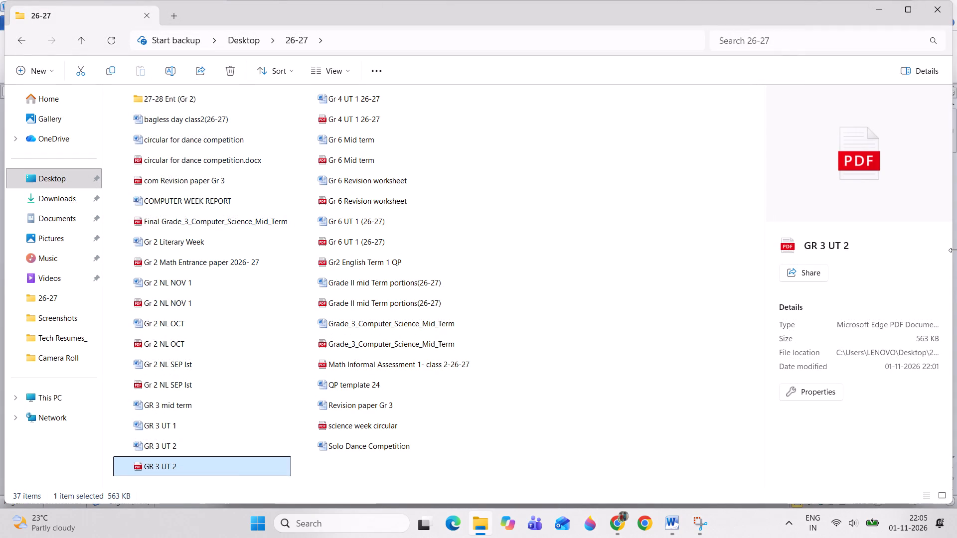
{"action": "left_click_drag", "start_coordinate": [954, 250], "coordinate": [679, 262]}
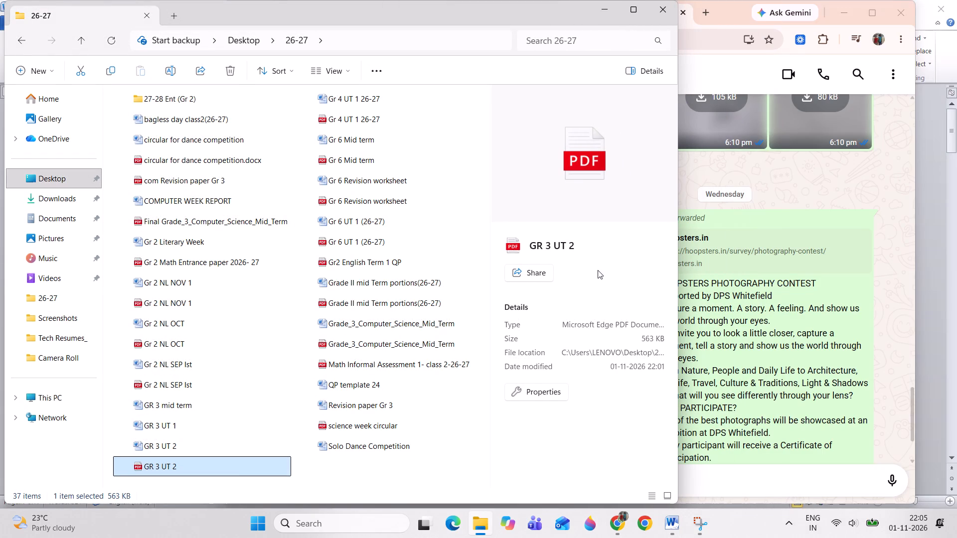
{"action": "left_click", "coordinate": [956, 525]}
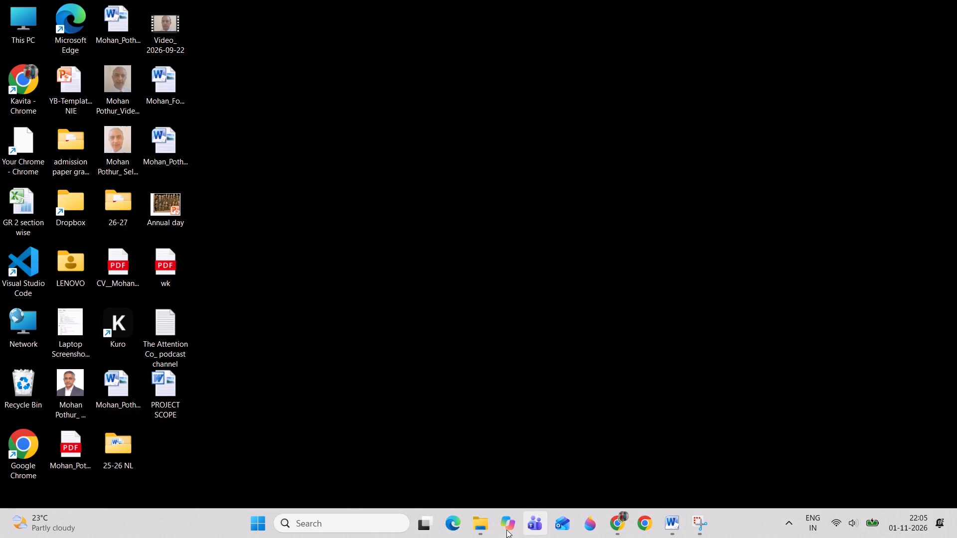
{"action": "left_click", "coordinate": [476, 525]}
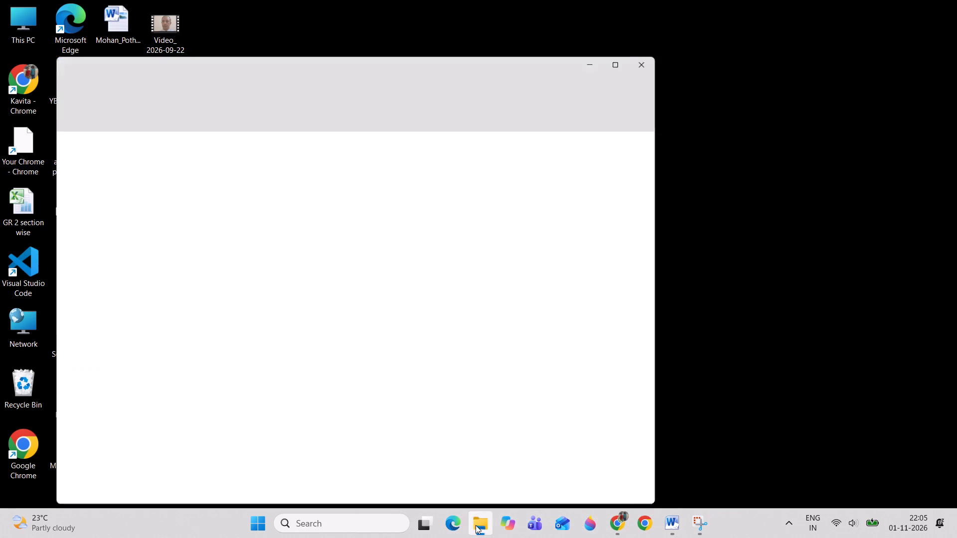
{"action": "left_click_drag", "start_coordinate": [191, 470], "coordinate": [762, 462]}
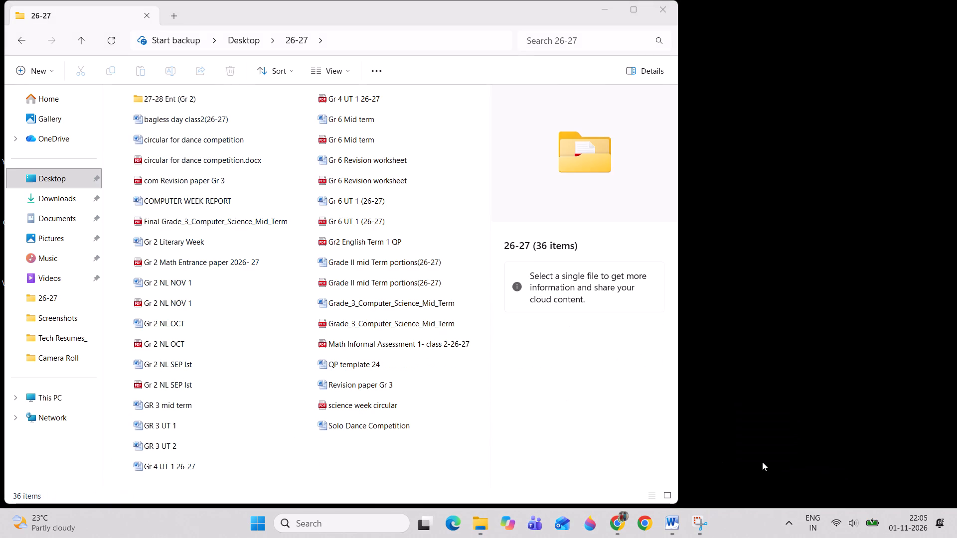
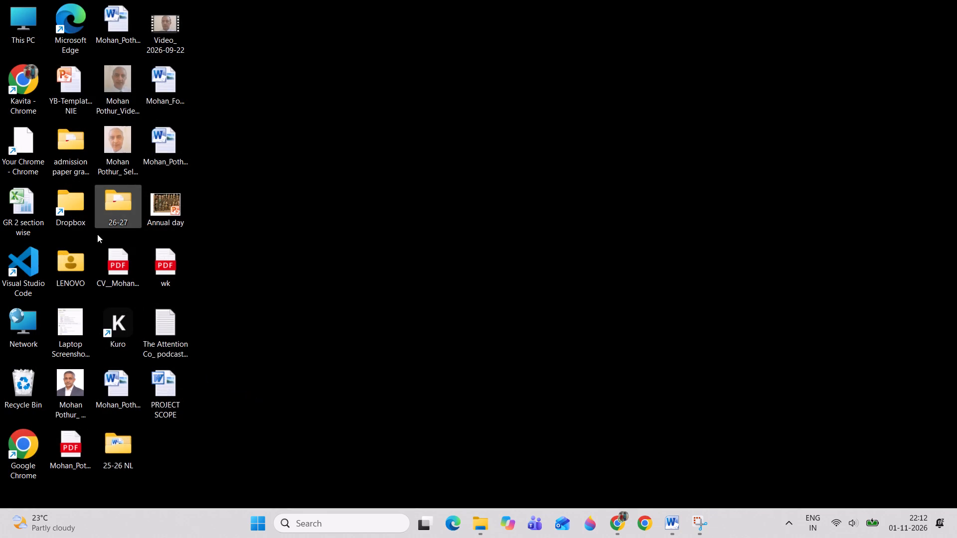
Check the contents of the admission paper grade 2 folder on the desktop and permanently delete that folder.
{"action": "double_click", "coordinate": [70, 154]}
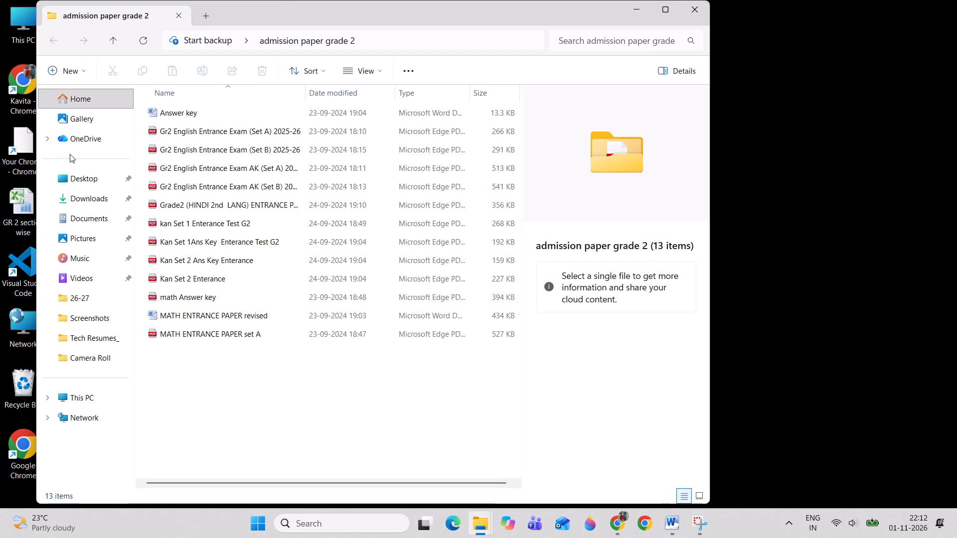
{"action": "left_click", "coordinate": [697, 11]}
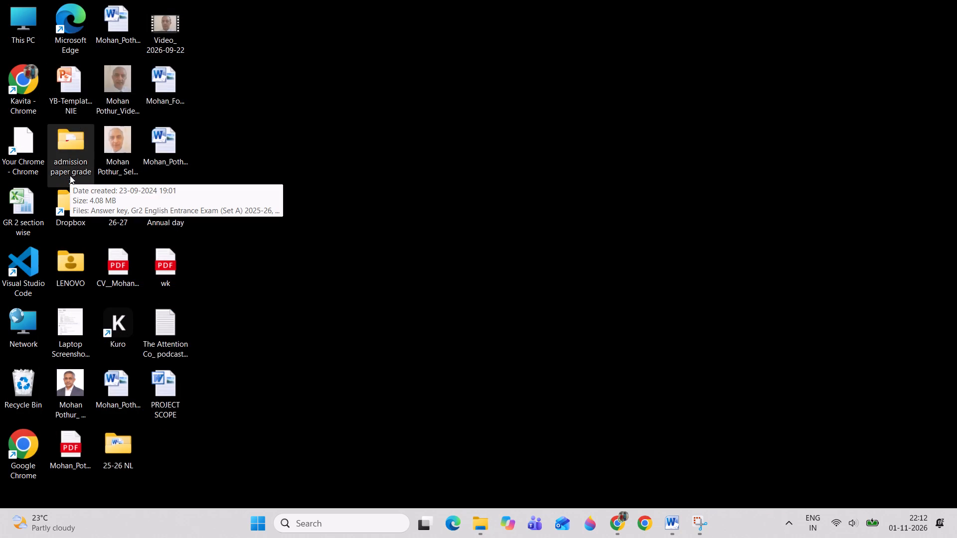
{"action": "left_click", "coordinate": [73, 147]}
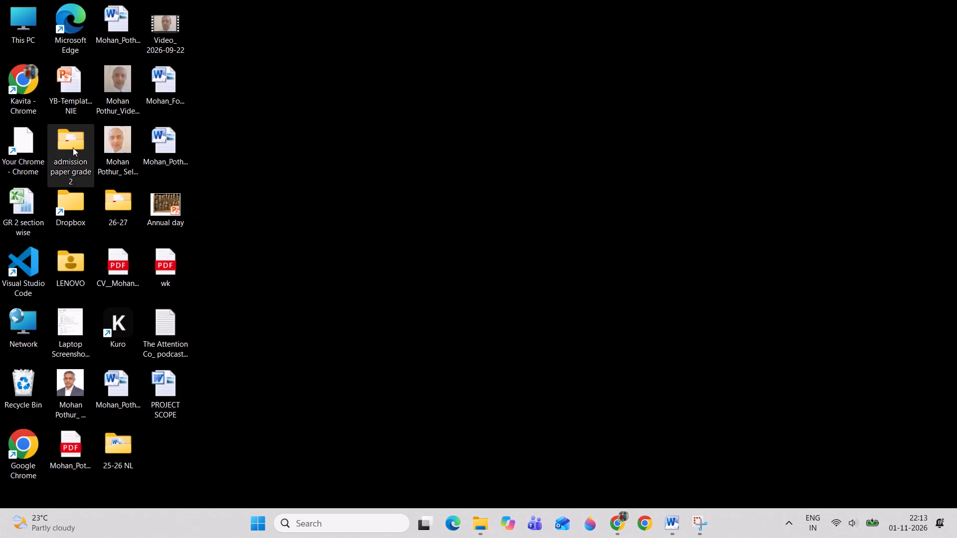
{"action": "key", "text": "shift+Delete"}
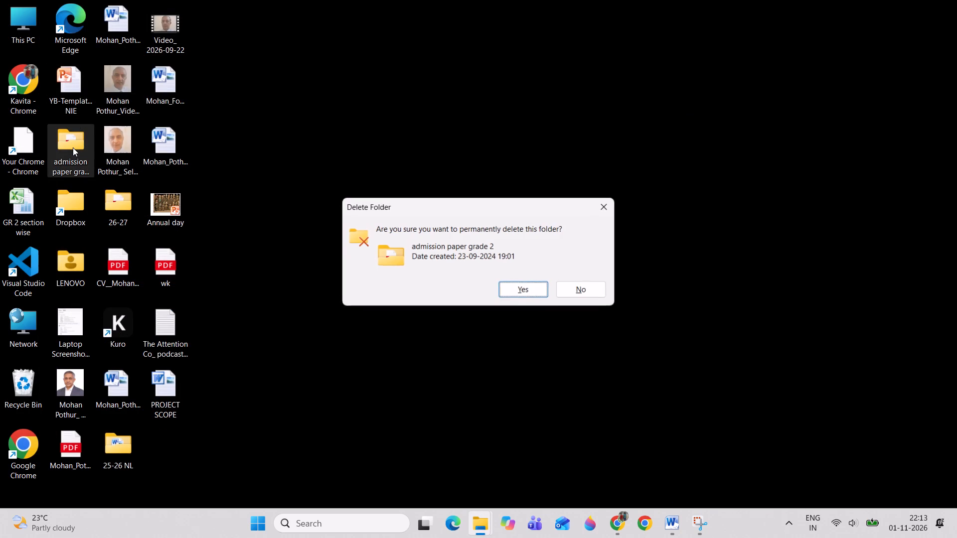
{"action": "key", "text": "Return"}
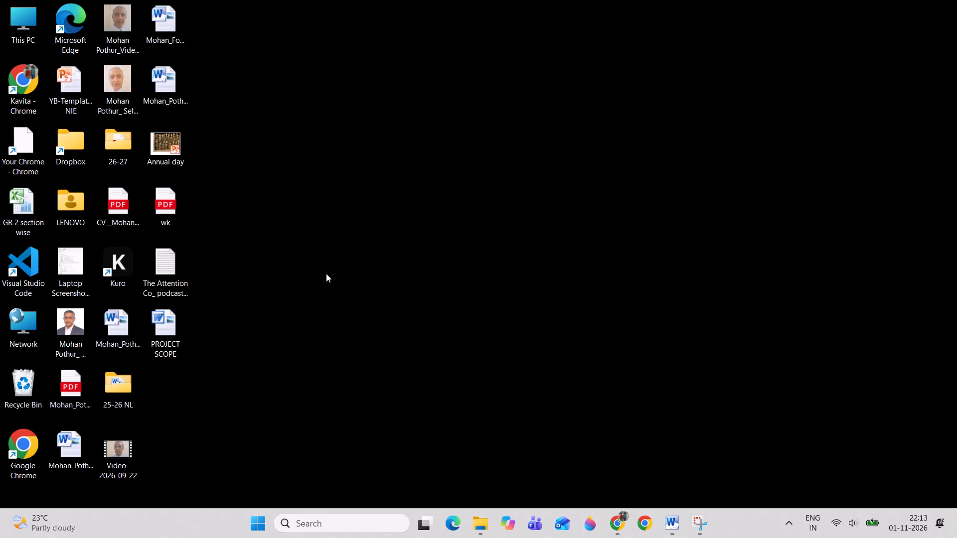
Switch to the GR 3 UT 2 document in Word, save it and close it.
{"action": "left_click", "coordinate": [677, 518]}
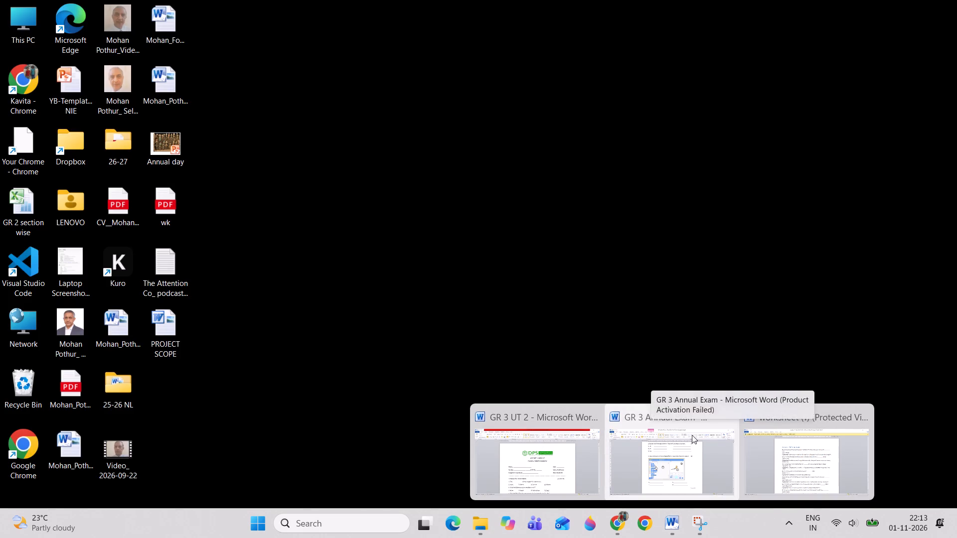
{"action": "left_click", "coordinate": [568, 463]}
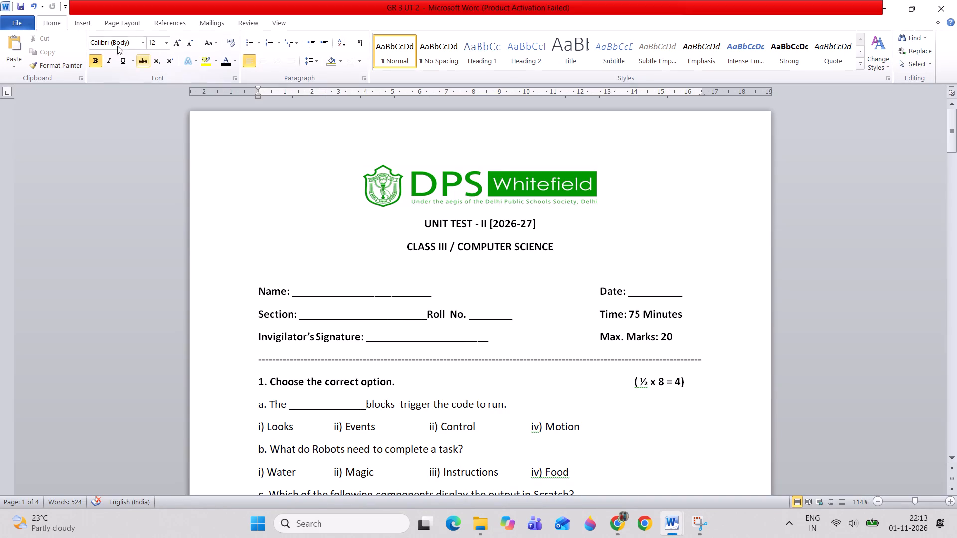
{"action": "left_click", "coordinate": [16, 9]}
{"action": "left_click", "coordinate": [938, 13]}
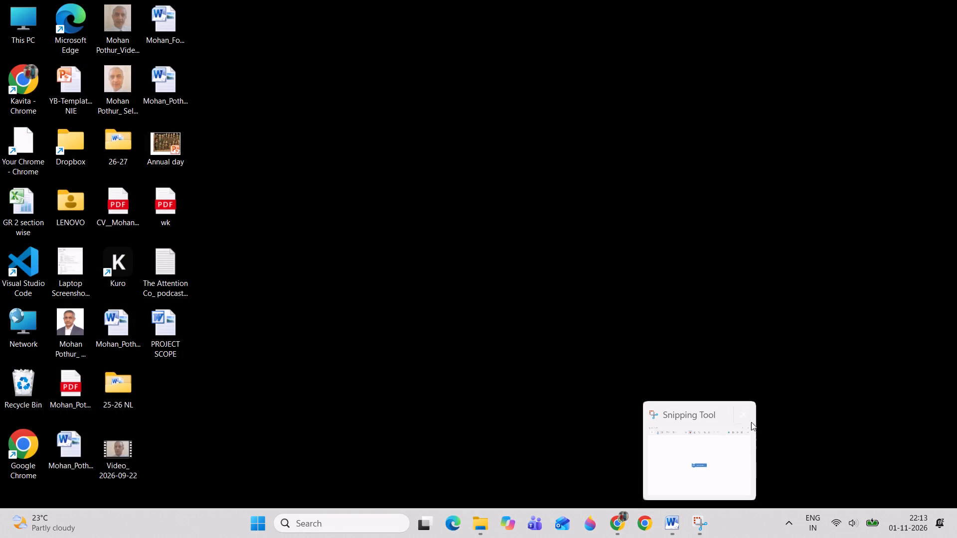
Close the open Snipping Tool window.
{"action": "left_click", "coordinate": [745, 417]}
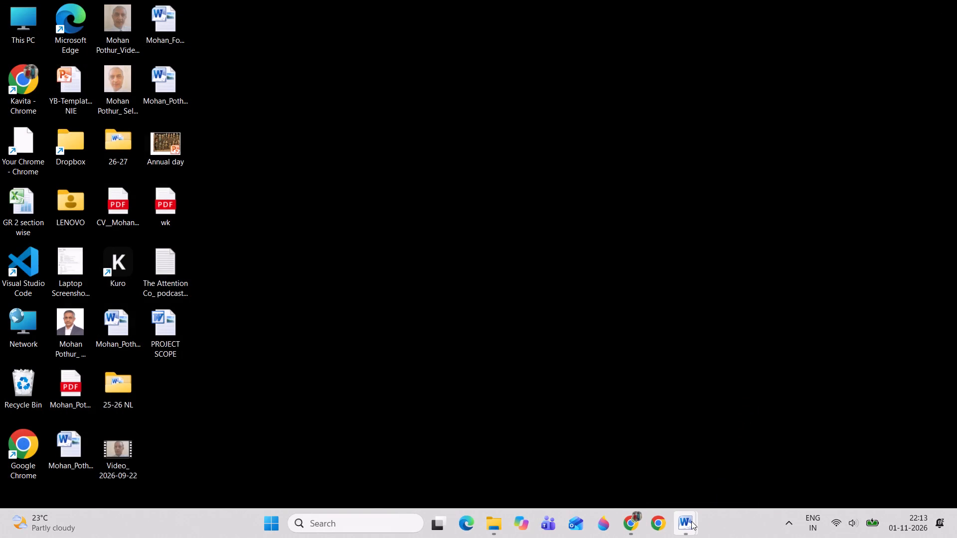
Switch to the GR 3 Annual Exam document in Word and close it without saving the changes.
{"action": "left_click", "coordinate": [691, 521]}
{"action": "left_click", "coordinate": [656, 476]}
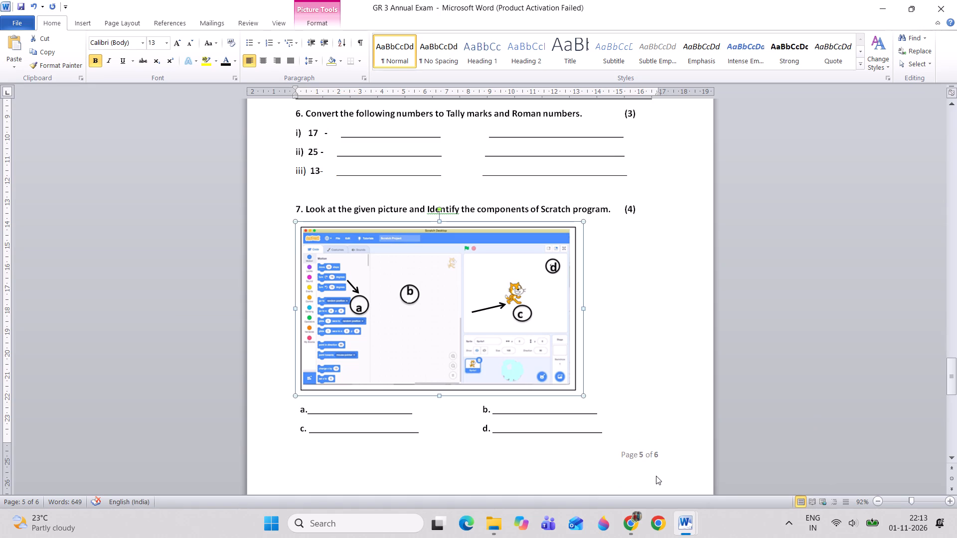
{"action": "left_click", "coordinate": [937, 13]}
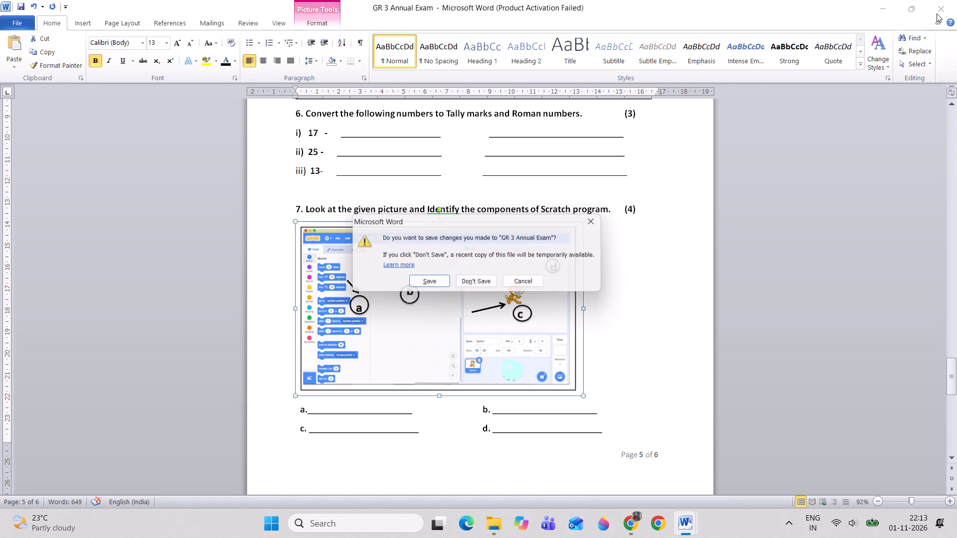
{"action": "left_click", "coordinate": [480, 283]}
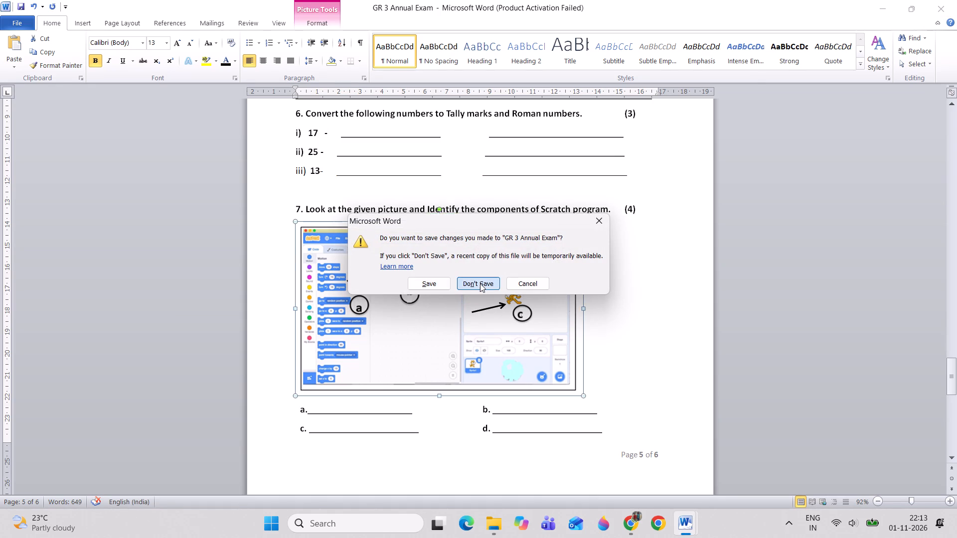
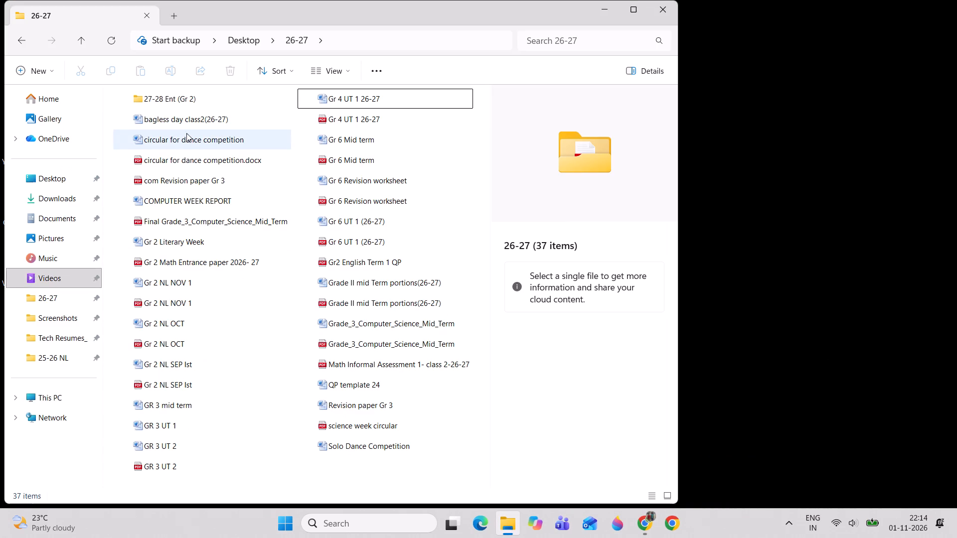
Permanently delete the worksheet (1) Word document from the Downloads folder.
{"action": "left_click", "coordinate": [64, 200]}
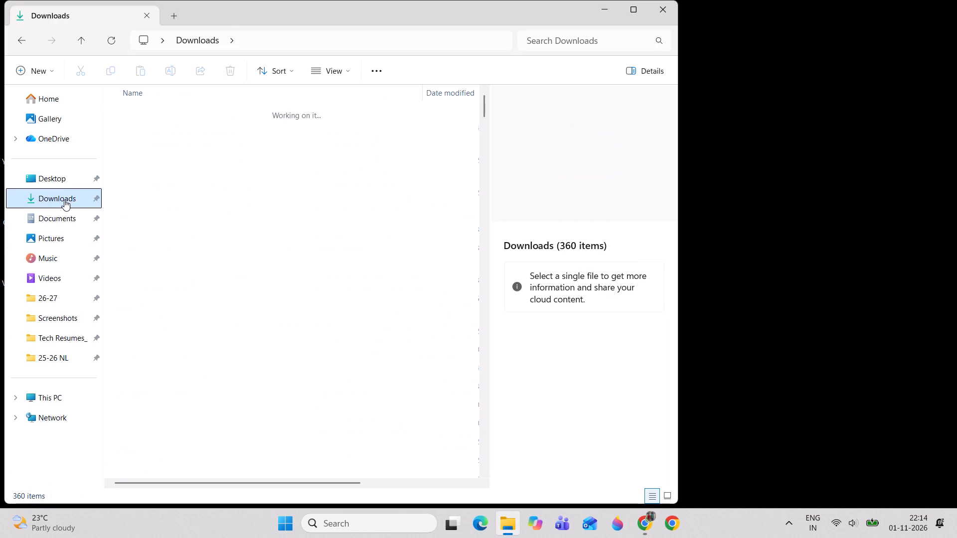
{"action": "left_click", "coordinate": [161, 123]}
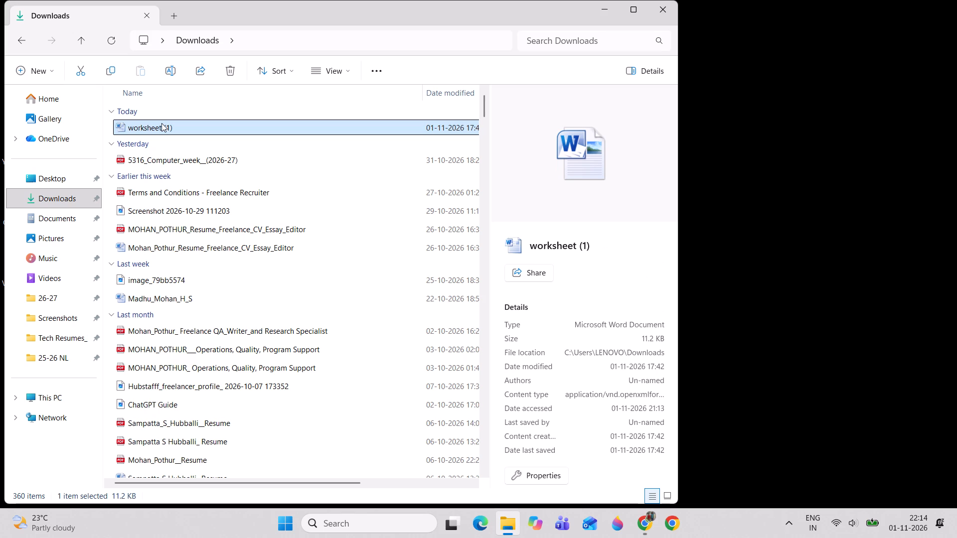
{"action": "key", "text": "shift+Delete"}
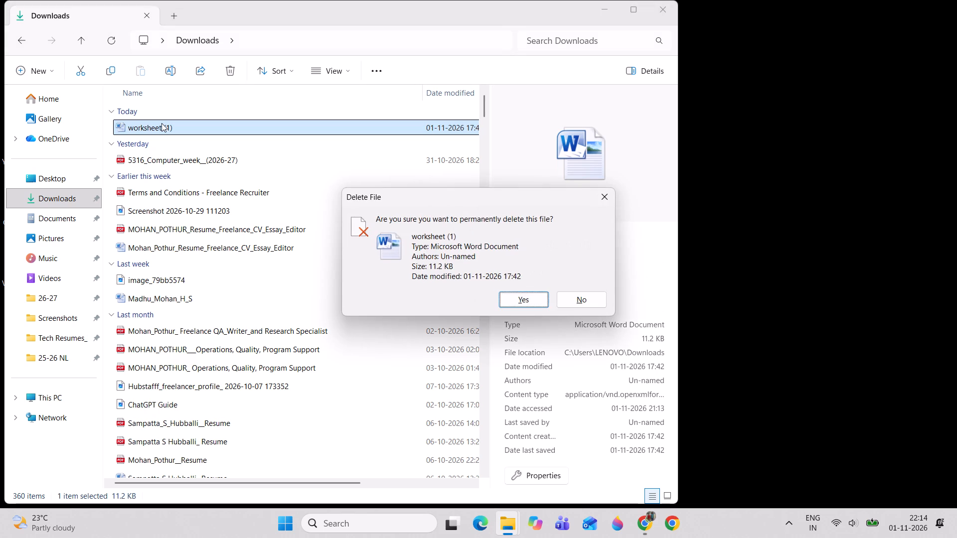
{"action": "key", "text": "Return"}
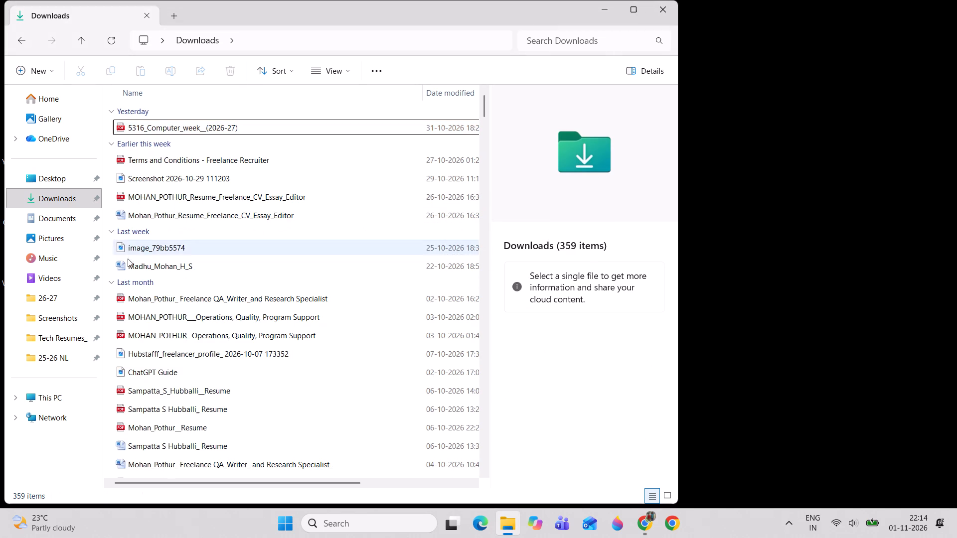
Look through the remaining files in the Downloads folder and check the contents of the Pictures folder.
{"action": "left_click_drag", "start_coordinate": [483, 106], "coordinate": [483, 209]}
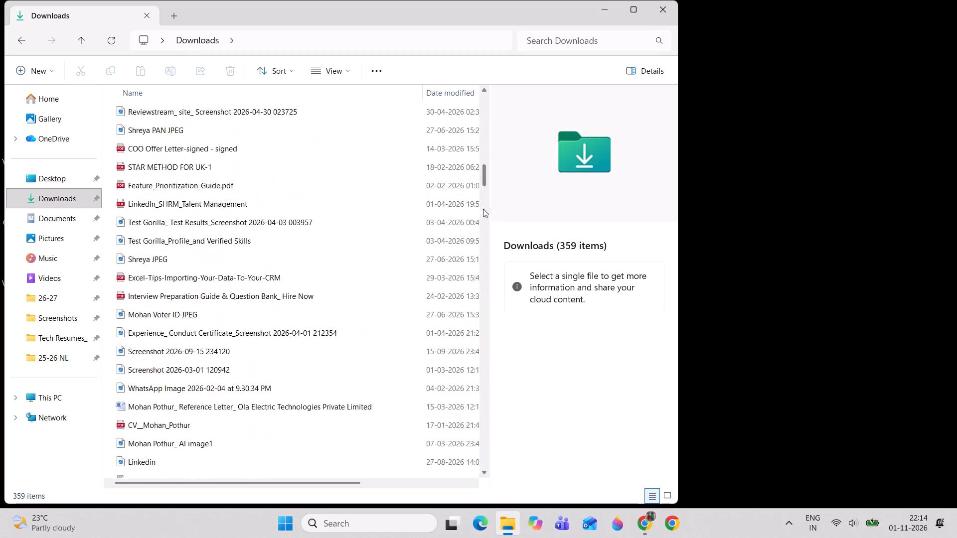
{"action": "left_click_drag", "start_coordinate": [483, 209], "coordinate": [474, 309]}
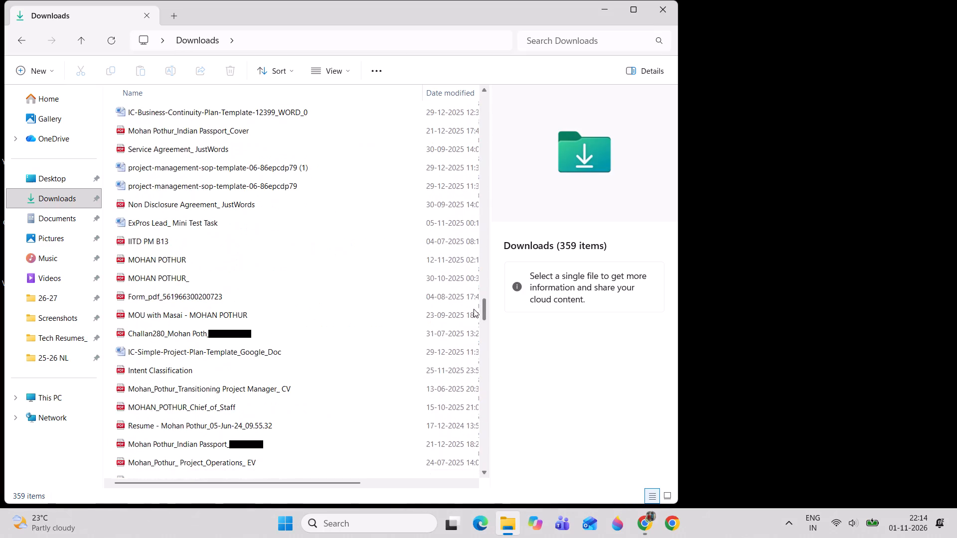
{"action": "left_click_drag", "start_coordinate": [474, 309], "coordinate": [490, 466]}
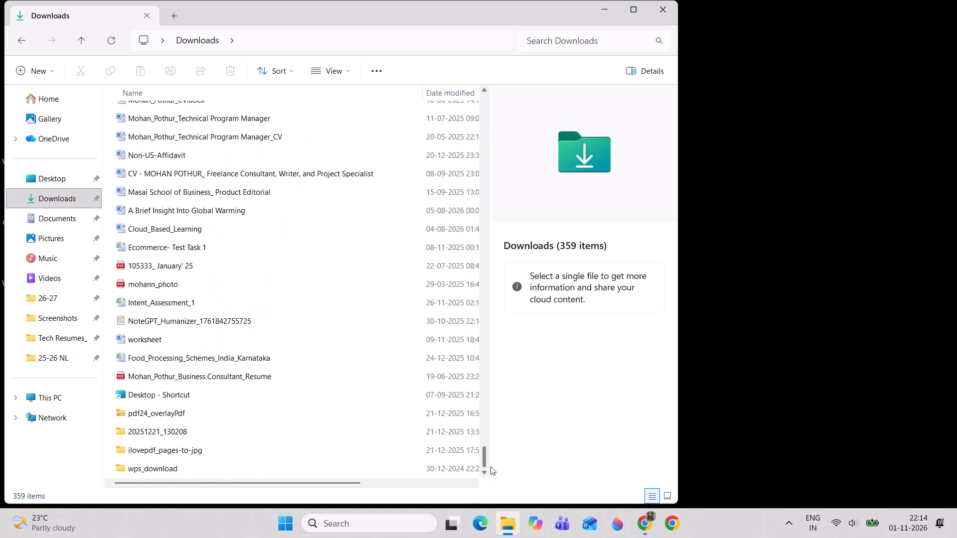
{"action": "left_click_drag", "start_coordinate": [490, 466], "coordinate": [454, 223]}
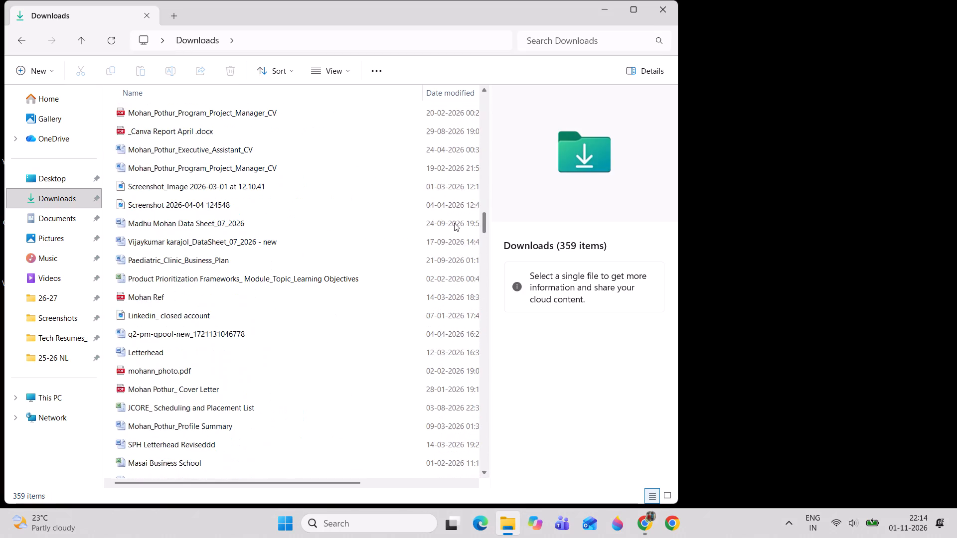
{"action": "left_click_drag", "start_coordinate": [454, 223], "coordinate": [439, 135]}
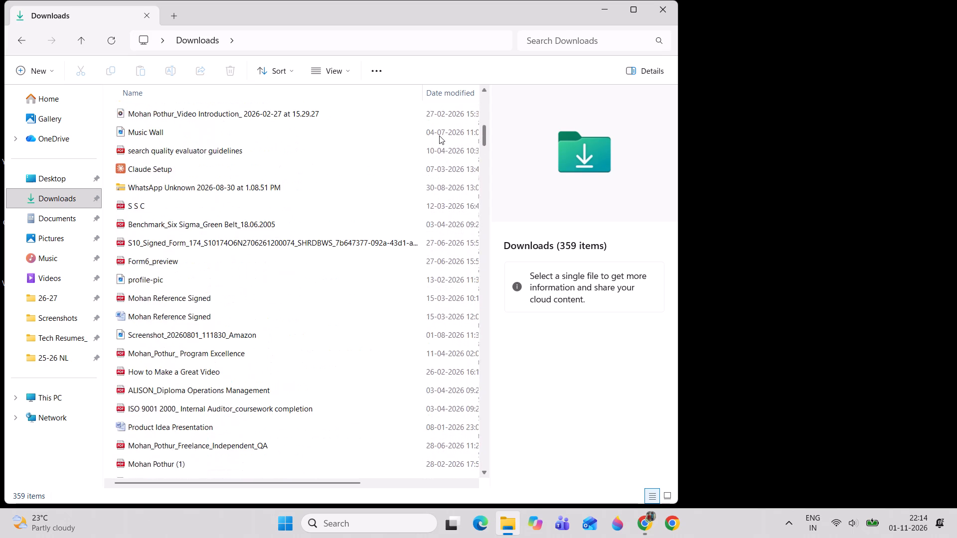
{"action": "left_click_drag", "start_coordinate": [439, 135], "coordinate": [434, 91]}
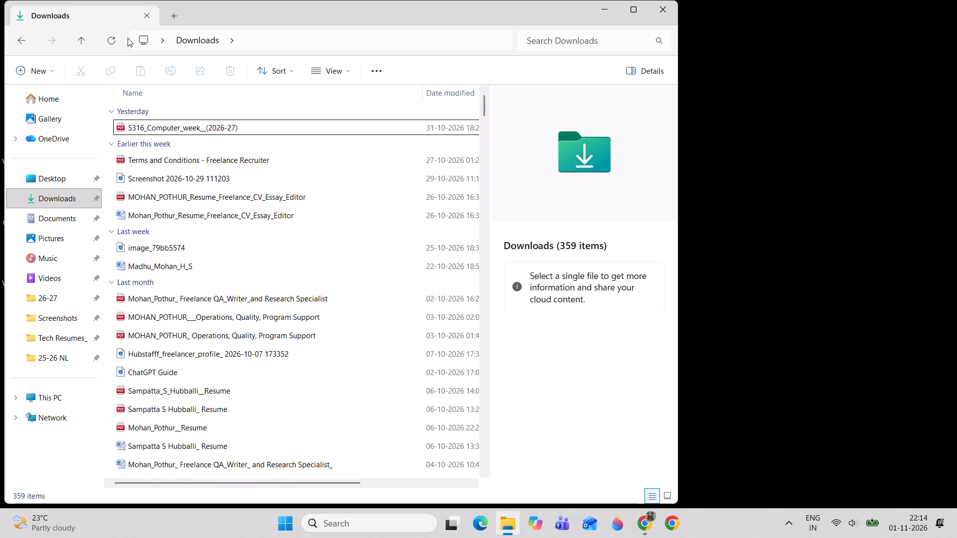
{"action": "left_click", "coordinate": [55, 247]}
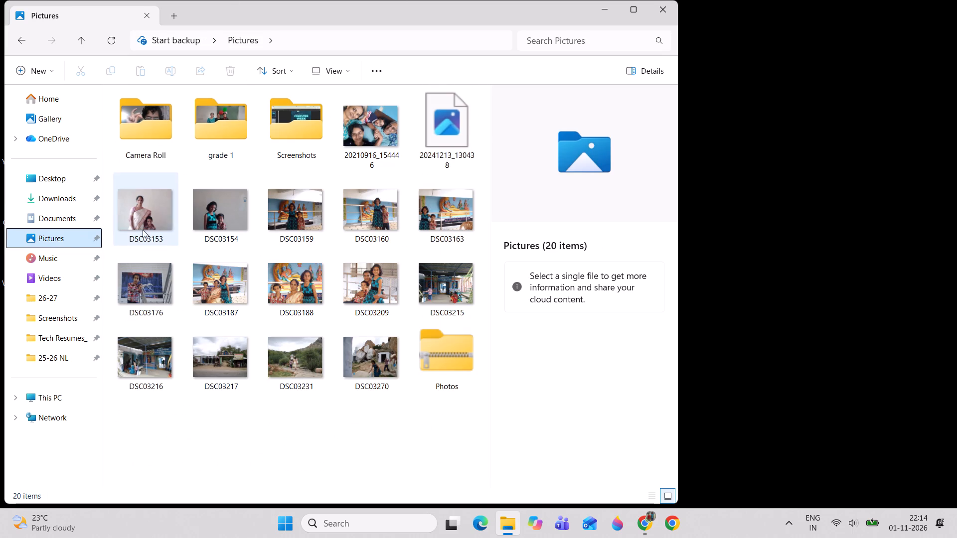
Close the File Explorer window.
{"action": "left_click", "coordinate": [663, 5]}
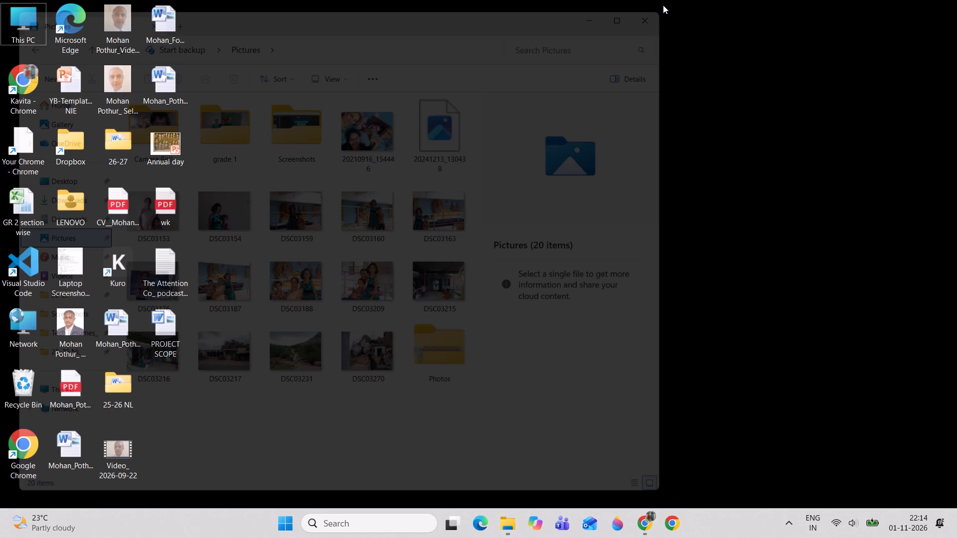